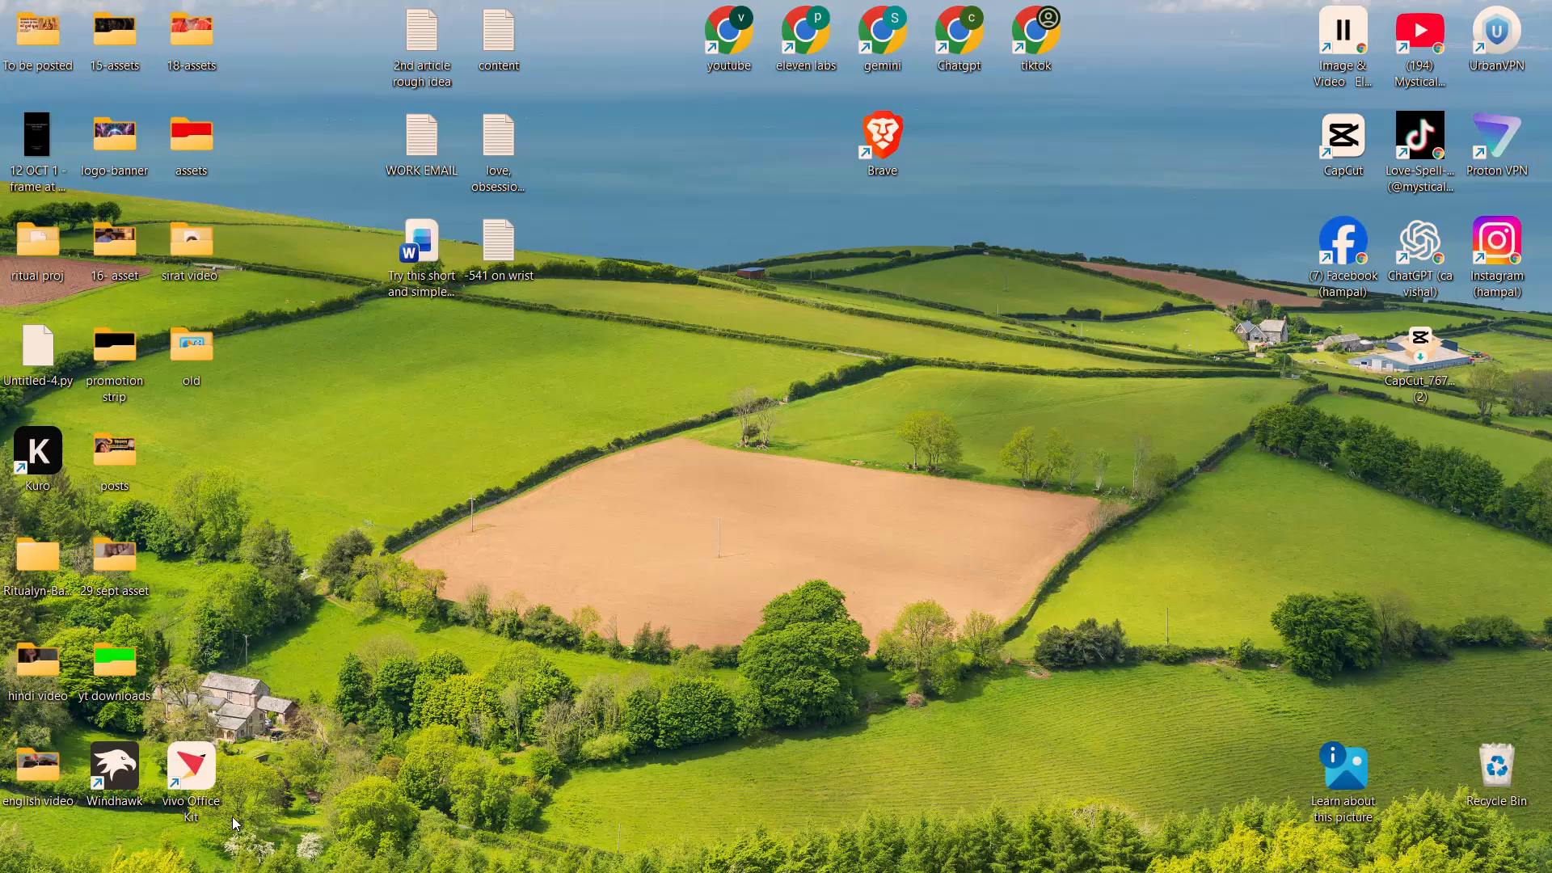
Launch UrbanVPN from the desktop and continue with the free version.
left_click(1208, 206)
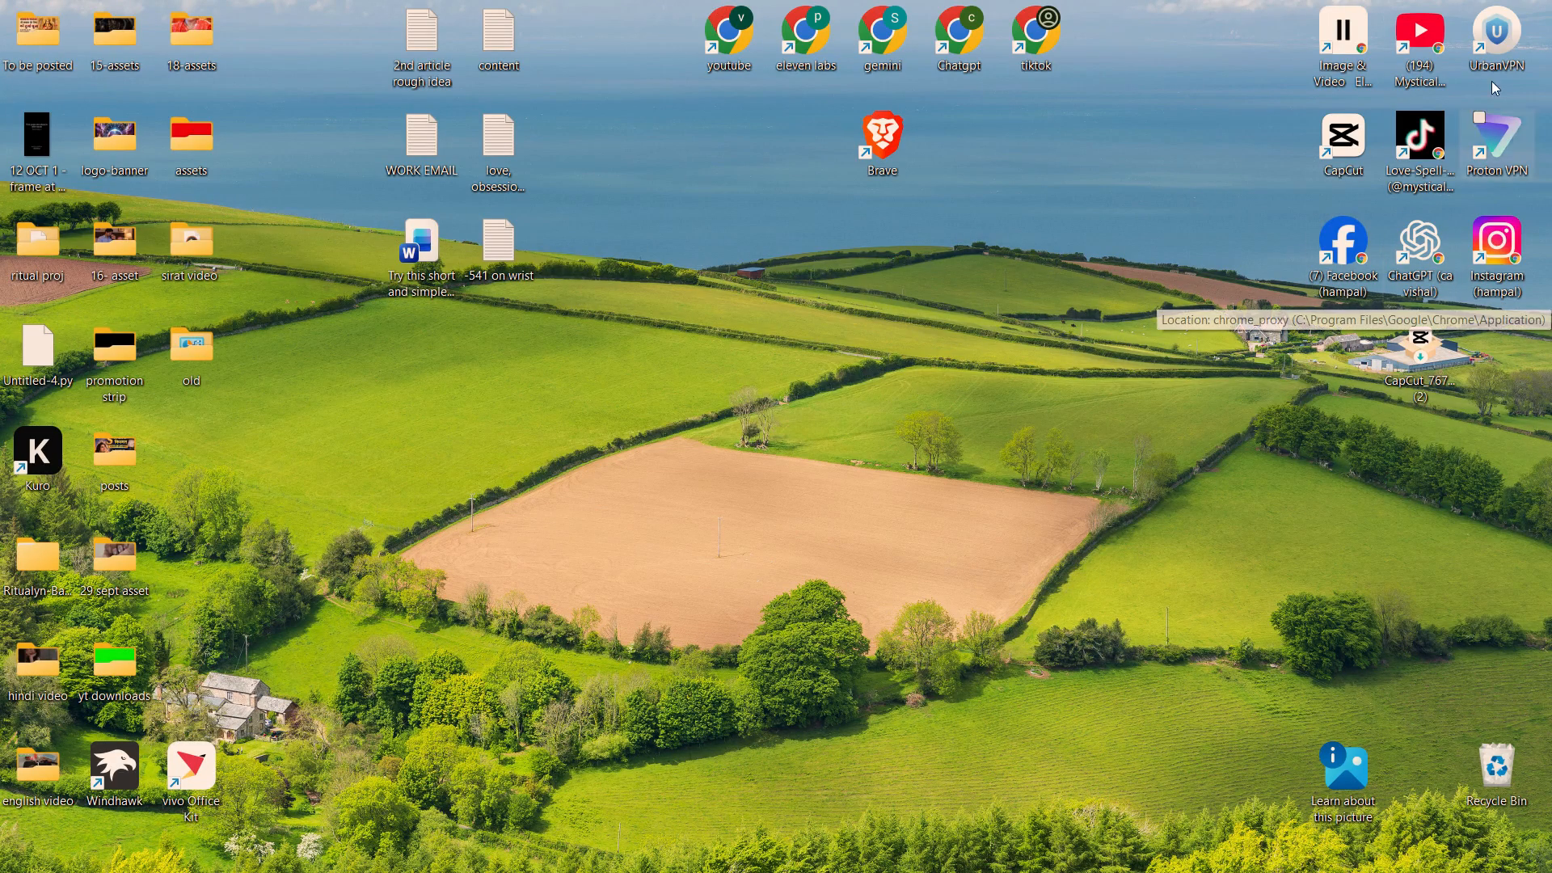
left_click_drag(1510, 39, 1537, 34)
double_click(1499, 34)
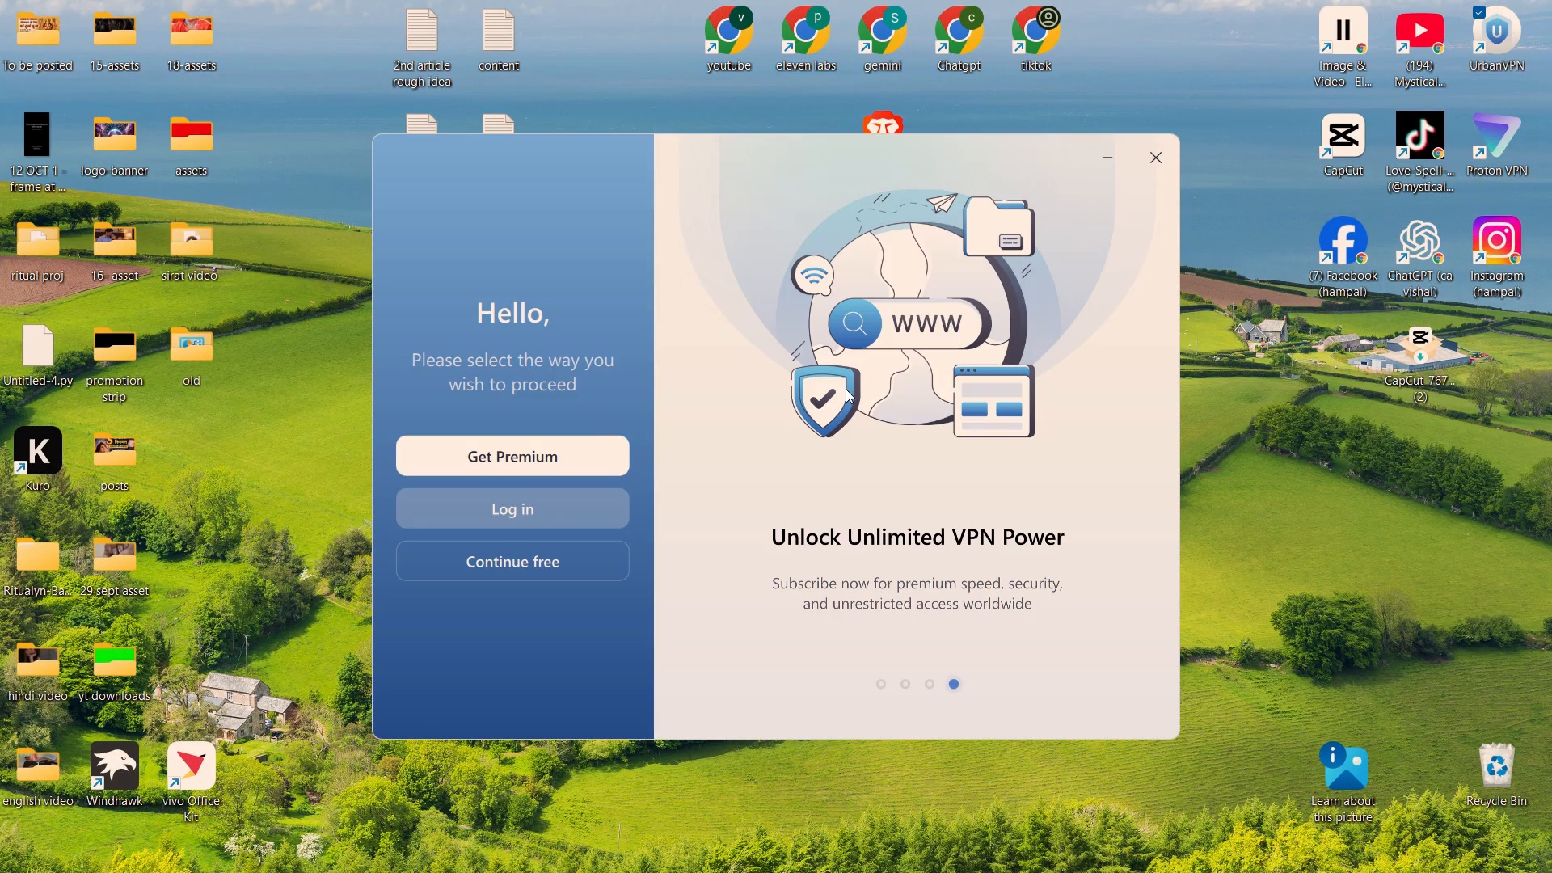
left_click(496, 565)
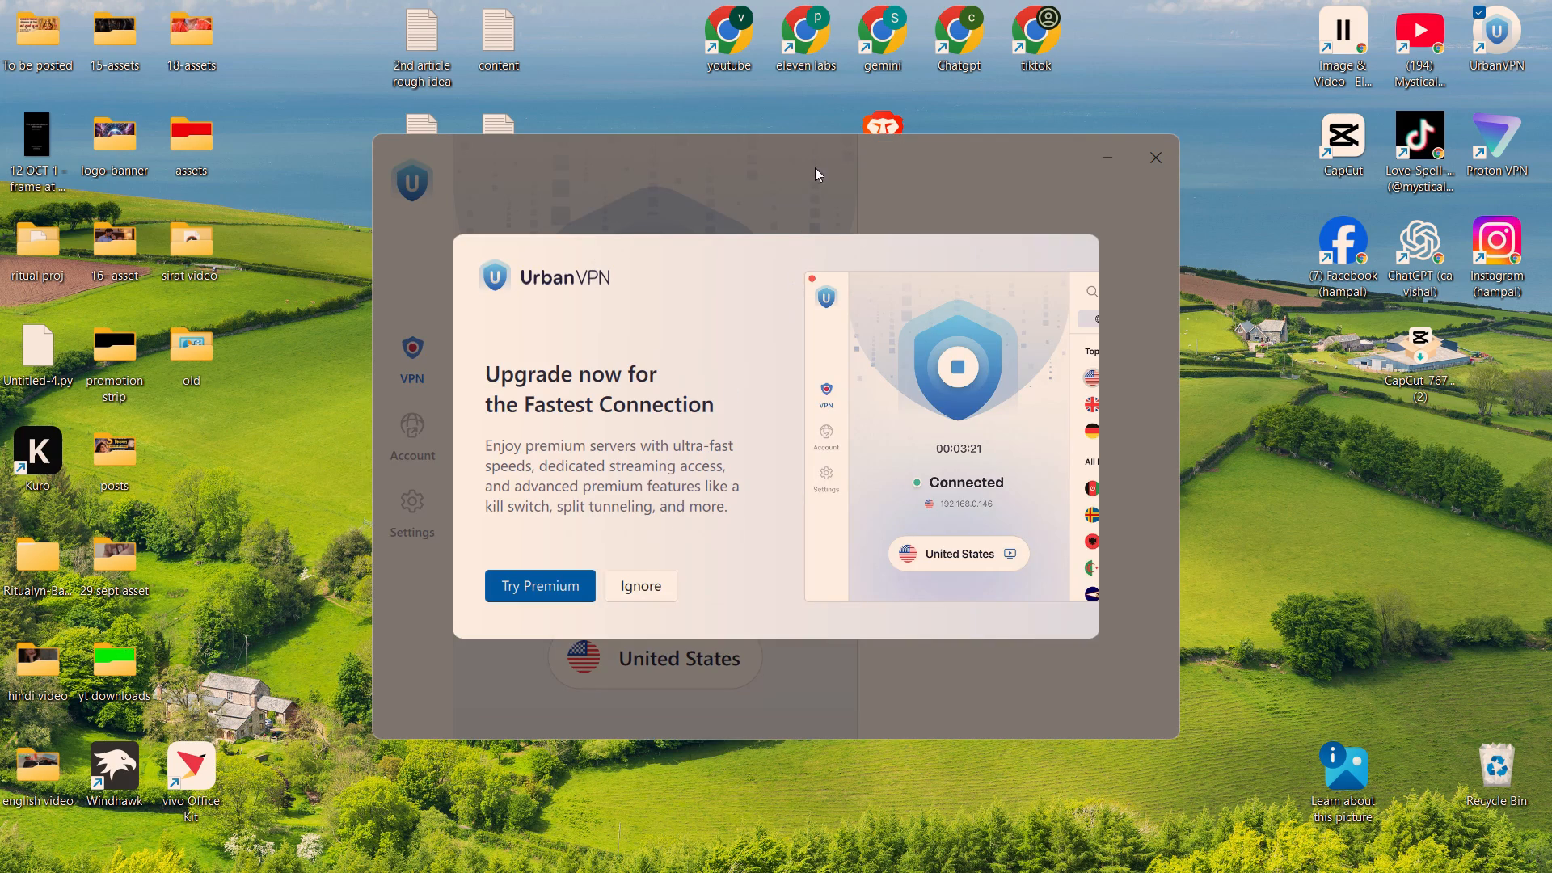
Ignore the premium upgrade offer, start the VPN connection to the United States and minimise the VPN window.
left_click_drag(815, 150, 791, 339)
left_click(1098, 150)
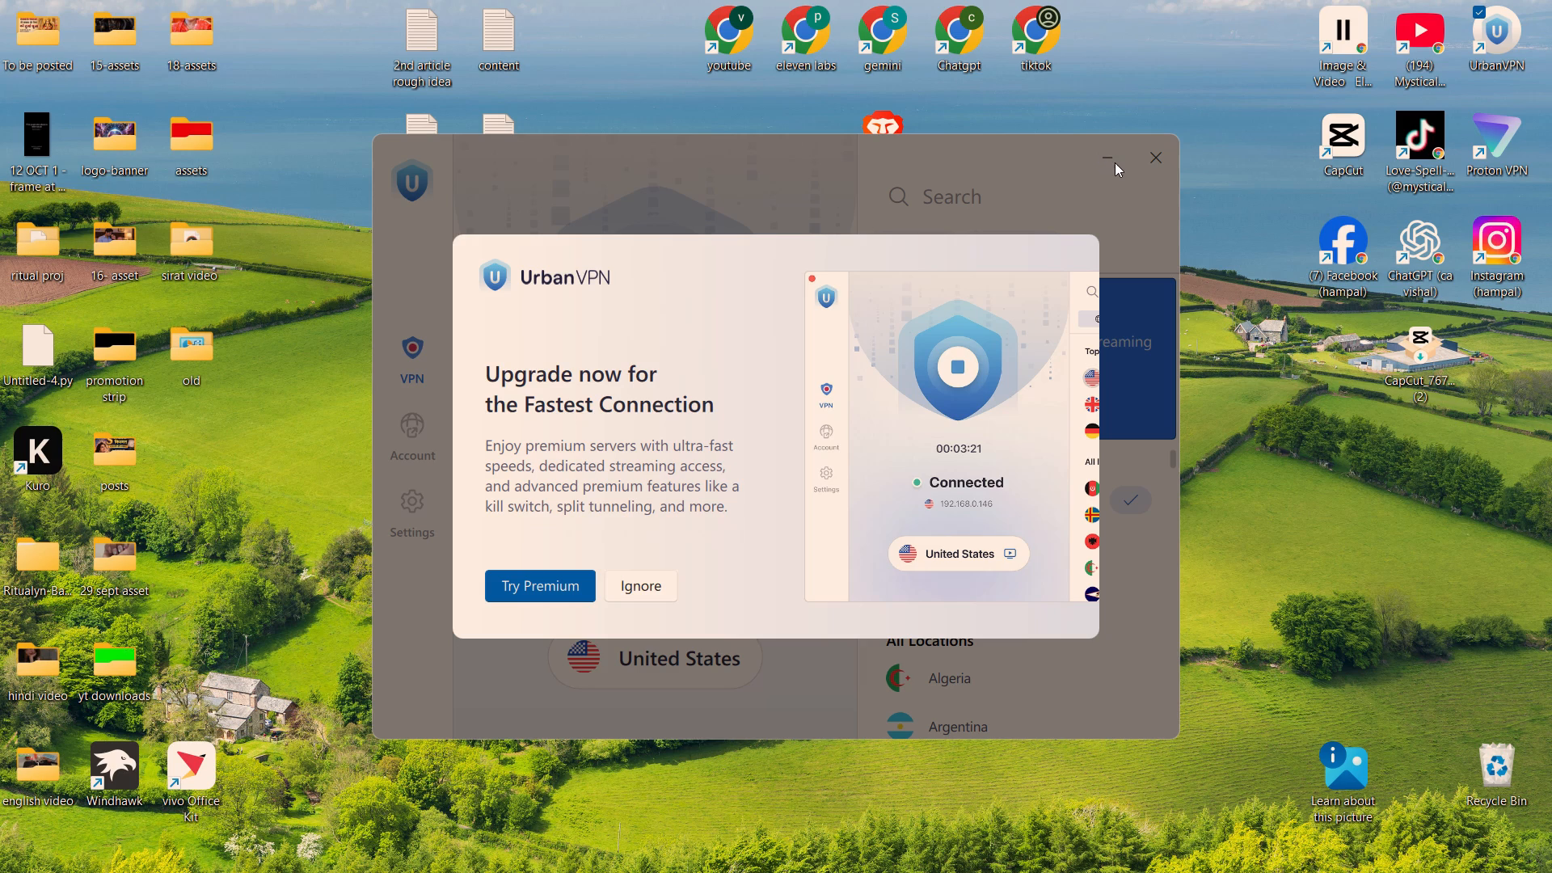
left_click(656, 582)
left_click(669, 301)
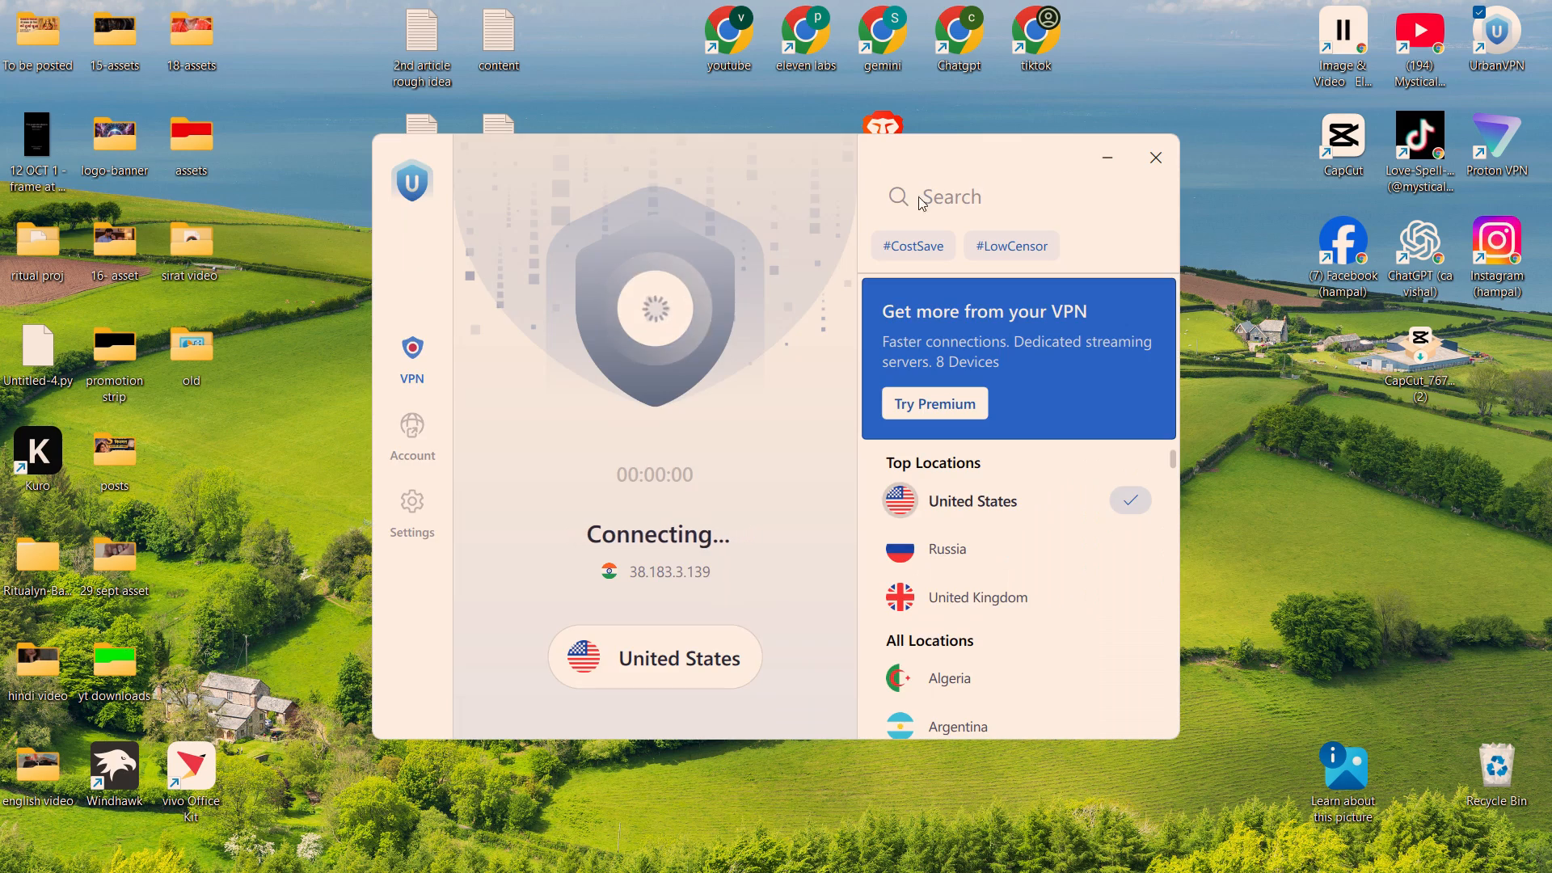
left_click(1111, 153)
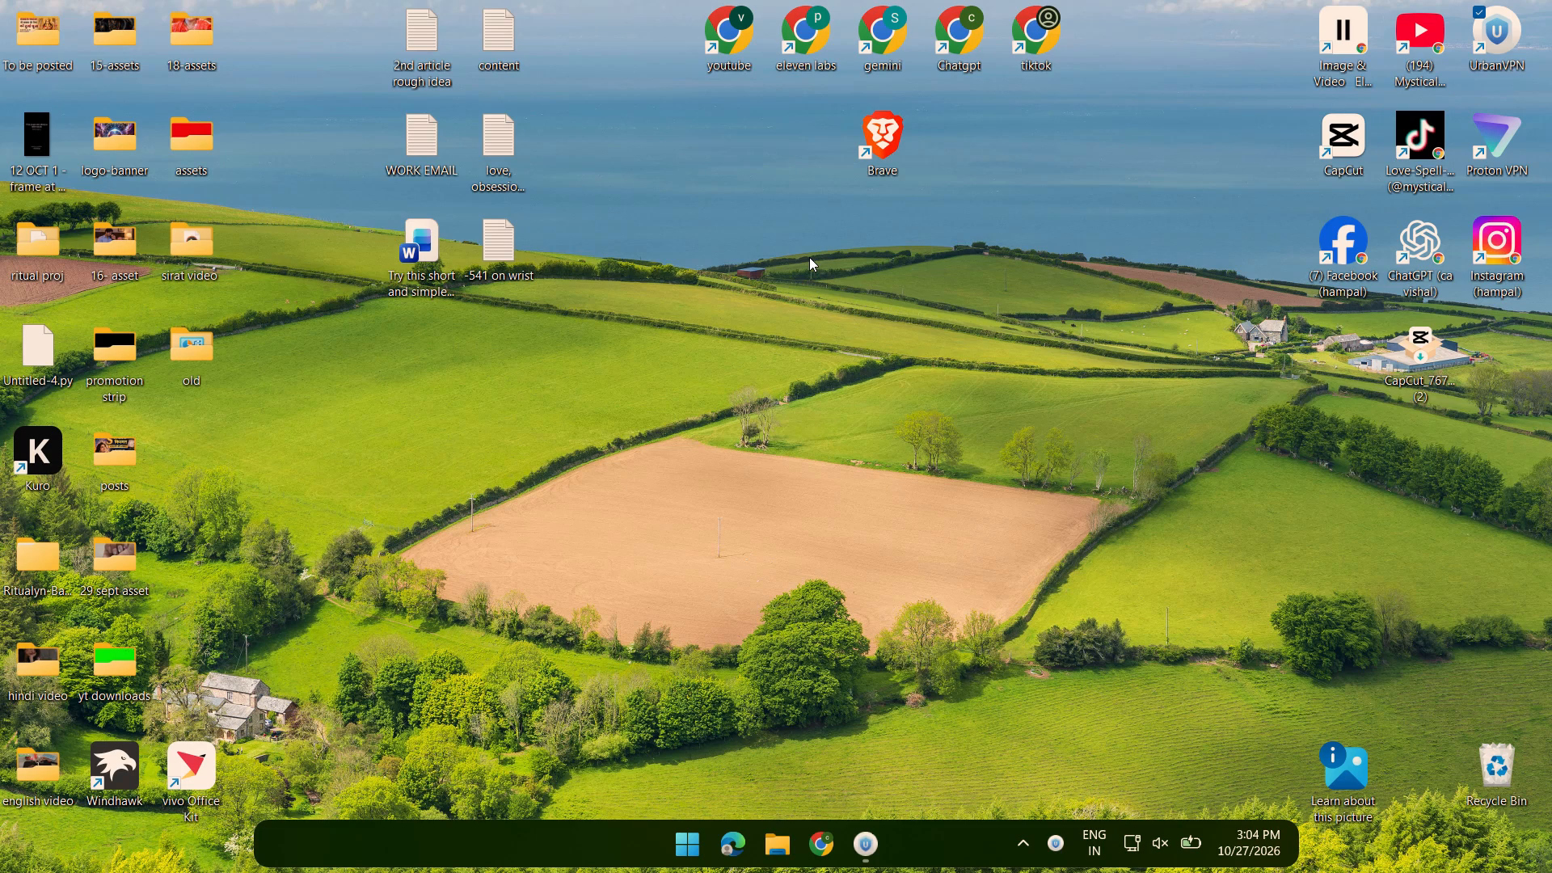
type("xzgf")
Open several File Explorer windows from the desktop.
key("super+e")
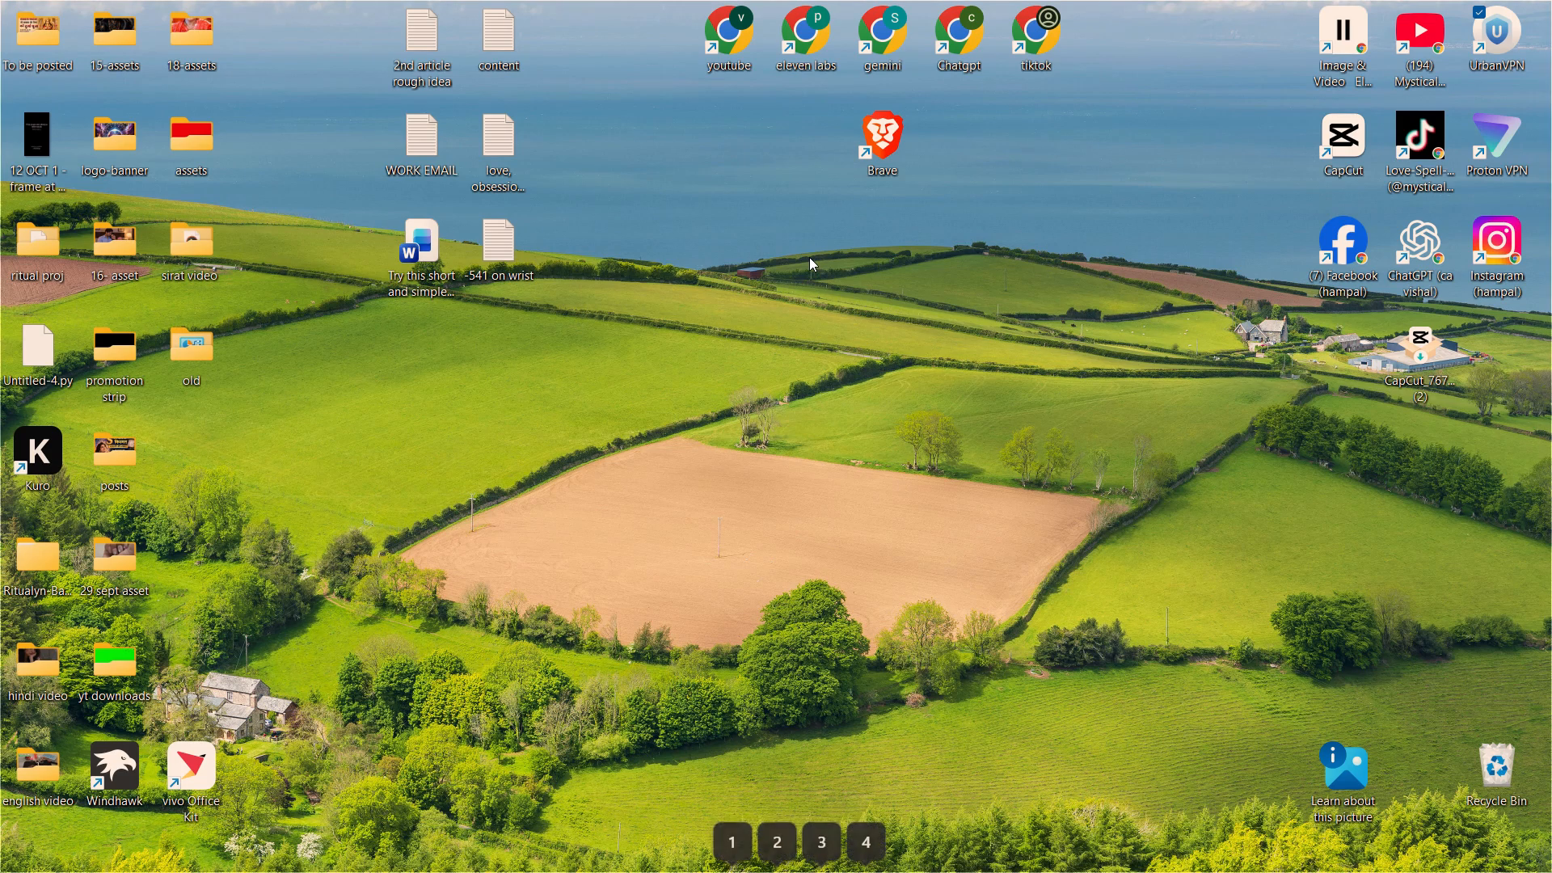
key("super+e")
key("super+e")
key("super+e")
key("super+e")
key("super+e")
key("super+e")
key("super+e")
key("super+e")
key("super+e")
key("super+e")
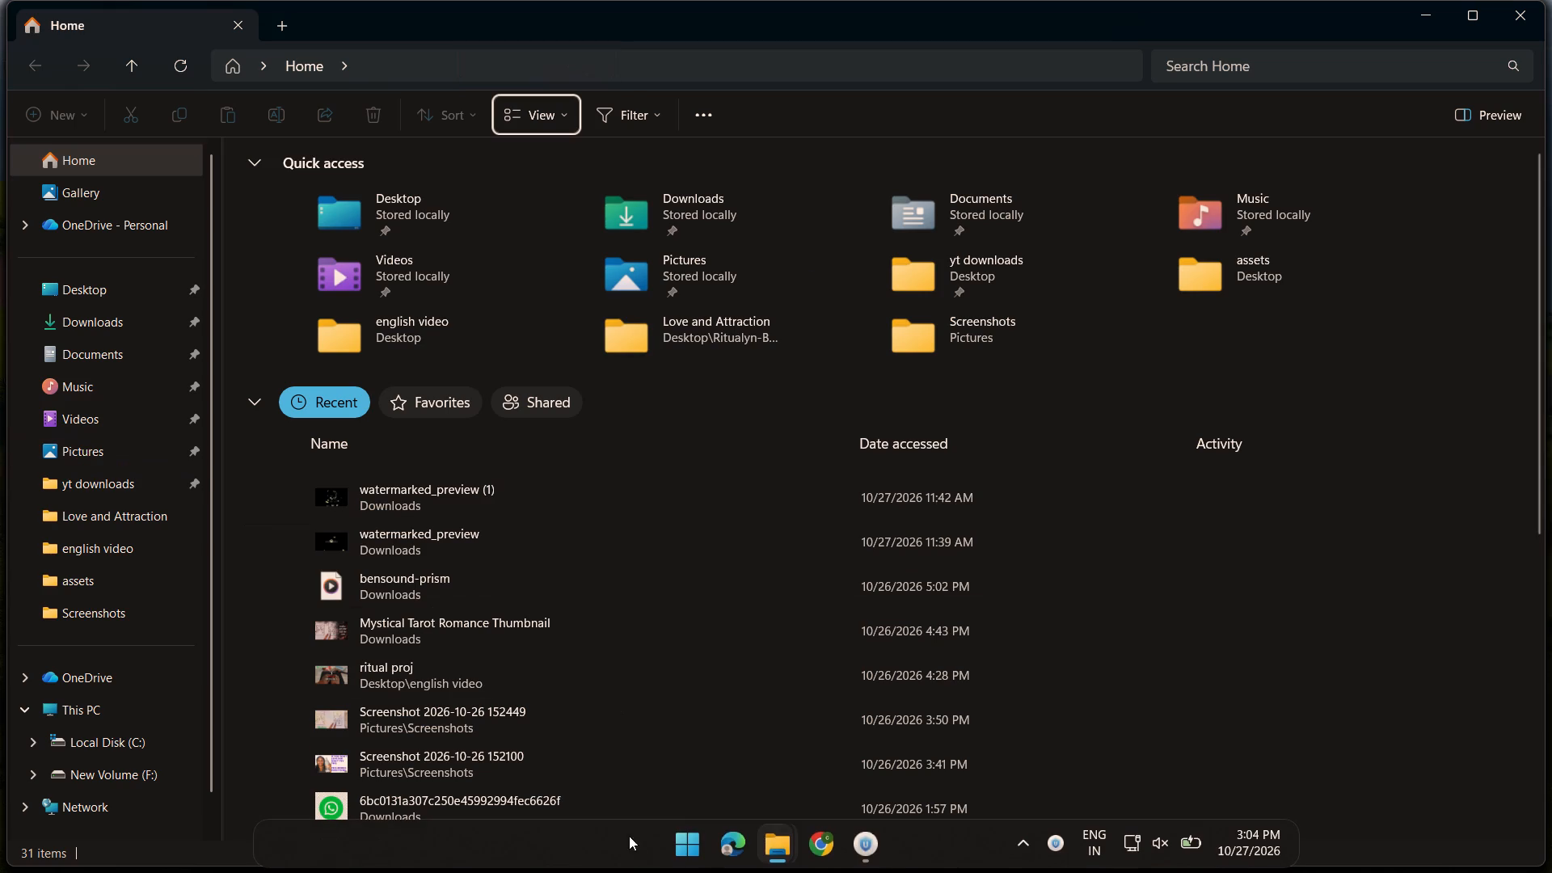
Switch to Microsoft Edge and search the web for "powertoys alt f4".
left_click(736, 837)
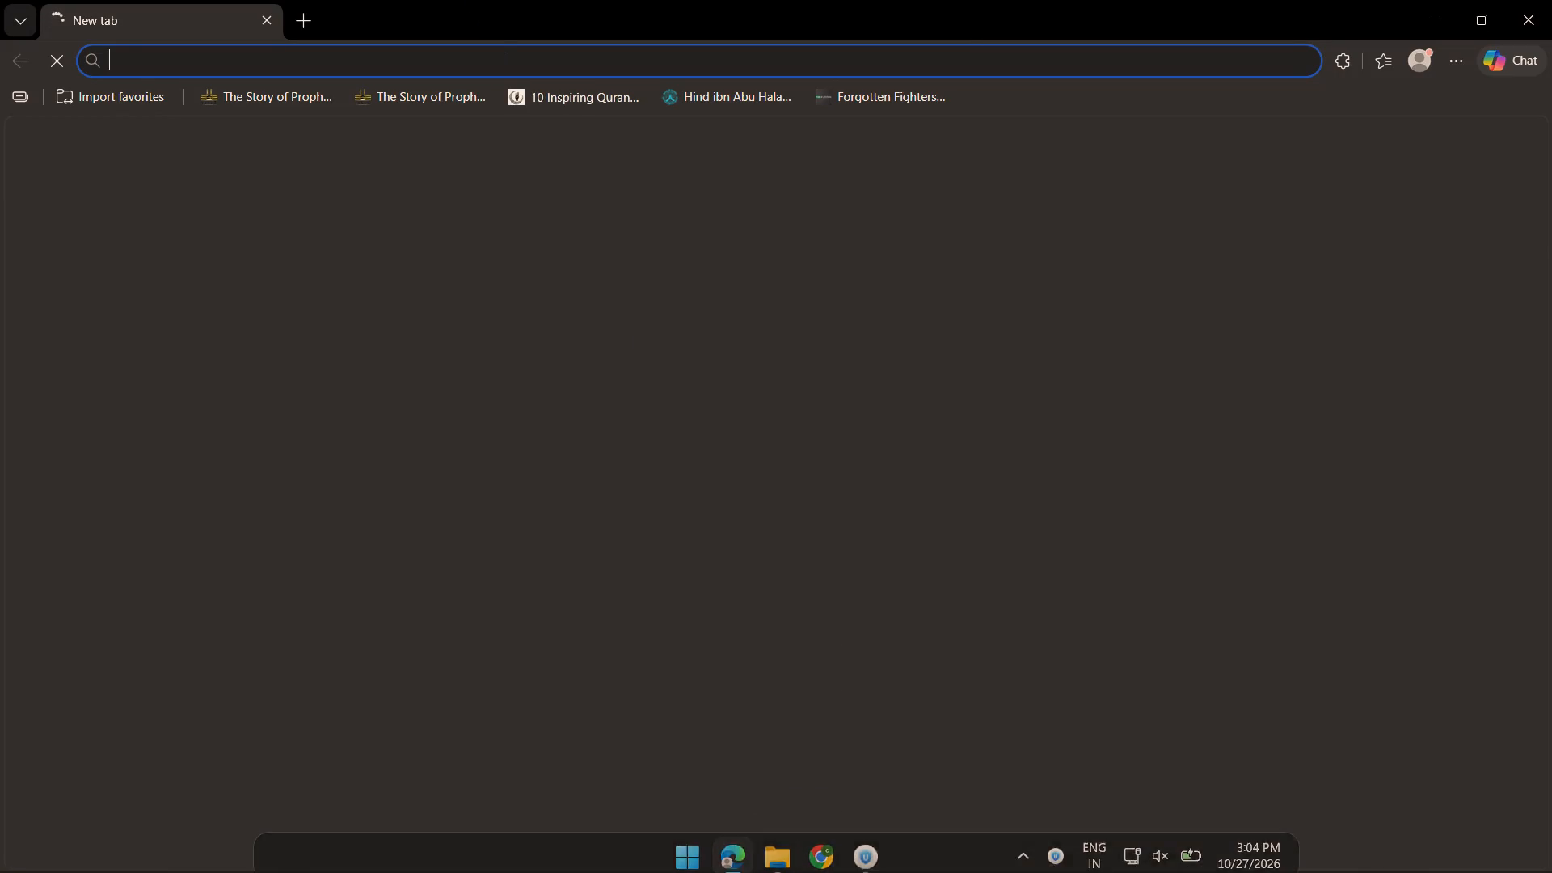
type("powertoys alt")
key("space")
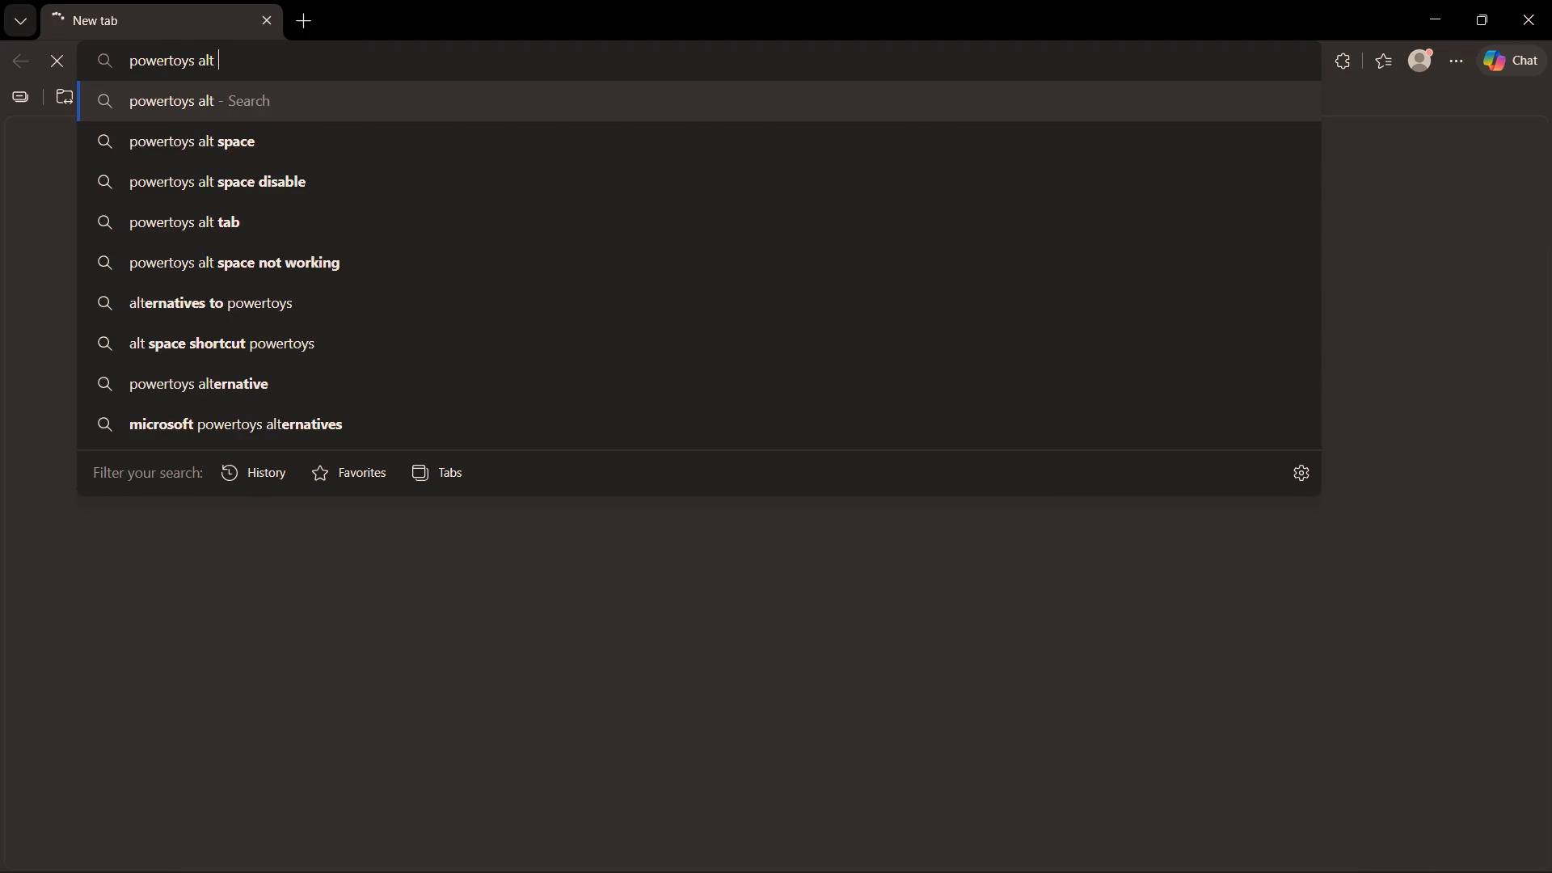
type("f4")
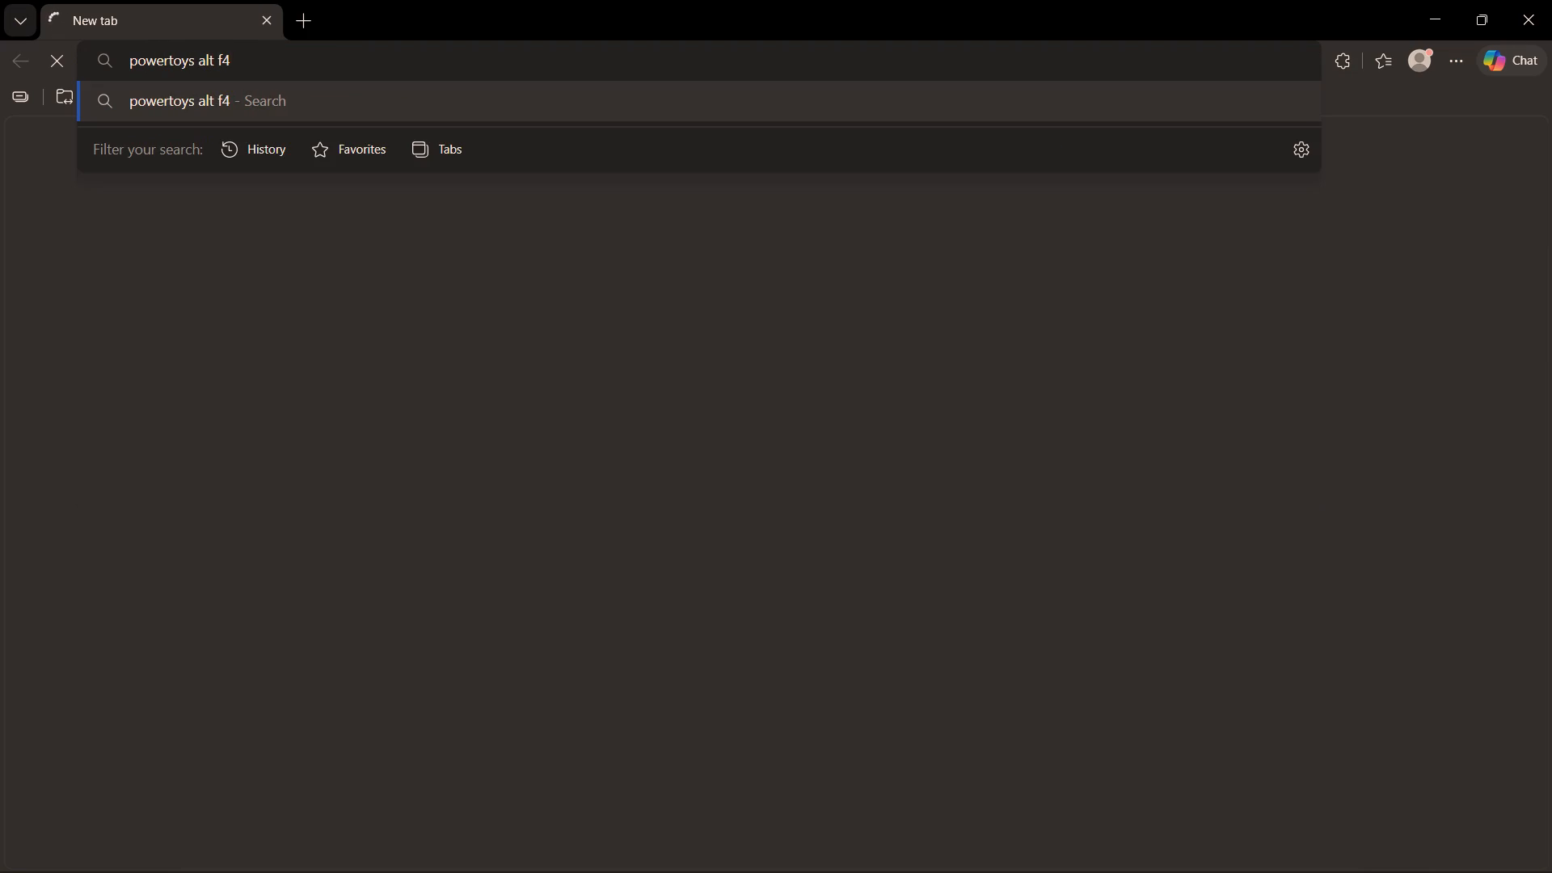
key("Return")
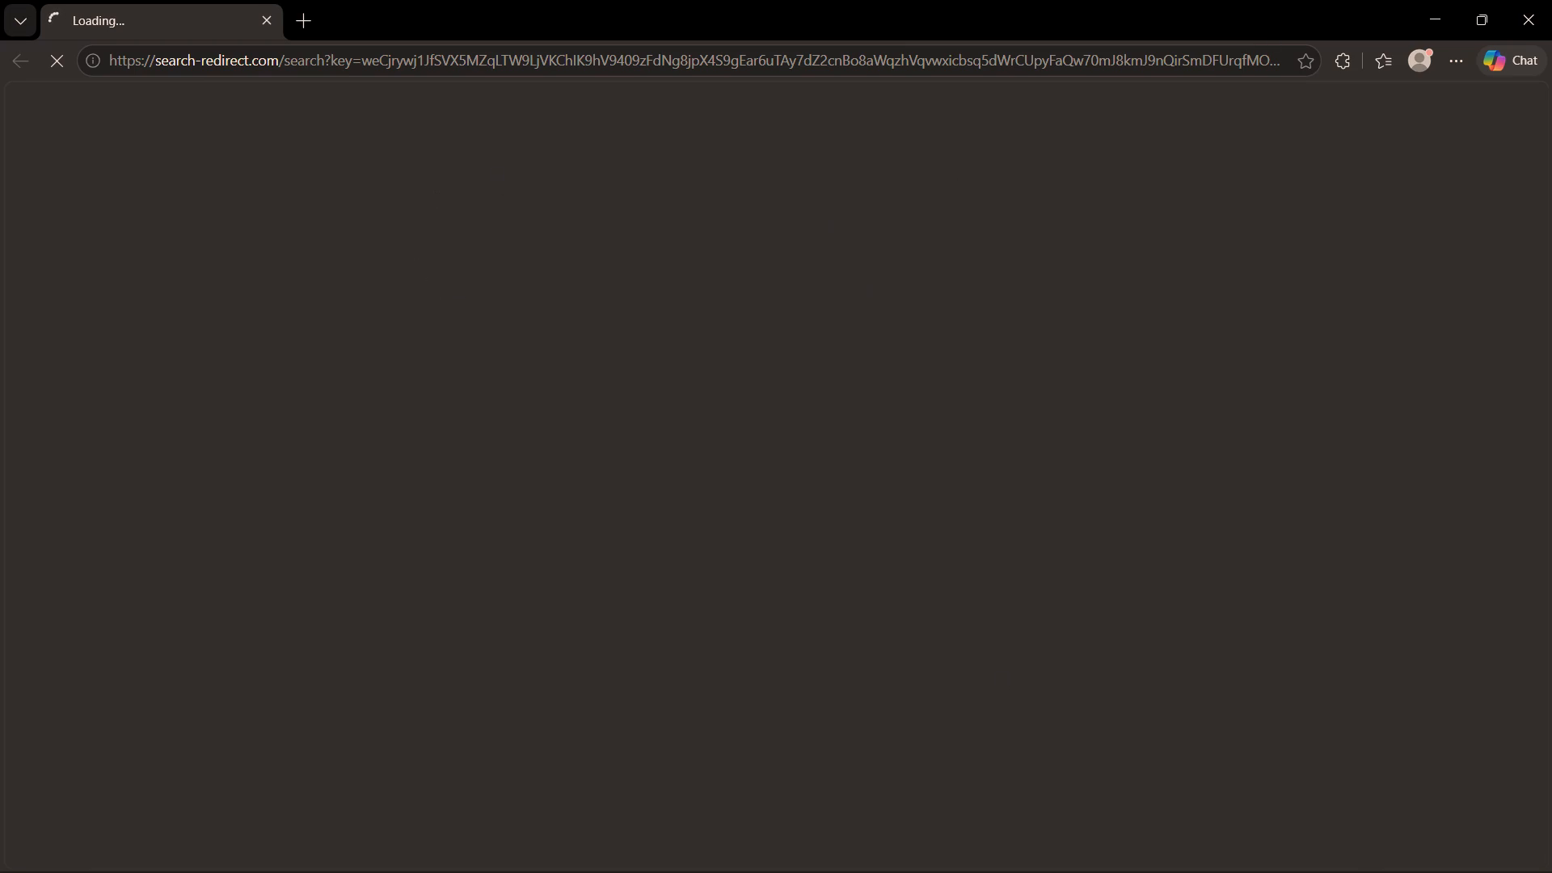
Switch the computer's Wi-Fi connection to the 718 5G network and return to the browser page.
left_click(1137, 848)
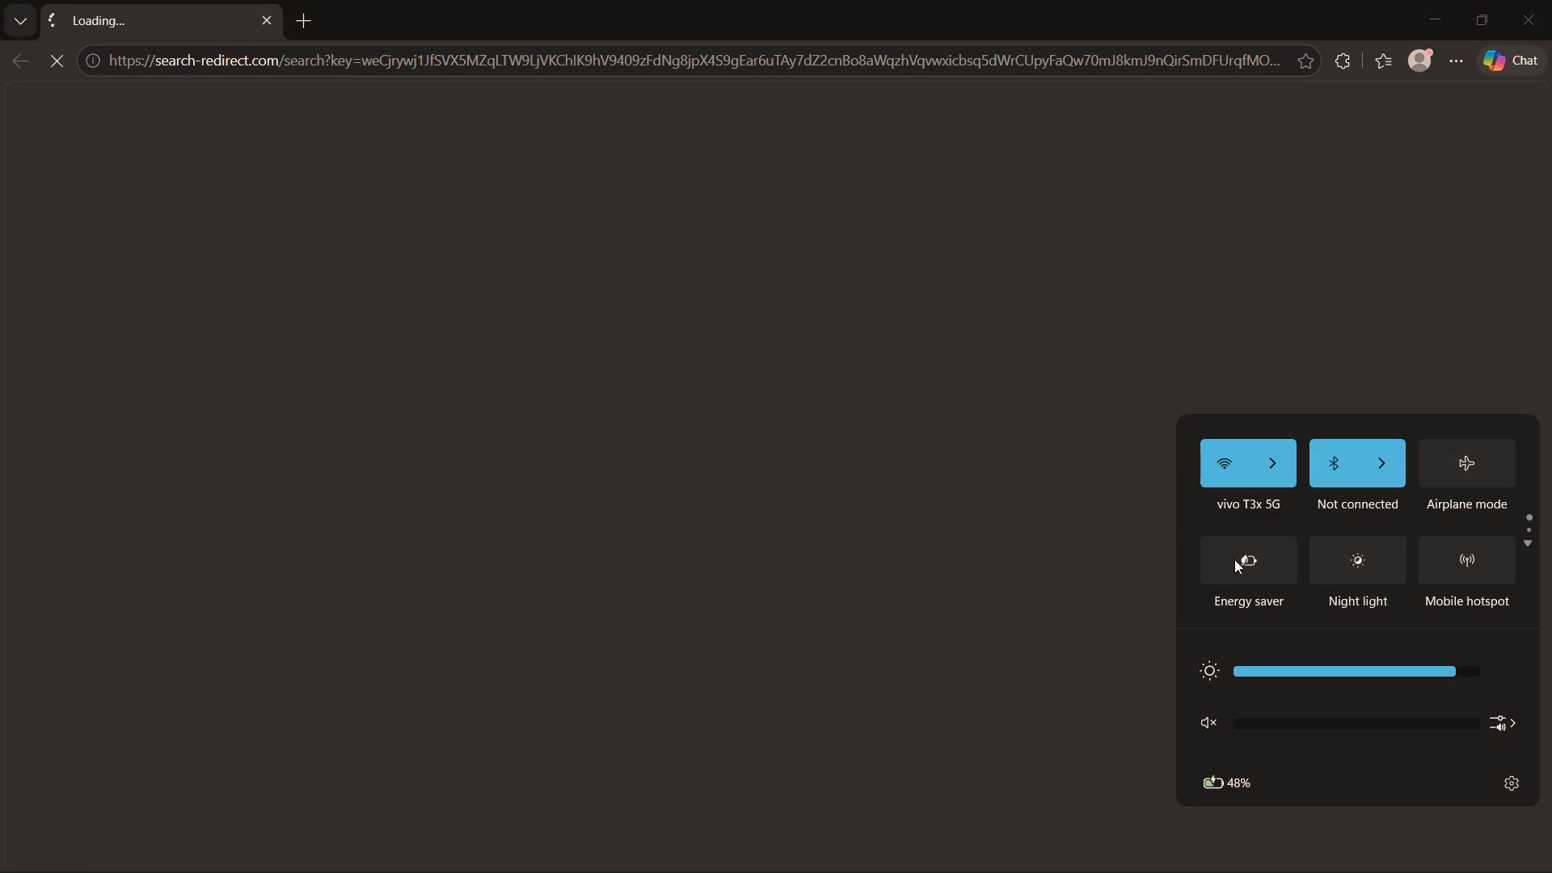
left_click(1276, 452)
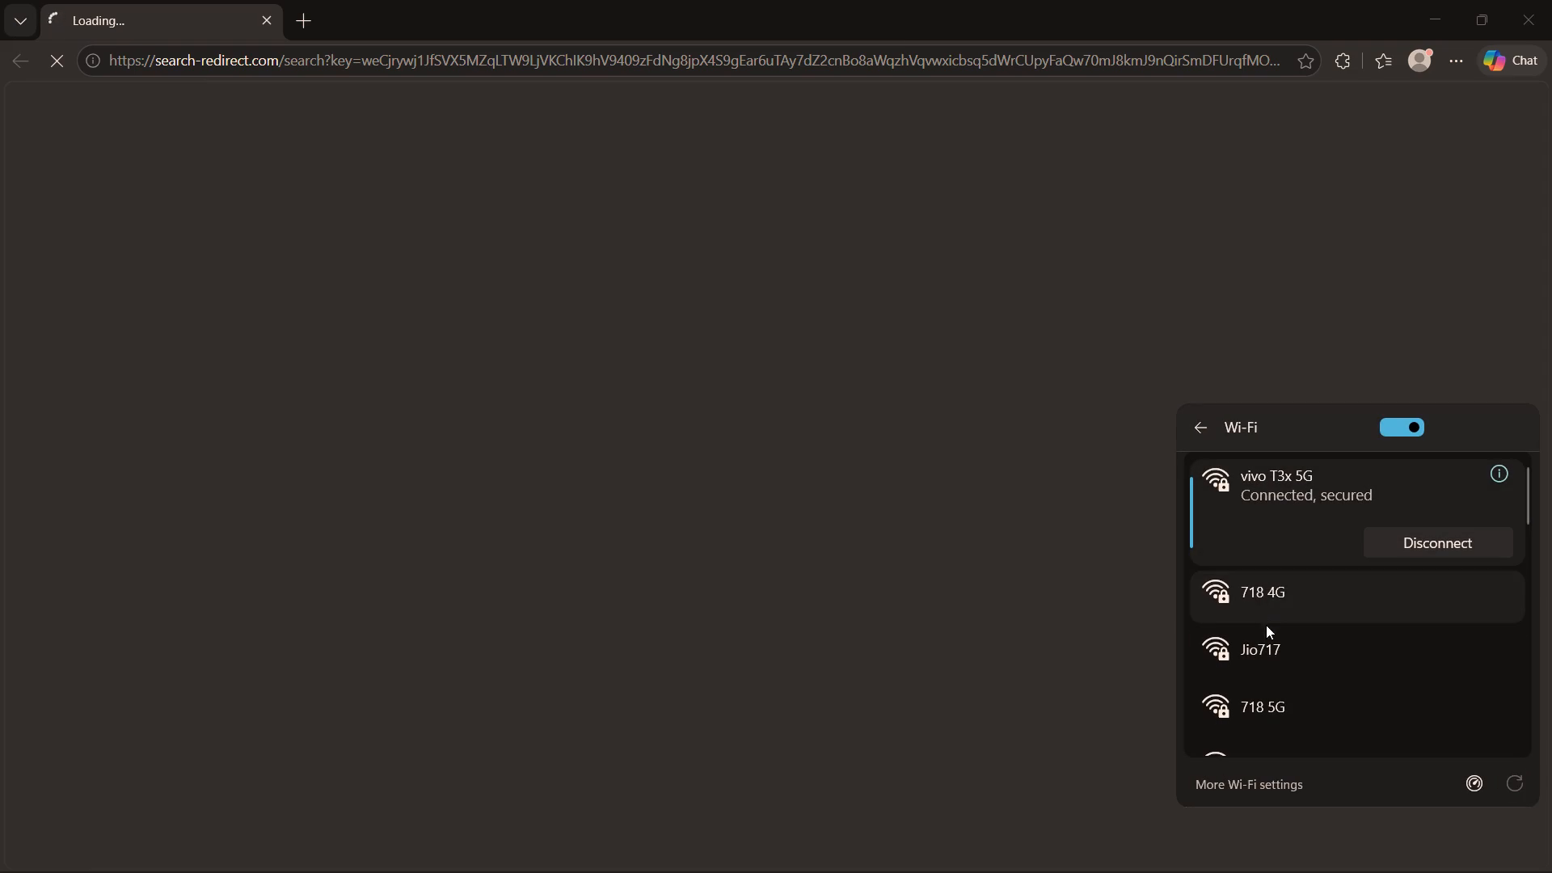
left_click(1285, 703)
left_click(1378, 726)
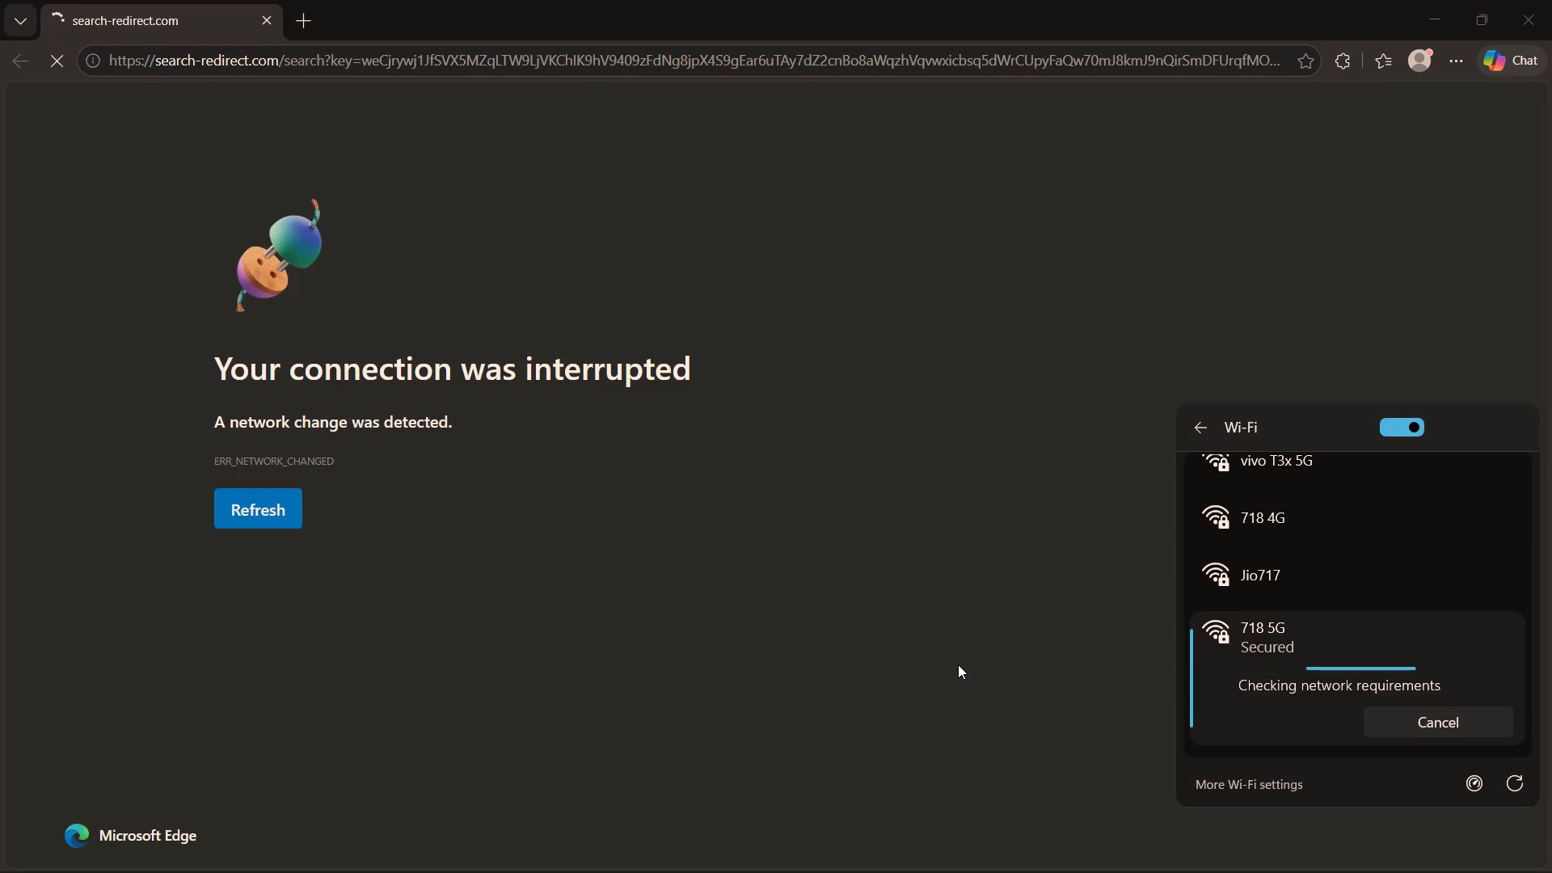
left_click(532, 722)
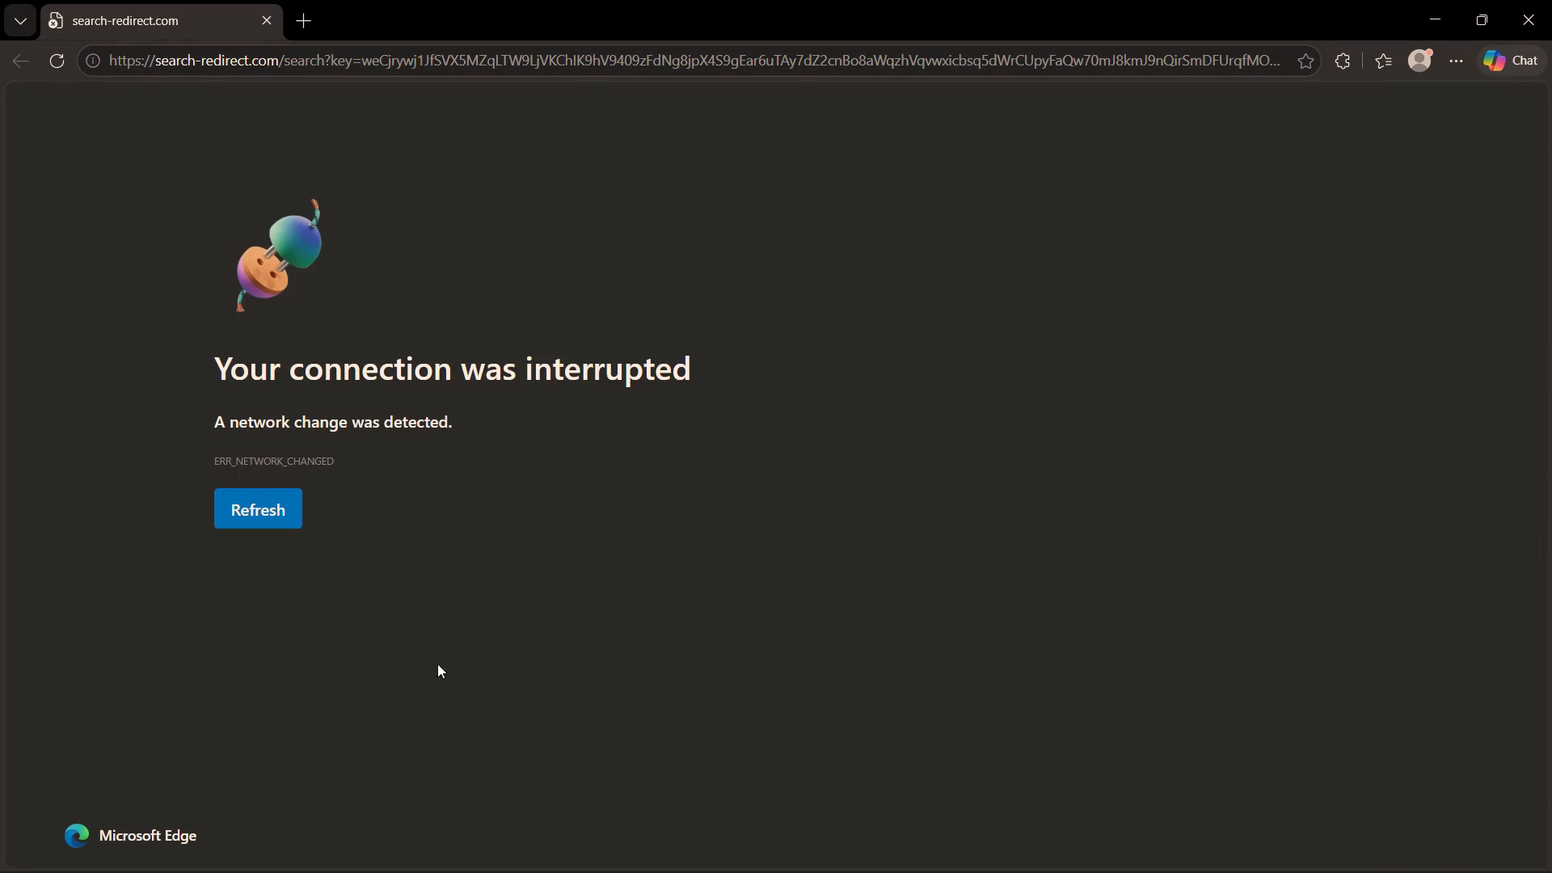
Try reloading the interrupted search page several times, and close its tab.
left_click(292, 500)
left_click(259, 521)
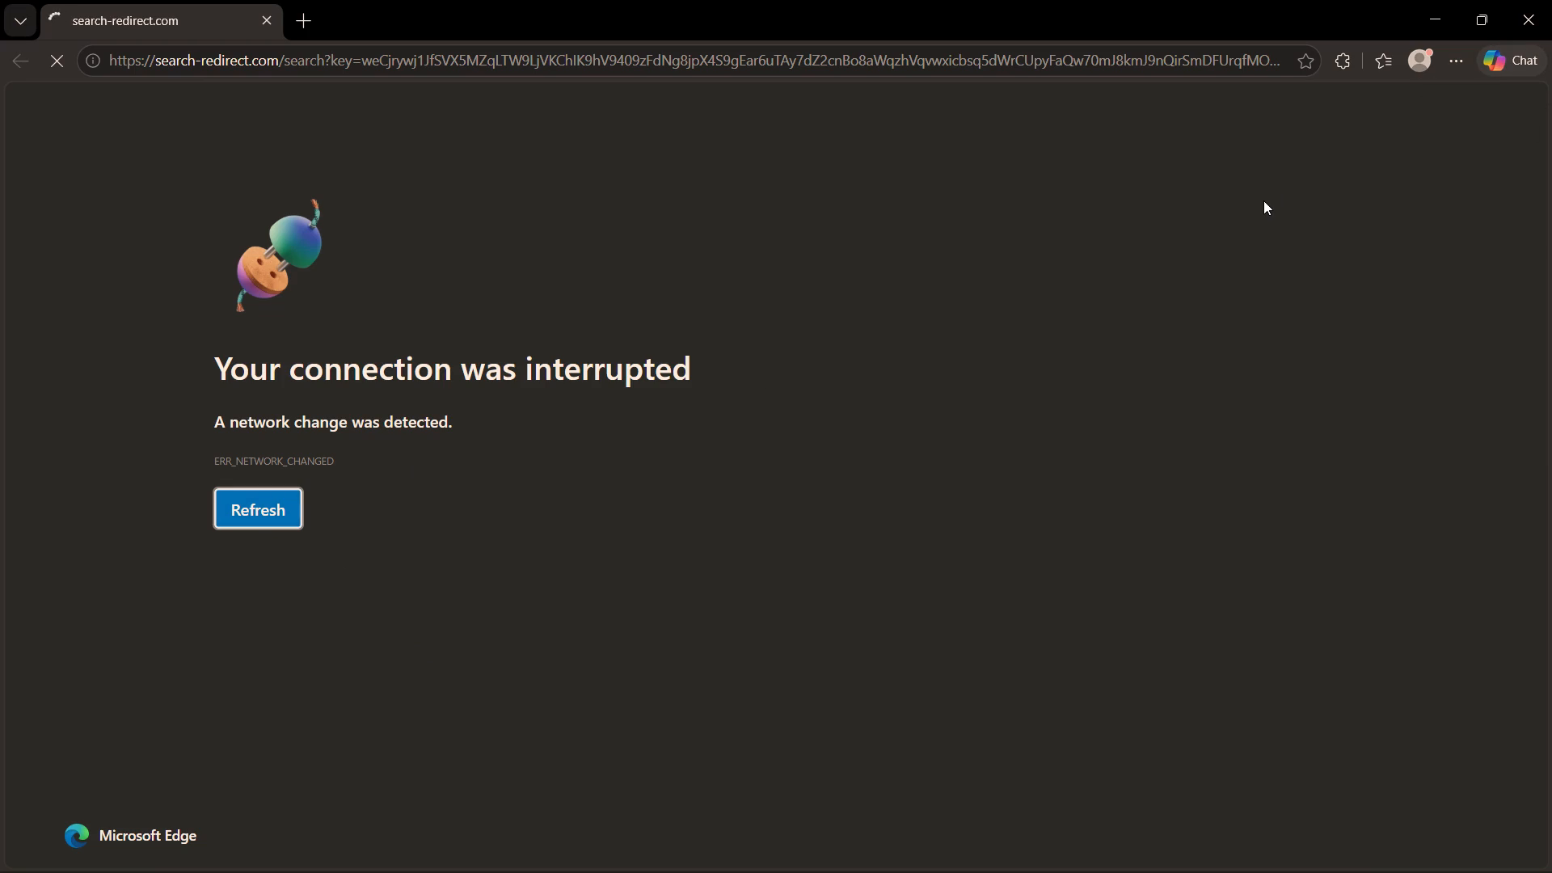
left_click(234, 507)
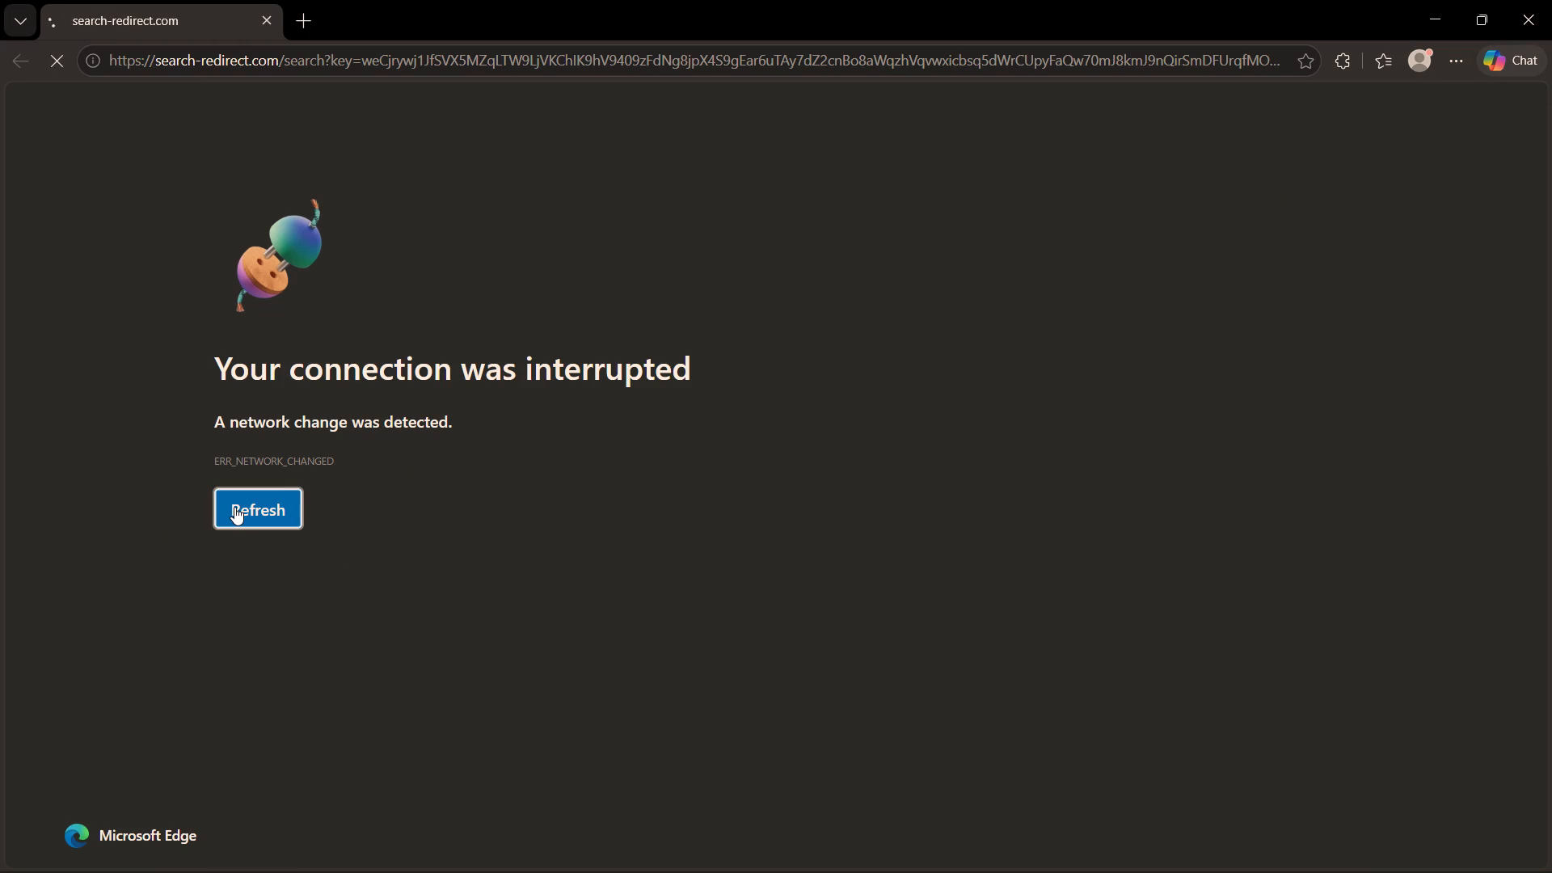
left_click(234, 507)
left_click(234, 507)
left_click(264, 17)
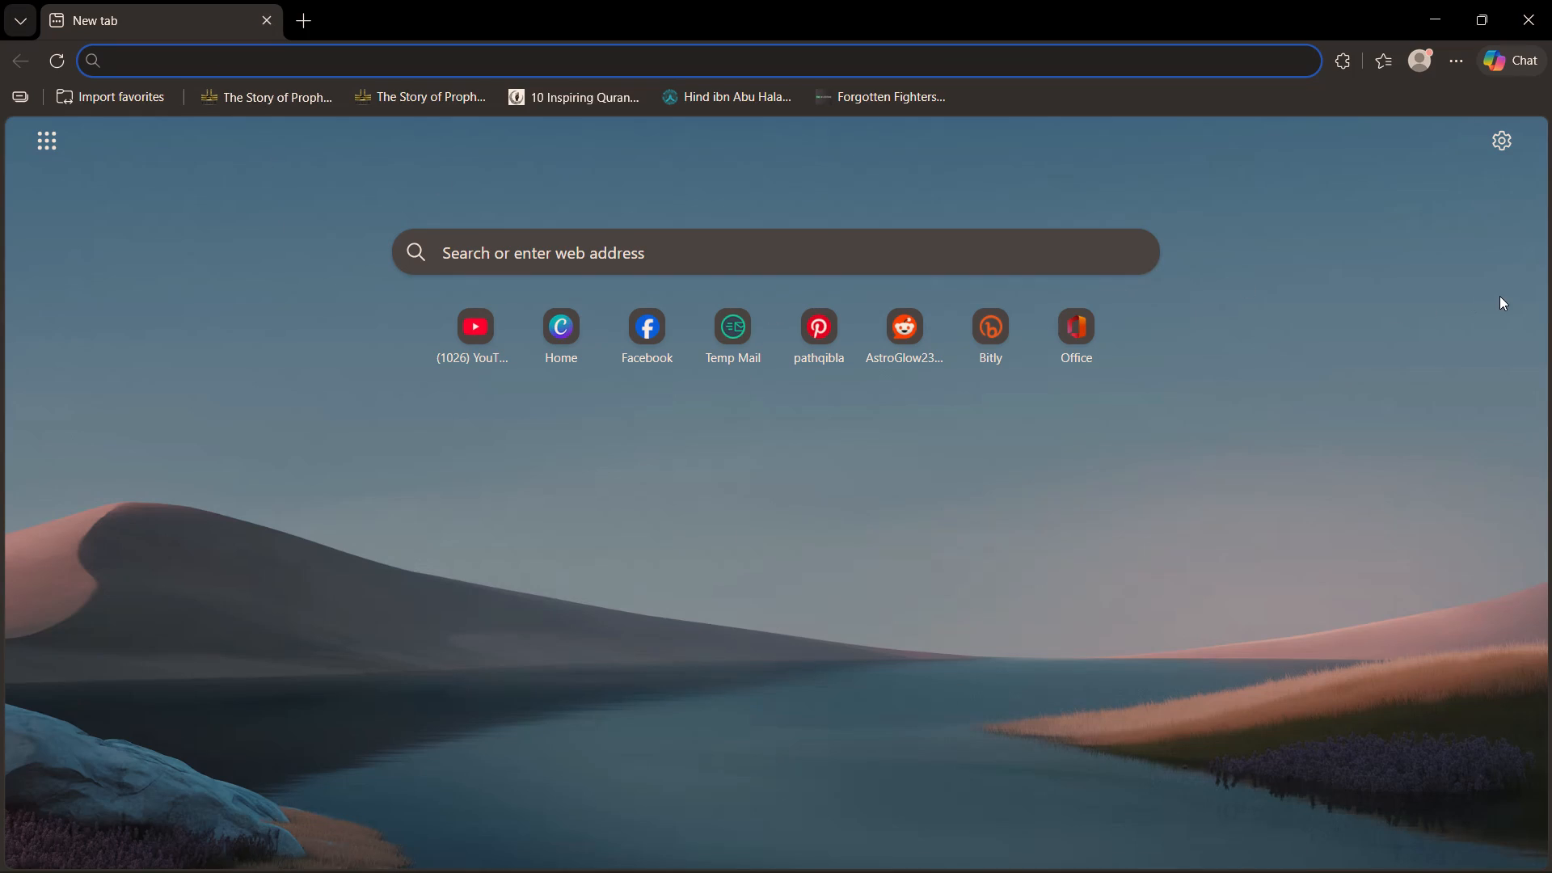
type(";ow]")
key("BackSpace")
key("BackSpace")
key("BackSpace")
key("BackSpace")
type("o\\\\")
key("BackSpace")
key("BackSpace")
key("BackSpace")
Search the web for "powertoys alt f4 shortcut".
type("powertoys")
key("space")
type("alt")
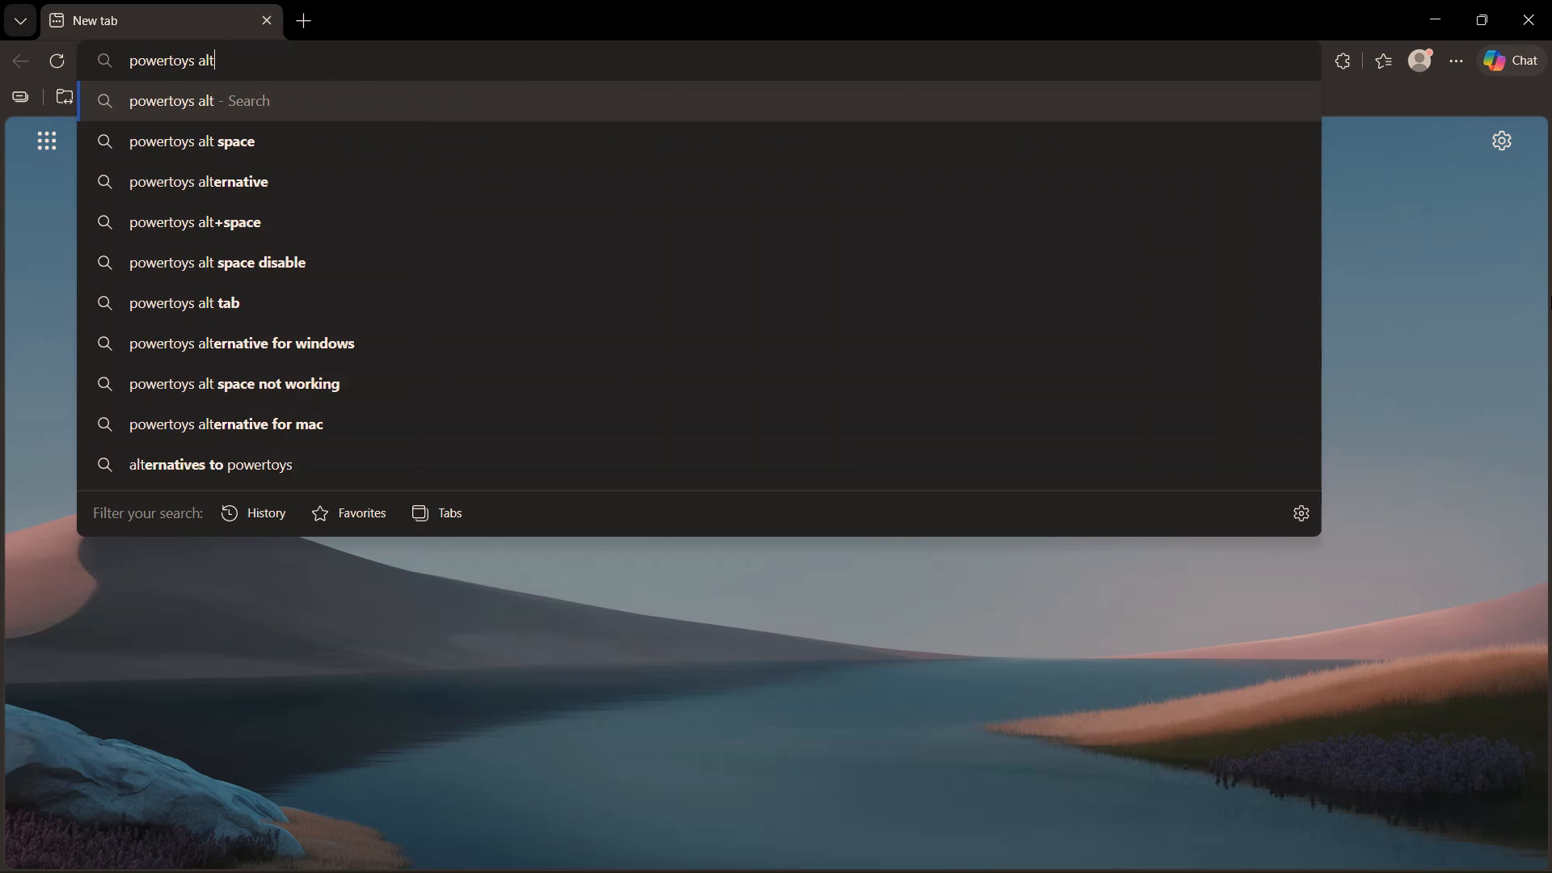
key("space")
type("f")
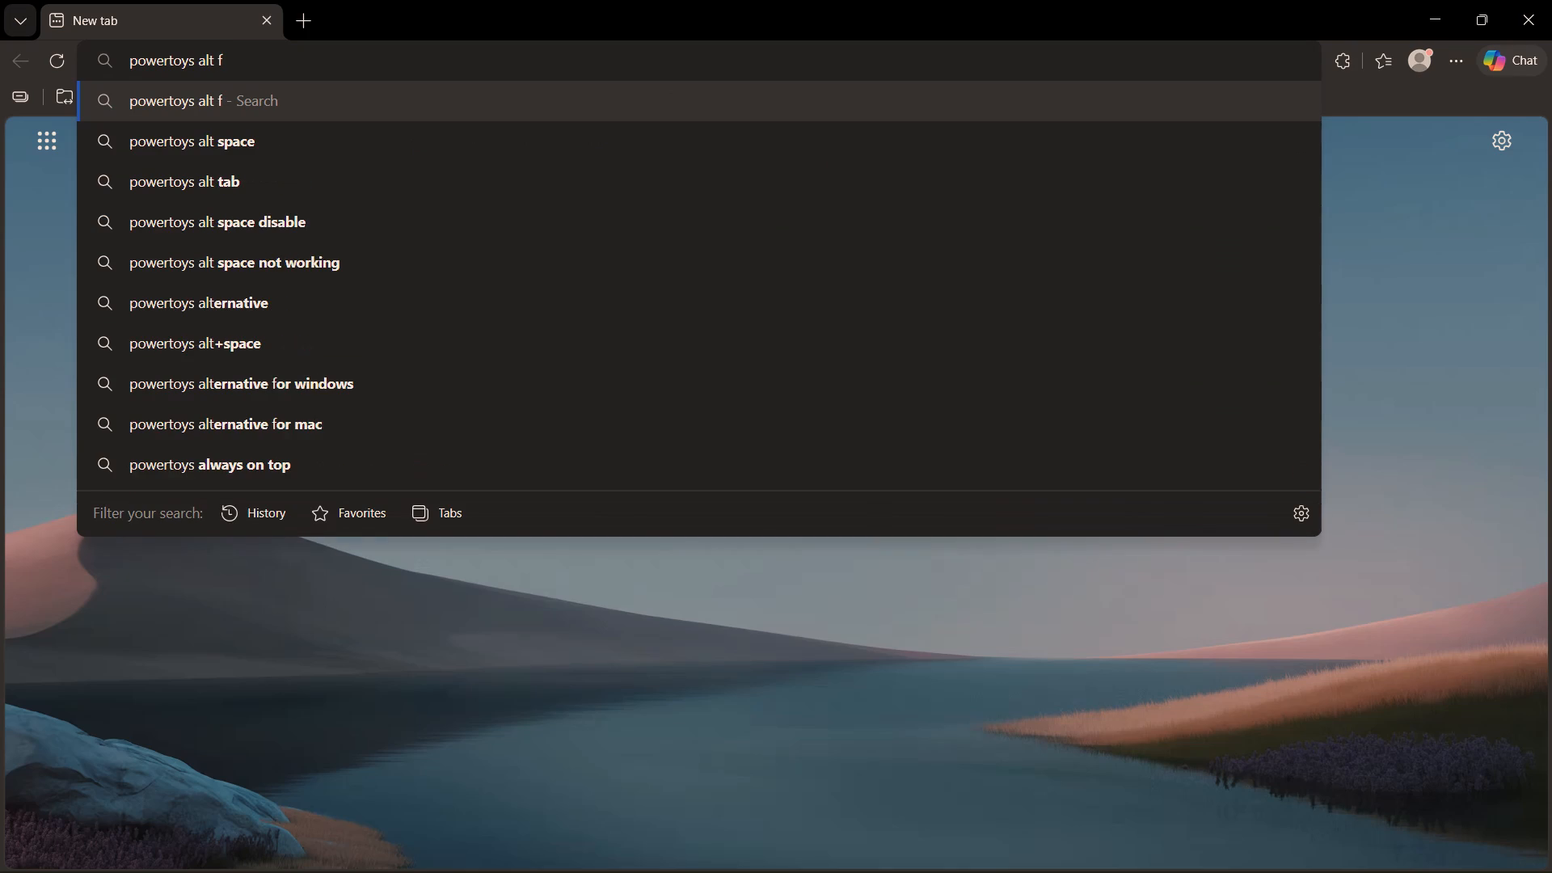
key("4")
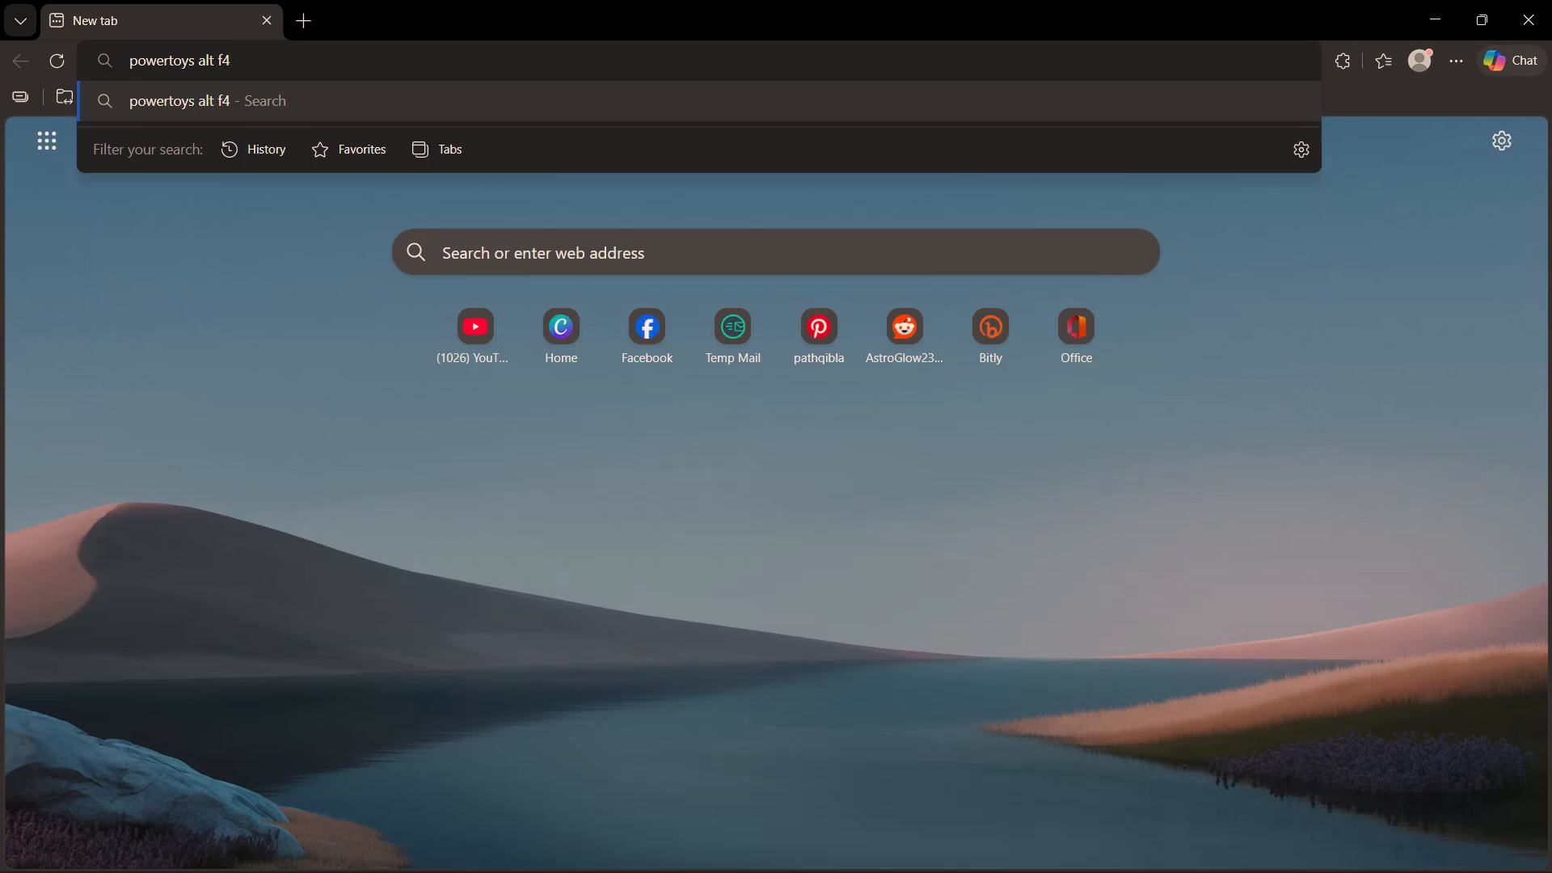
key("space")
type("shortcut")
key("Return")
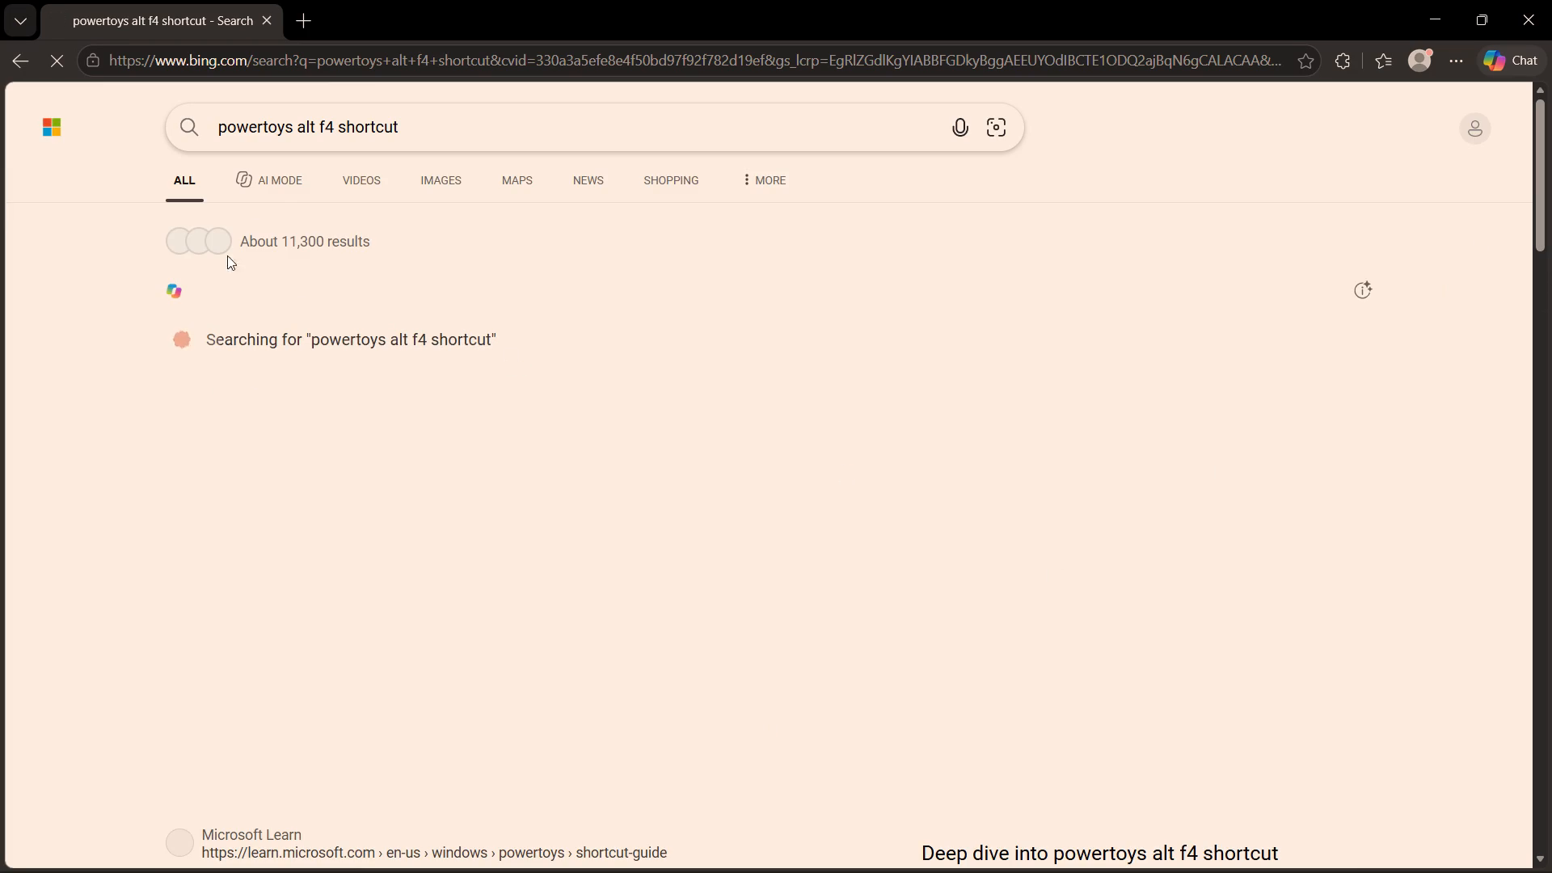
Refine the web search to "powertoys alt f4 shortcut to close apps".
left_click(399, 123)
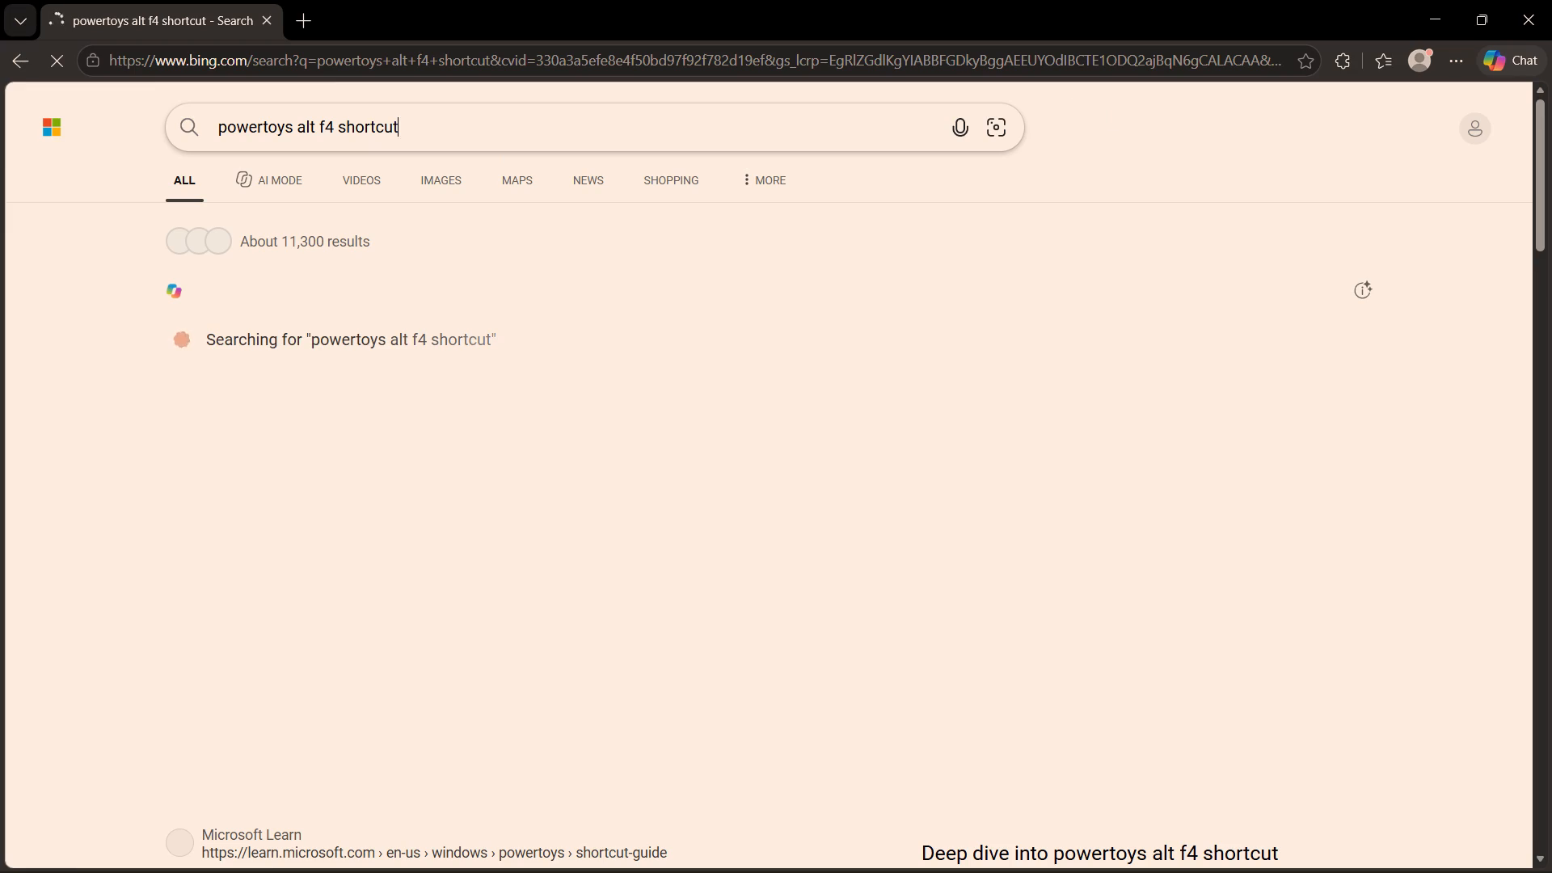
key("space")
type("ot")
key("BackSpace")
key("BackSpace")
type("to close apps")
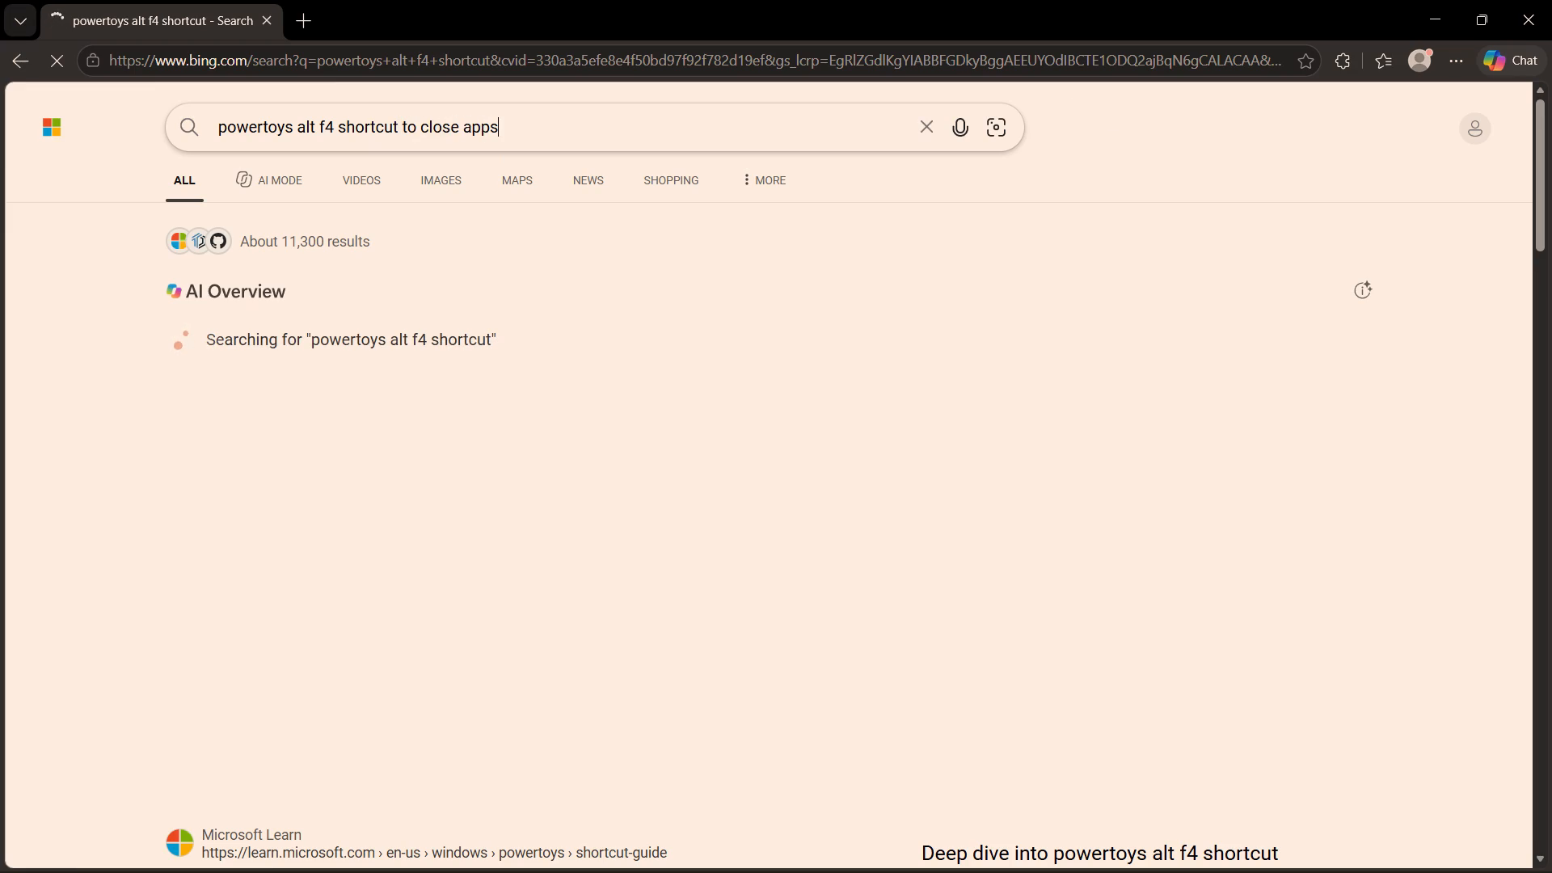
key("Return")
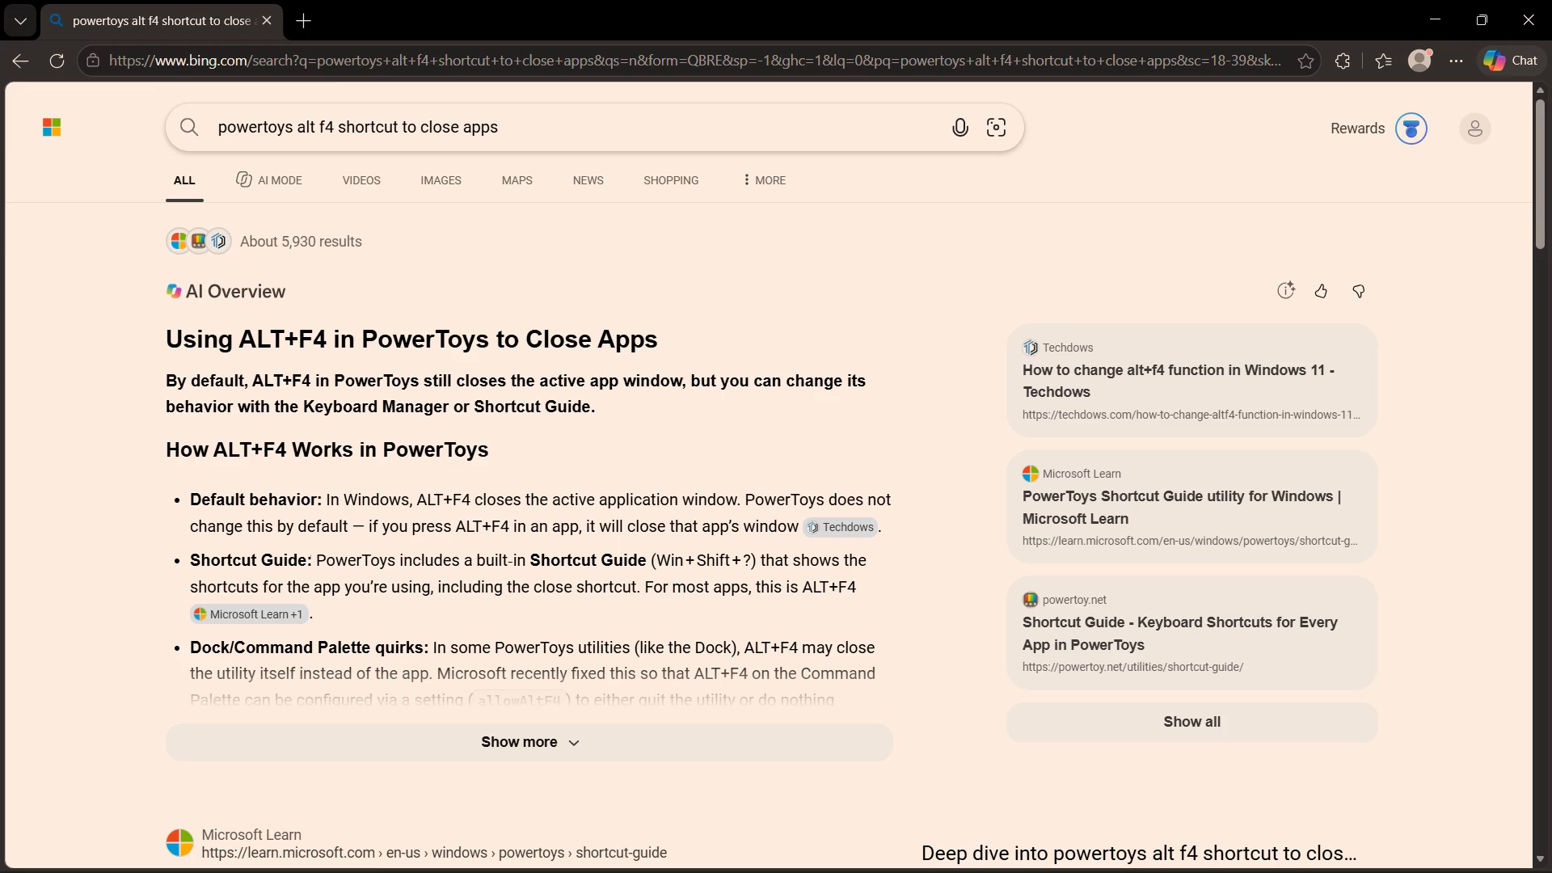
Expand the AI overview and read how ALT+F4 works in PowerToys and how to change its behavior.
left_click(415, 746)
scroll(529, 435, "down", 2)
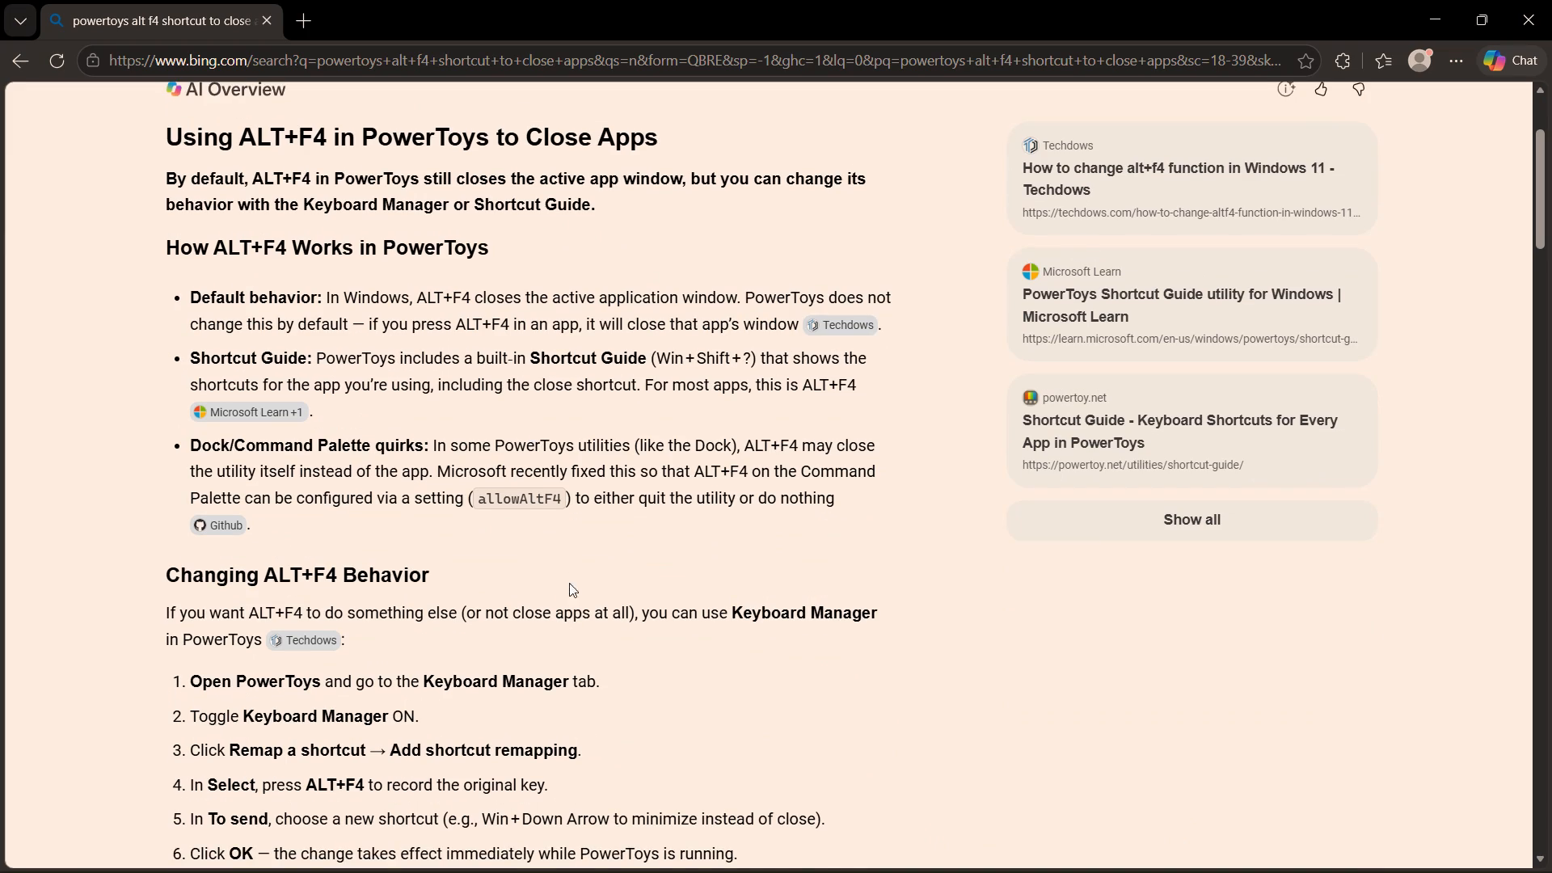
scroll(562, 597, "down", 1)
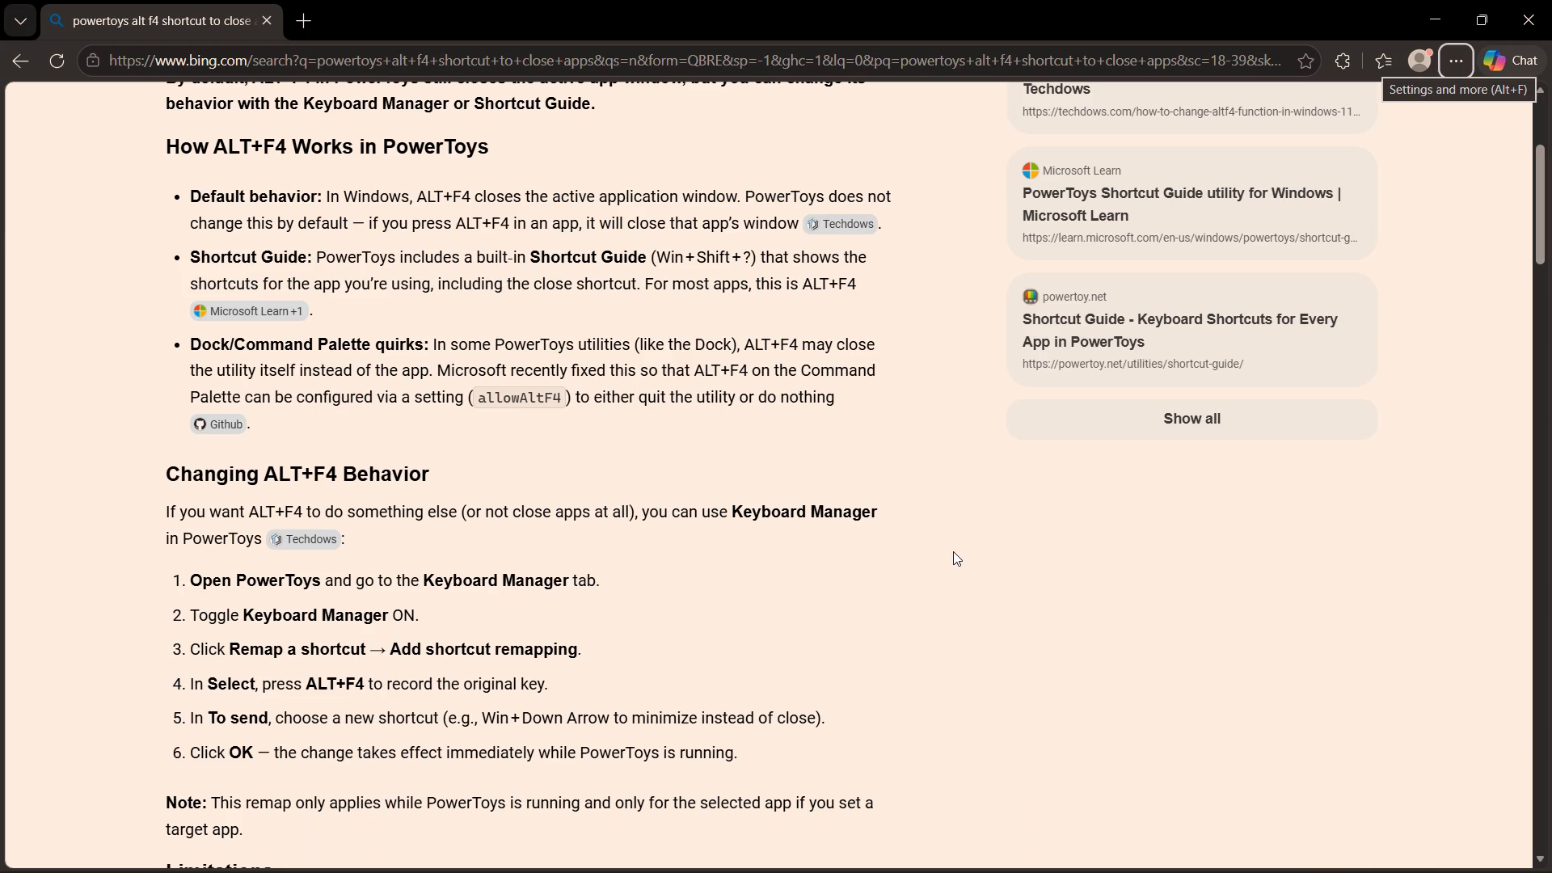
Close Edge and all open File Explorer windows, leaving the computer on by cancelling the shutdown dialog.
key("alt+F4")
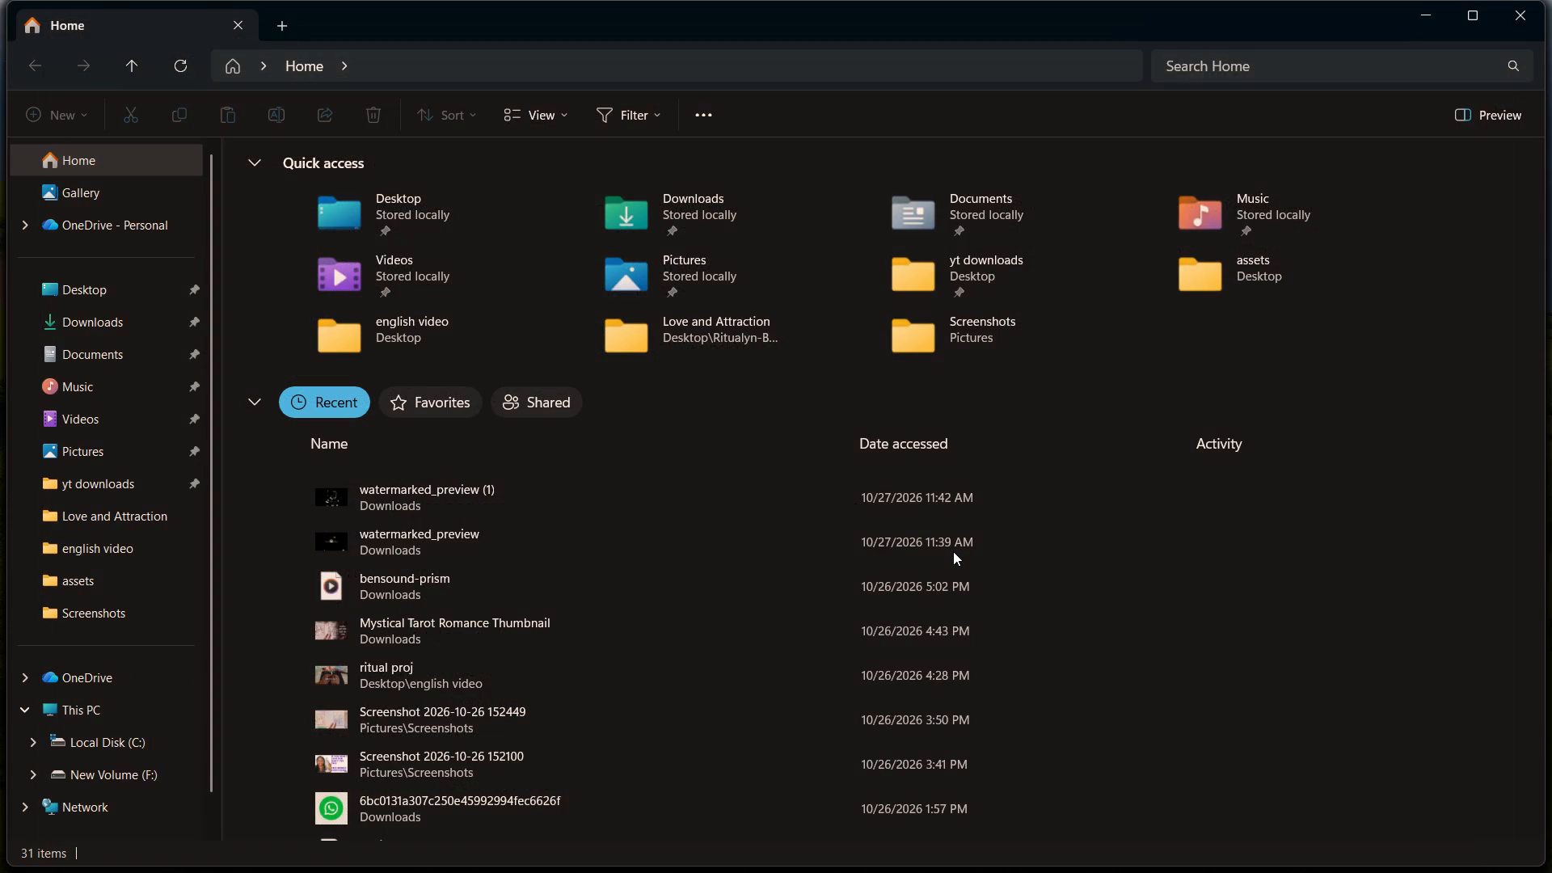
key("alt+F4")
key("alt+F4")
key("alt+F4")
key("alt+F4")
key("alt+F4")
key("alt+F4")
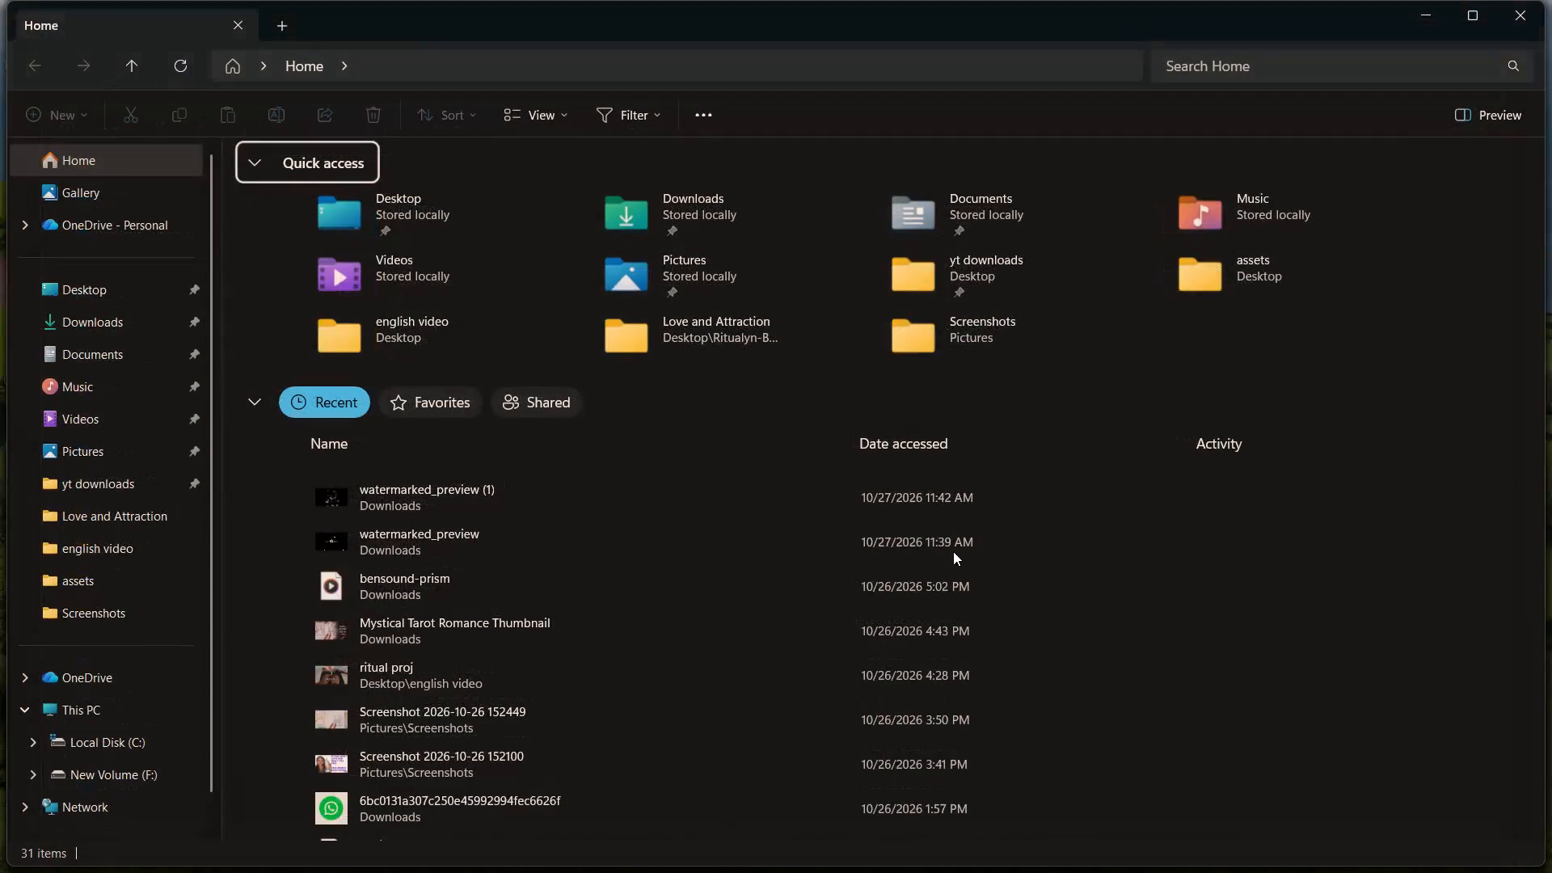
key("alt+F4")
key("alt+F4")
key("alt+F4")
key("alt+F4")
key("alt+F4")
key("alt+F4")
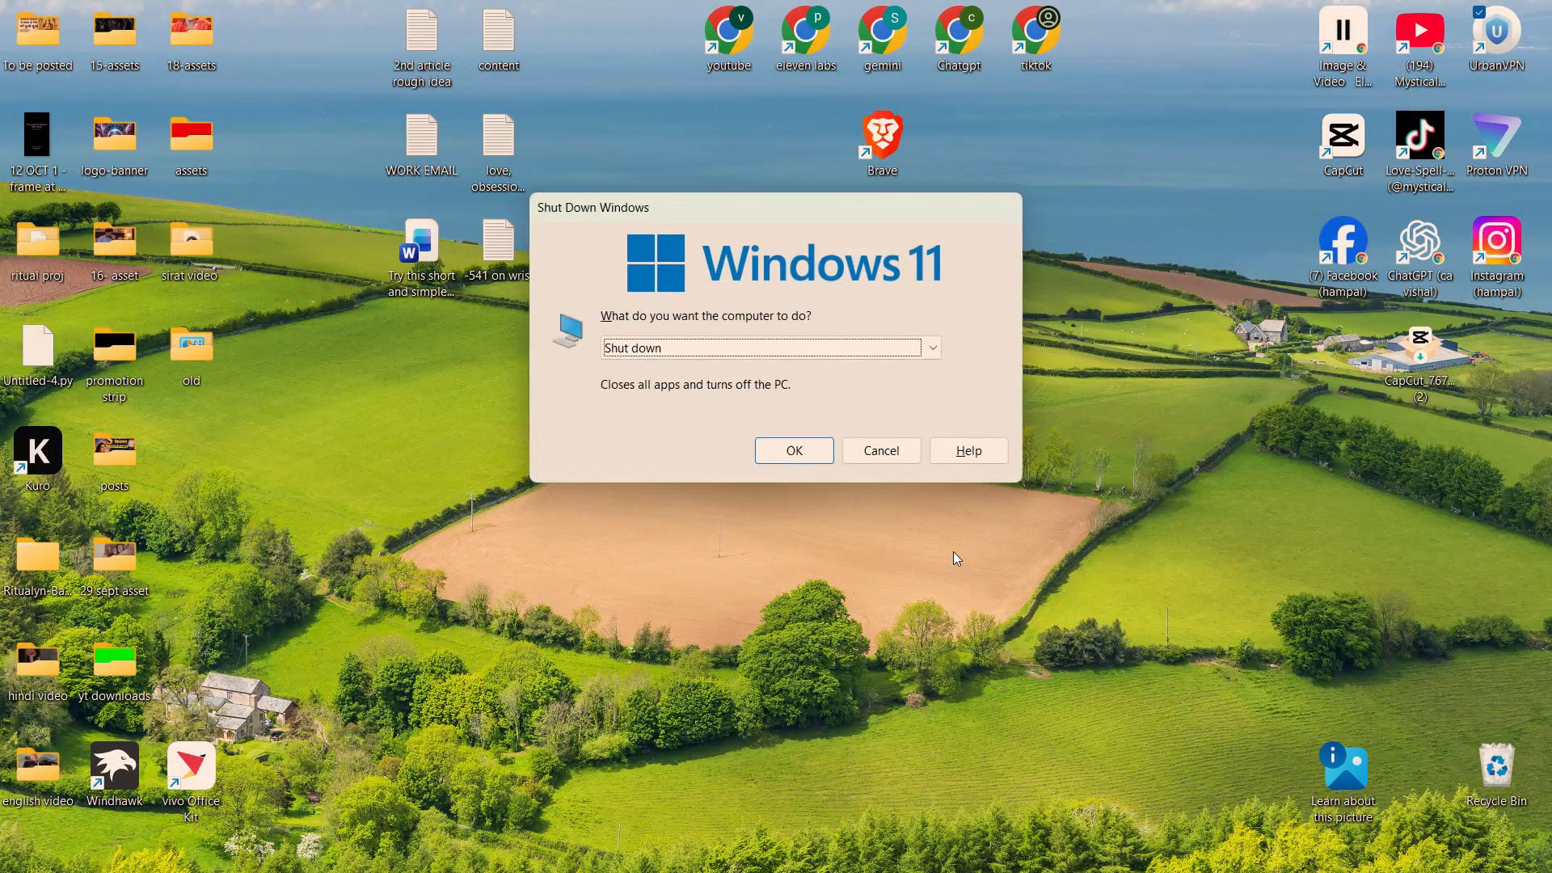
left_click(900, 456)
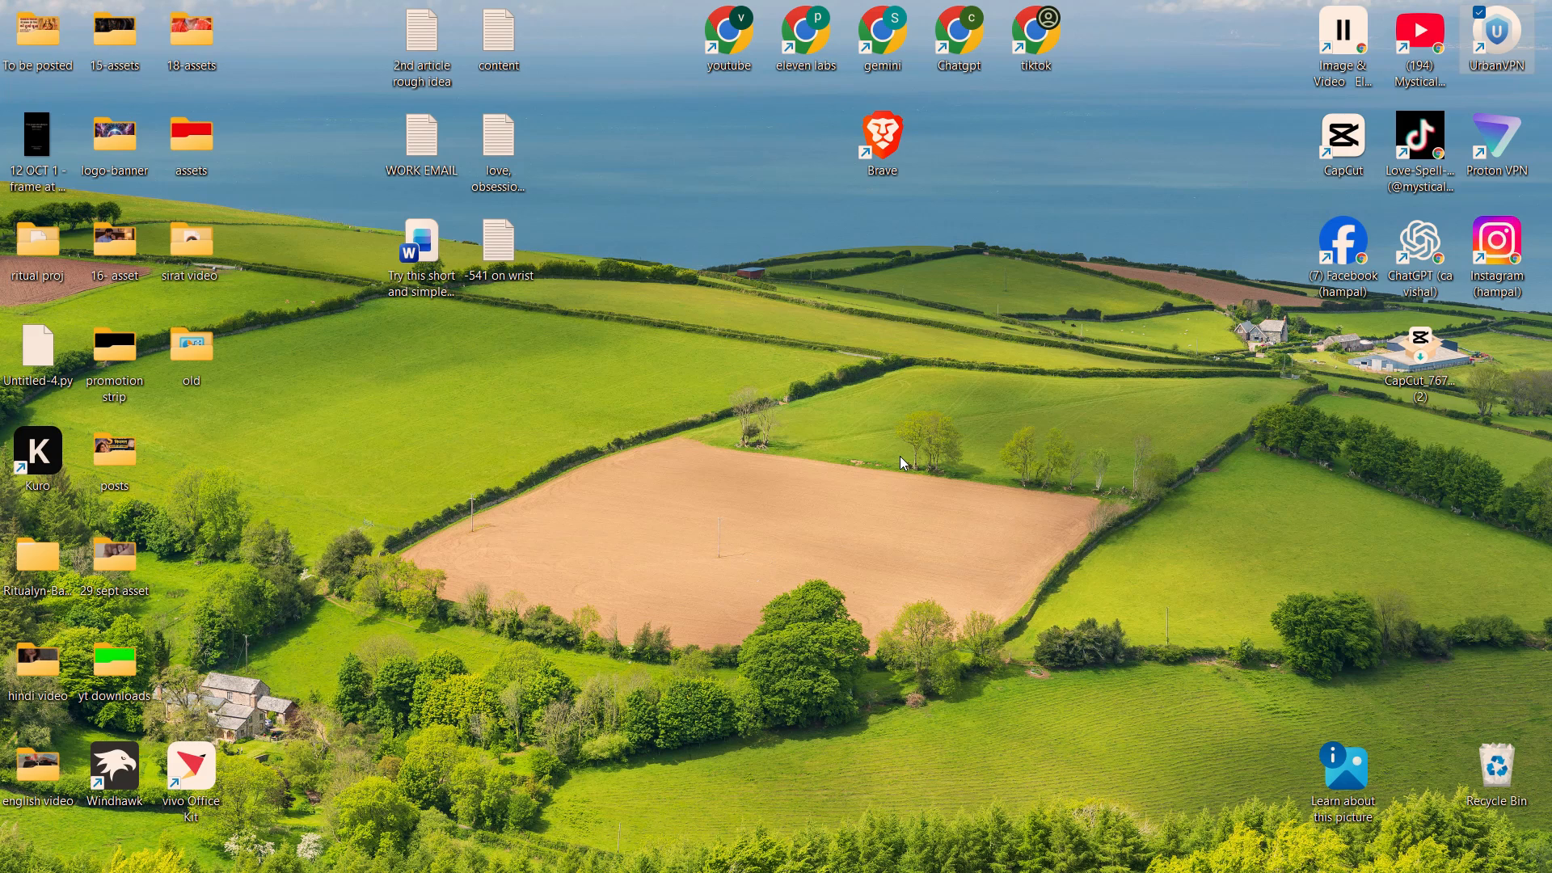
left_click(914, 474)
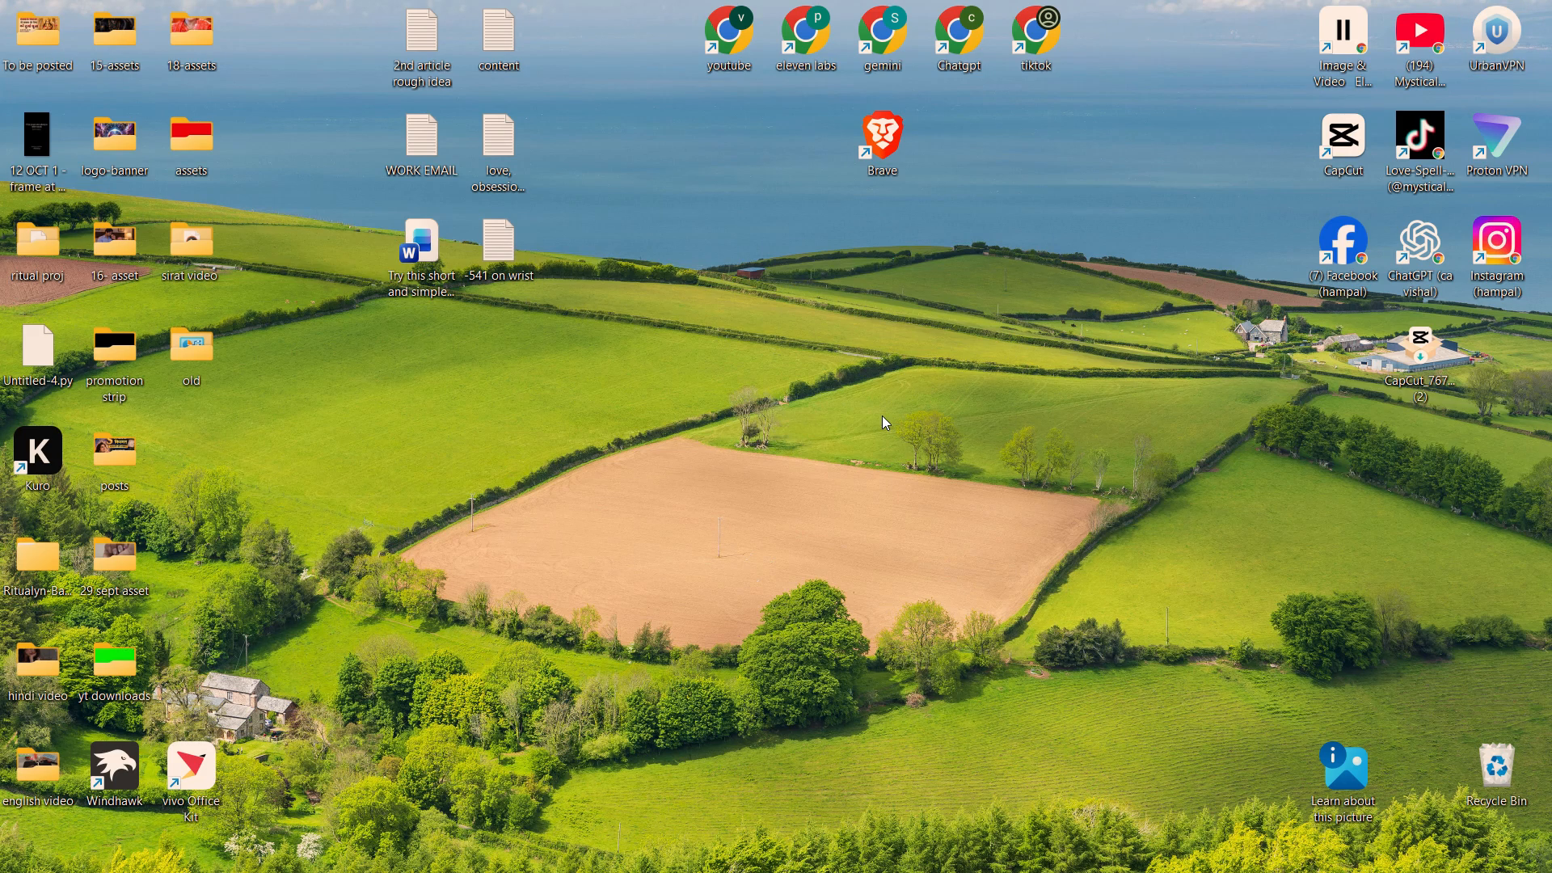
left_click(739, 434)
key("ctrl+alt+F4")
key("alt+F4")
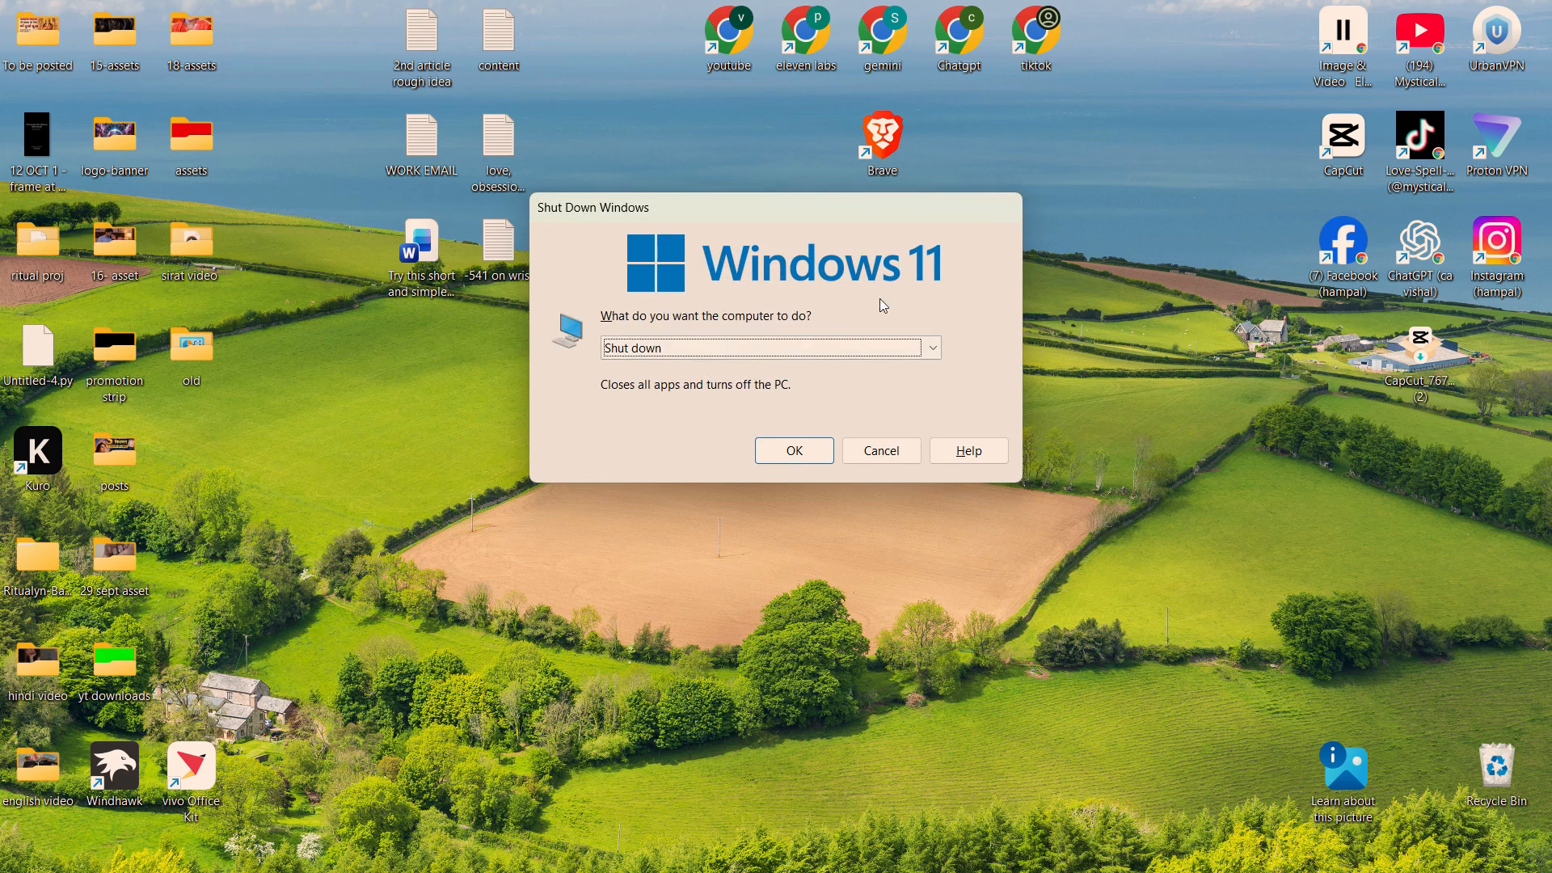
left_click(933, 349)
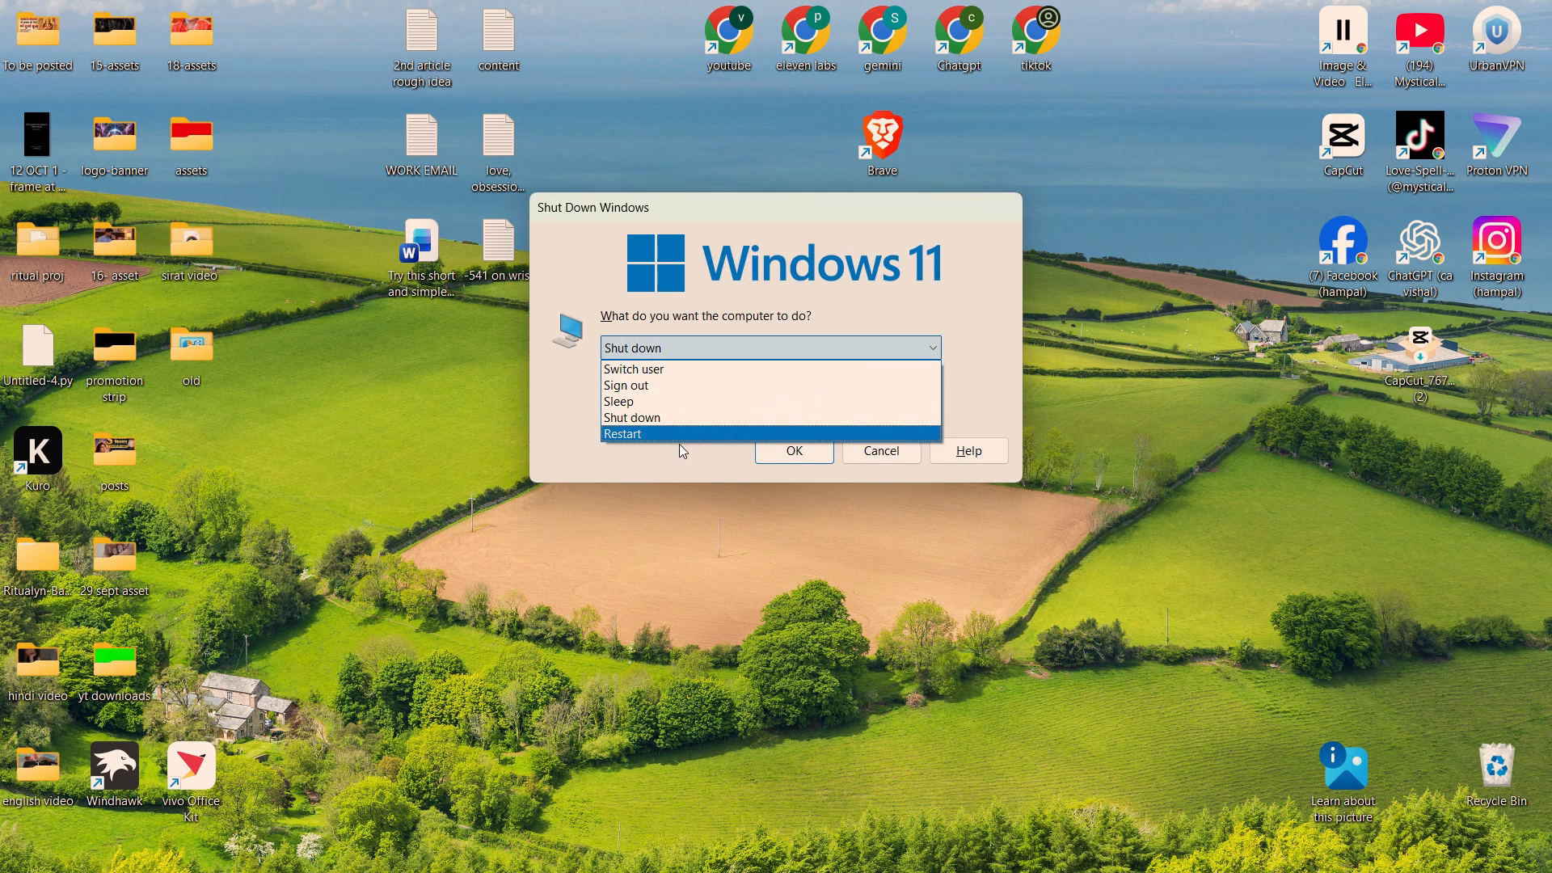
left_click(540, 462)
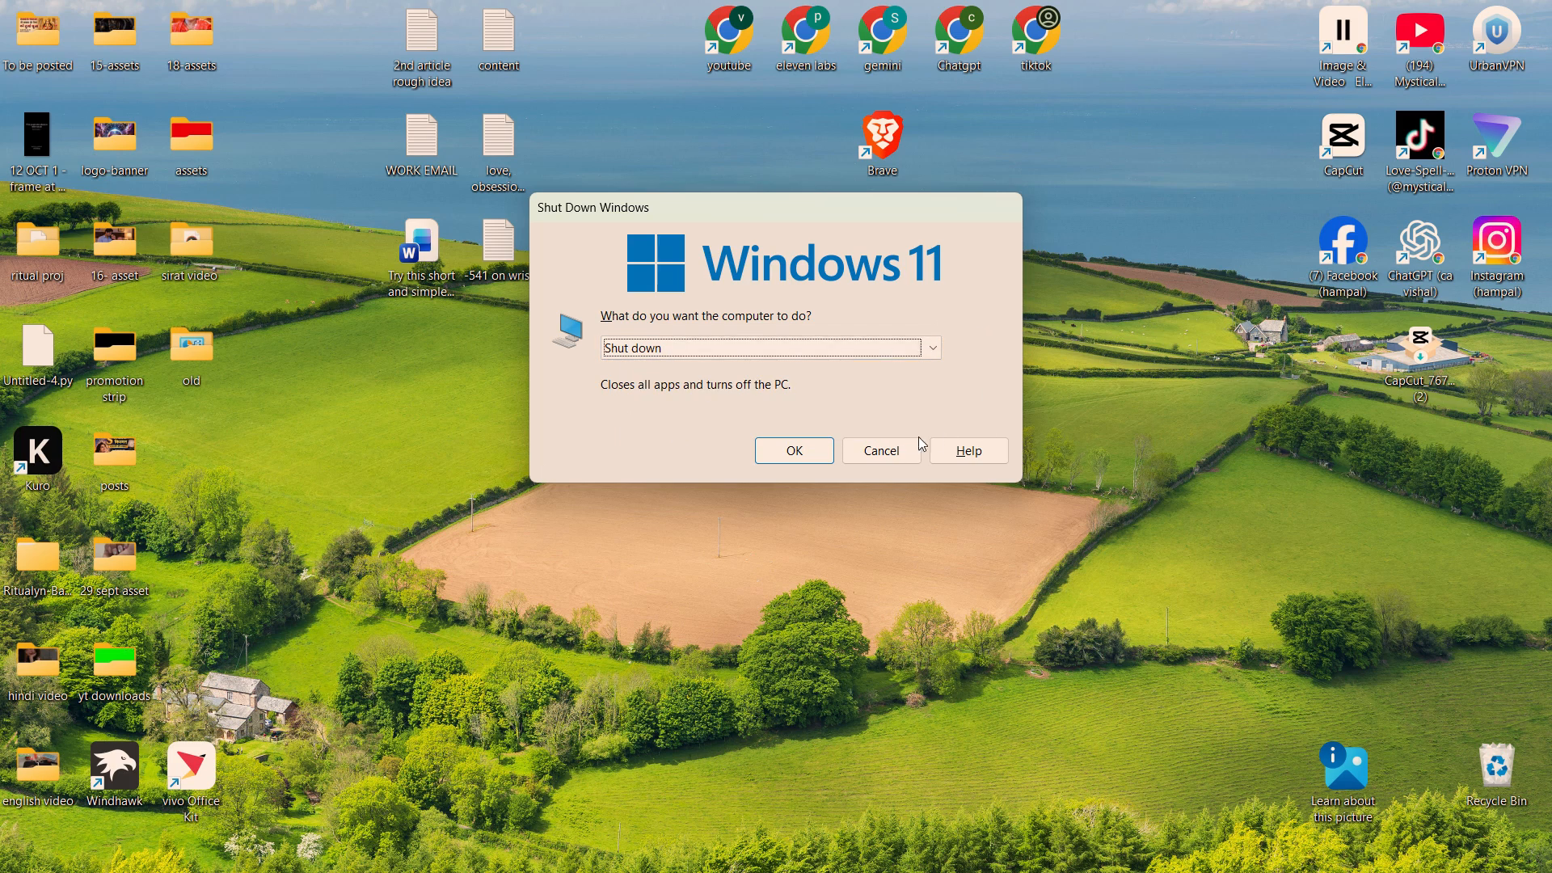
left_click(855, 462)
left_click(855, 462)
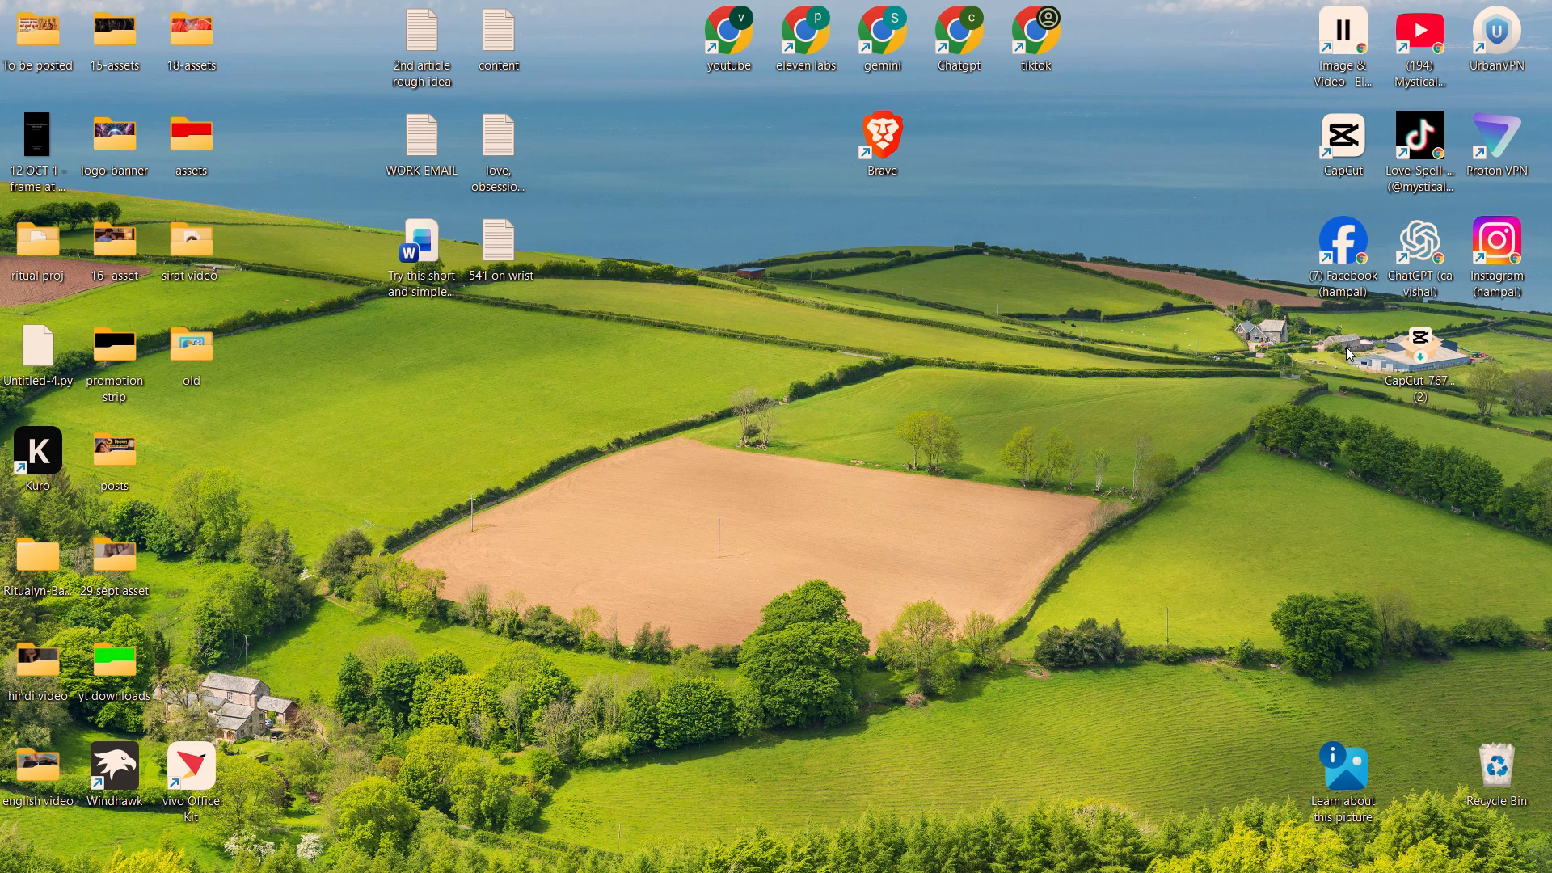
Move the "Learn about this picture" desktop icon next to the Recycle Bin.
left_click_drag(1373, 772, 1449, 771)
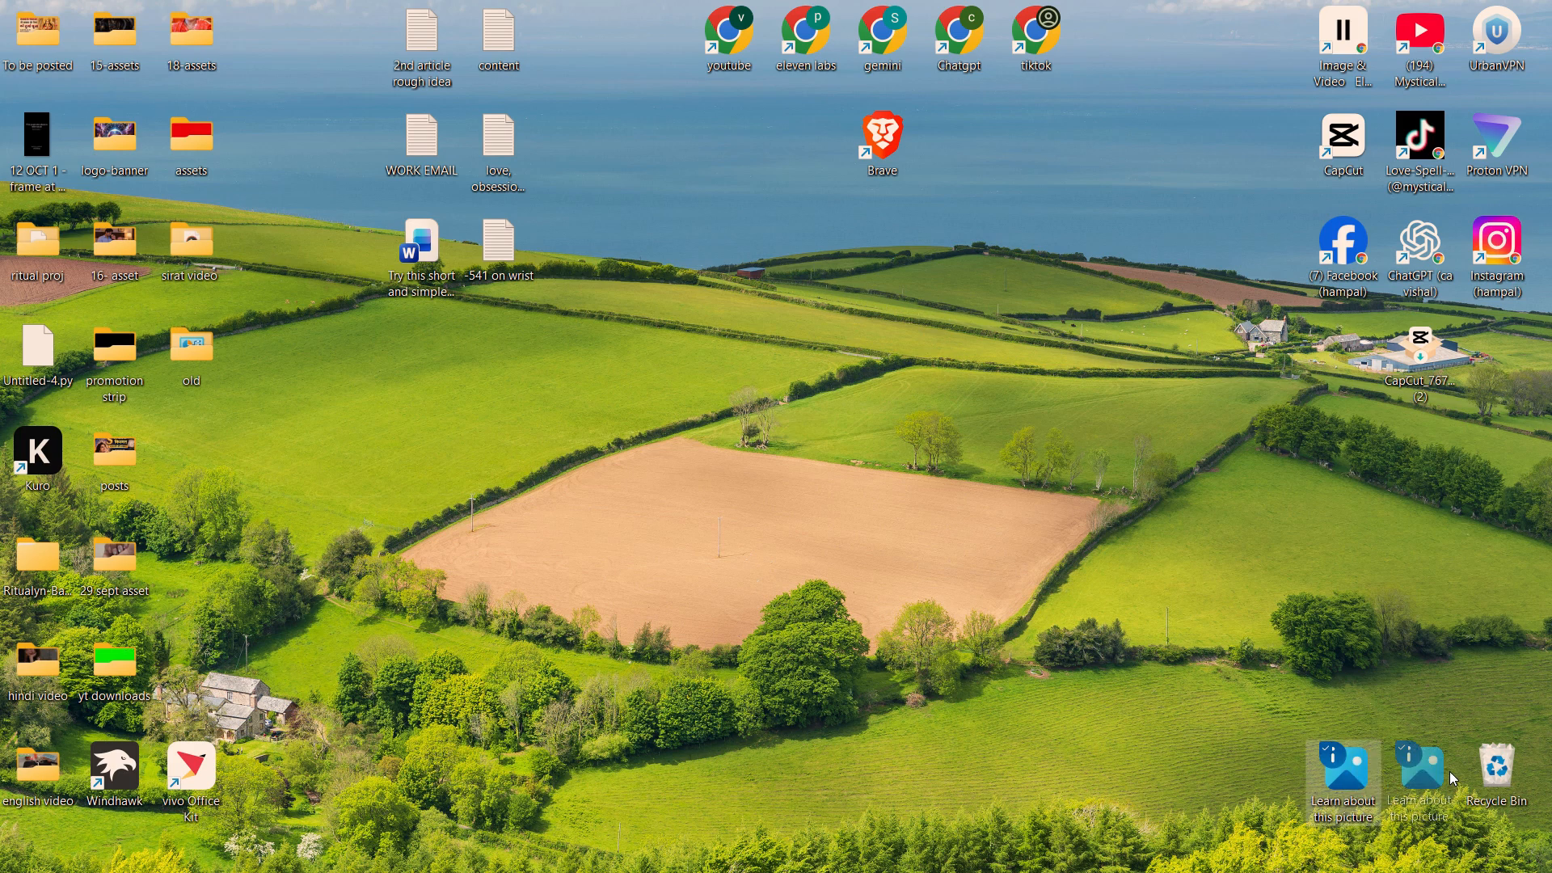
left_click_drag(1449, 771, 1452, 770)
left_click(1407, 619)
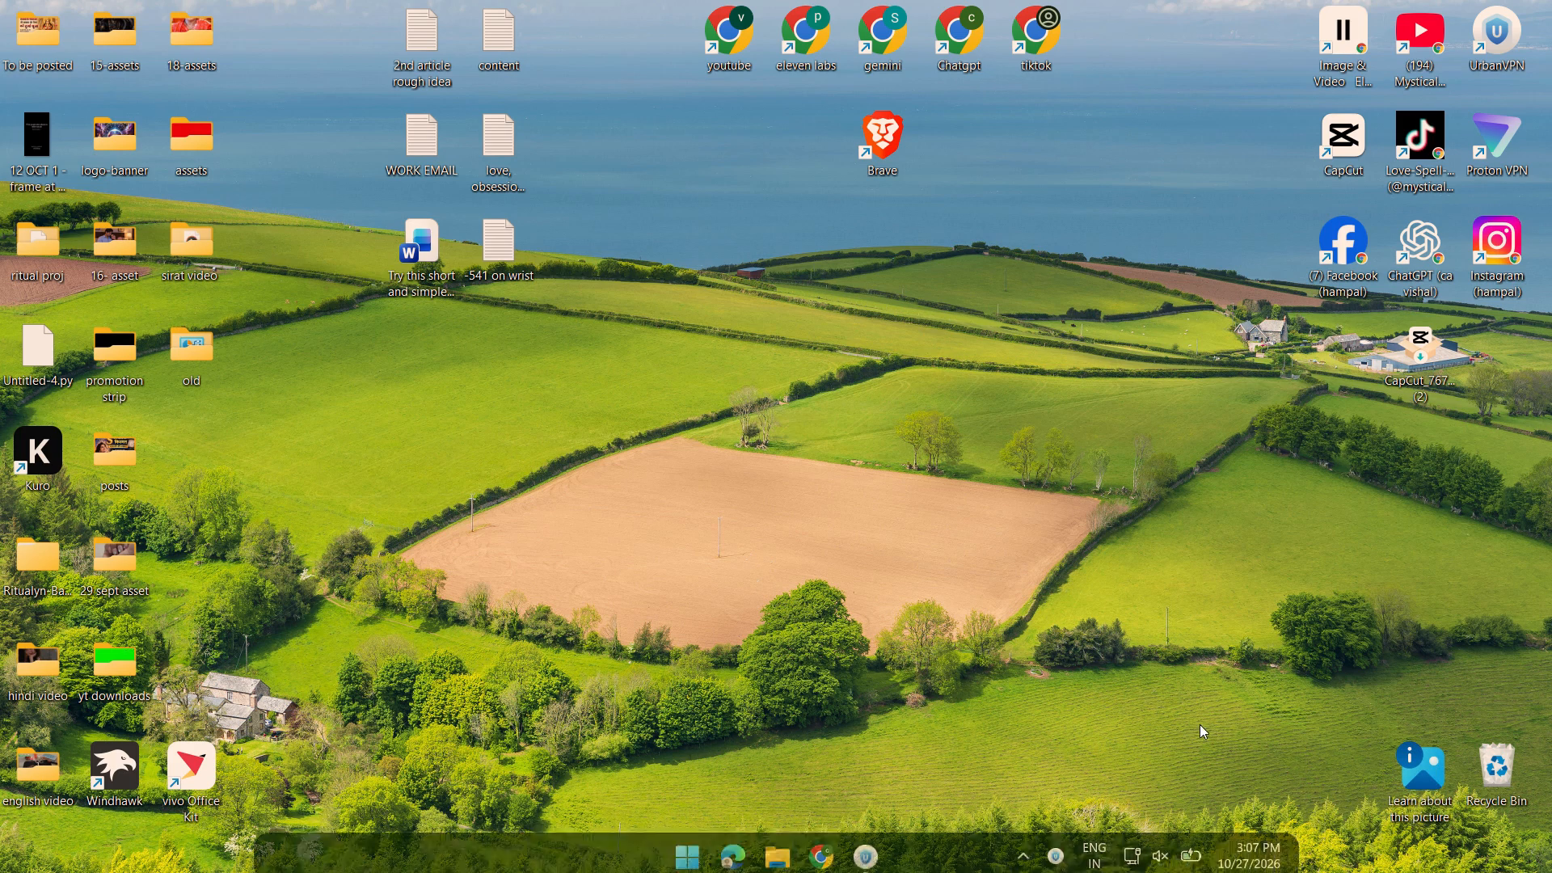
Launch CapCut from its desktop shortcut.
left_click(1356, 32)
left_click(1309, 149)
double_click(1340, 143)
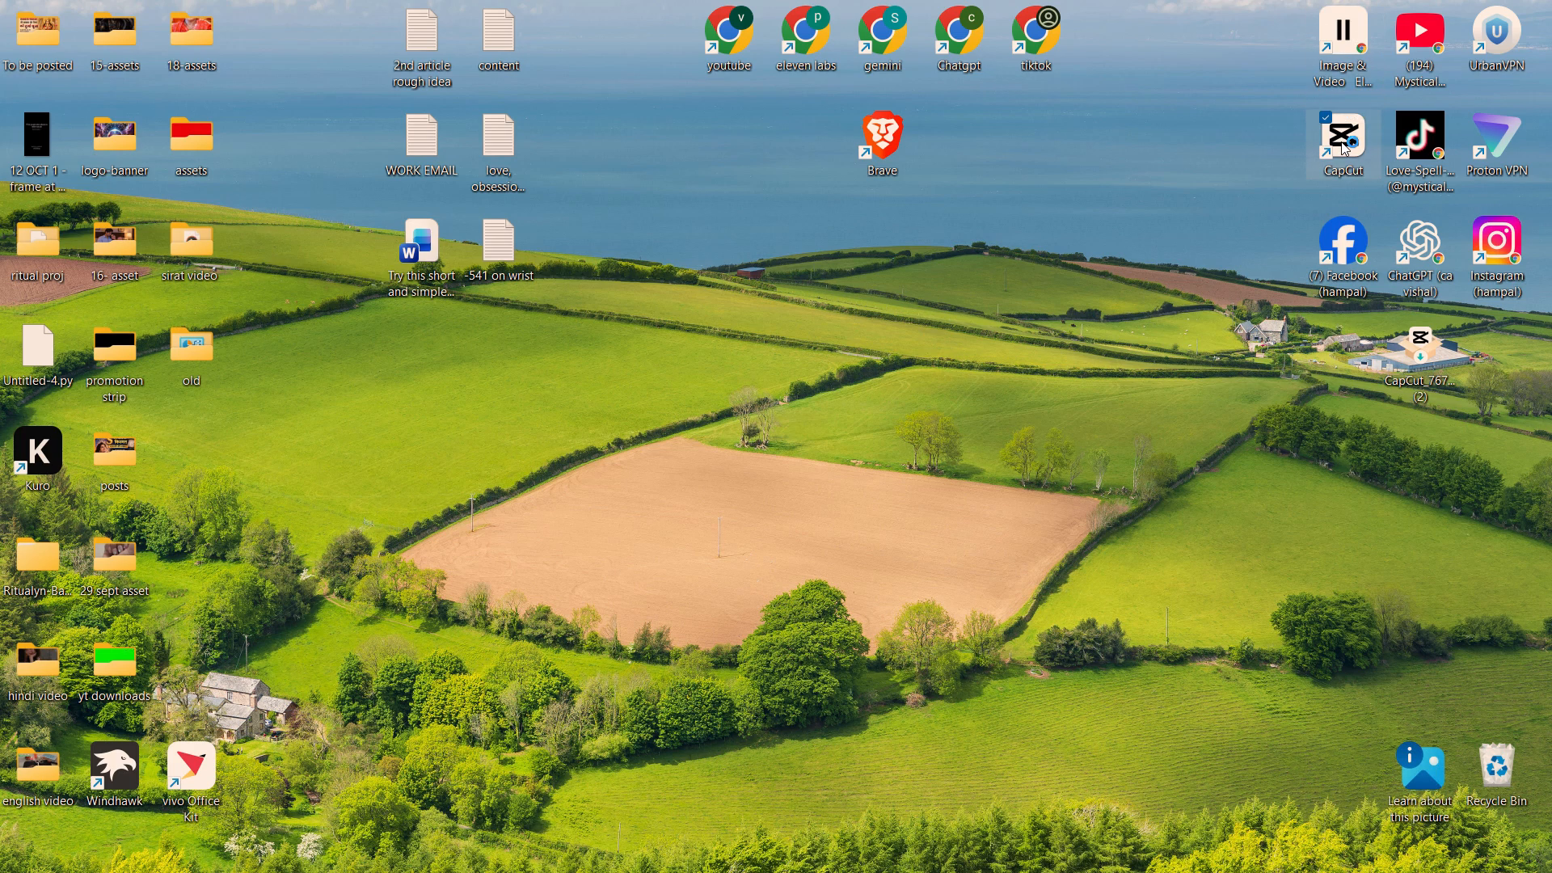
Rearrange the desktop icons: CapCut below Instagram, Facebook into CapCut's former slot, and the CapCut_767 (2) file into Facebook's former slot.
left_click_drag(1341, 141, 1503, 344)
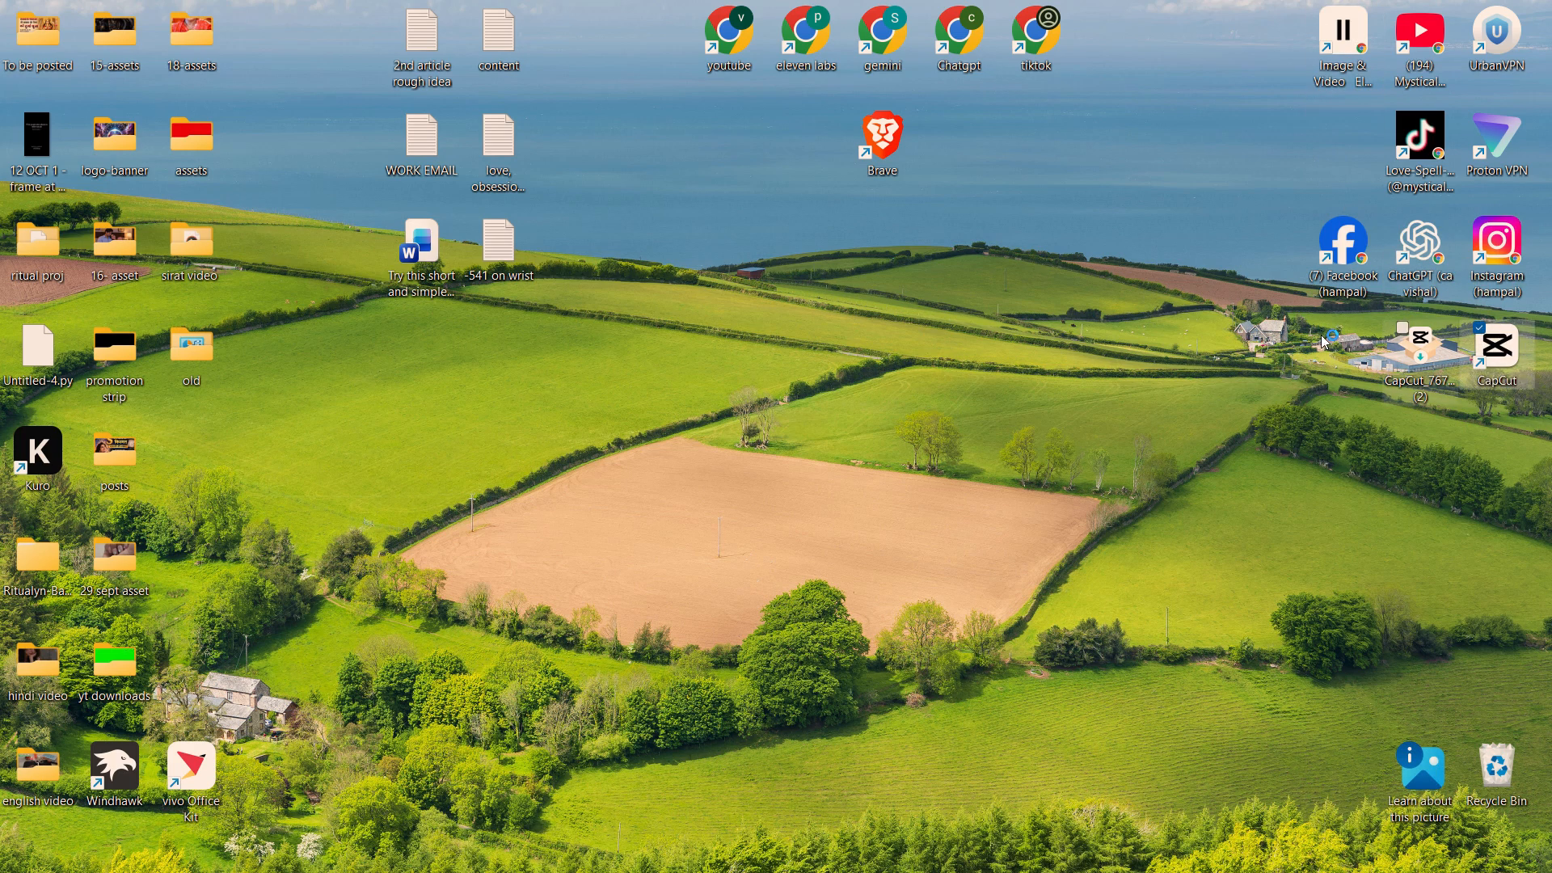
left_click_drag(1329, 283, 1328, 193)
left_click_drag(1428, 365, 1357, 272)
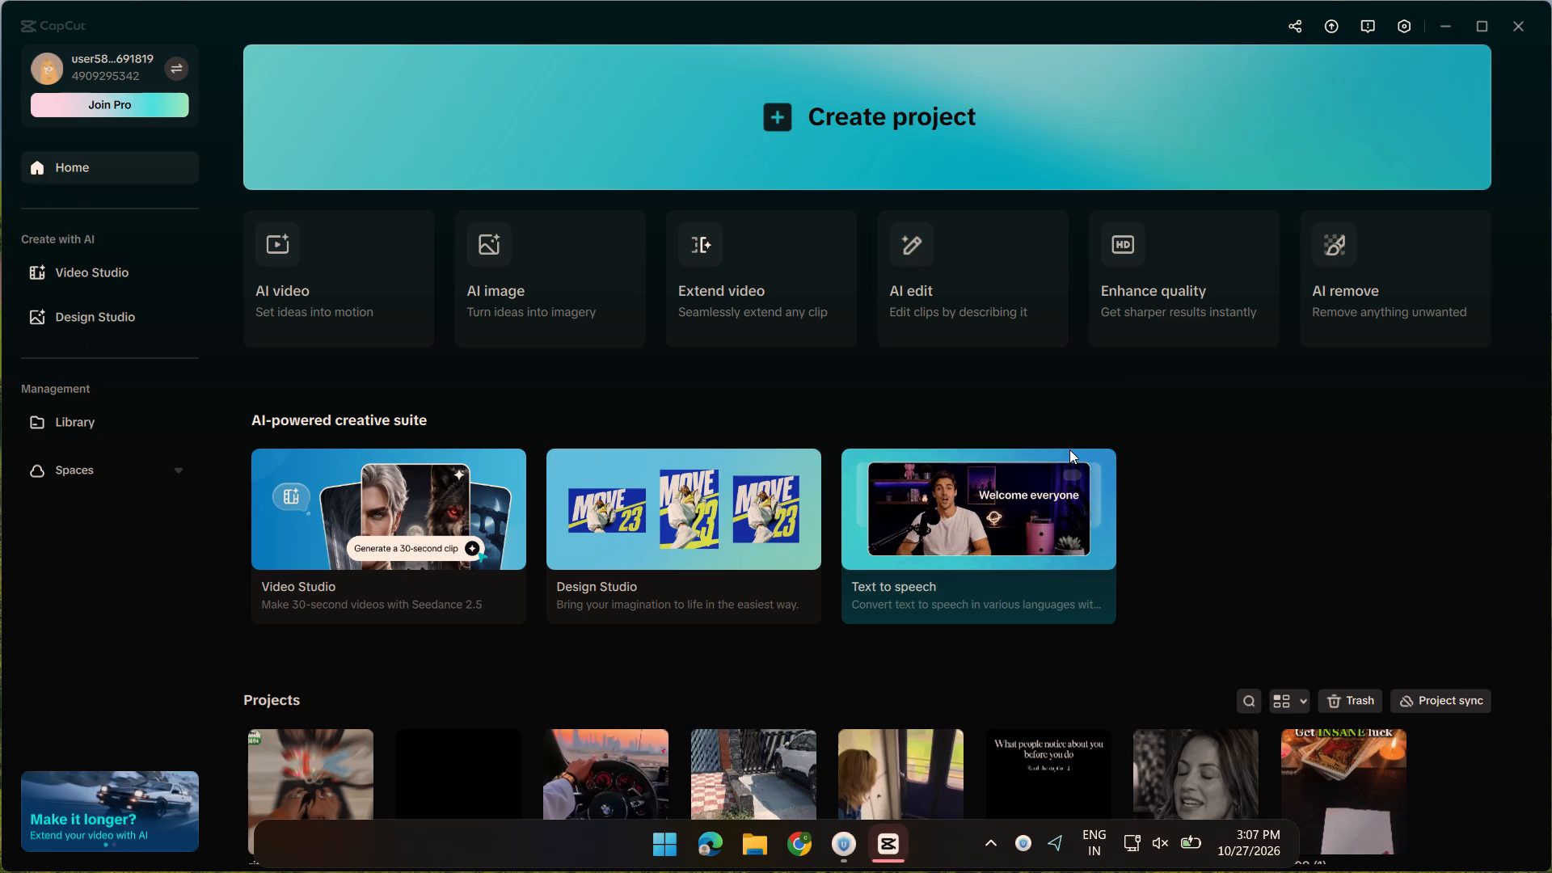
Create a new CapCut video project and dismiss its introductory walkthrough and help tip.
scroll(1089, 390, "down", 4)
scroll(451, 321, "up", 7)
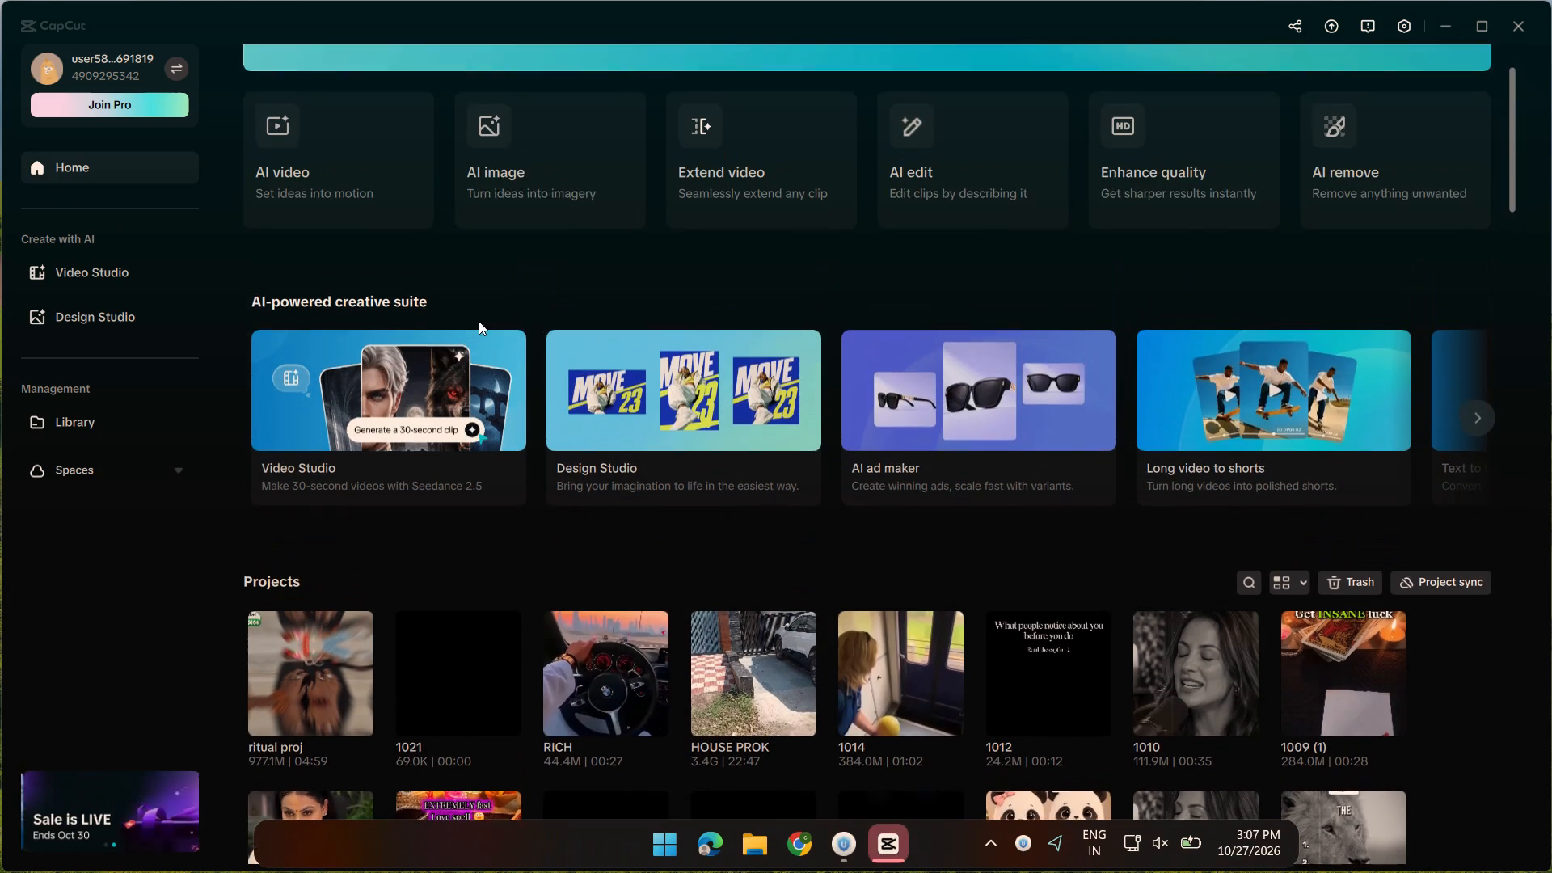
scroll(631, 129, "up", 4)
left_click(630, 136)
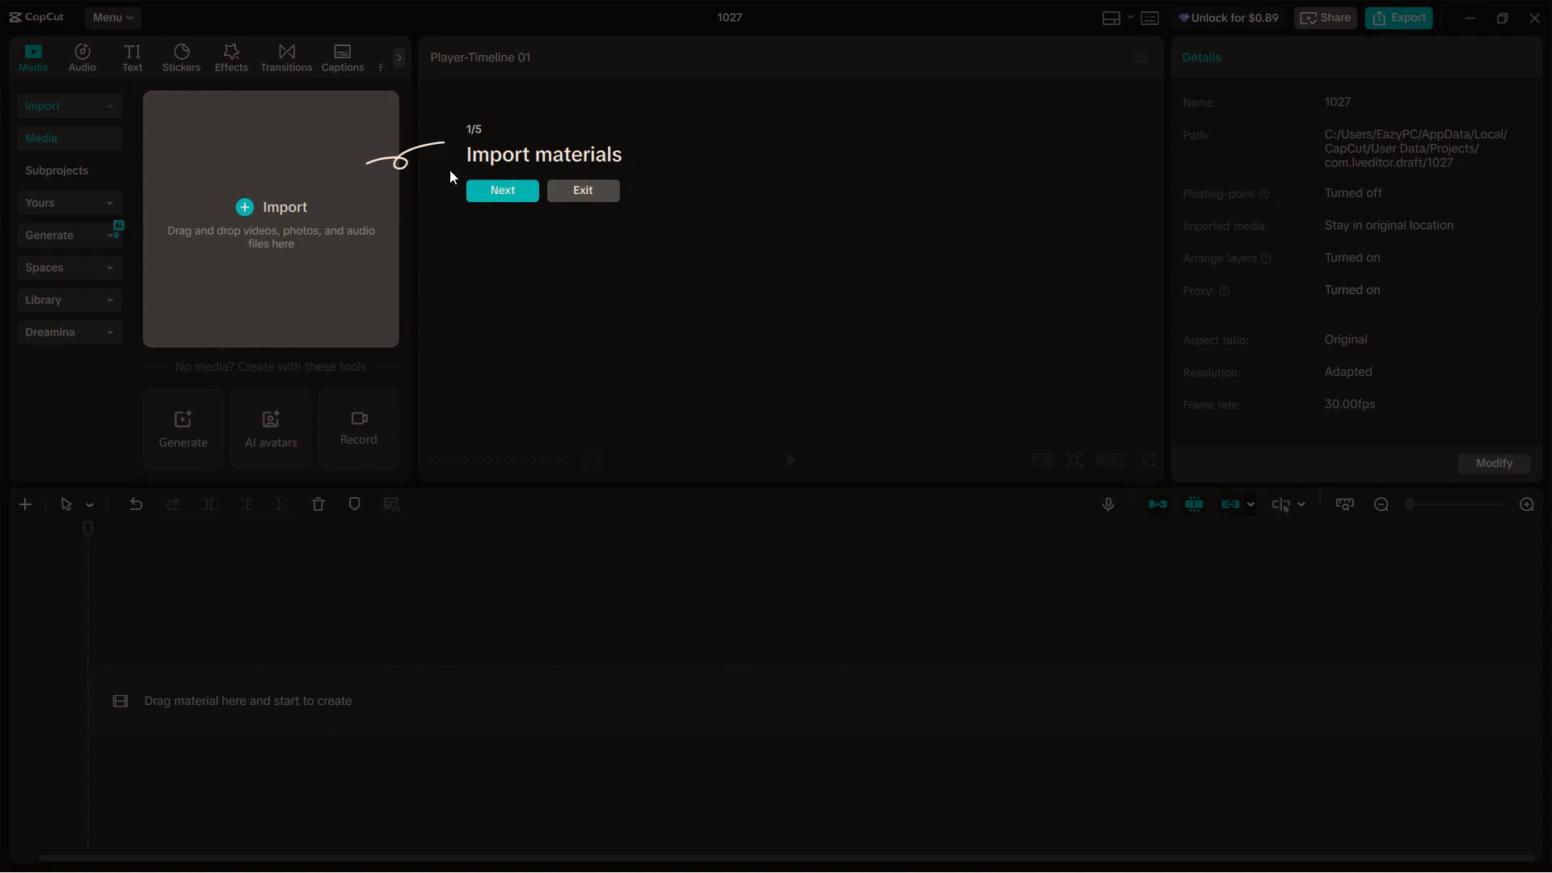
left_click(559, 197)
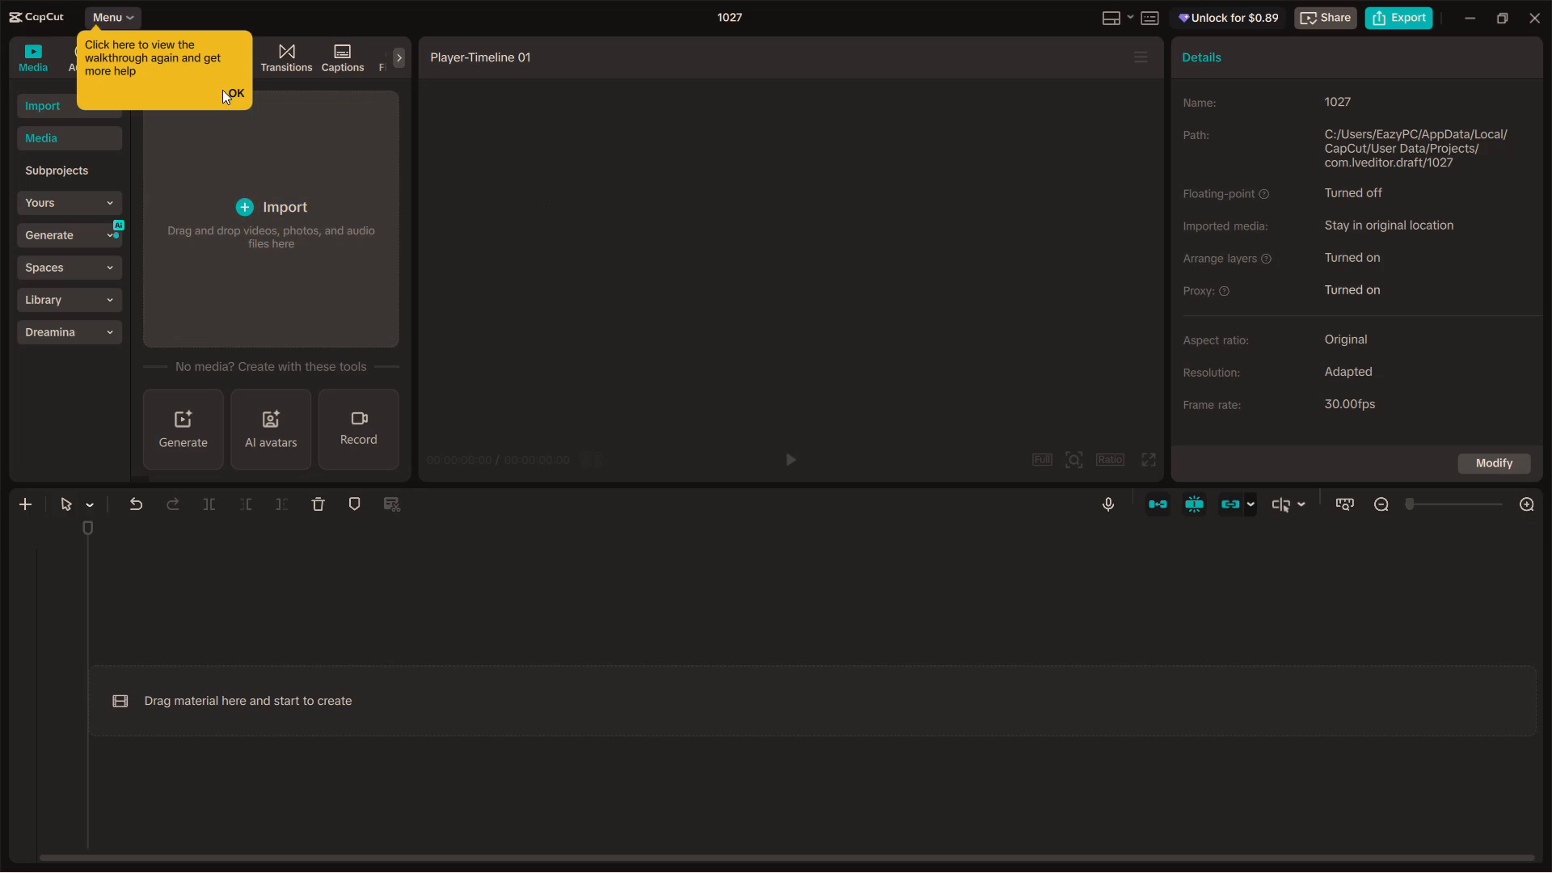
left_click(222, 90)
left_click(231, 95)
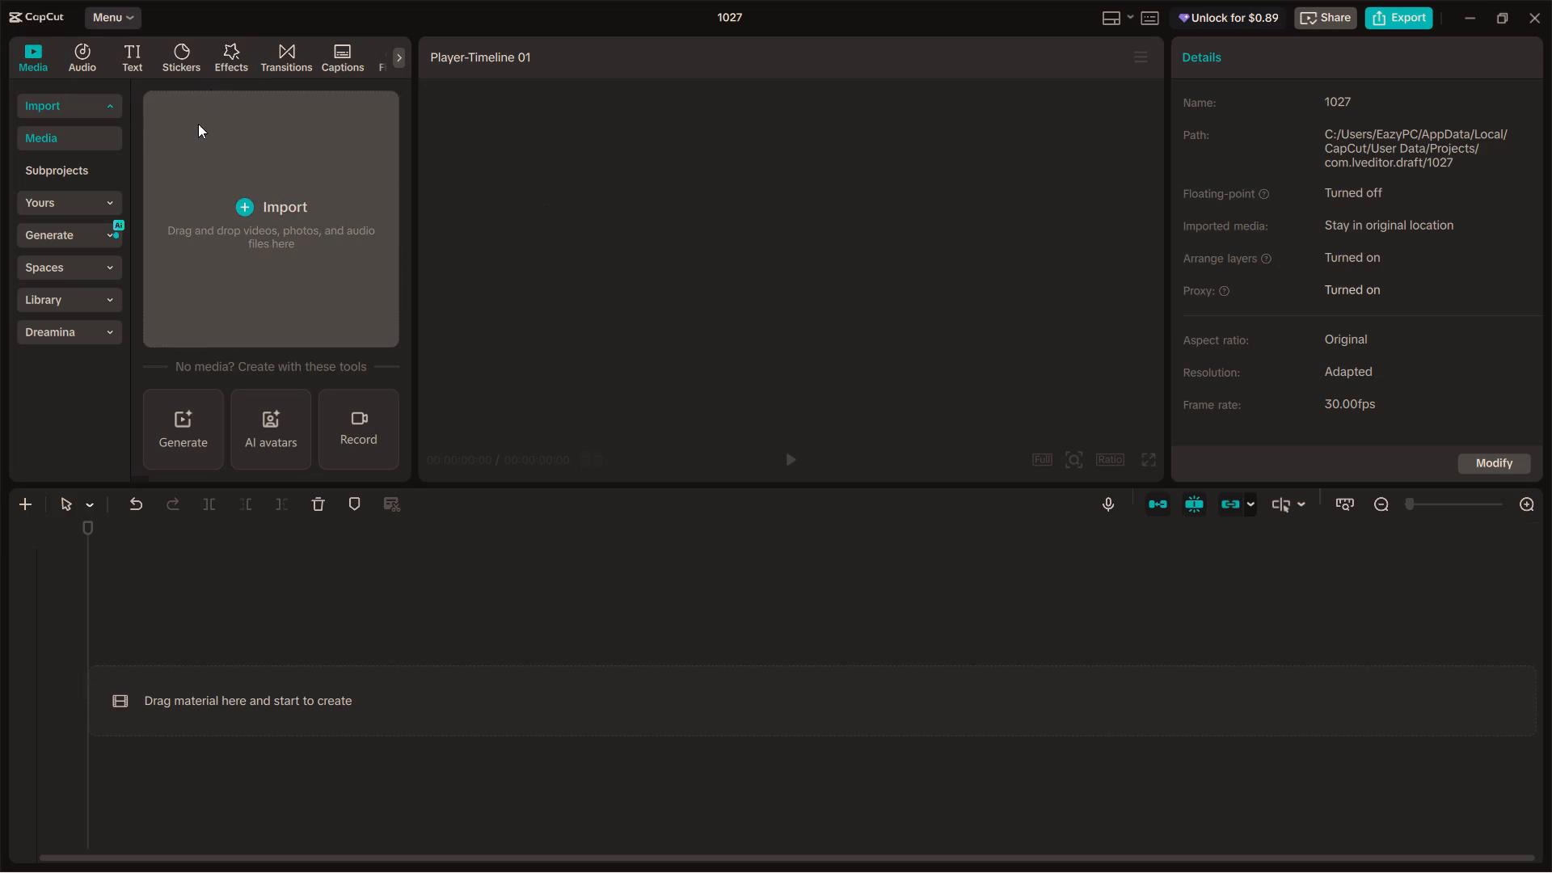
Import the eleven videos from video_20261027_134348 to video_20261027_141012 from the Downloads folder into the project.
left_click(228, 197)
left_click(237, 237)
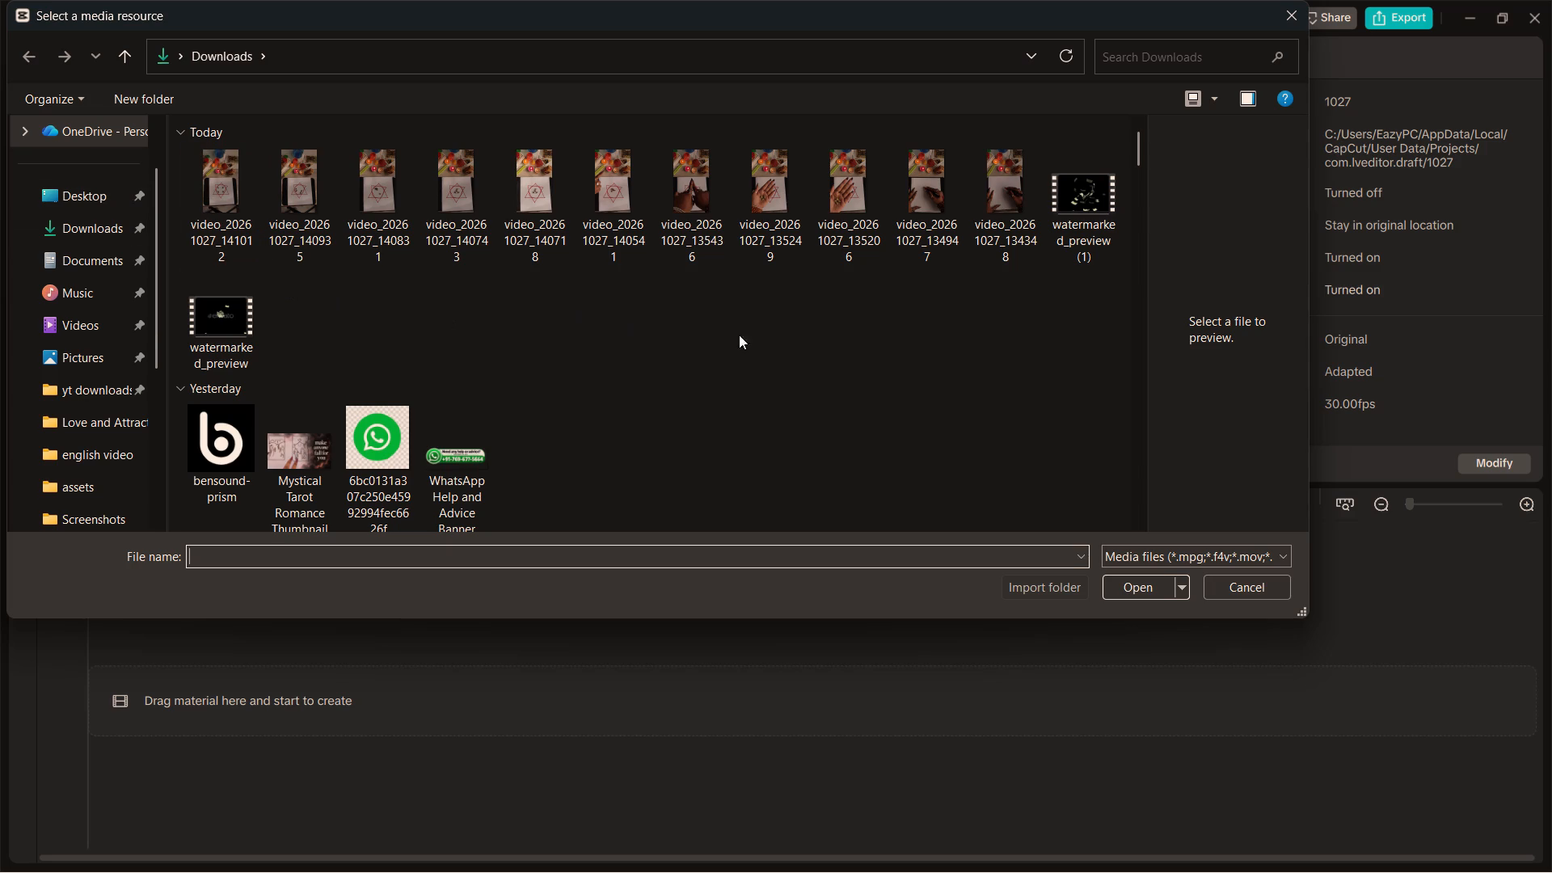
left_click_drag(1005, 266, 218, 151)
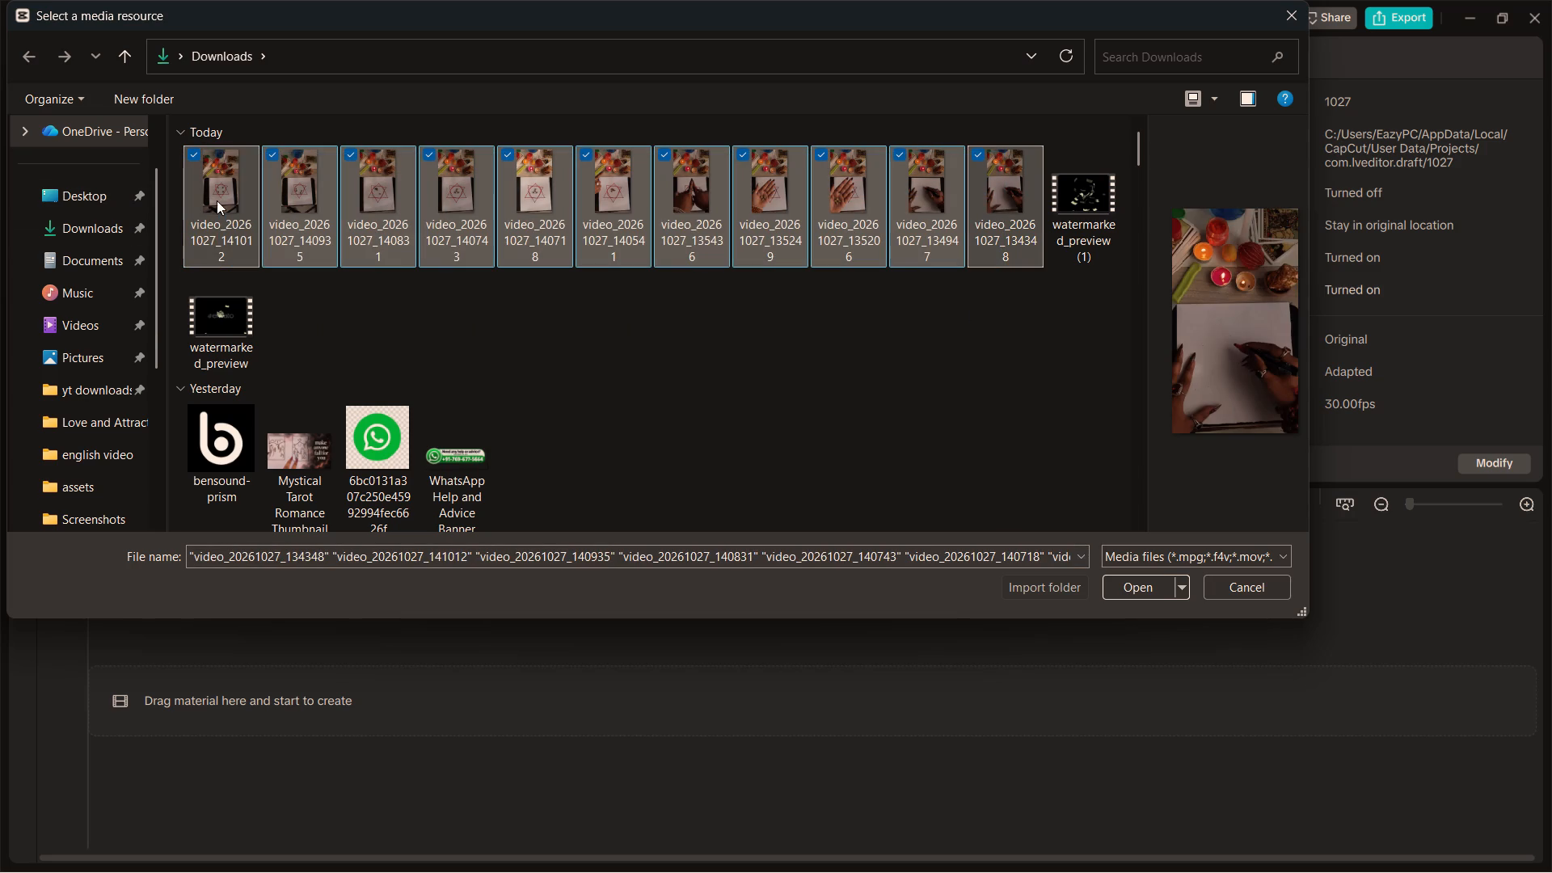
left_click(1145, 589)
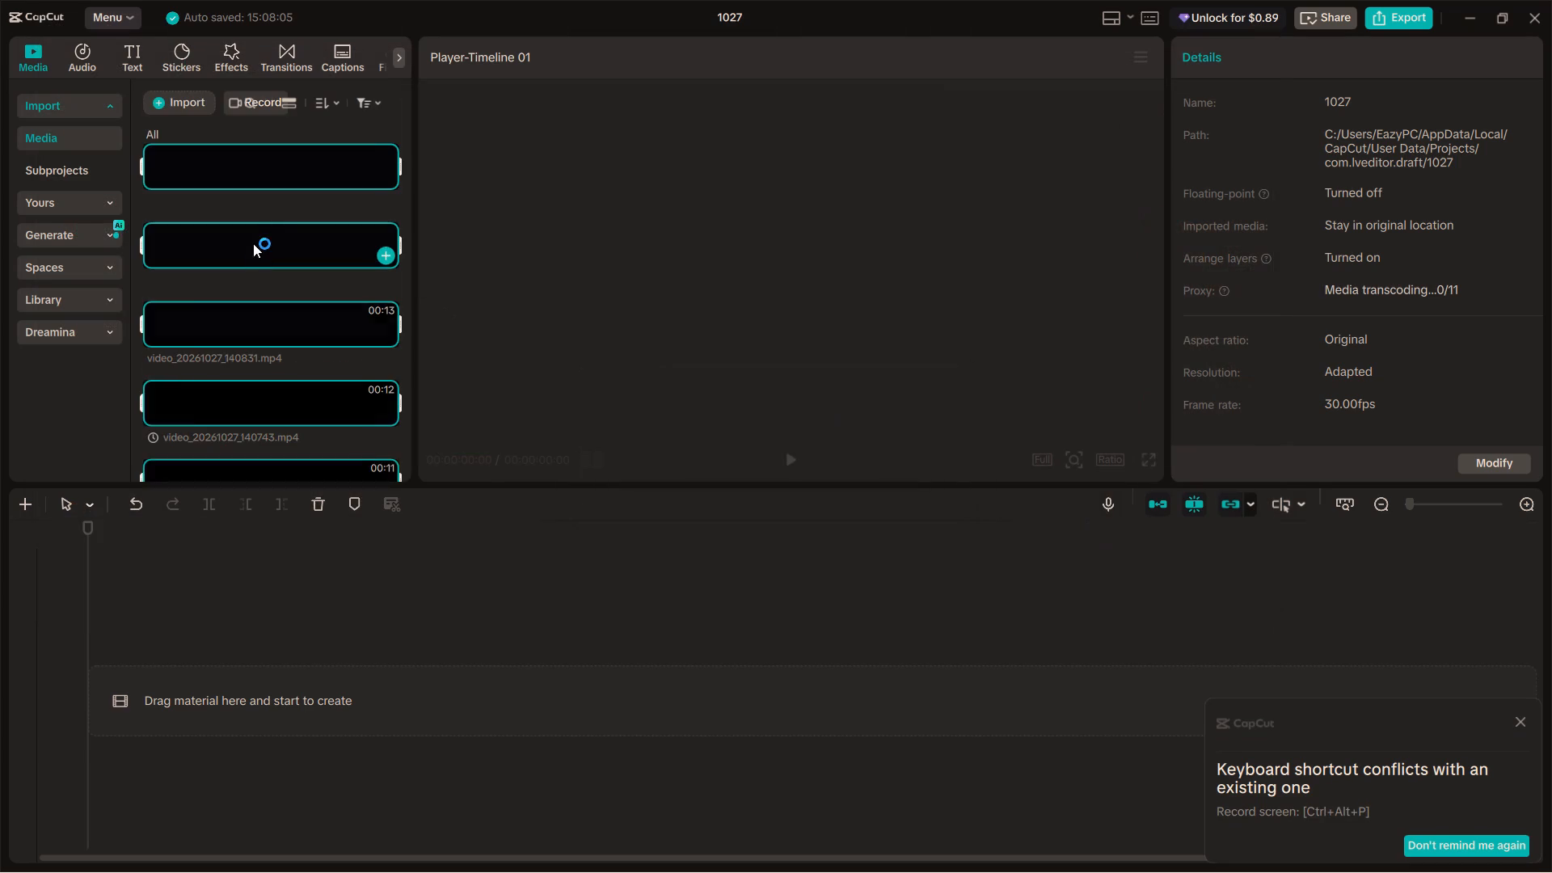
Close the notification about the conflicting screen-recording keyboard shortcut.
scroll(264, 197, "down", 14)
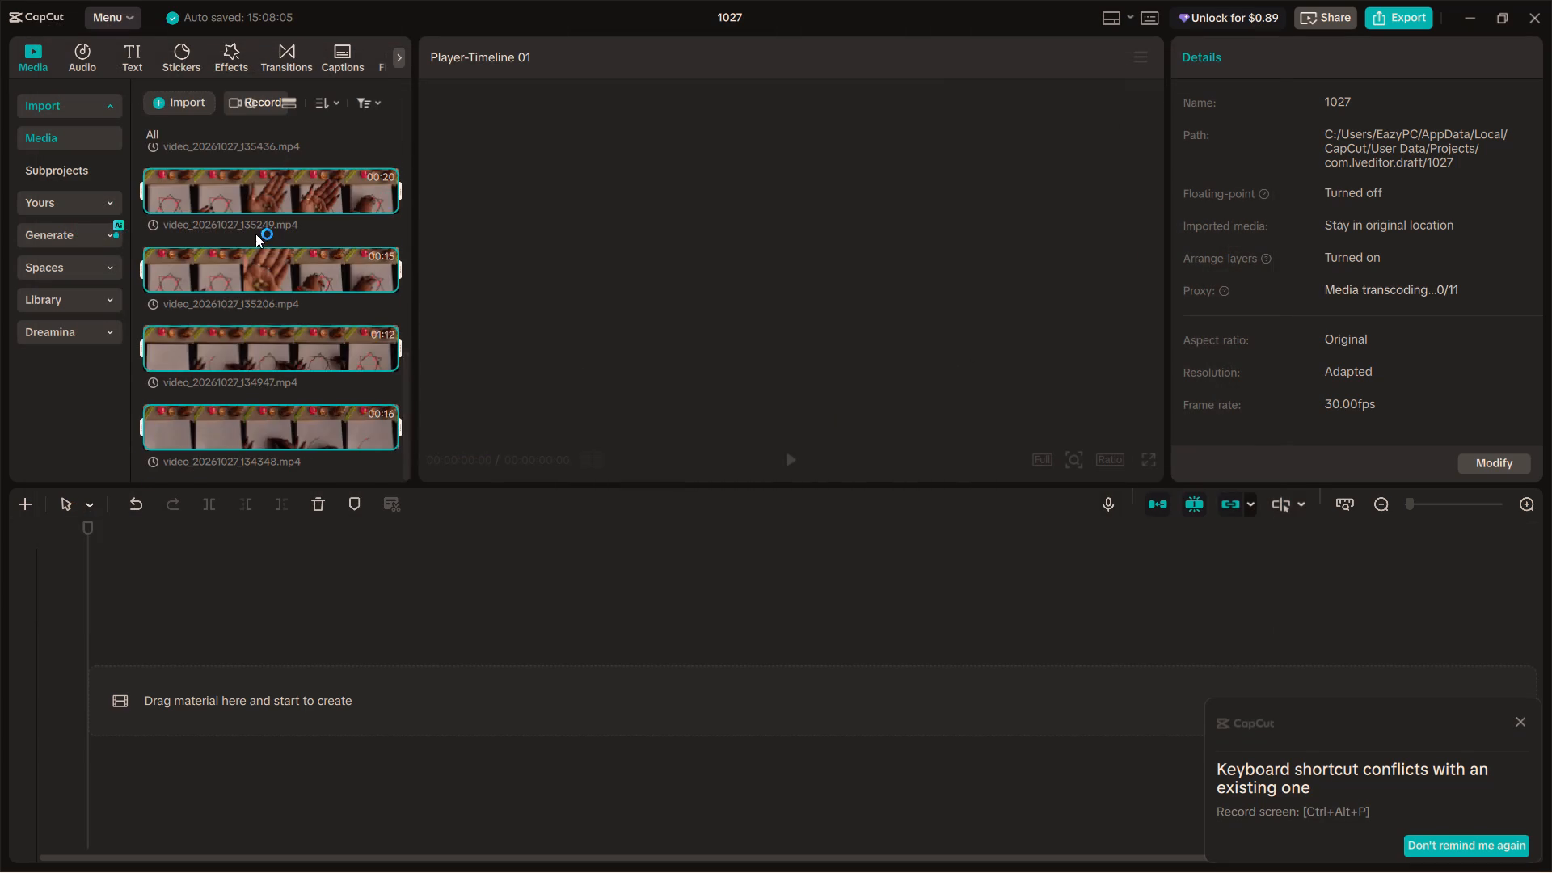
scroll(255, 234, "up", 10)
scroll(255, 242, "down", 16)
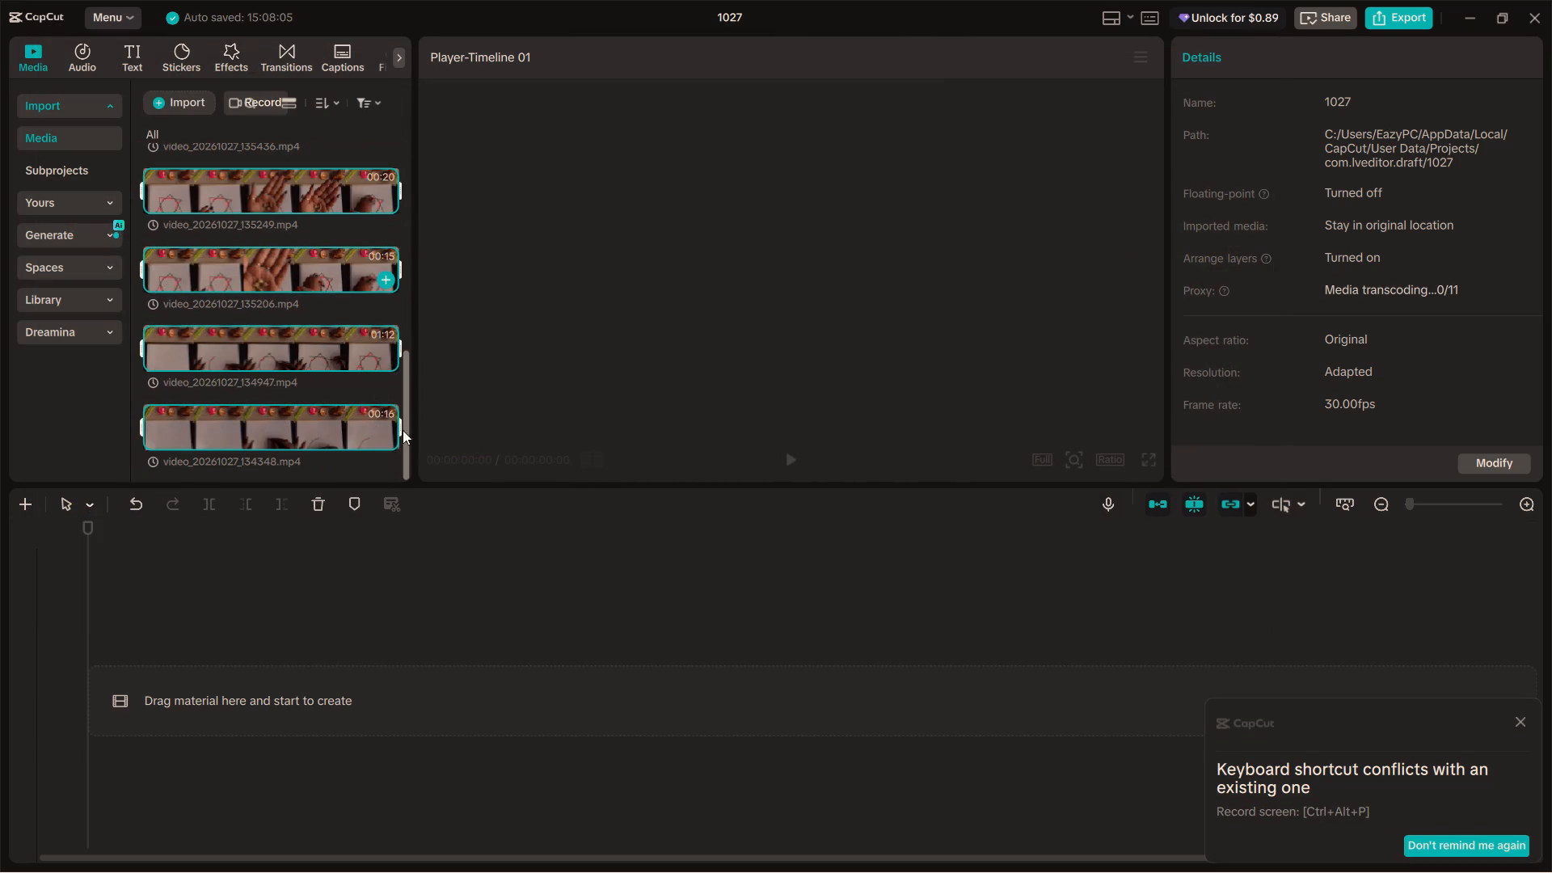
left_click(1521, 715)
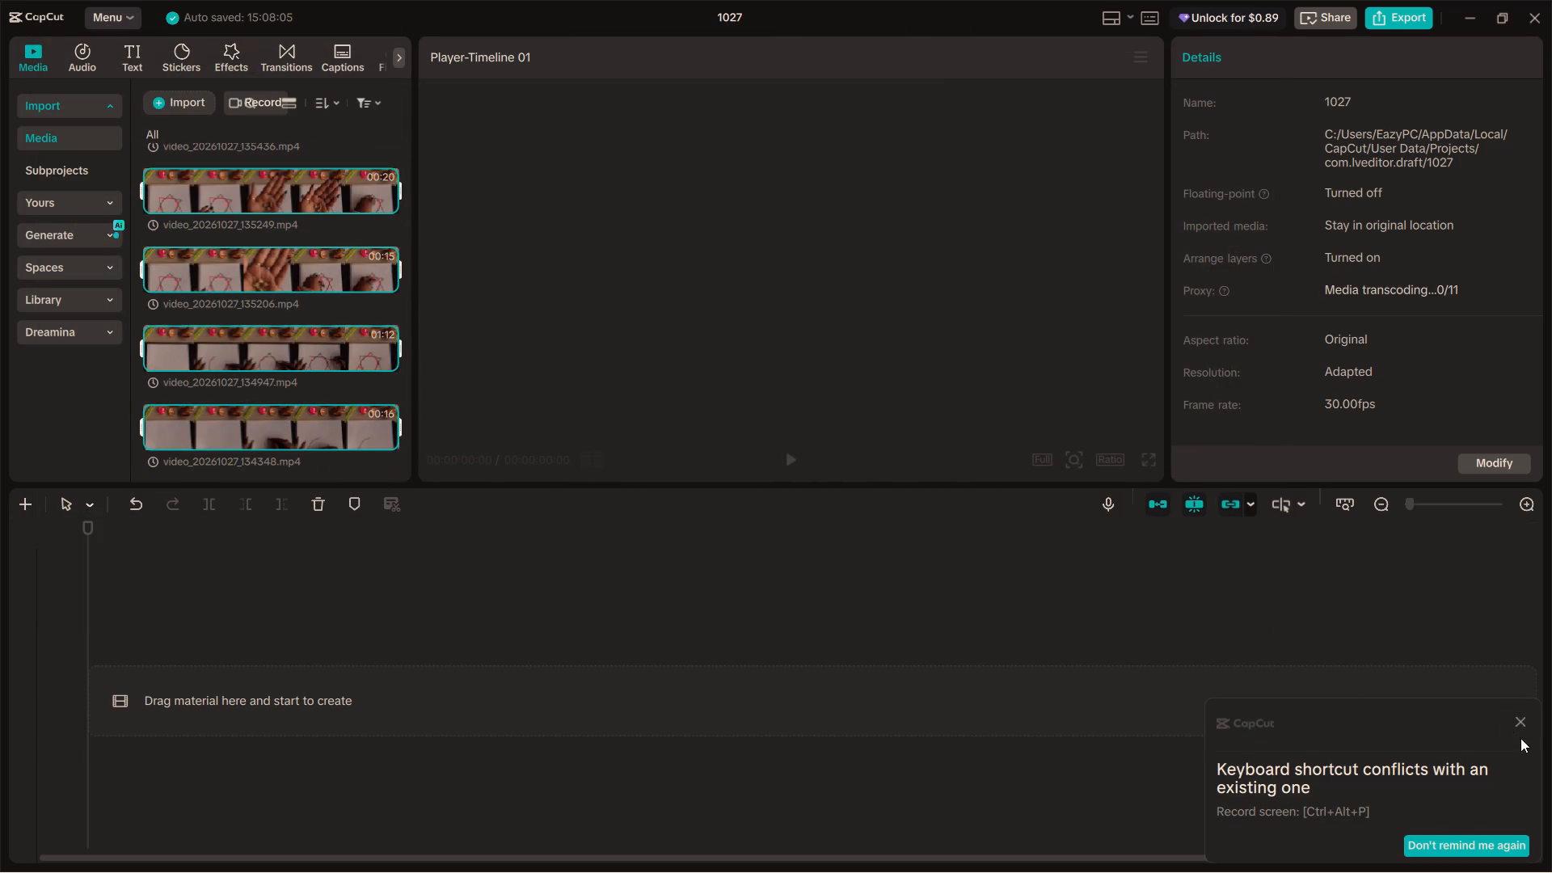
left_click(1518, 724)
left_click(1519, 719)
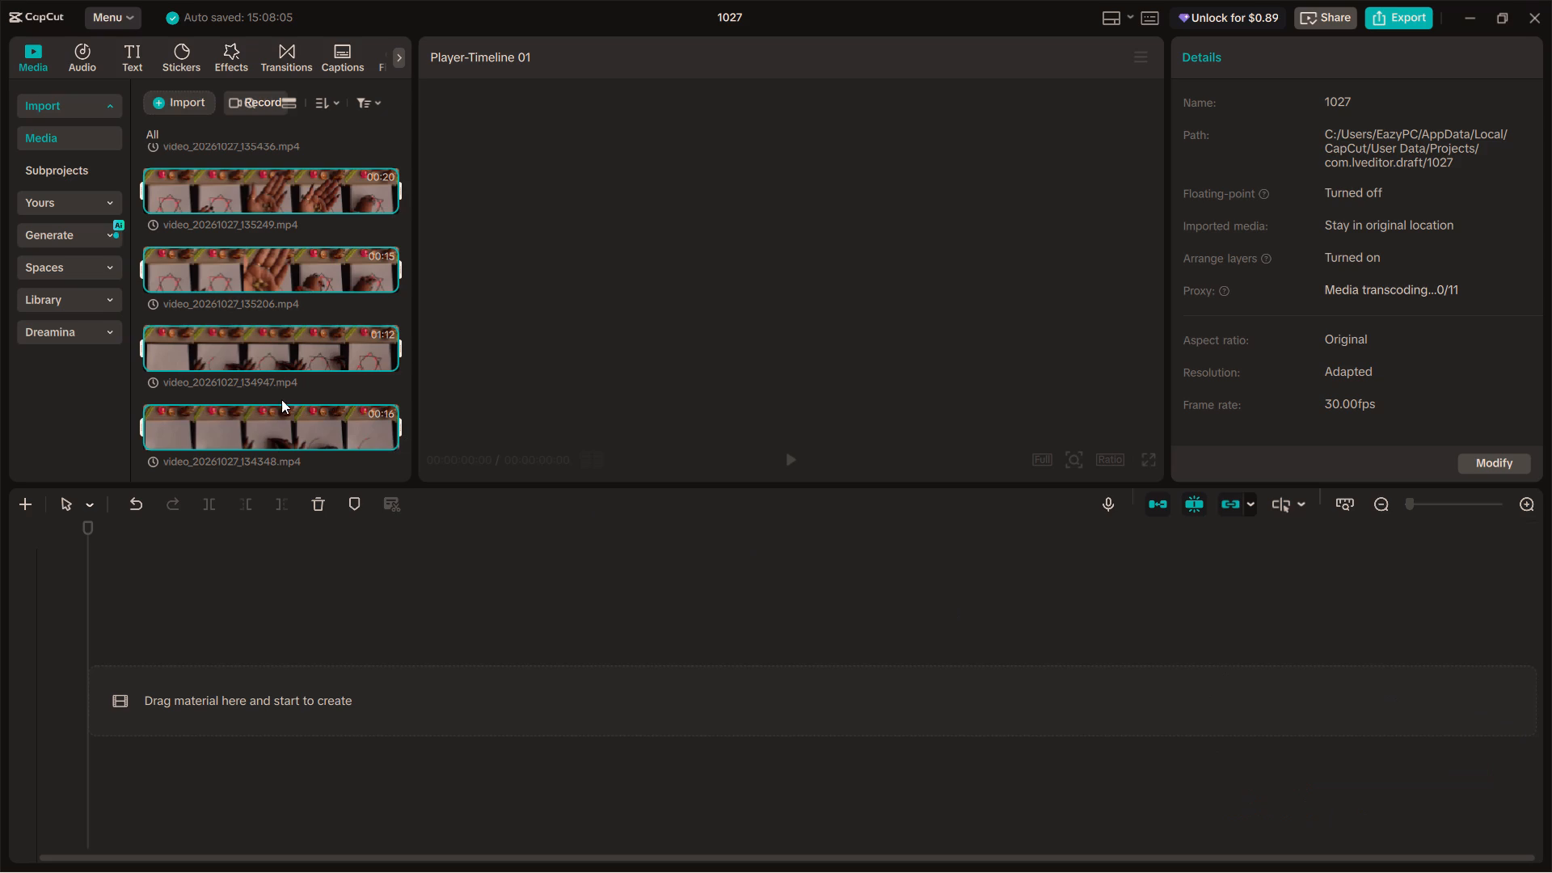
Look through the imported video clips in the media library and check their proxy transcoding status.
left_click(88, 411)
left_click(95, 424)
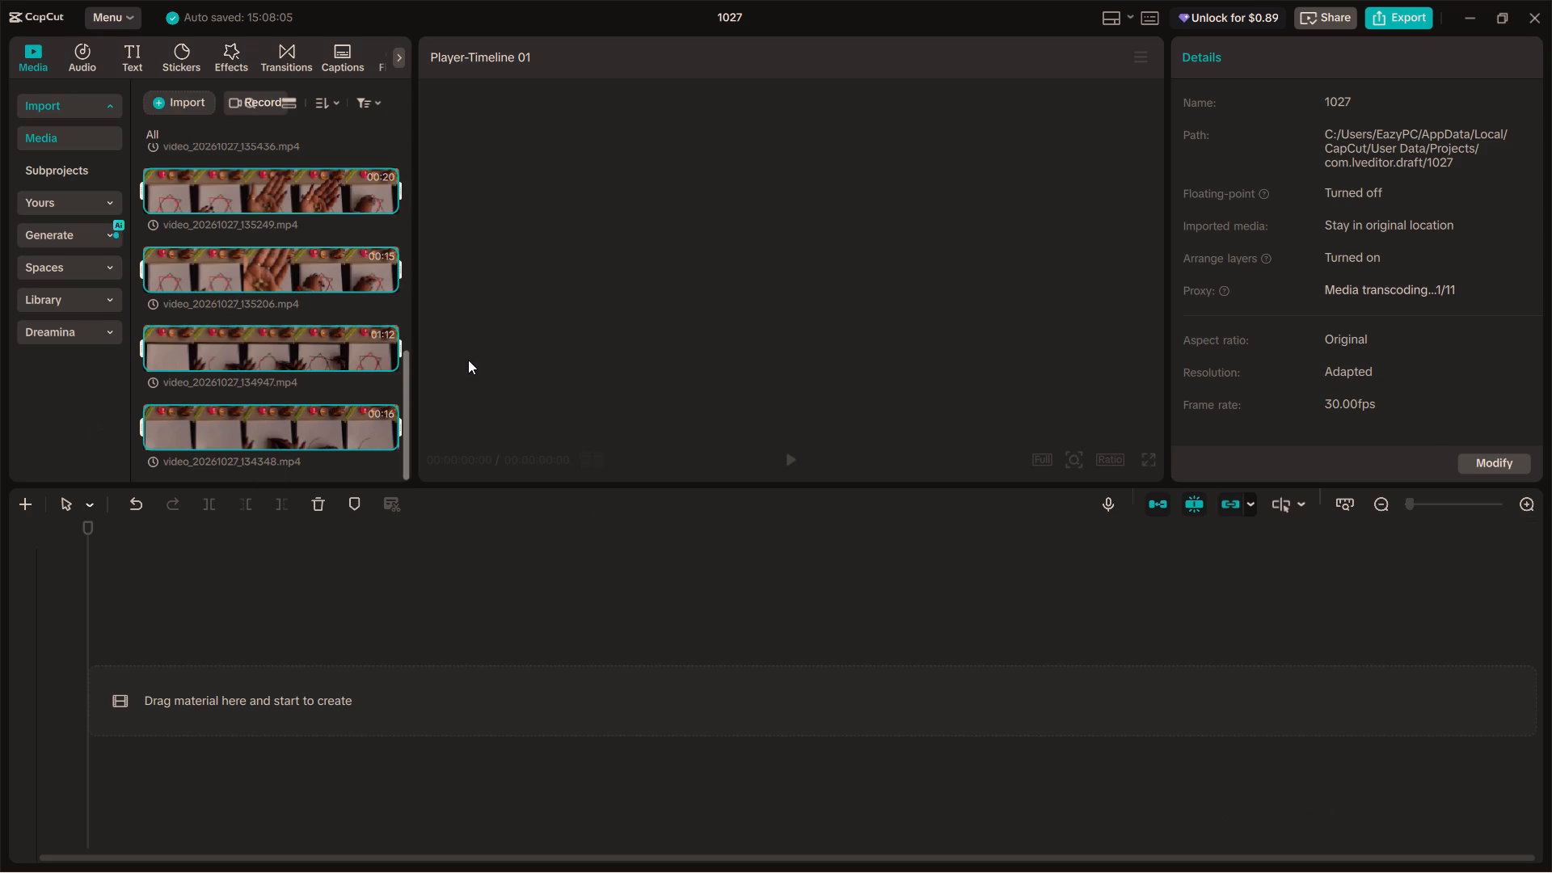
left_click(468, 360)
scroll(400, 264, "up", 11)
scroll(400, 264, "down", 8)
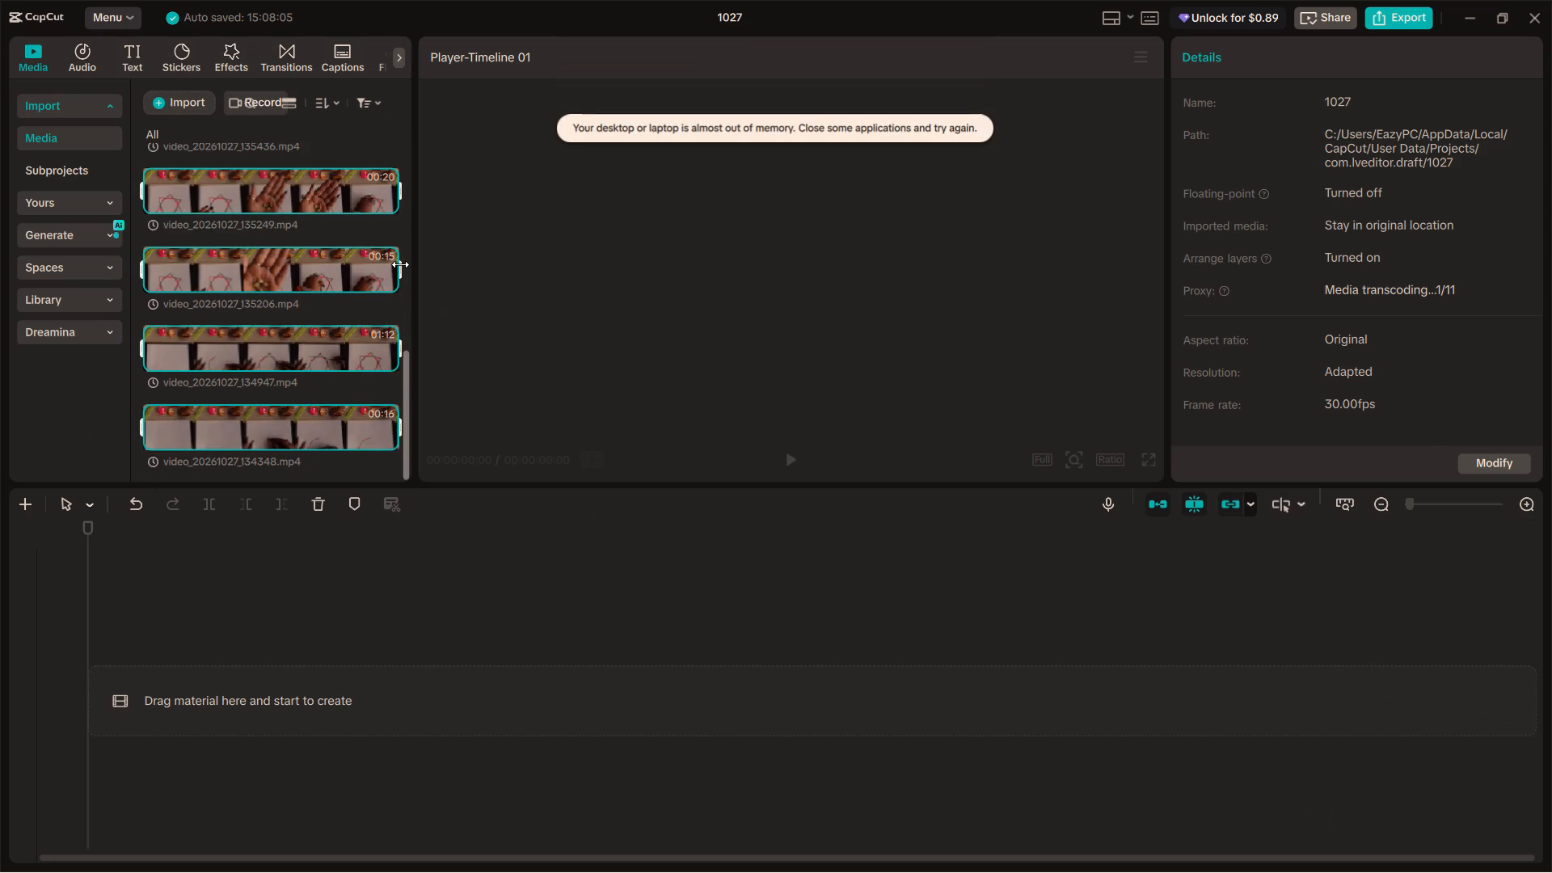
scroll(400, 264, "down", 5)
scroll(399, 265, "up", 12)
scroll(399, 265, "down", 10)
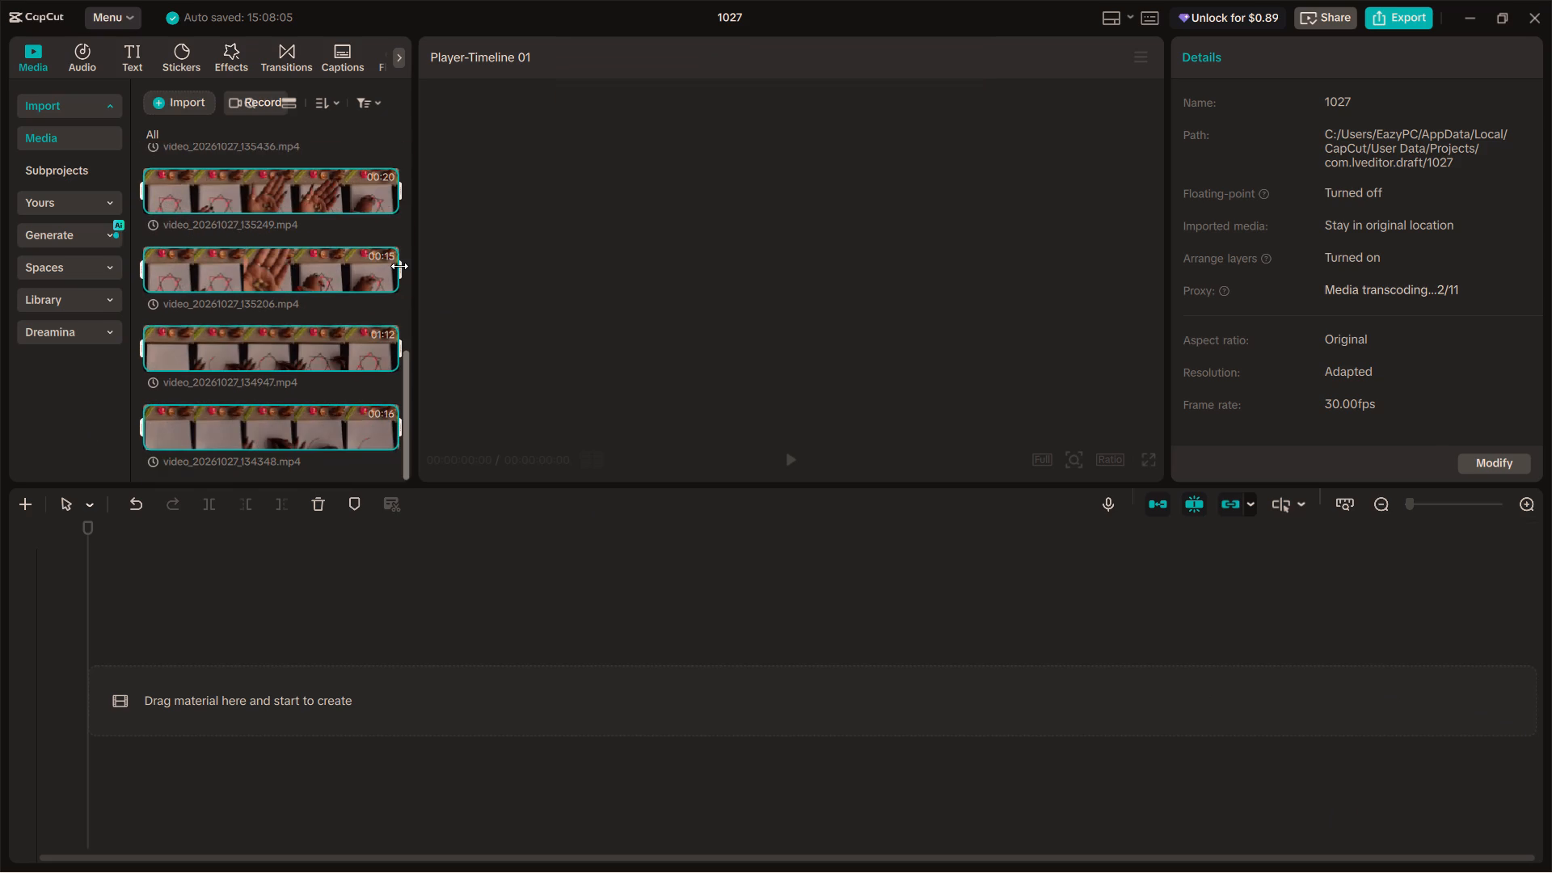
scroll(399, 266, "up", 15)
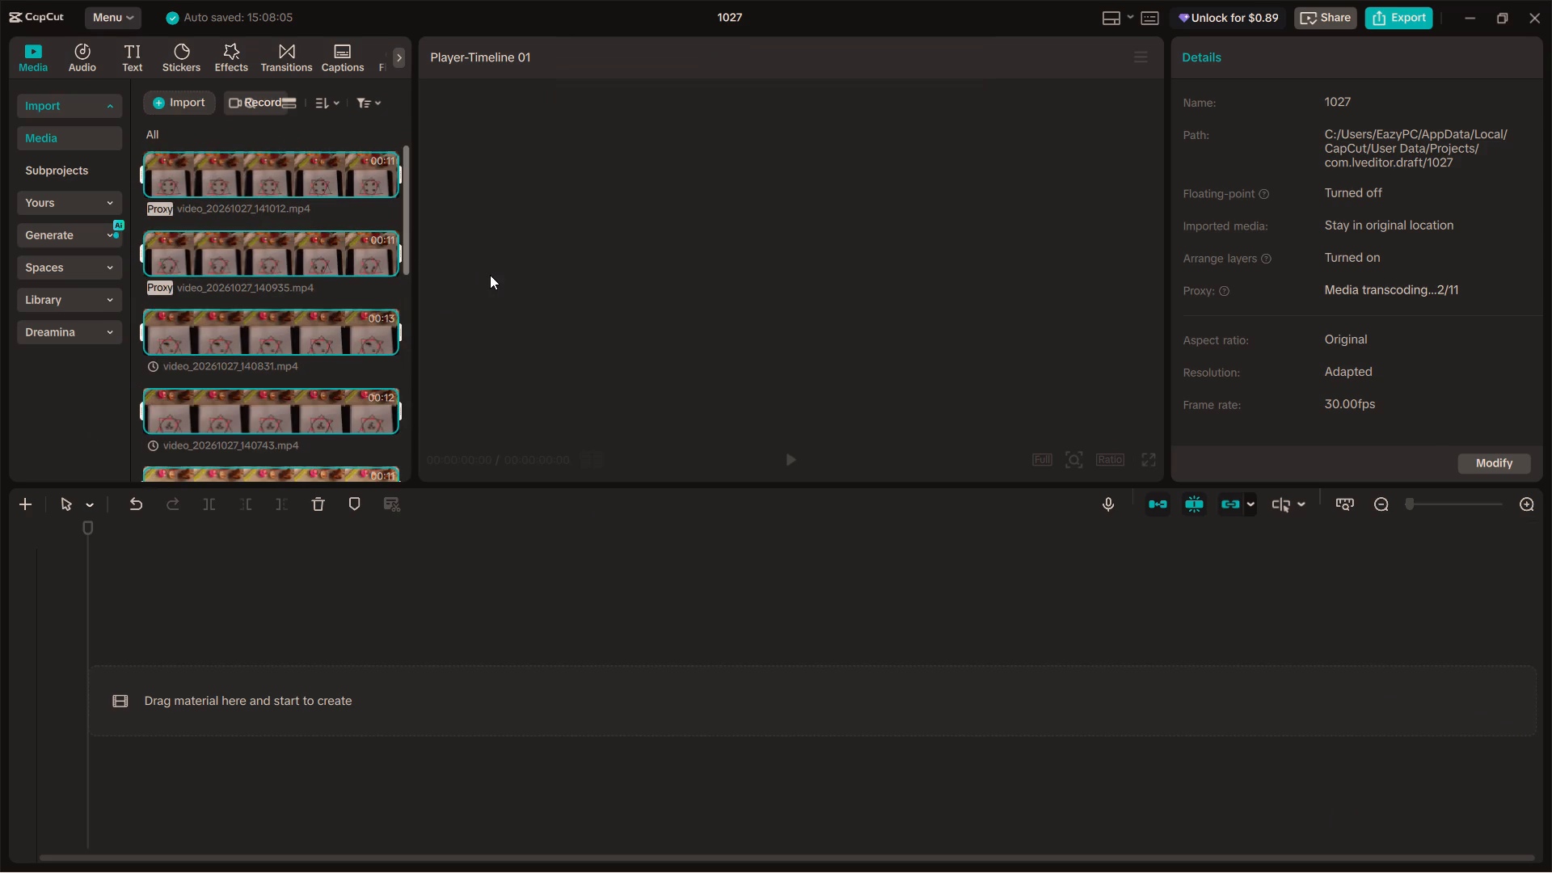
left_click(490, 275)
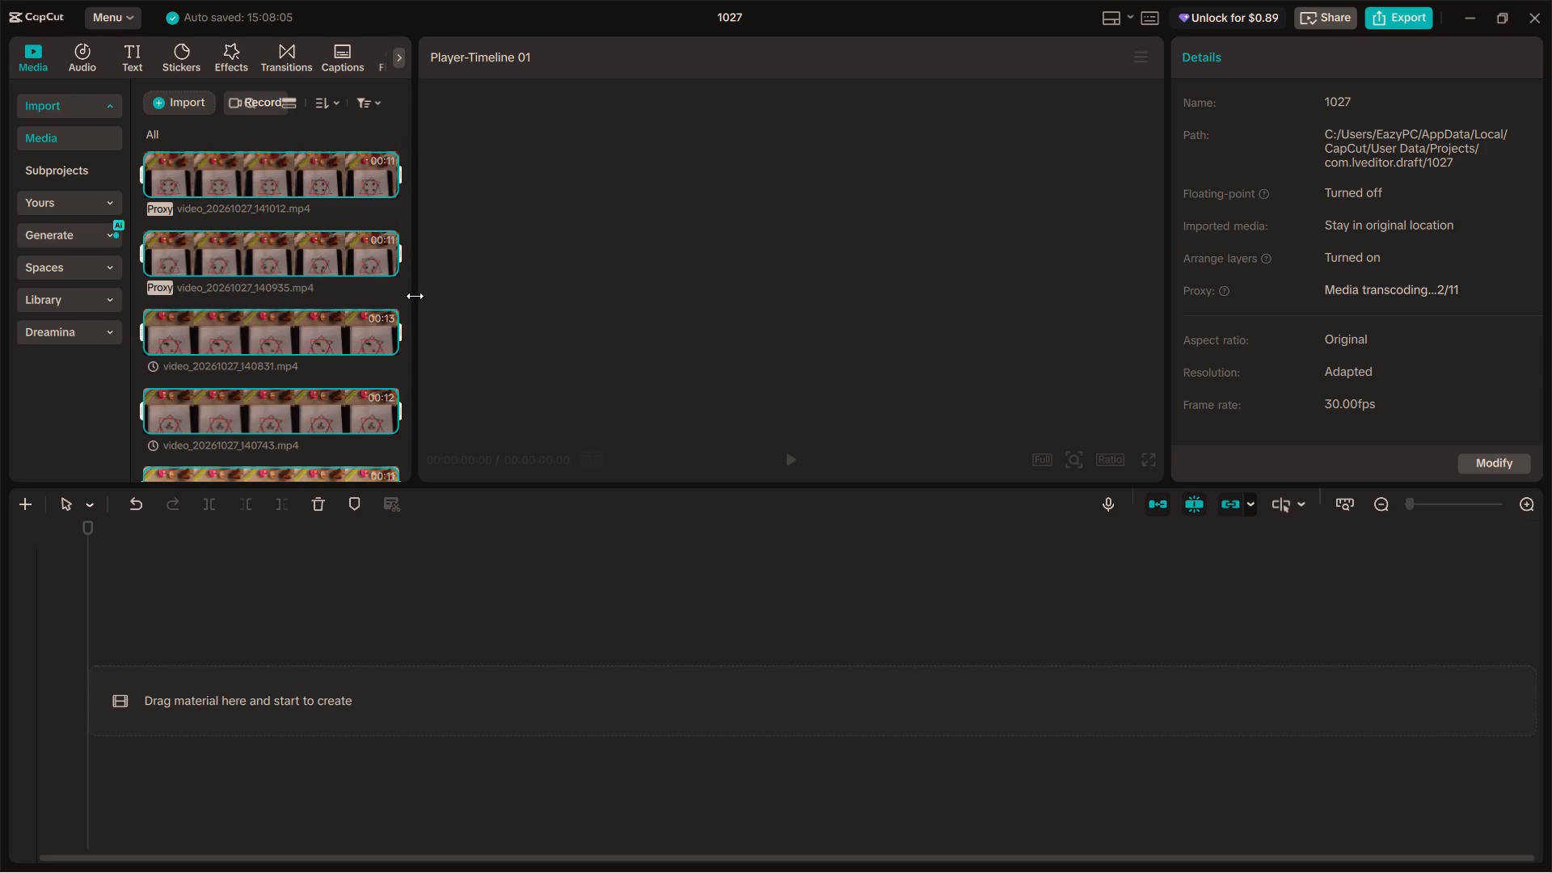
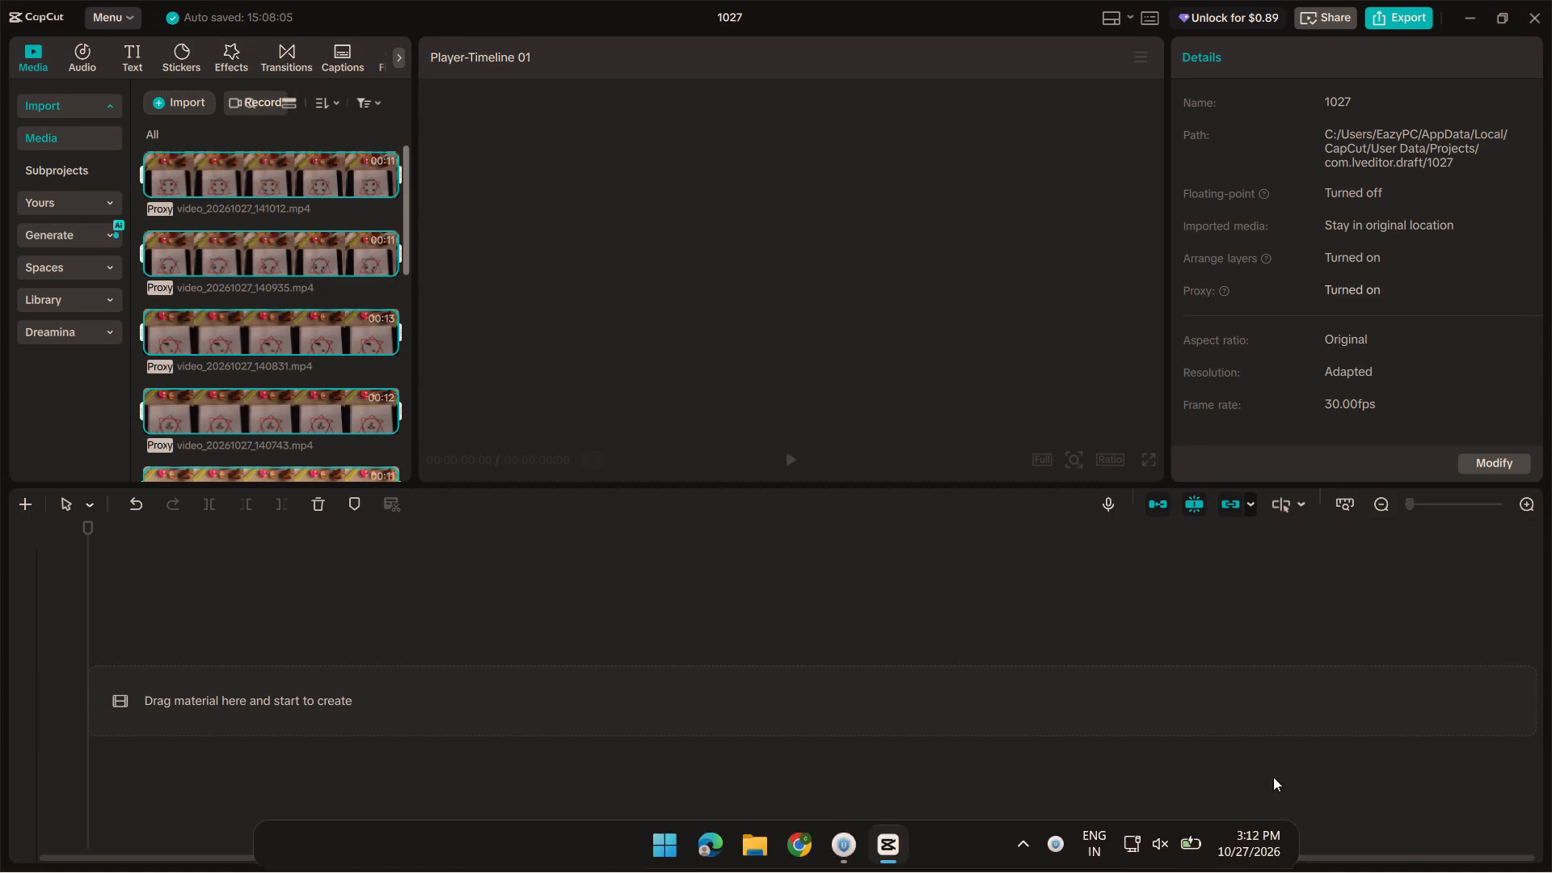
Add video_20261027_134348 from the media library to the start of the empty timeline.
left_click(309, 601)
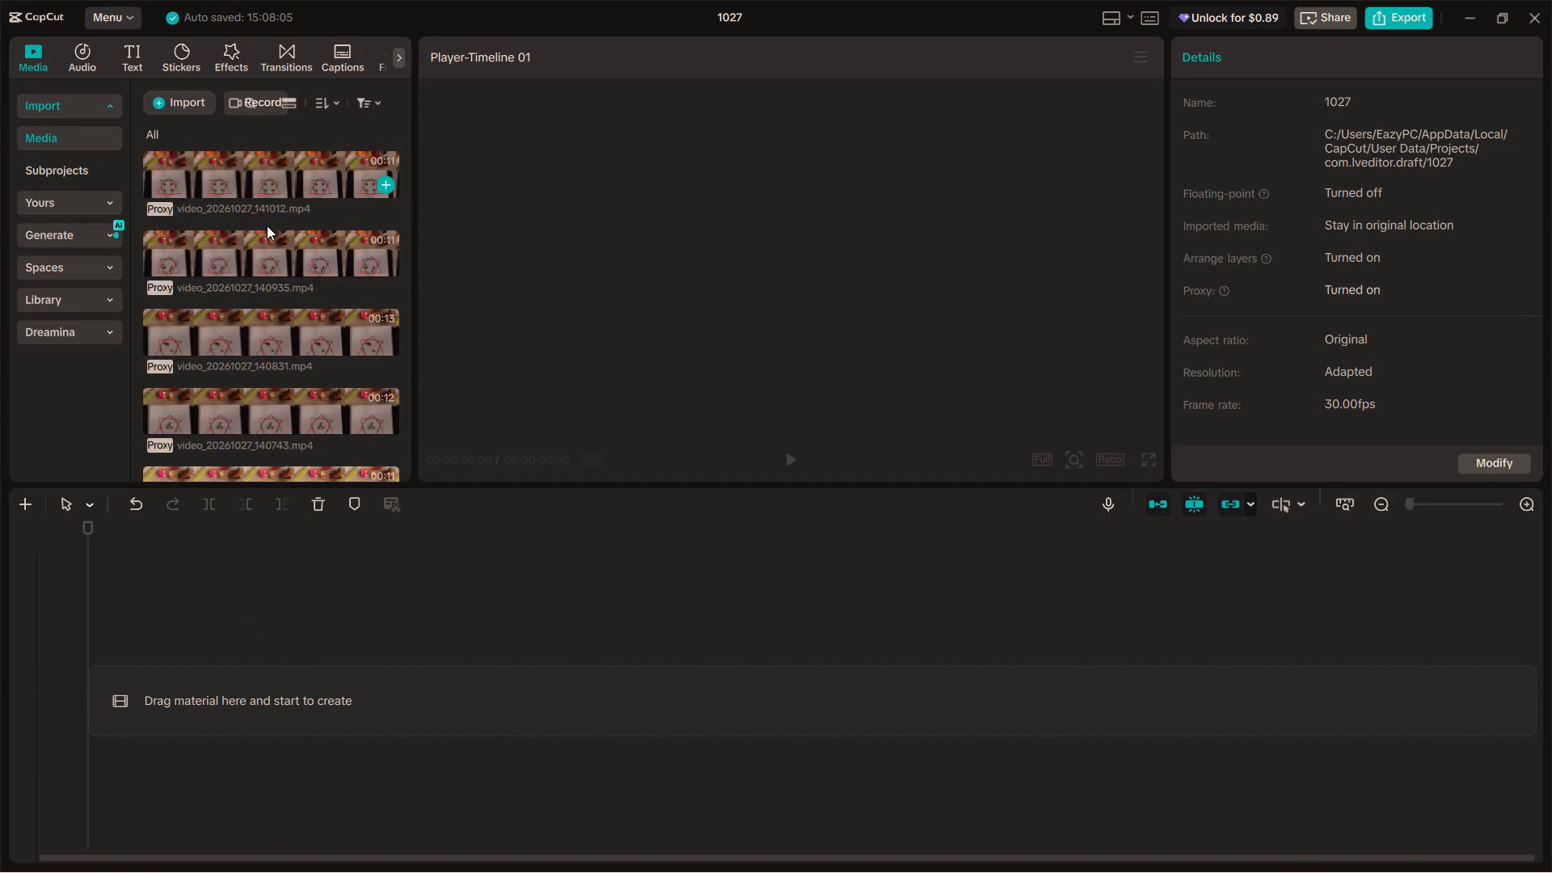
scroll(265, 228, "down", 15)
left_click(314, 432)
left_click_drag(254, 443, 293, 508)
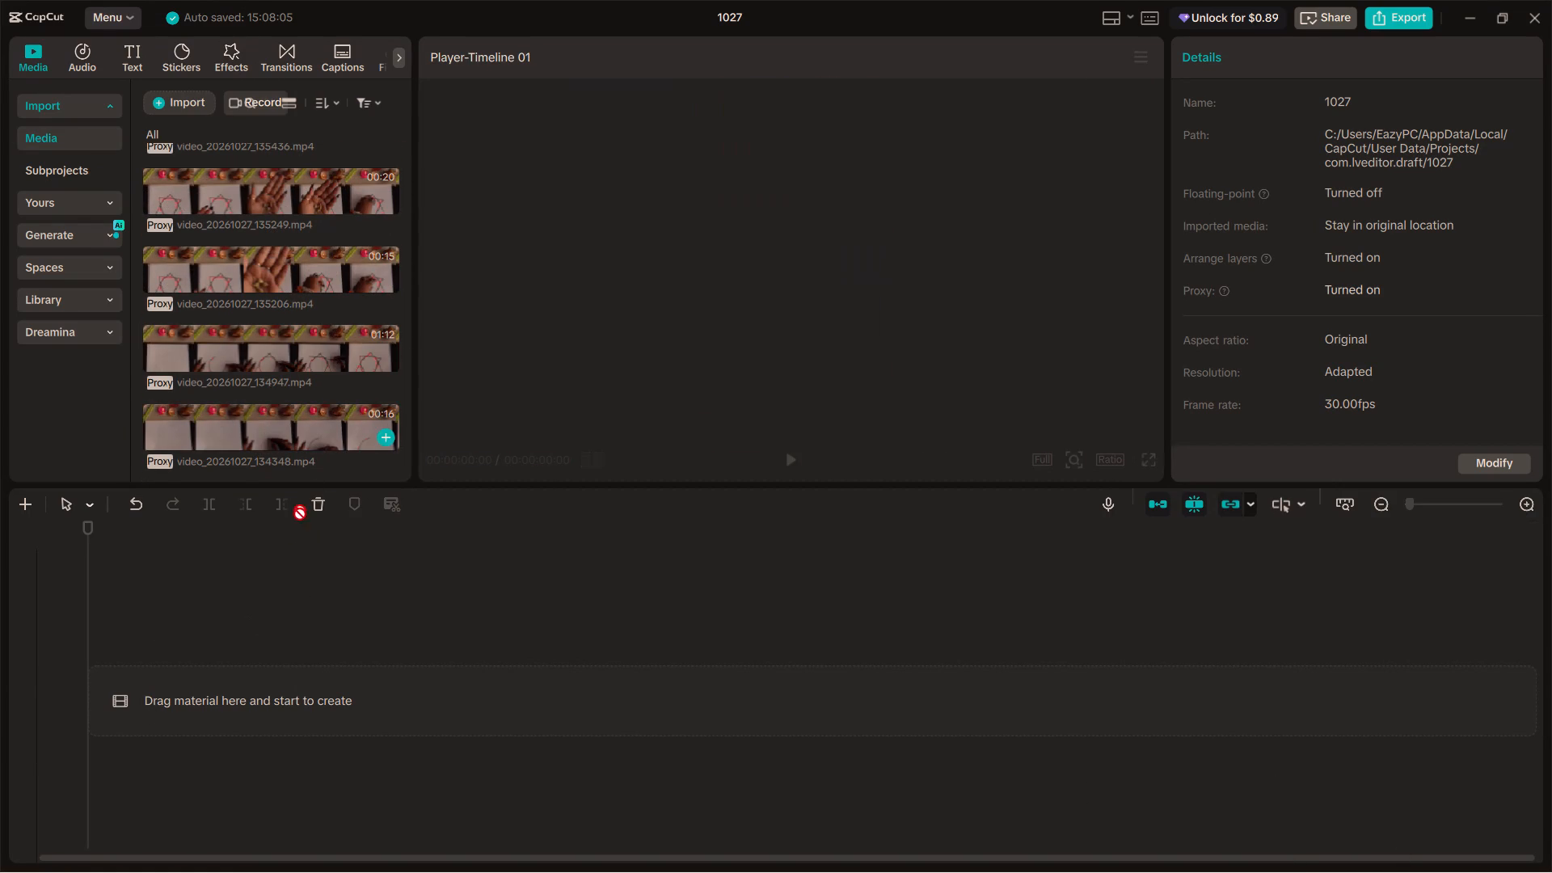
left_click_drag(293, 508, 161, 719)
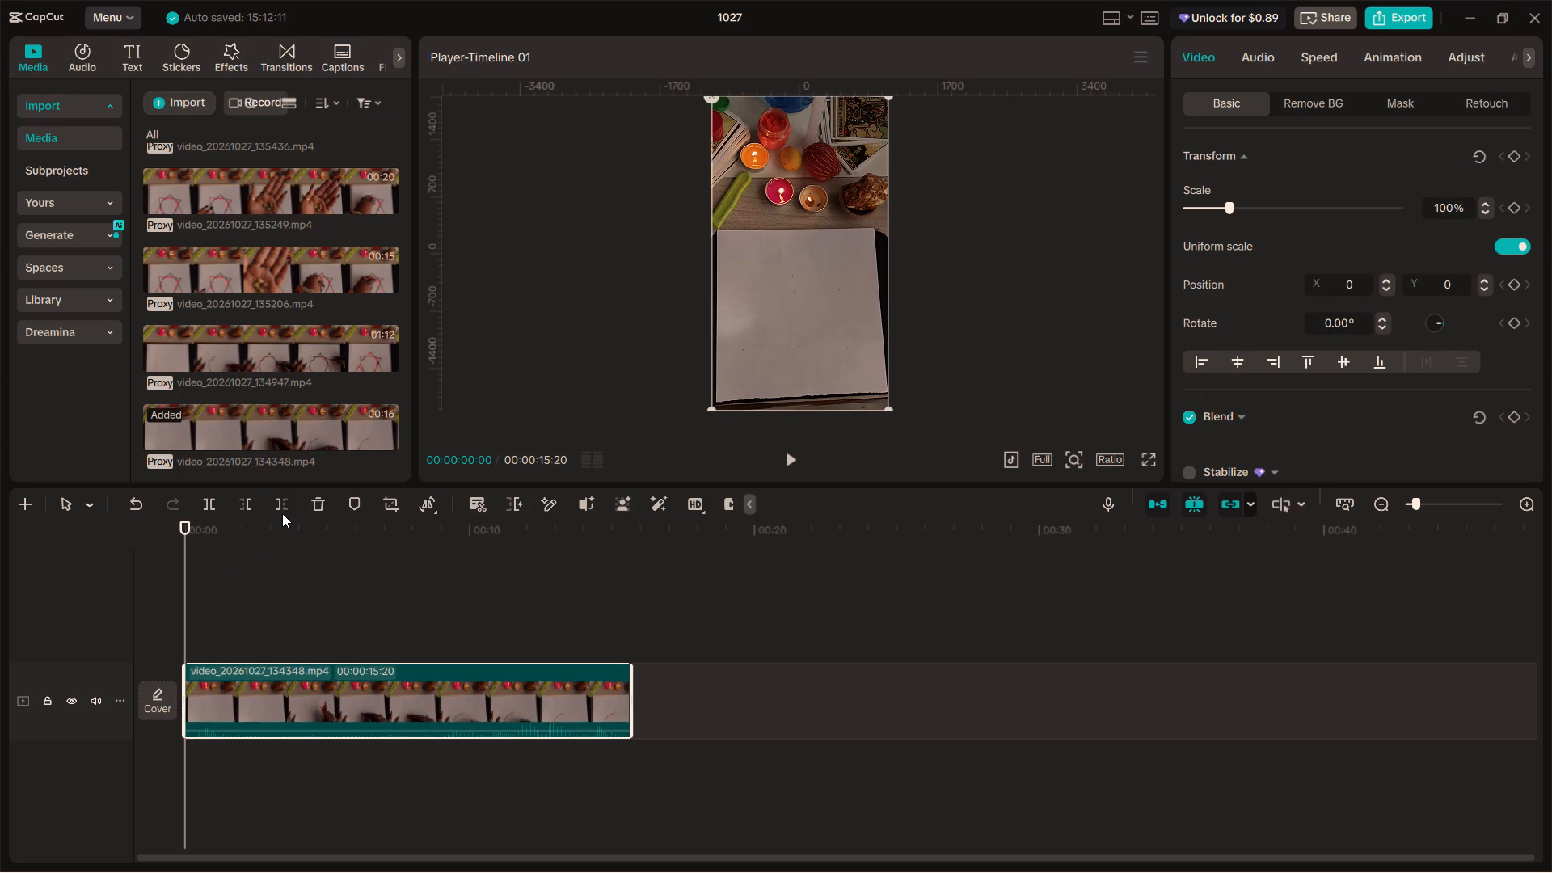
Preview video_20261027_134947 from the library, and view the timeline clip full screen from its start.
scroll(282, 513, "down", 7, "ctrl")
scroll(464, 609, "down", 10, "ctrl")
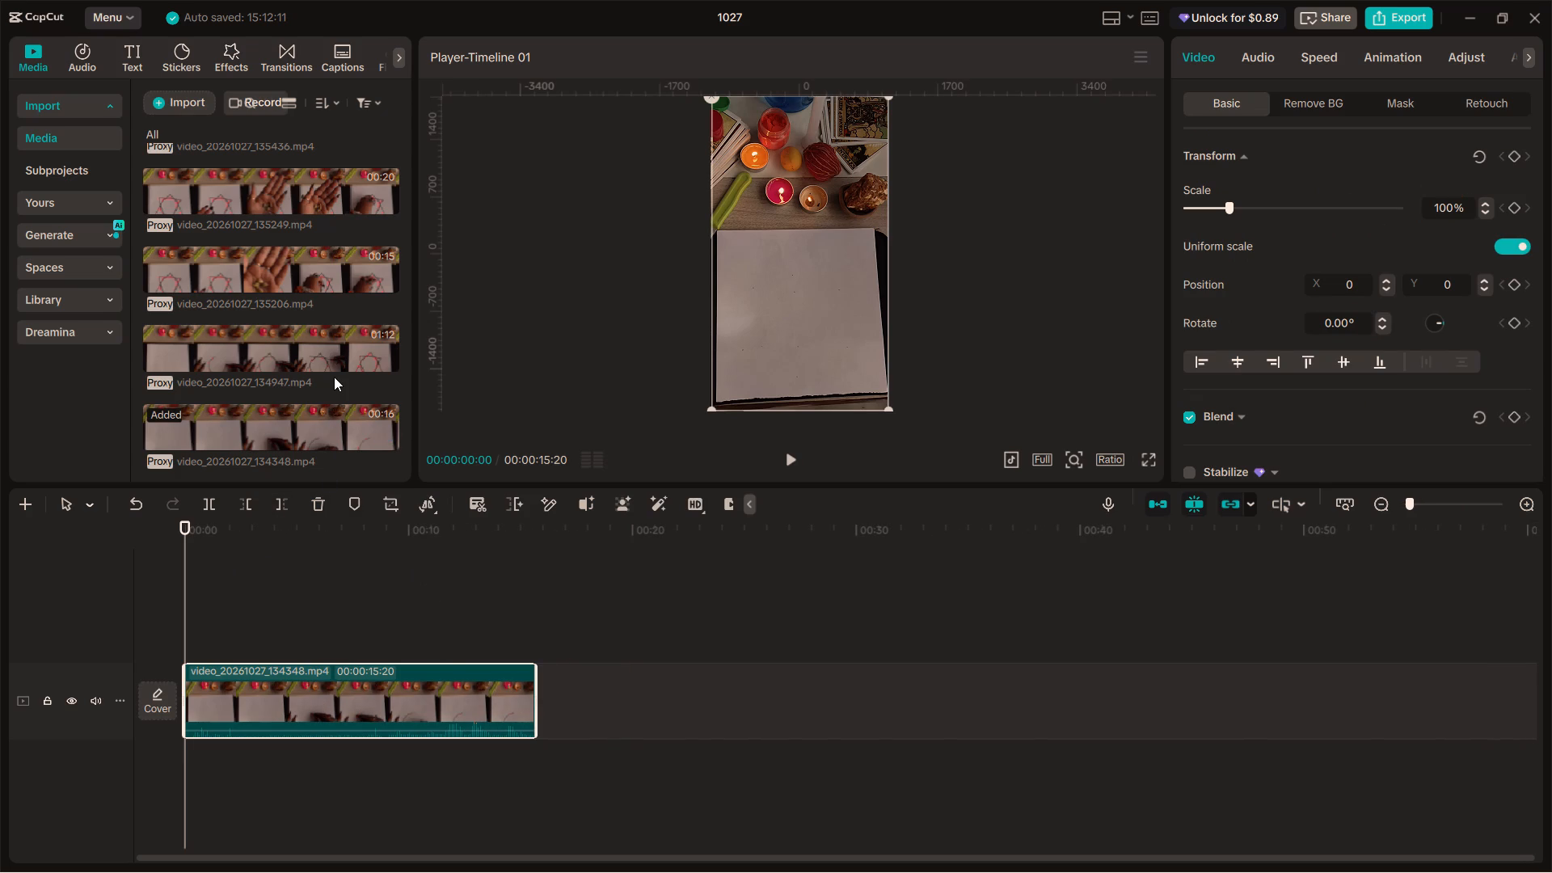
scroll(334, 377, "down", 12)
left_click(312, 352)
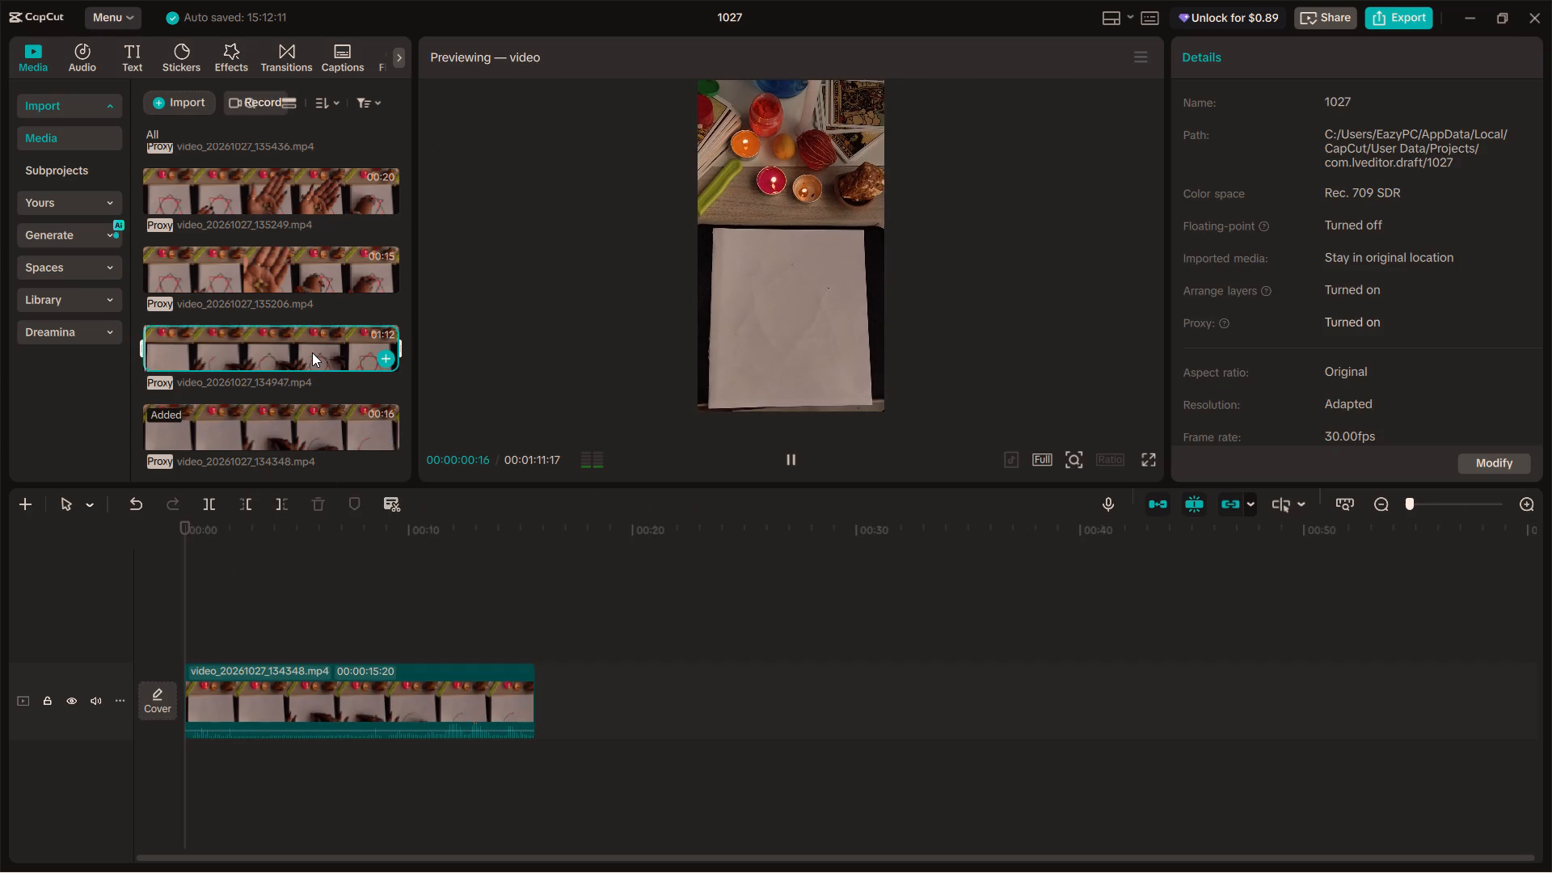
left_click(257, 614)
left_click_drag(257, 614, 225, 606)
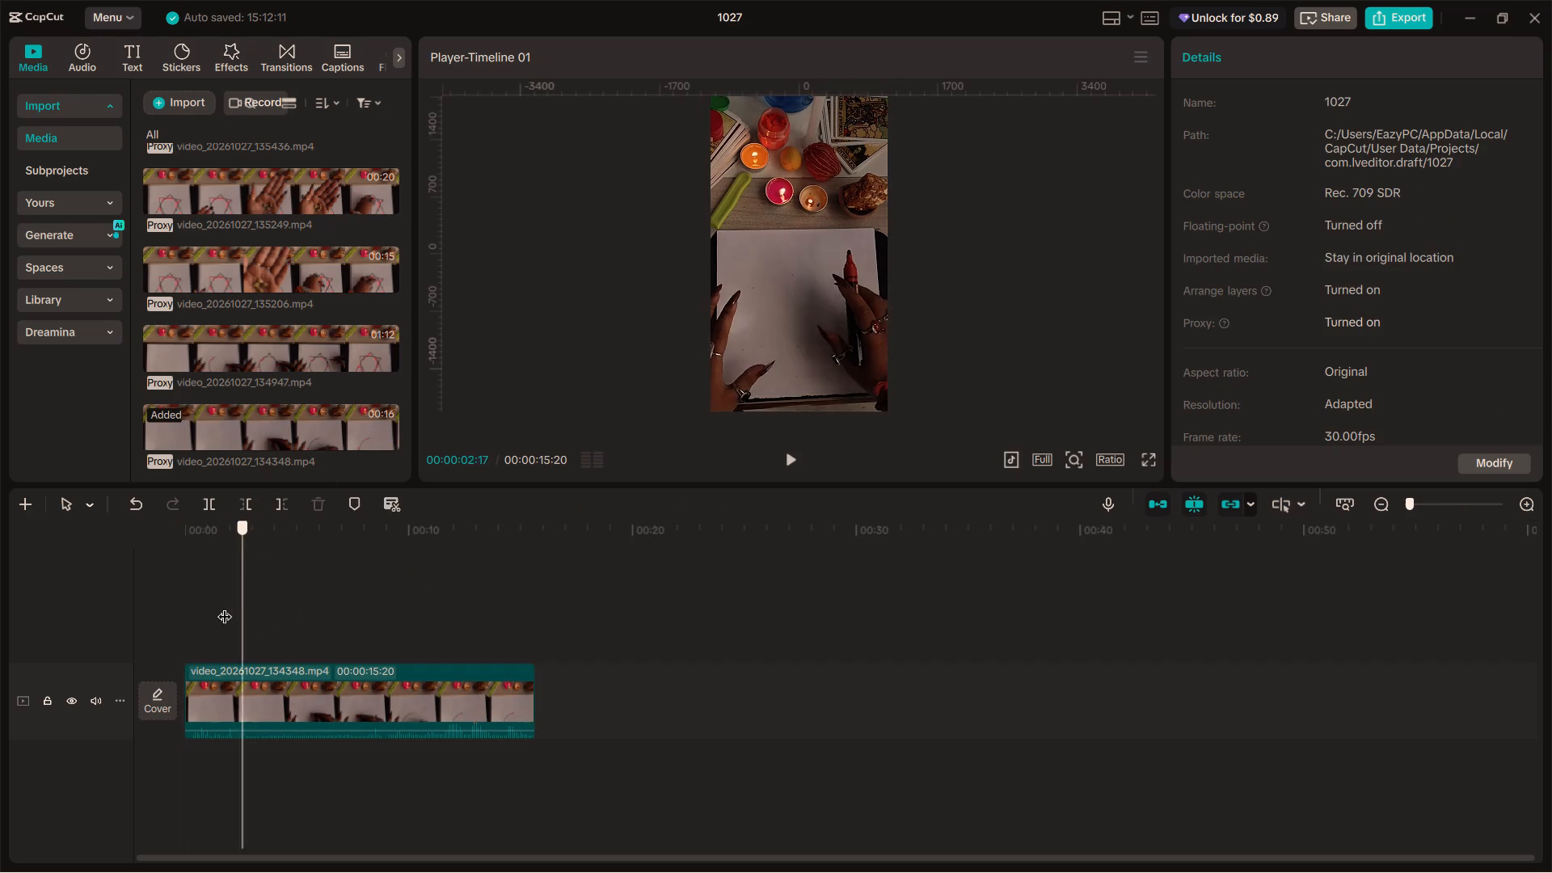
left_click_drag(225, 606, 183, 593)
left_click(1150, 462)
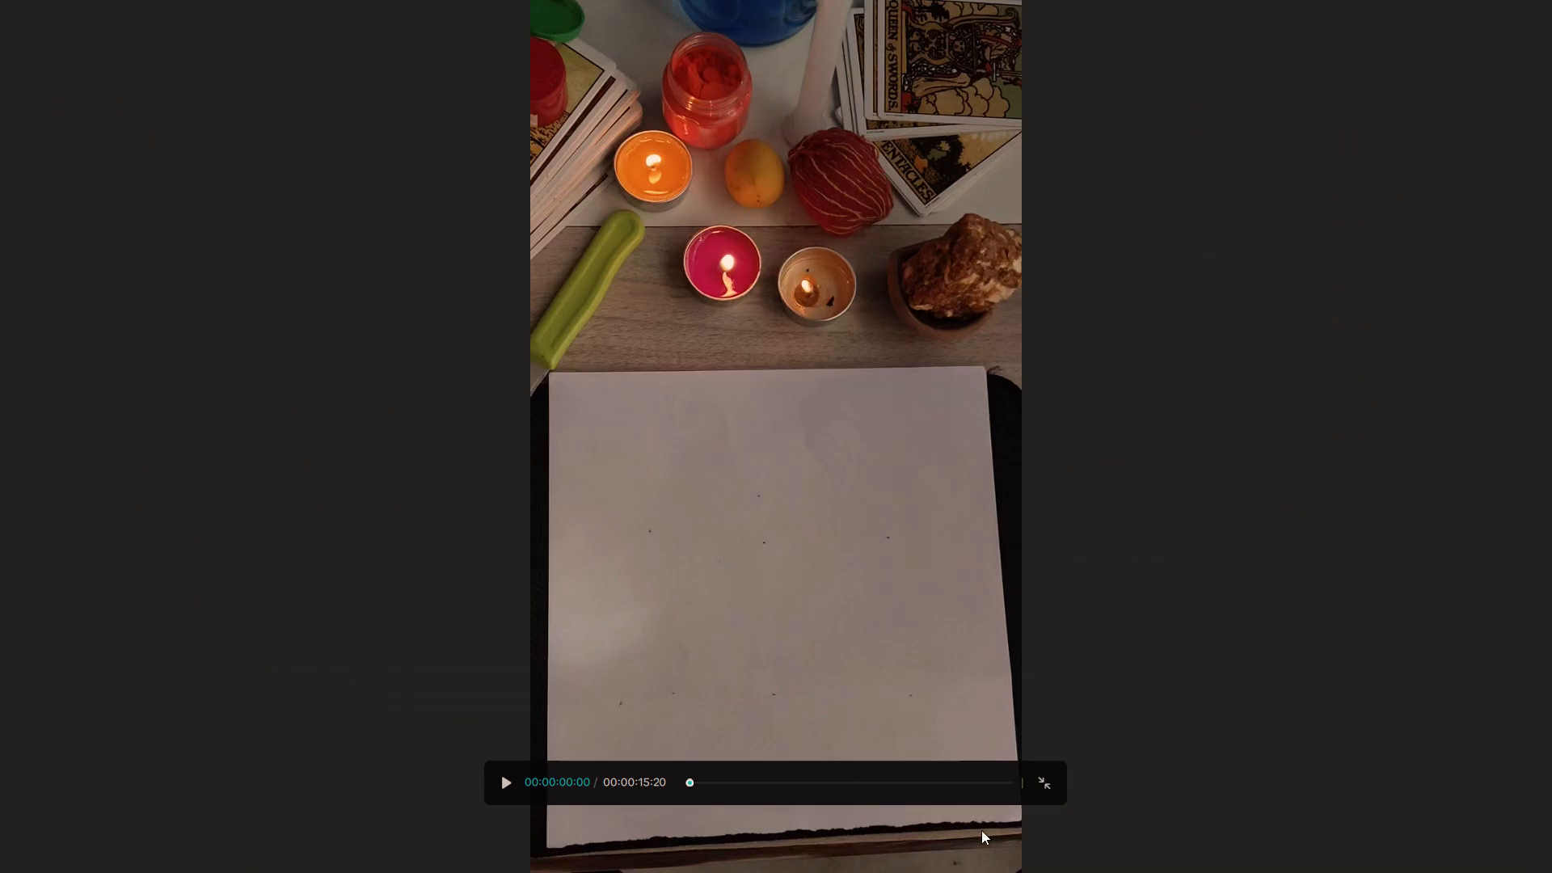
Unmute the system sound and adjust its volume while briefly test-playing the timeline clip.
scroll(1110, 872, "up", 9)
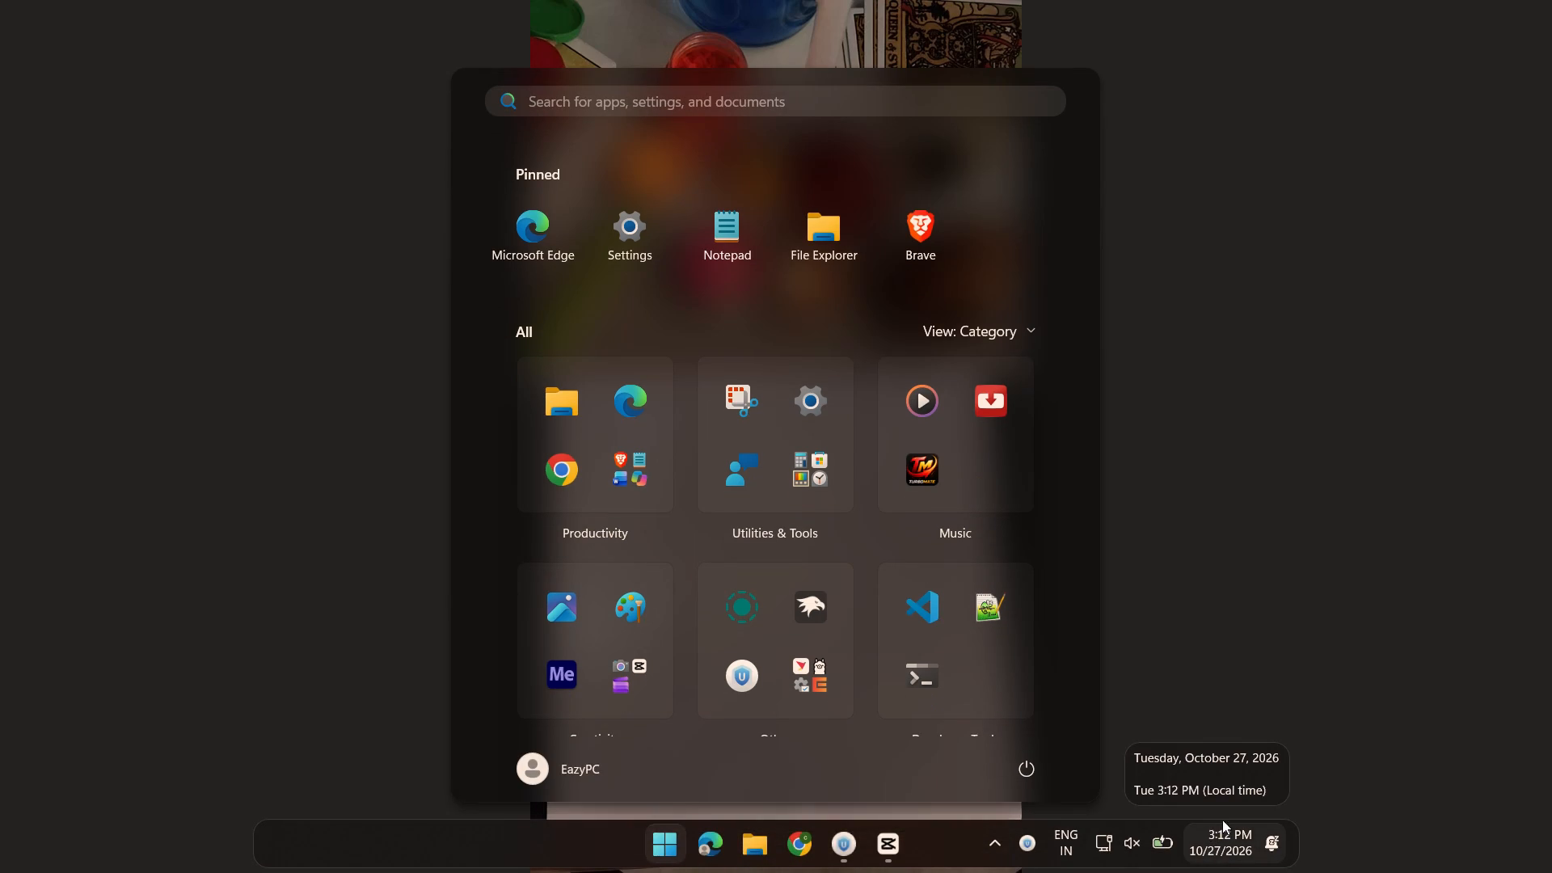
scroll(1247, 816, "up", 3)
scroll(1267, 827, "down", 1)
scroll(1318, 838, "up", 15)
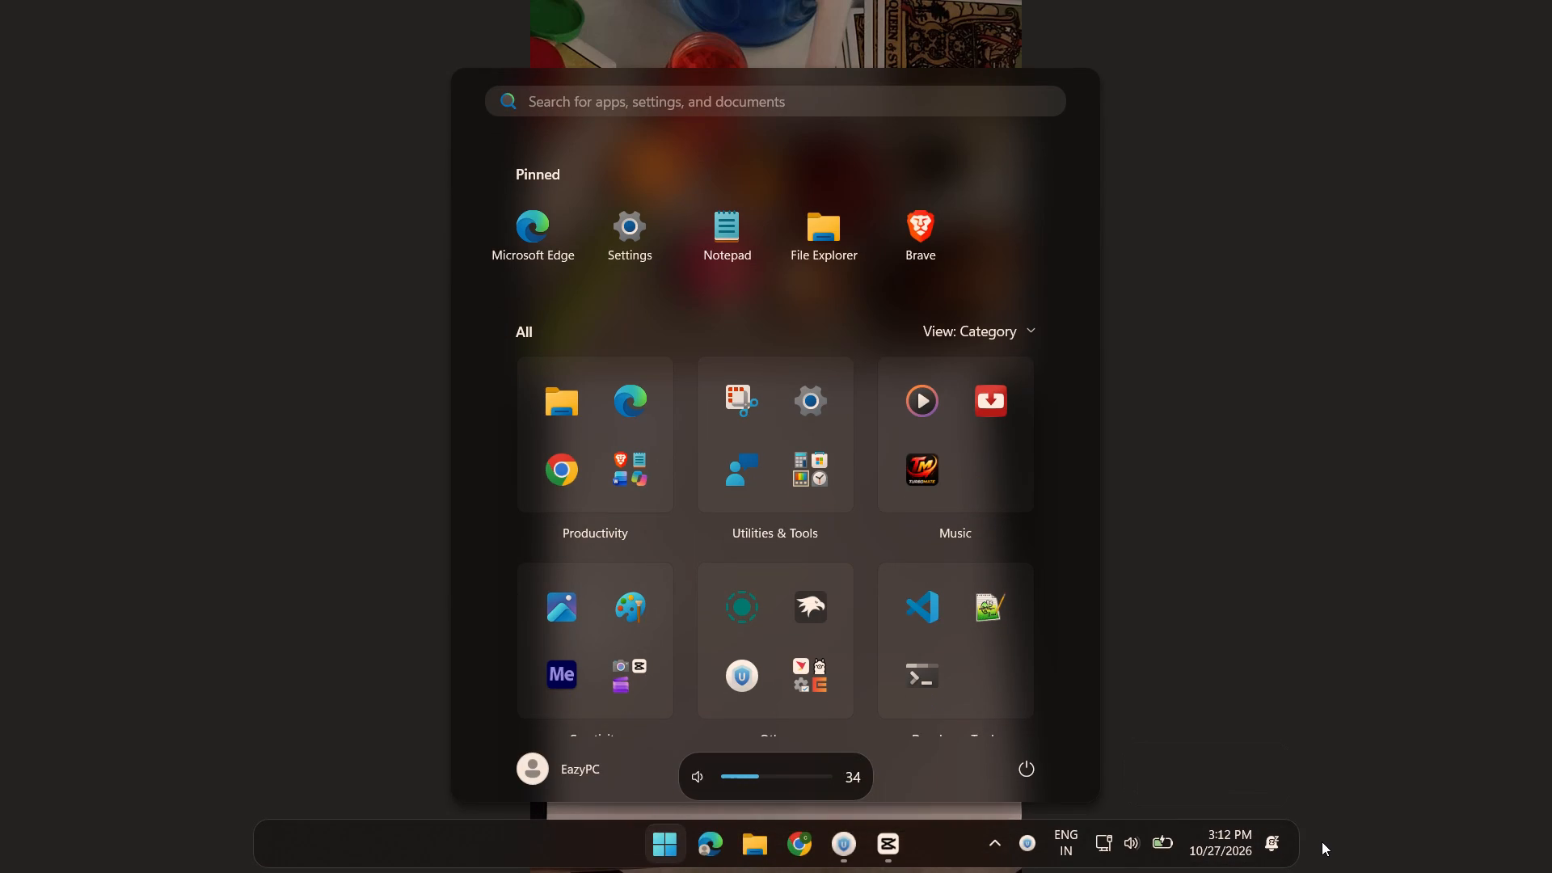
scroll(1322, 834, "up", 3)
scroll(1322, 834, "down", 1)
scroll(1322, 834, "up", 1)
left_click(1347, 521)
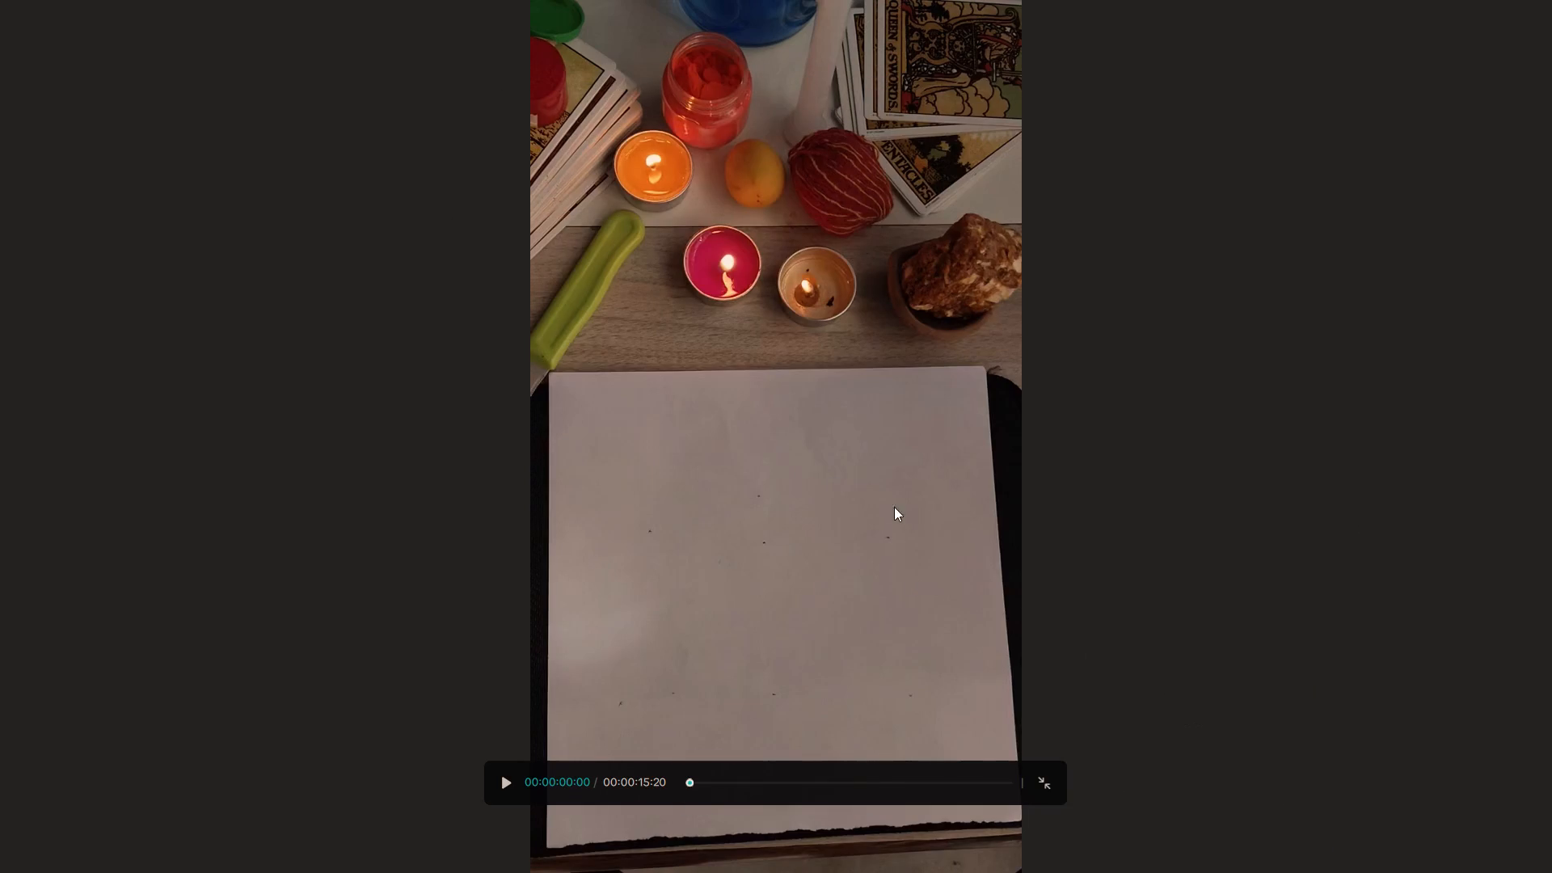
key("Escape")
scroll(1097, 815, "down", 17)
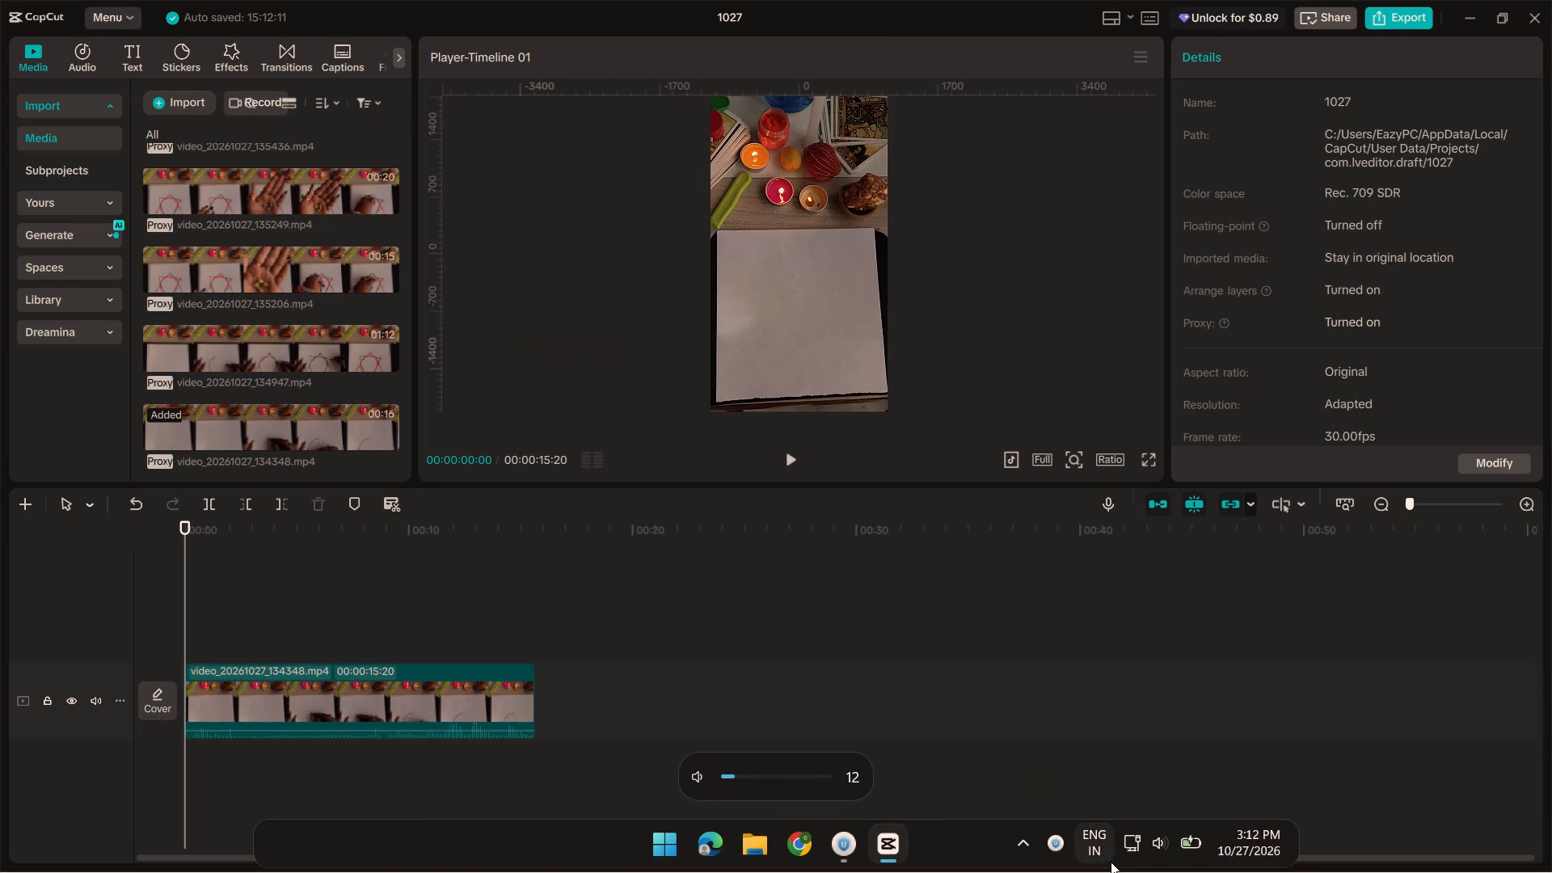
key("space")
key("space")
scroll(934, 872, "up", 2)
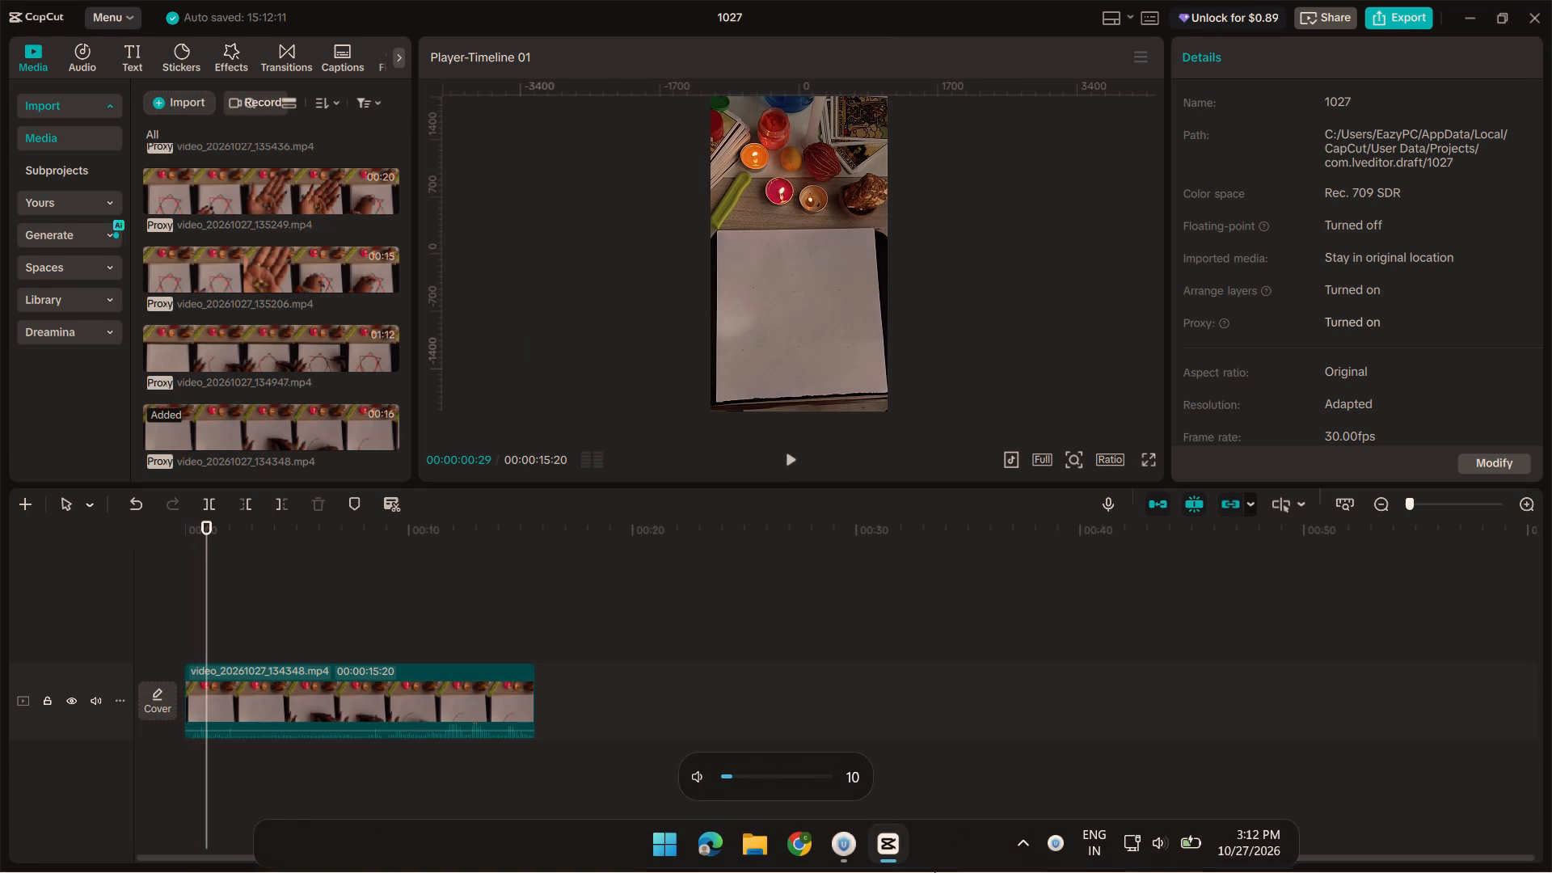
scroll(934, 872, "up", 10)
Play the video_20261027_134348 clip on the timeline and check its last seconds from about 00:00:14.
key("space")
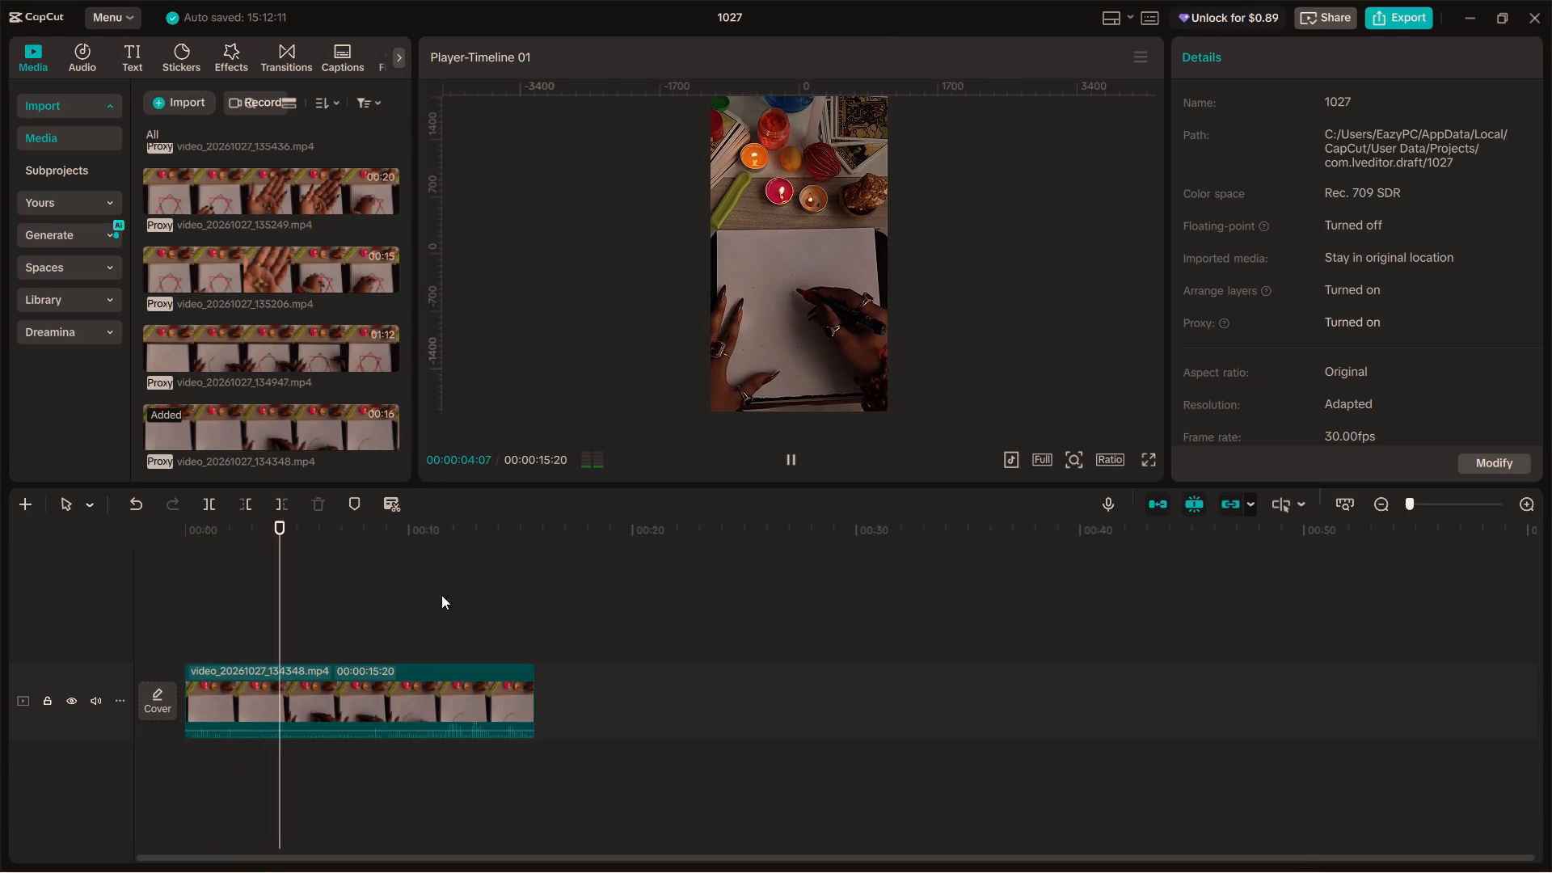
left_click_drag(474, 533, 500, 543)
key("space")
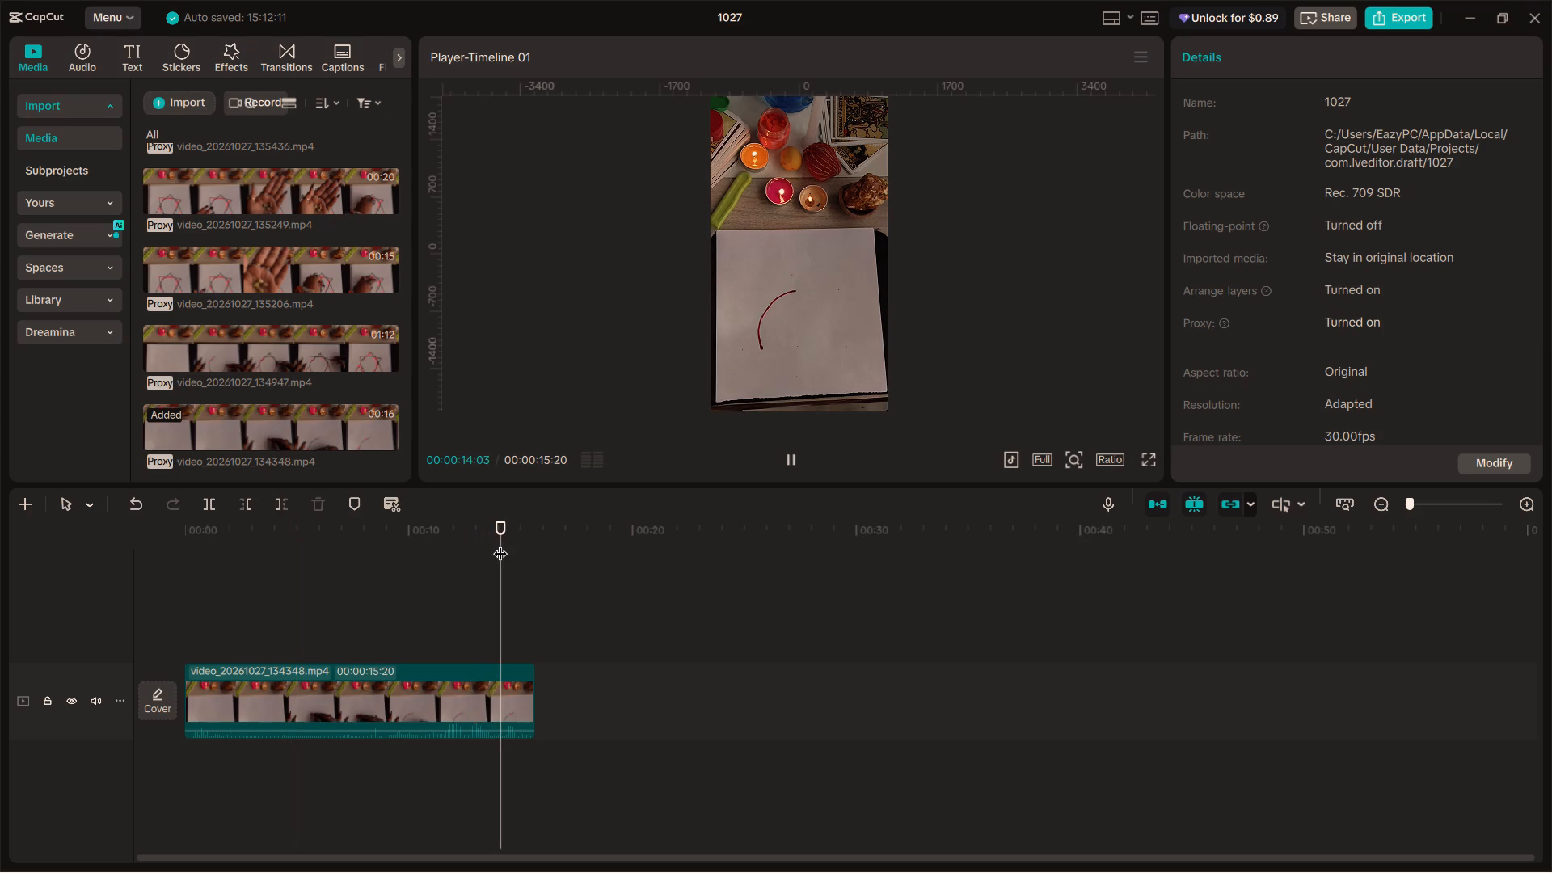
key("space")
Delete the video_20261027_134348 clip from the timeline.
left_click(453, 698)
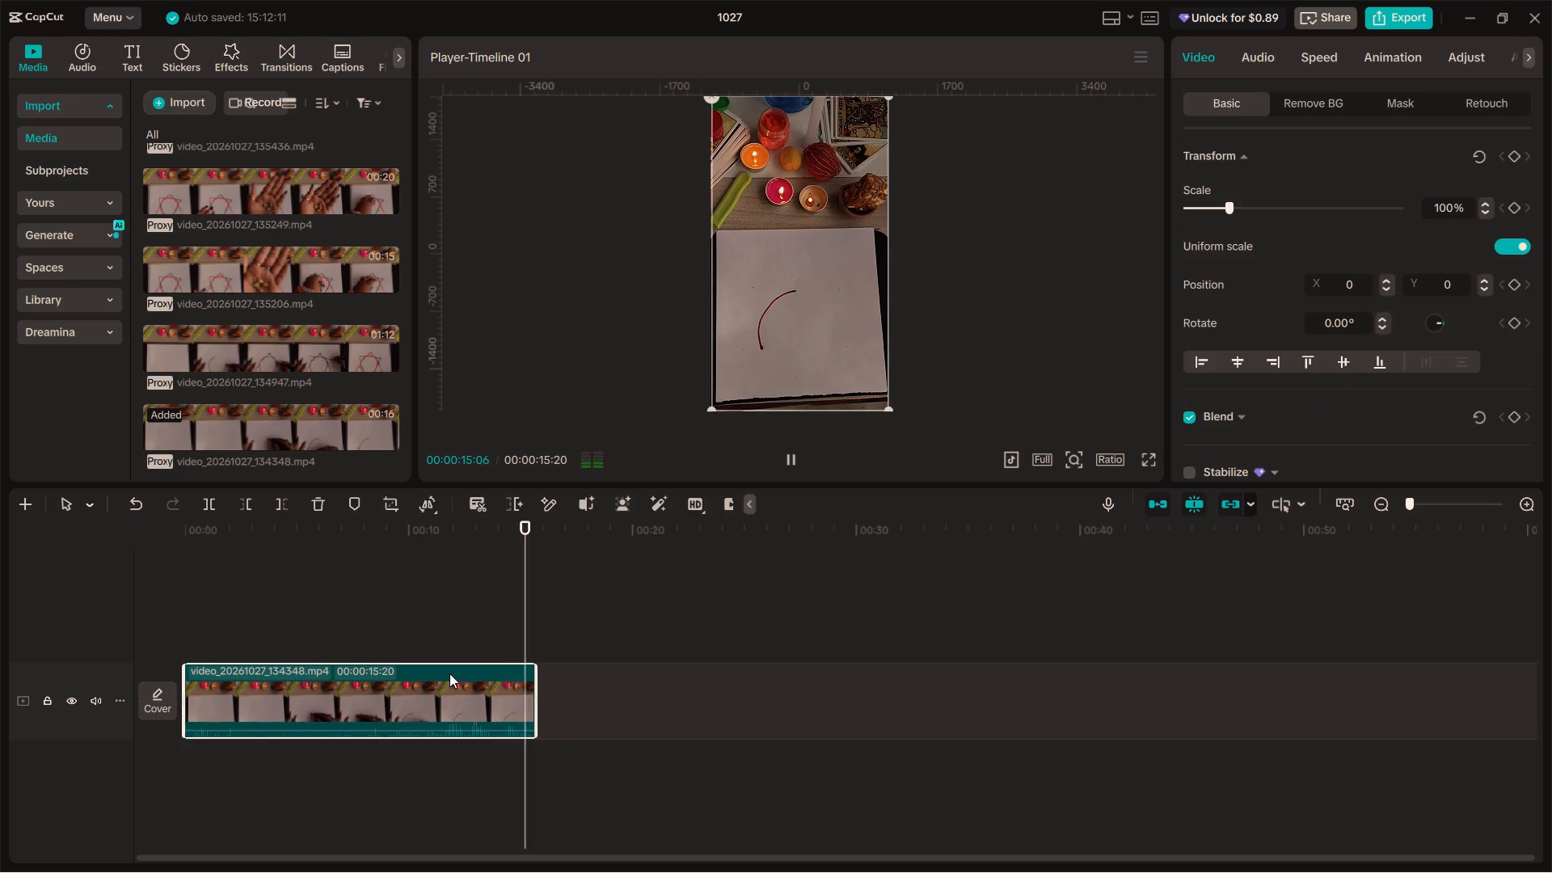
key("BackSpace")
Add video_20261027_134947 from the media library to the start of the empty timeline.
scroll(174, 324, "down", 6)
scroll(256, 348, "down", 5)
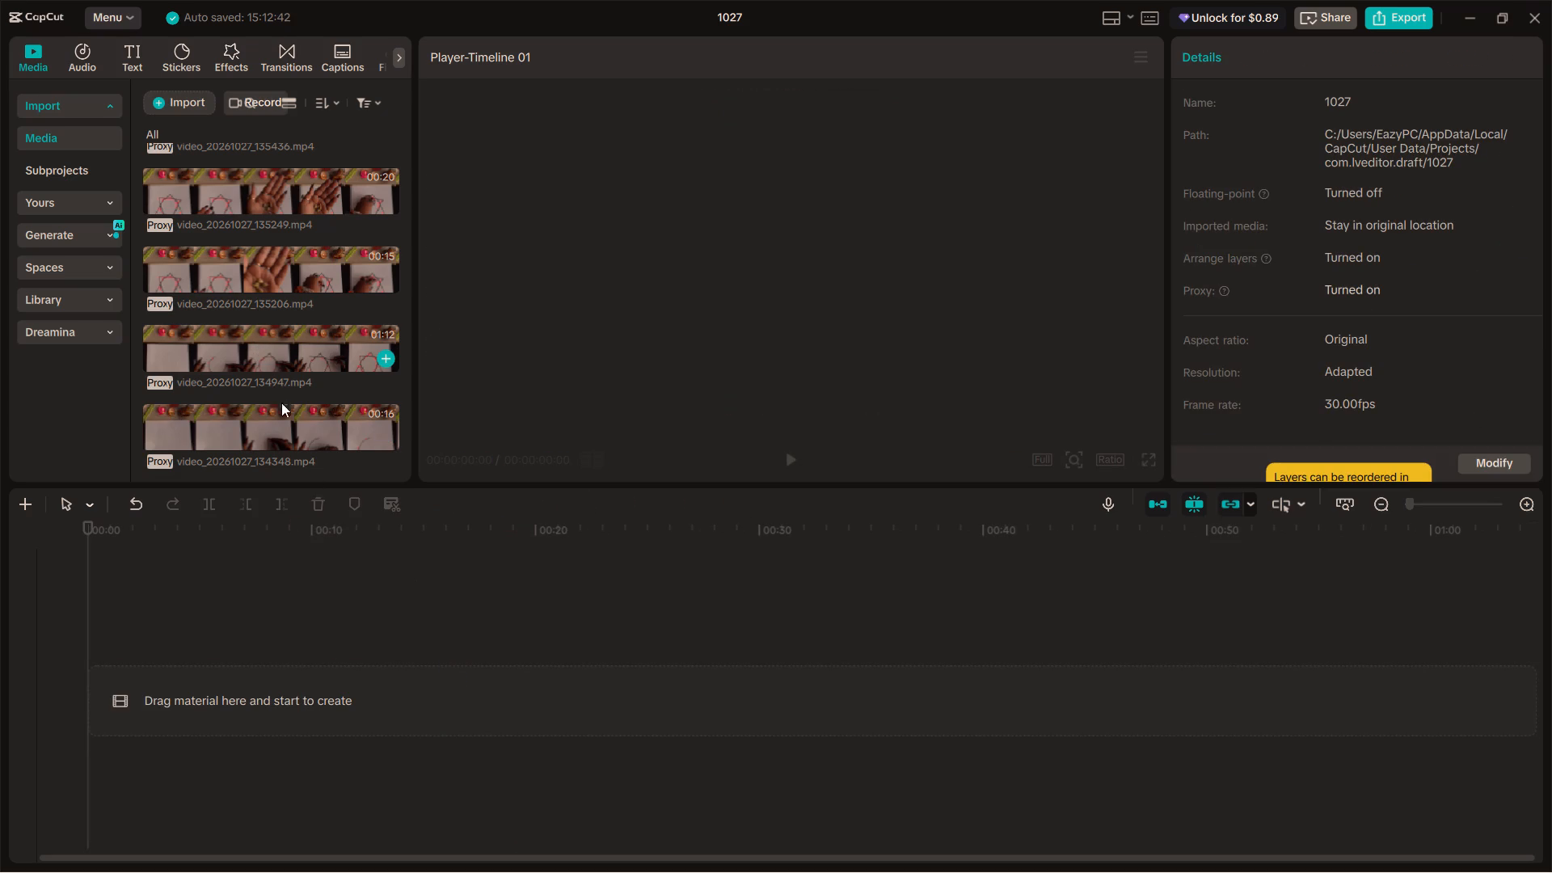
left_click(259, 357)
left_click_drag(253, 348, 158, 677)
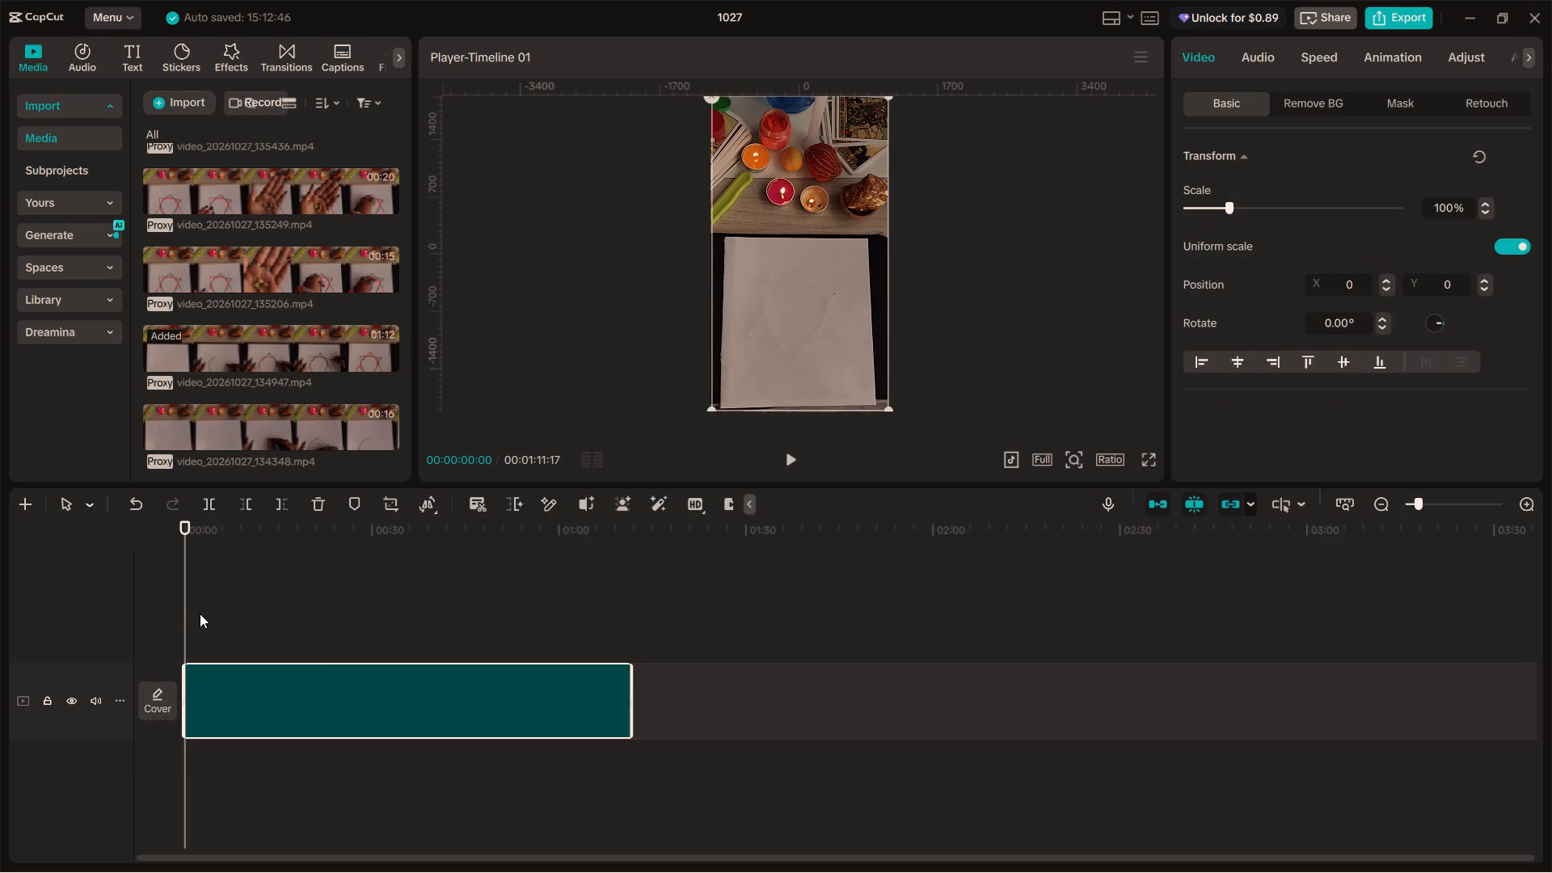
Play the video_20261027_134947 clip on the timeline from its beginning.
left_click_drag(183, 608, 162, 596)
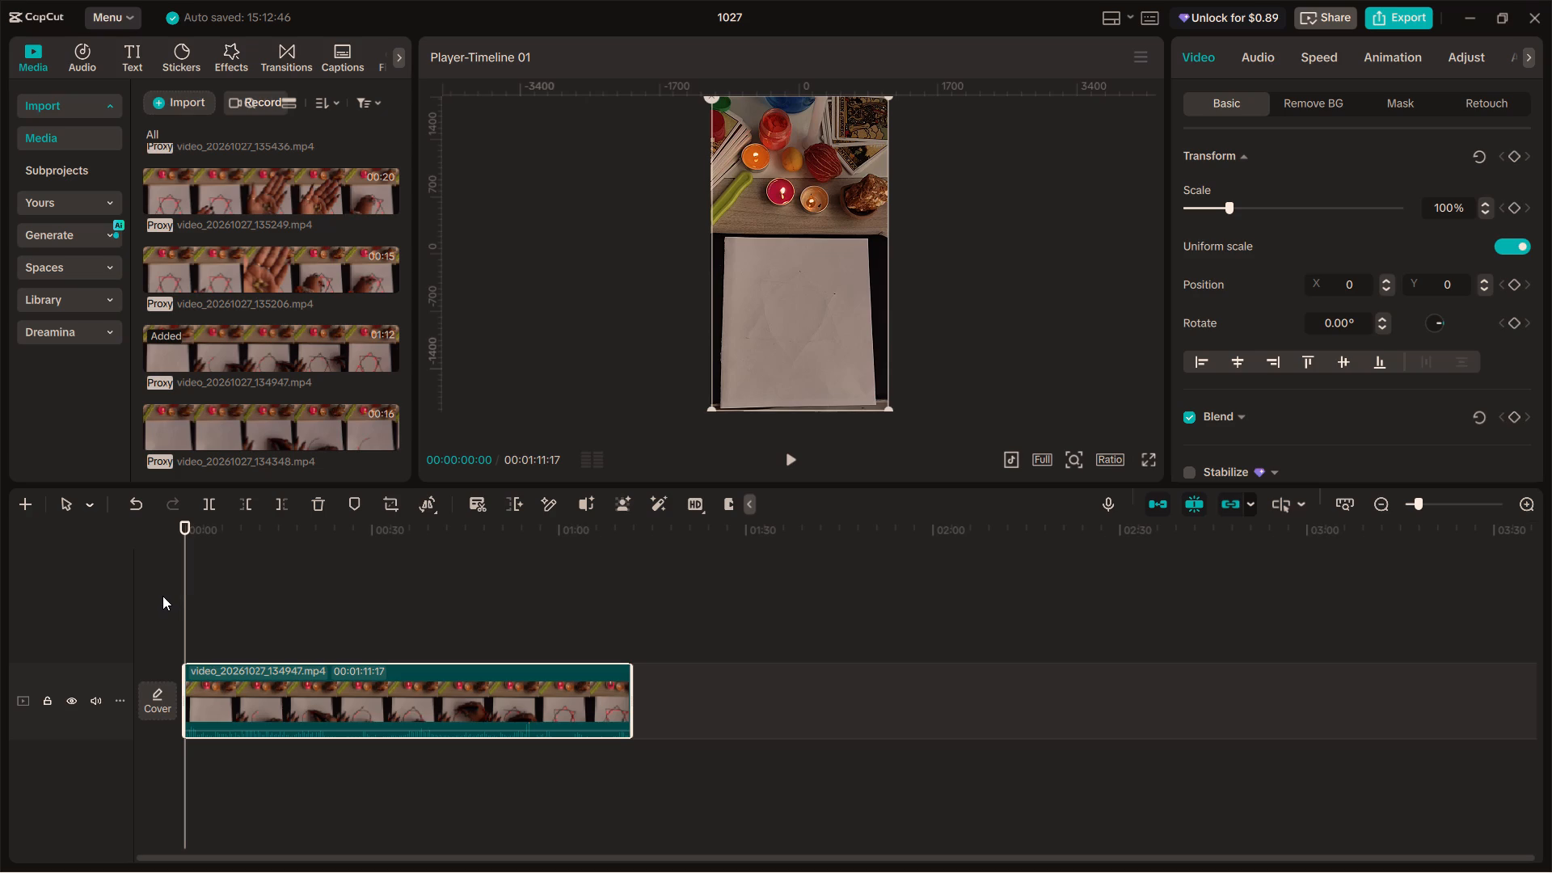
key("space")
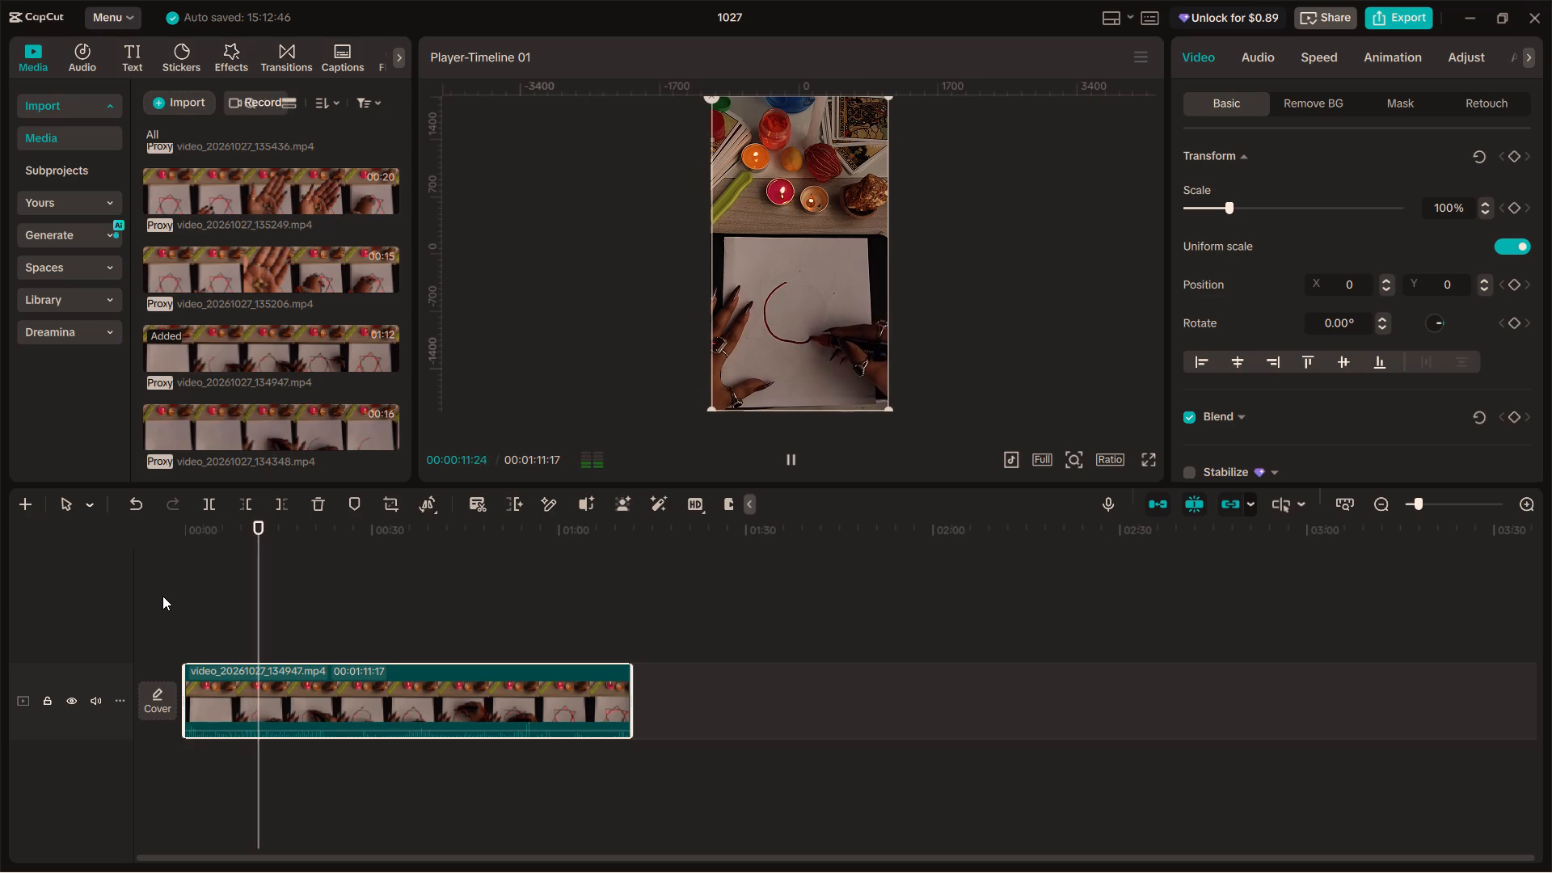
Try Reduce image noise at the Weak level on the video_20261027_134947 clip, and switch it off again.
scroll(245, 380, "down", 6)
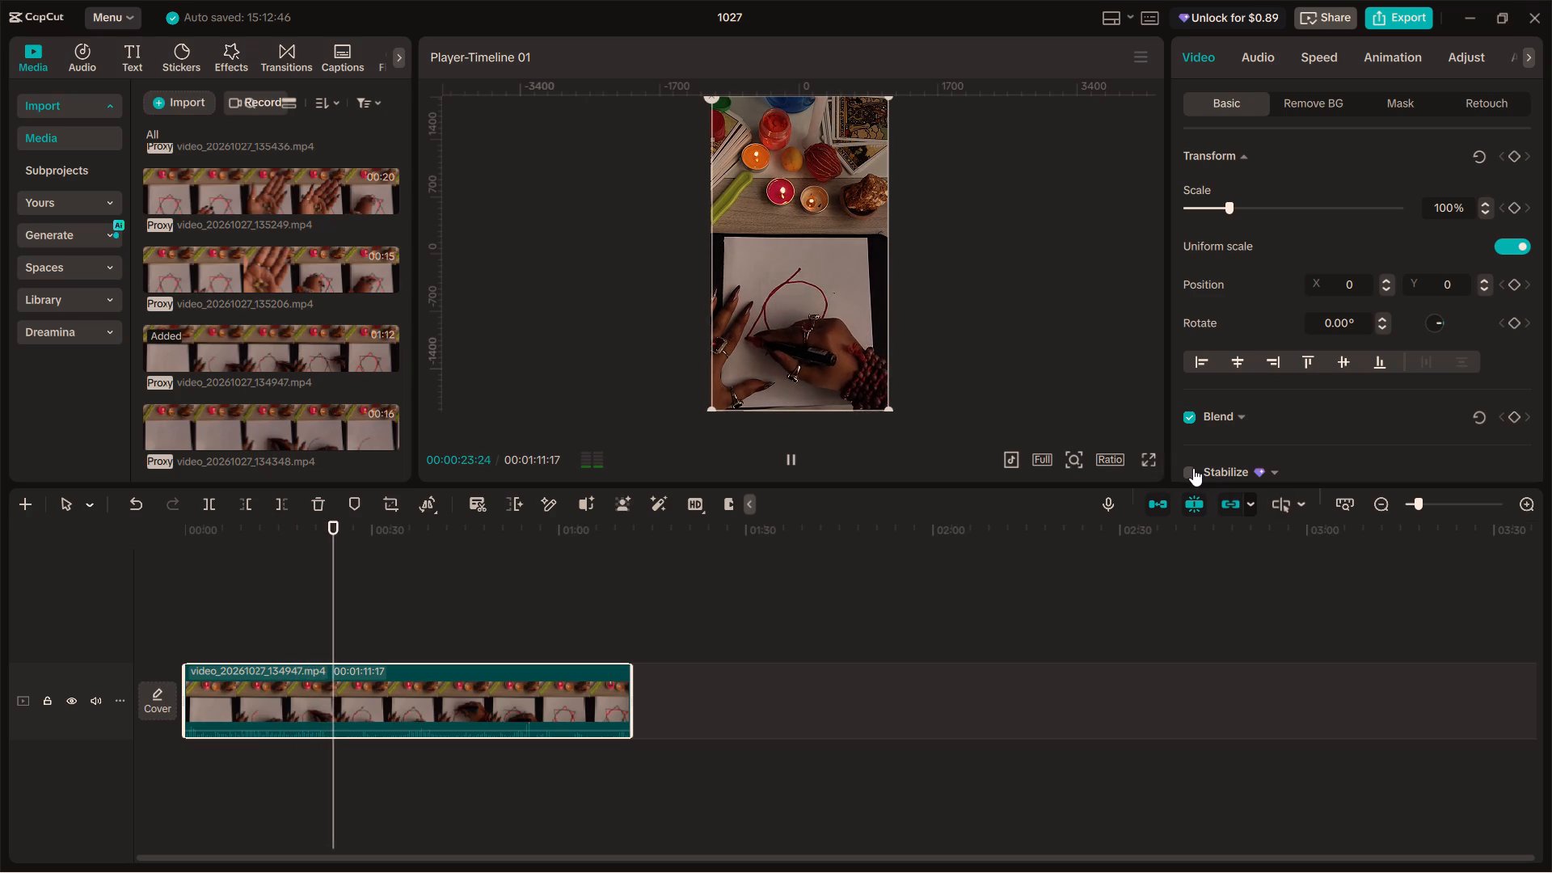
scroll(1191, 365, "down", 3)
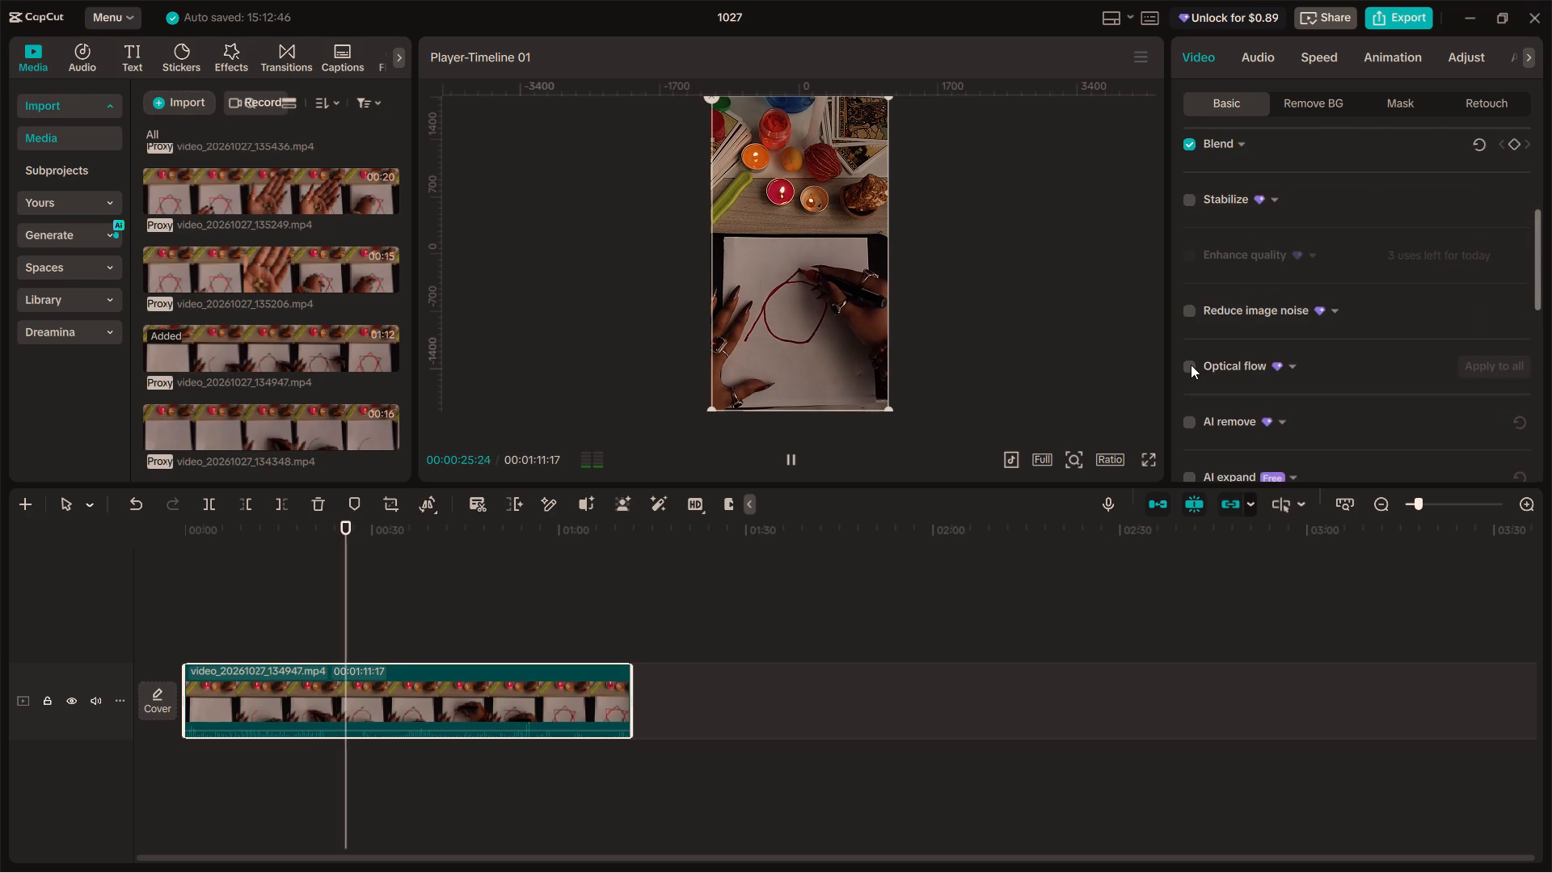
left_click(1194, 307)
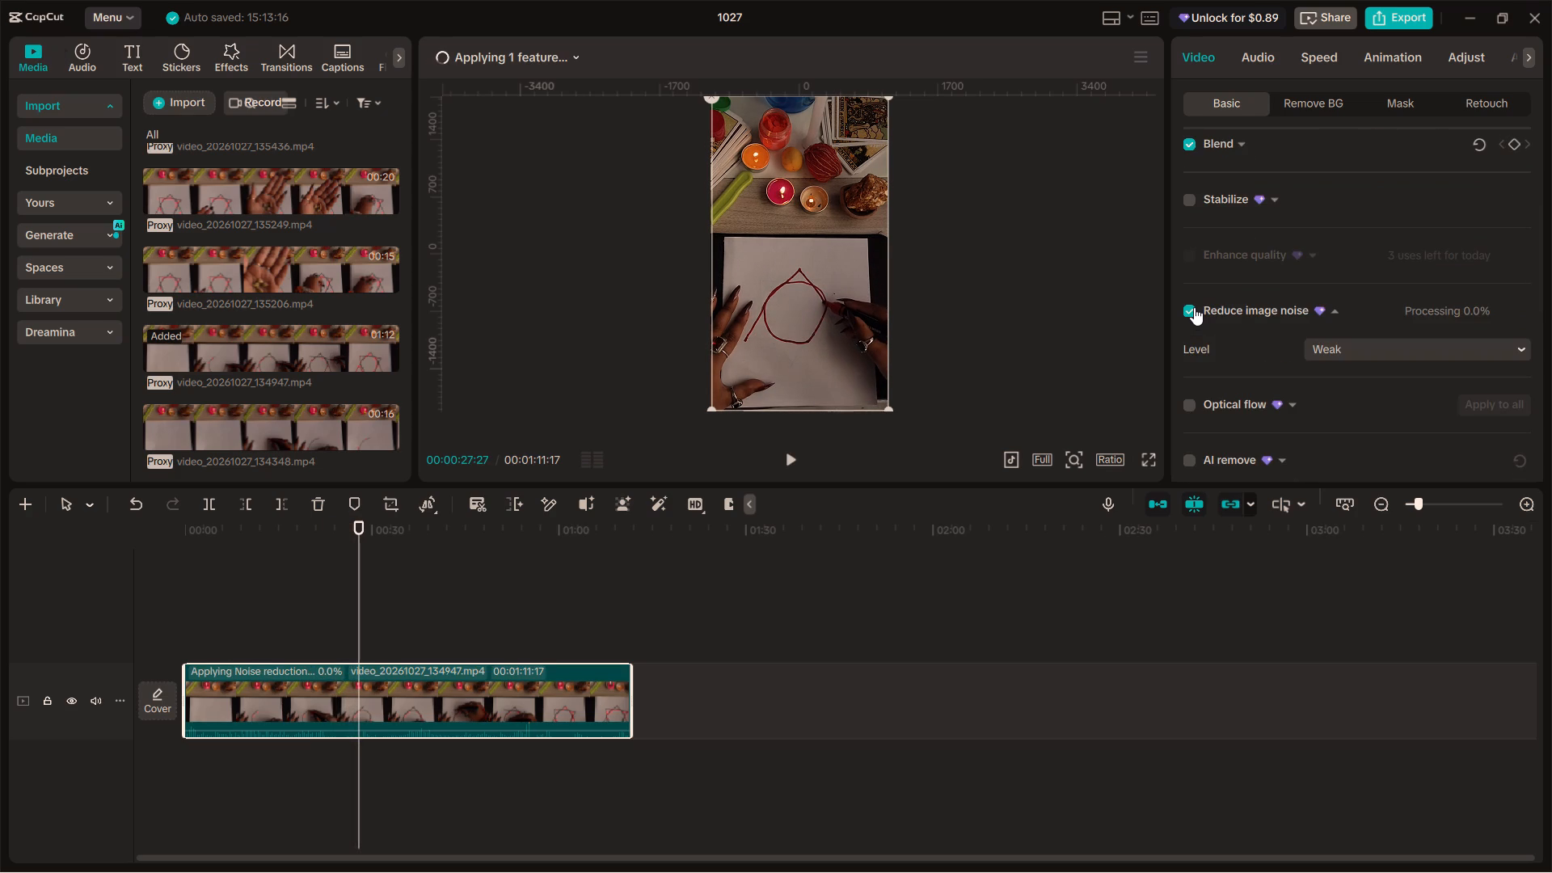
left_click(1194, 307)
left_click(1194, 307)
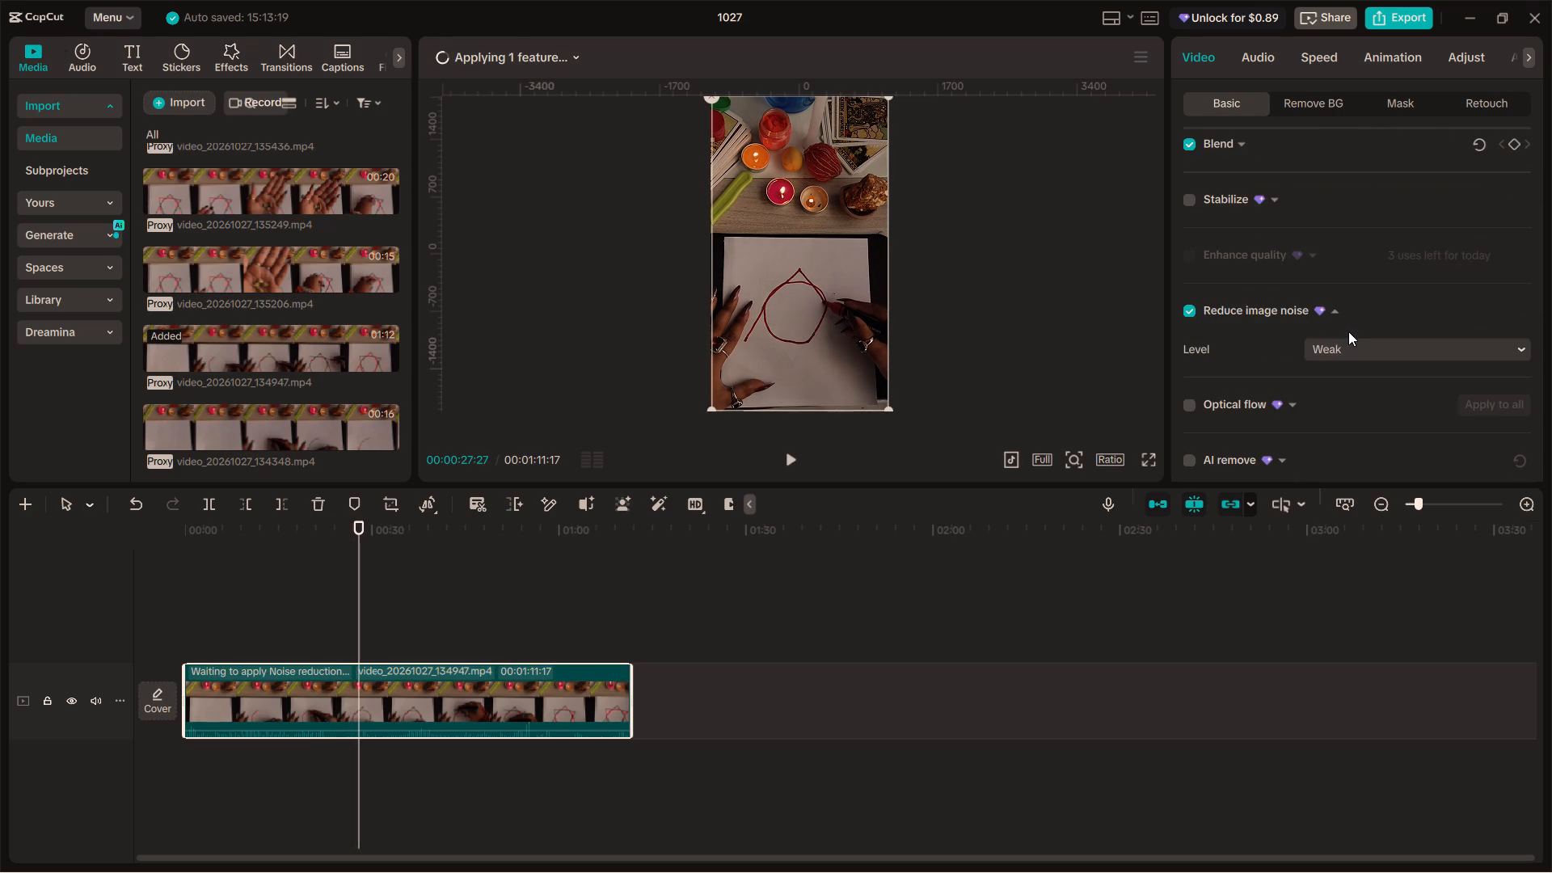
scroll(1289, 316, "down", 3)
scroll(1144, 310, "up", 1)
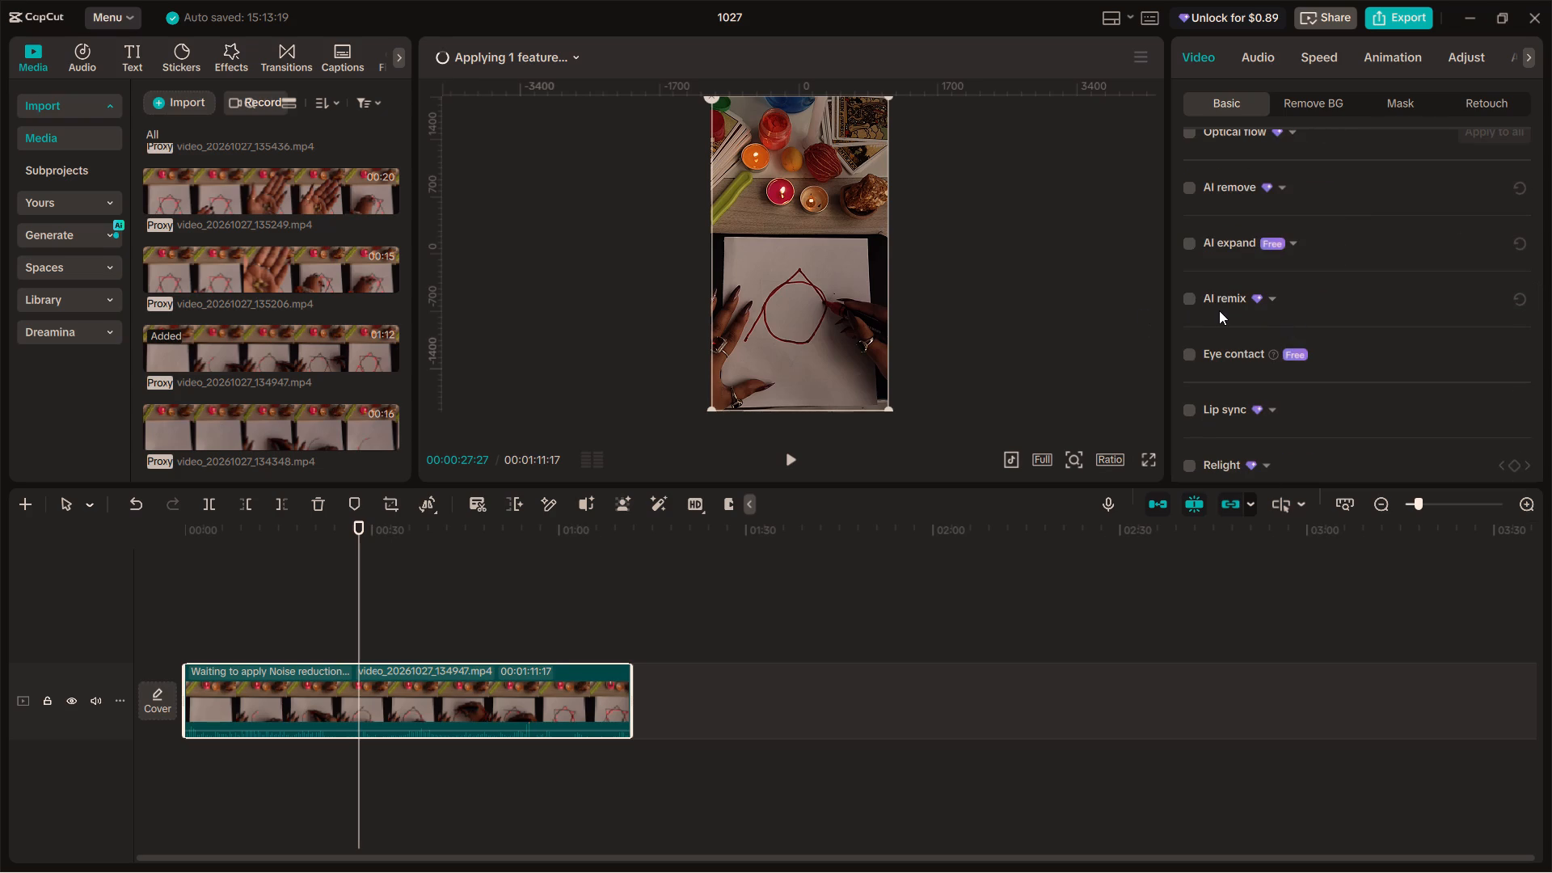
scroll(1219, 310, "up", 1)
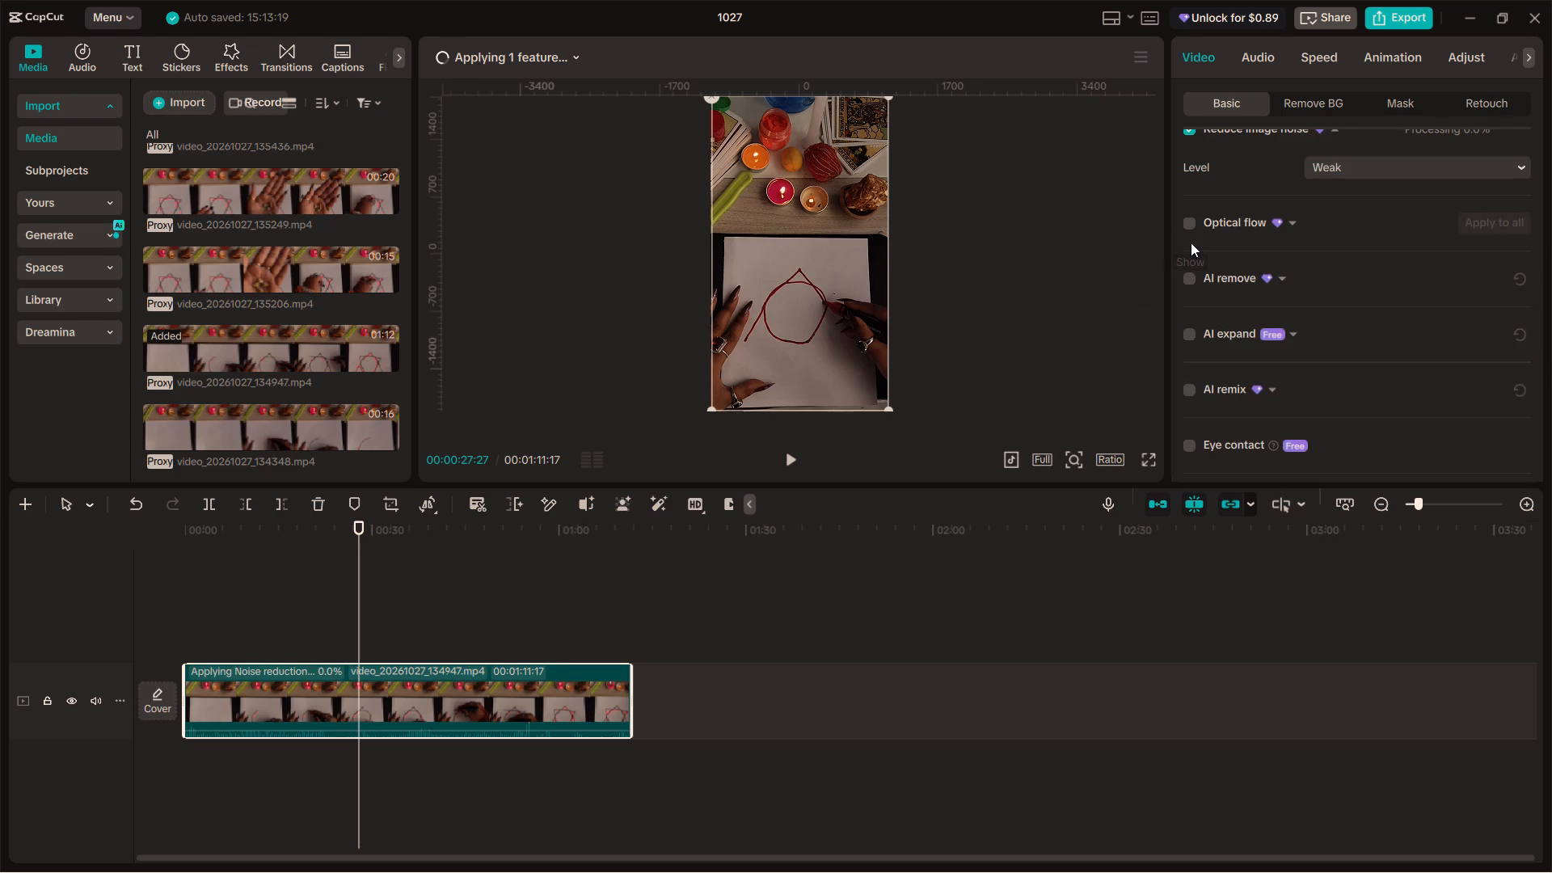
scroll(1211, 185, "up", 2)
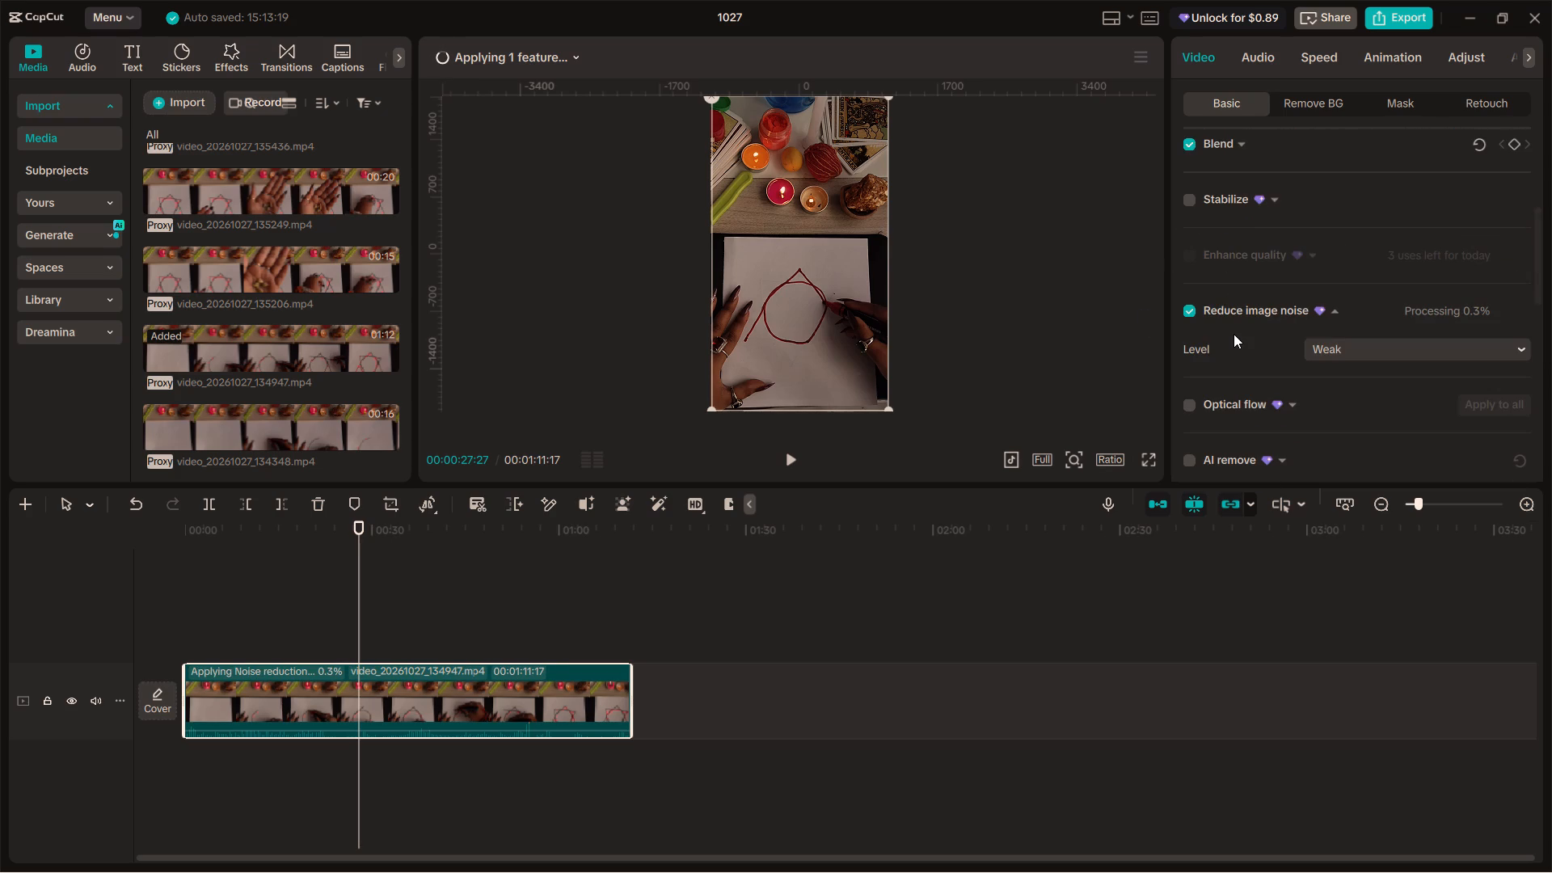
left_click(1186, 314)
Review the video_20261027_134947 clip in full-screen playback from about 00:00:28, pausing and resuming to check the drawing.
key("space")
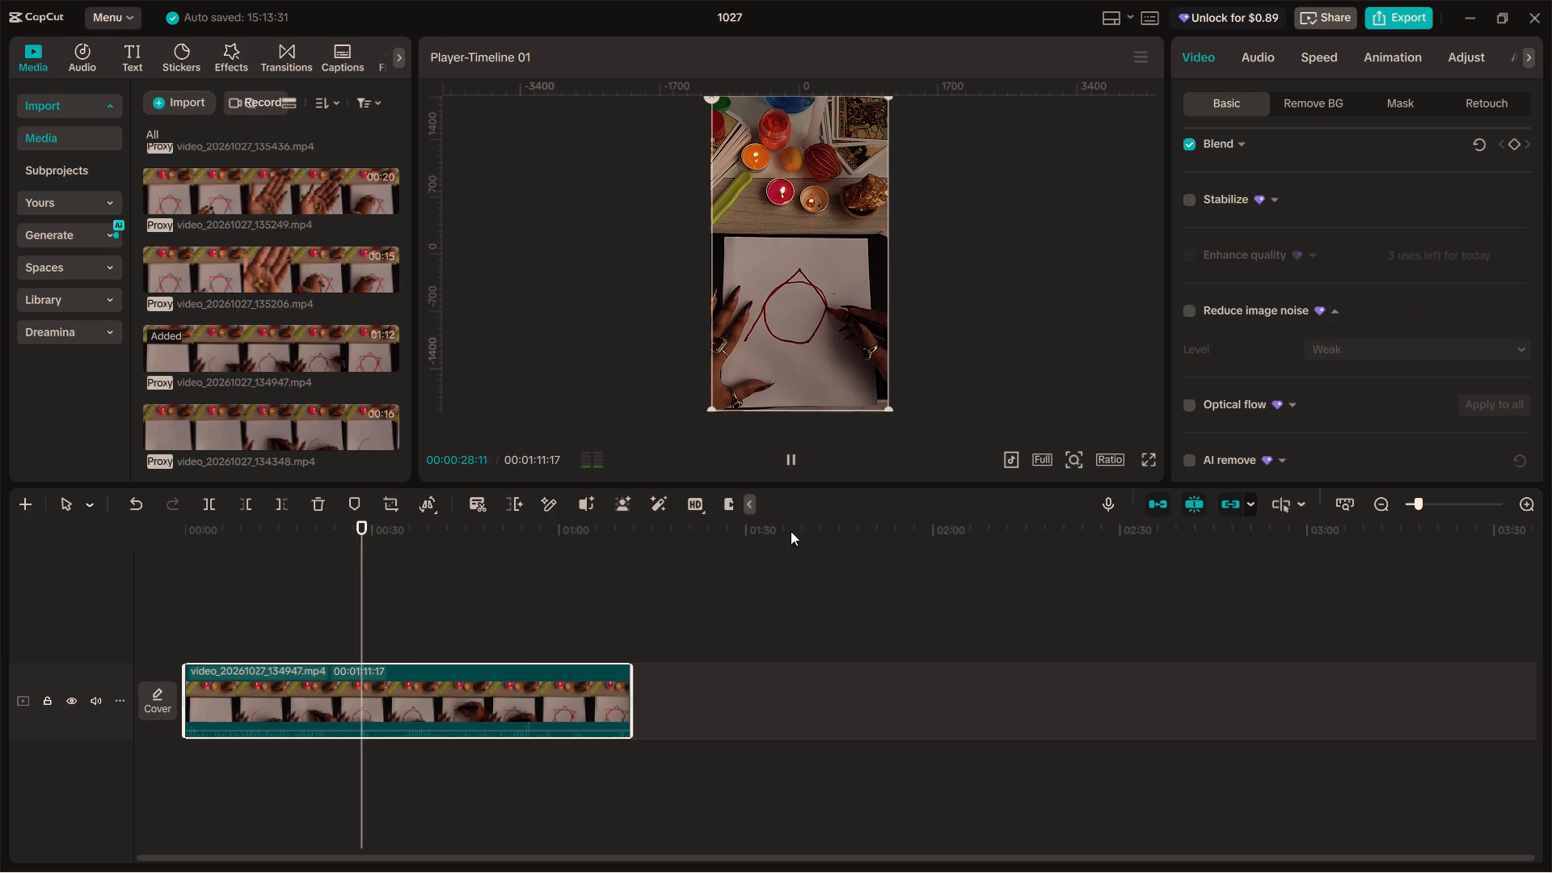
left_click(1149, 457)
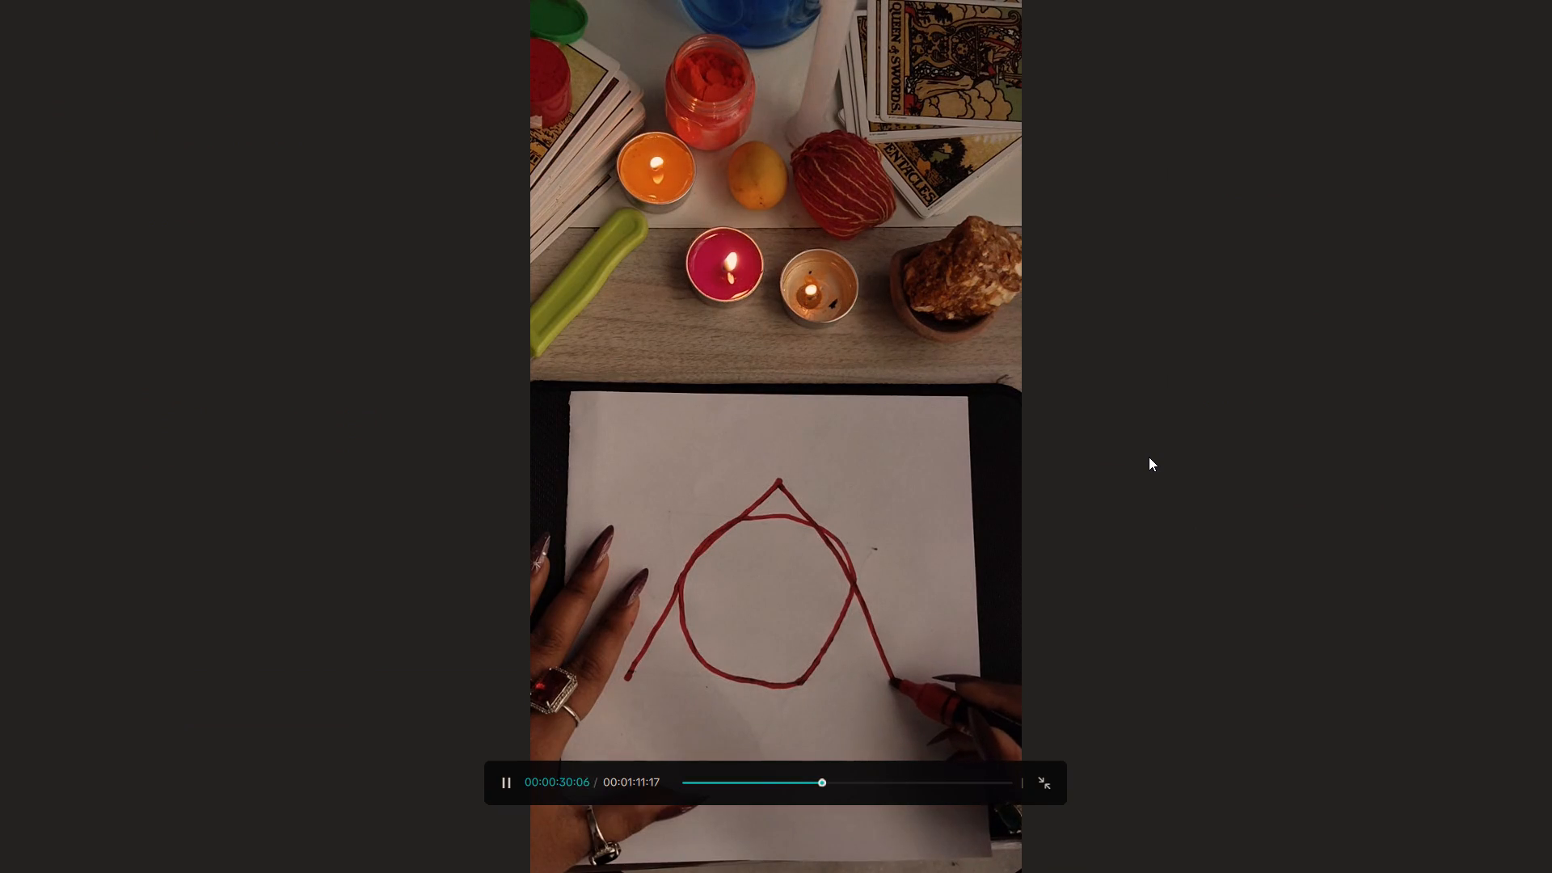
key("space")
key("space")
key("space")
key("space")
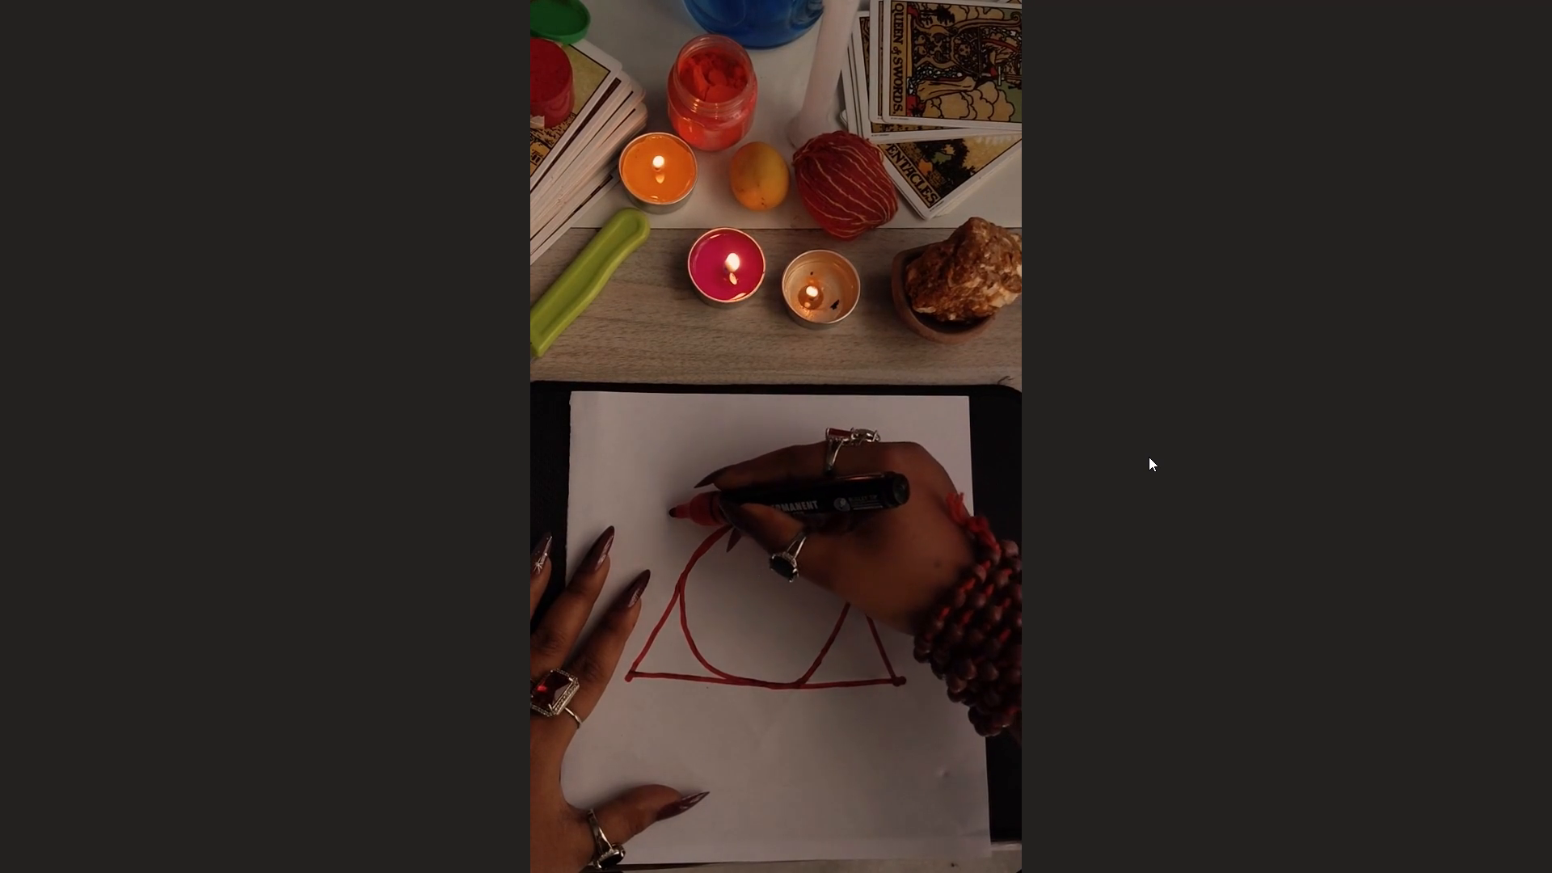
key("space")
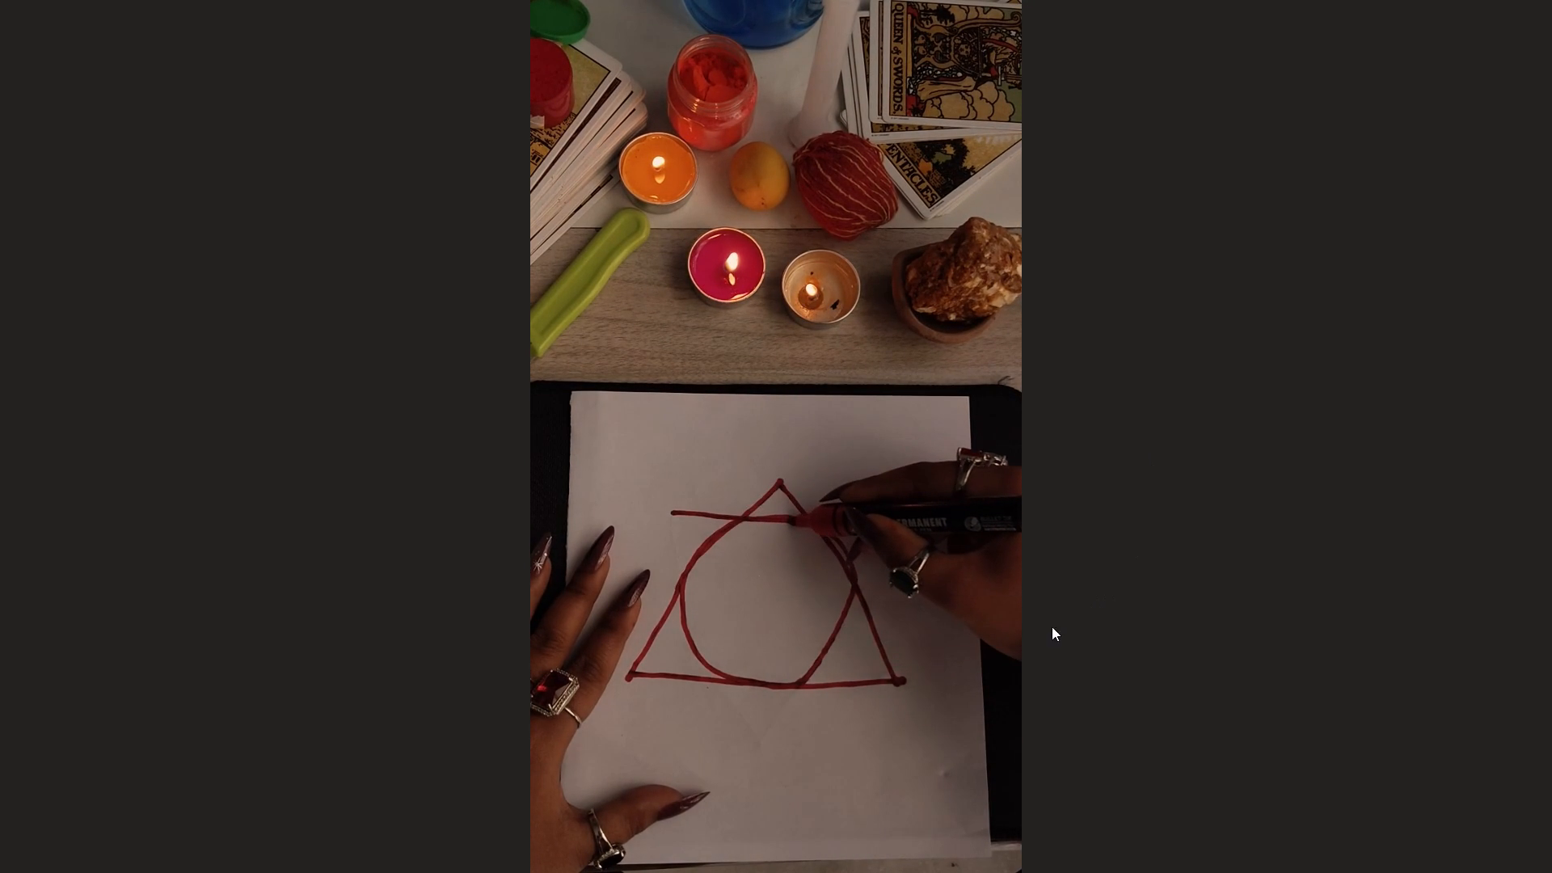
Rewind the full-screen playback to about 00:00:35, watch the clip through to its end, and return to the editor with playback paused.
left_click(838, 831)
left_click_drag(872, 778, 861, 780)
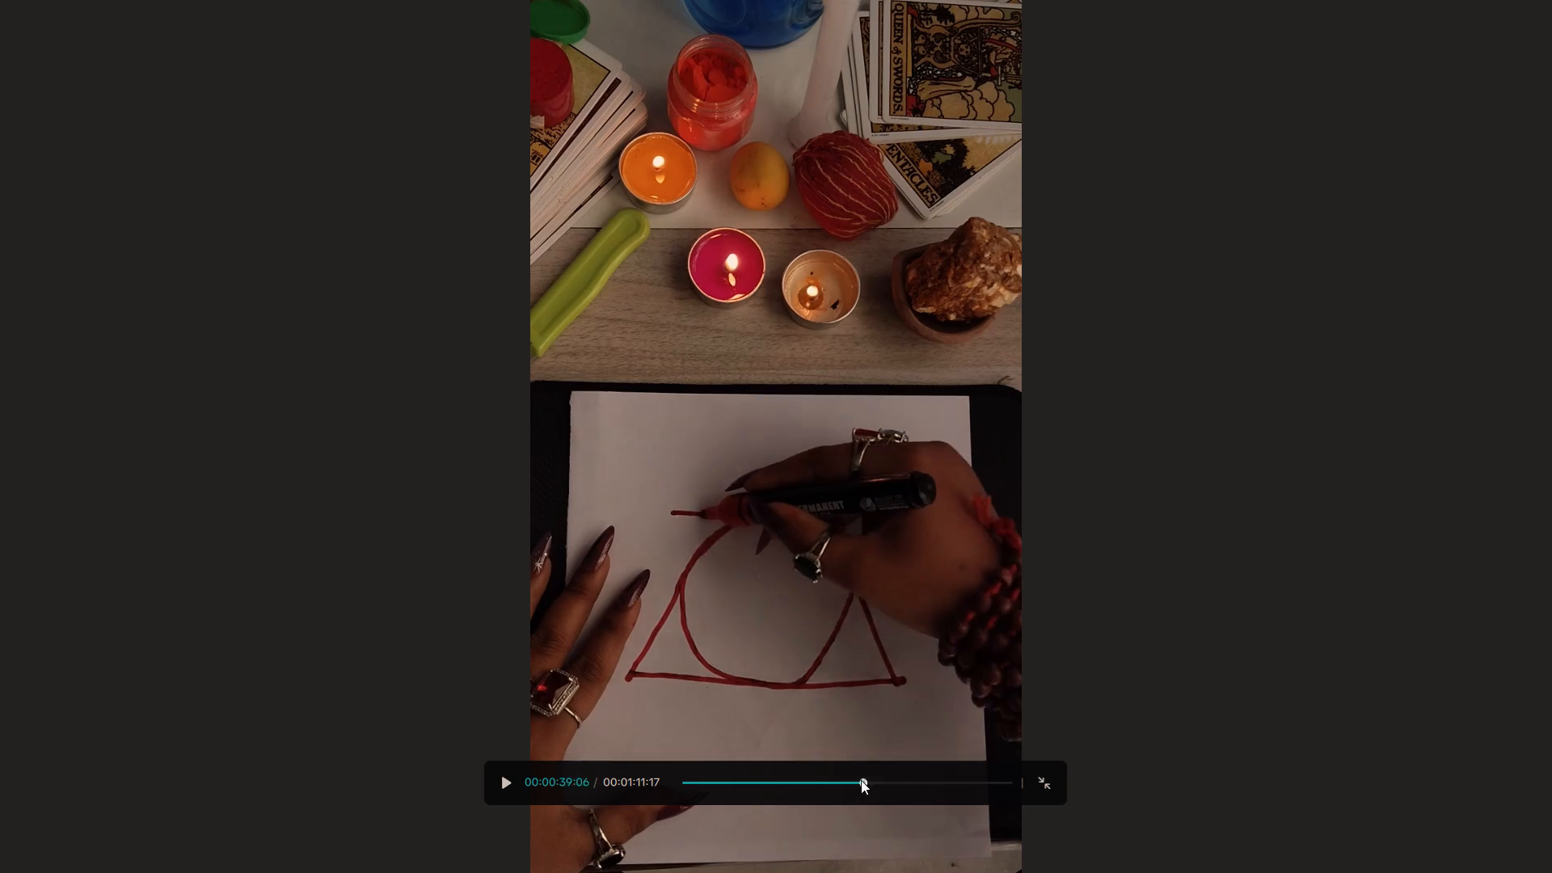
left_click_drag(861, 780, 857, 780)
left_click_drag(857, 780, 845, 782)
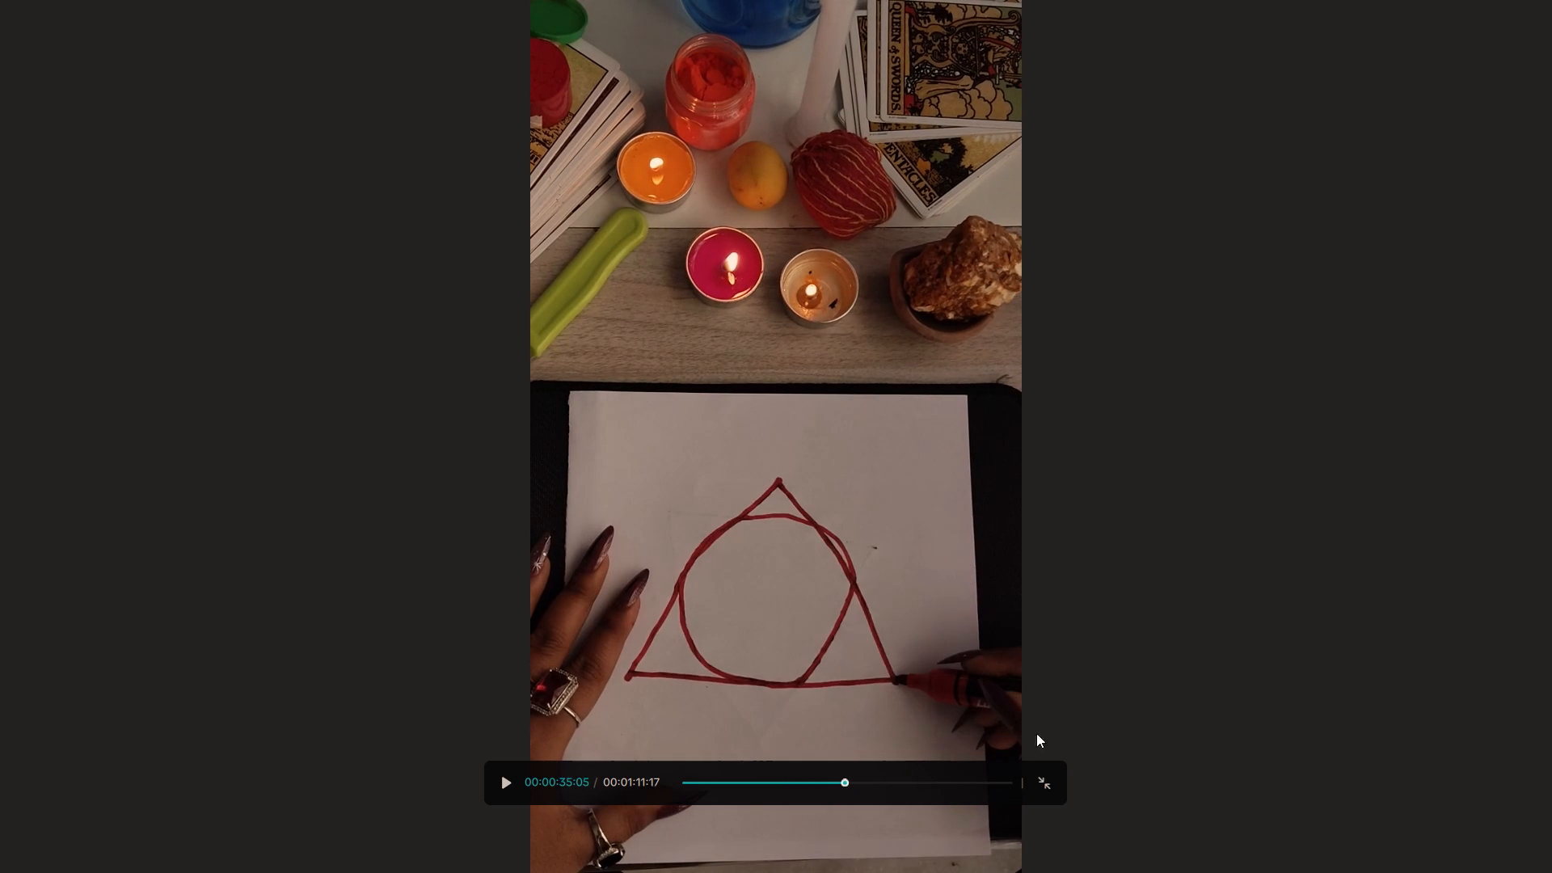
key("space")
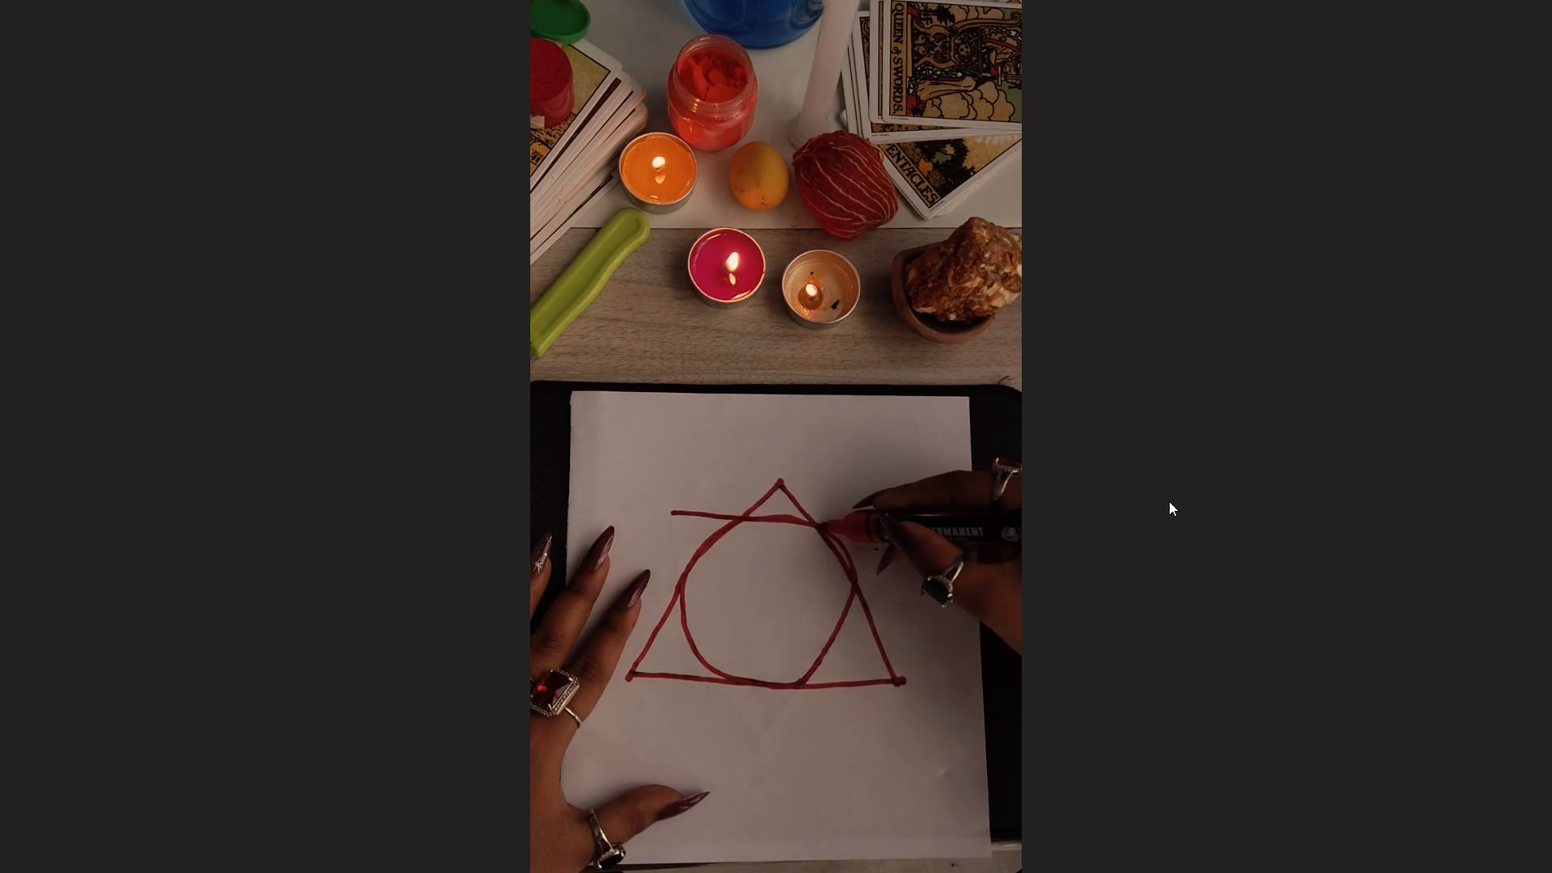
key("space")
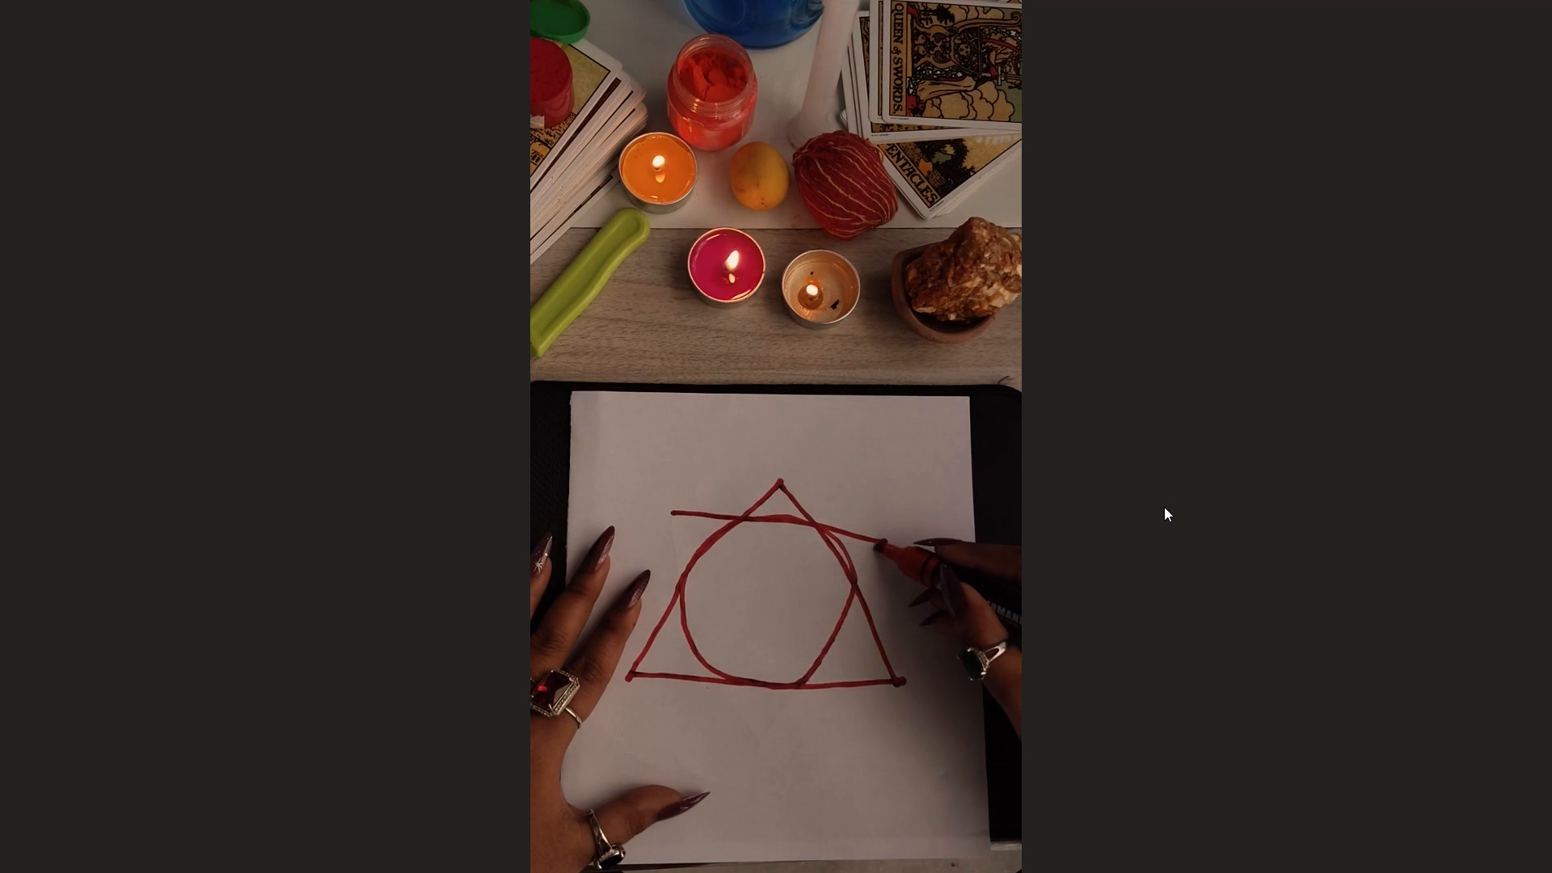
key("space")
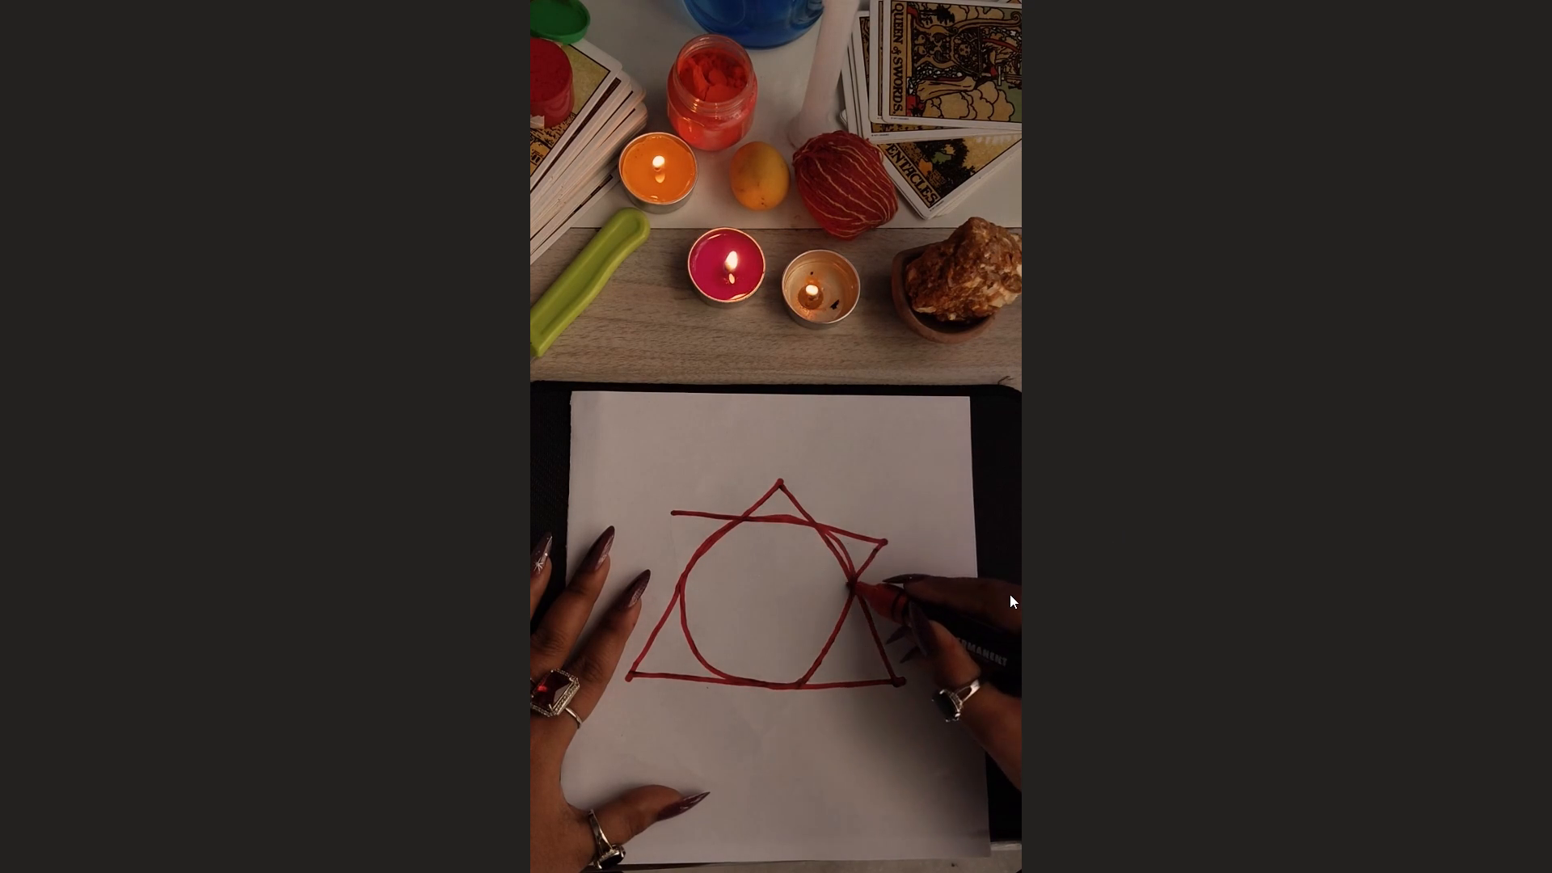
key("space")
key("space")
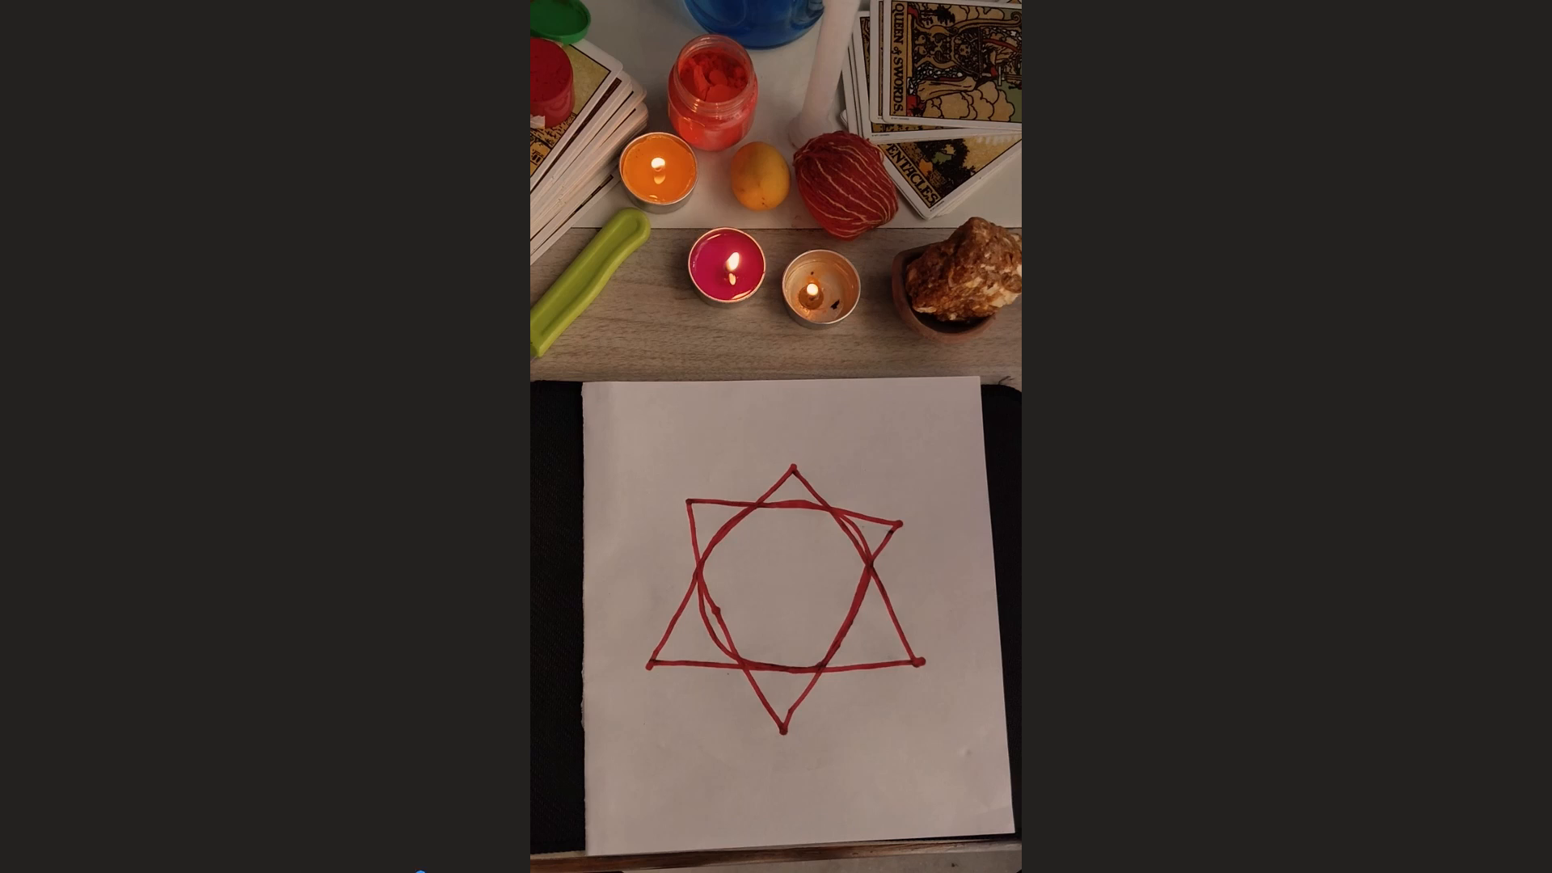
key("space")
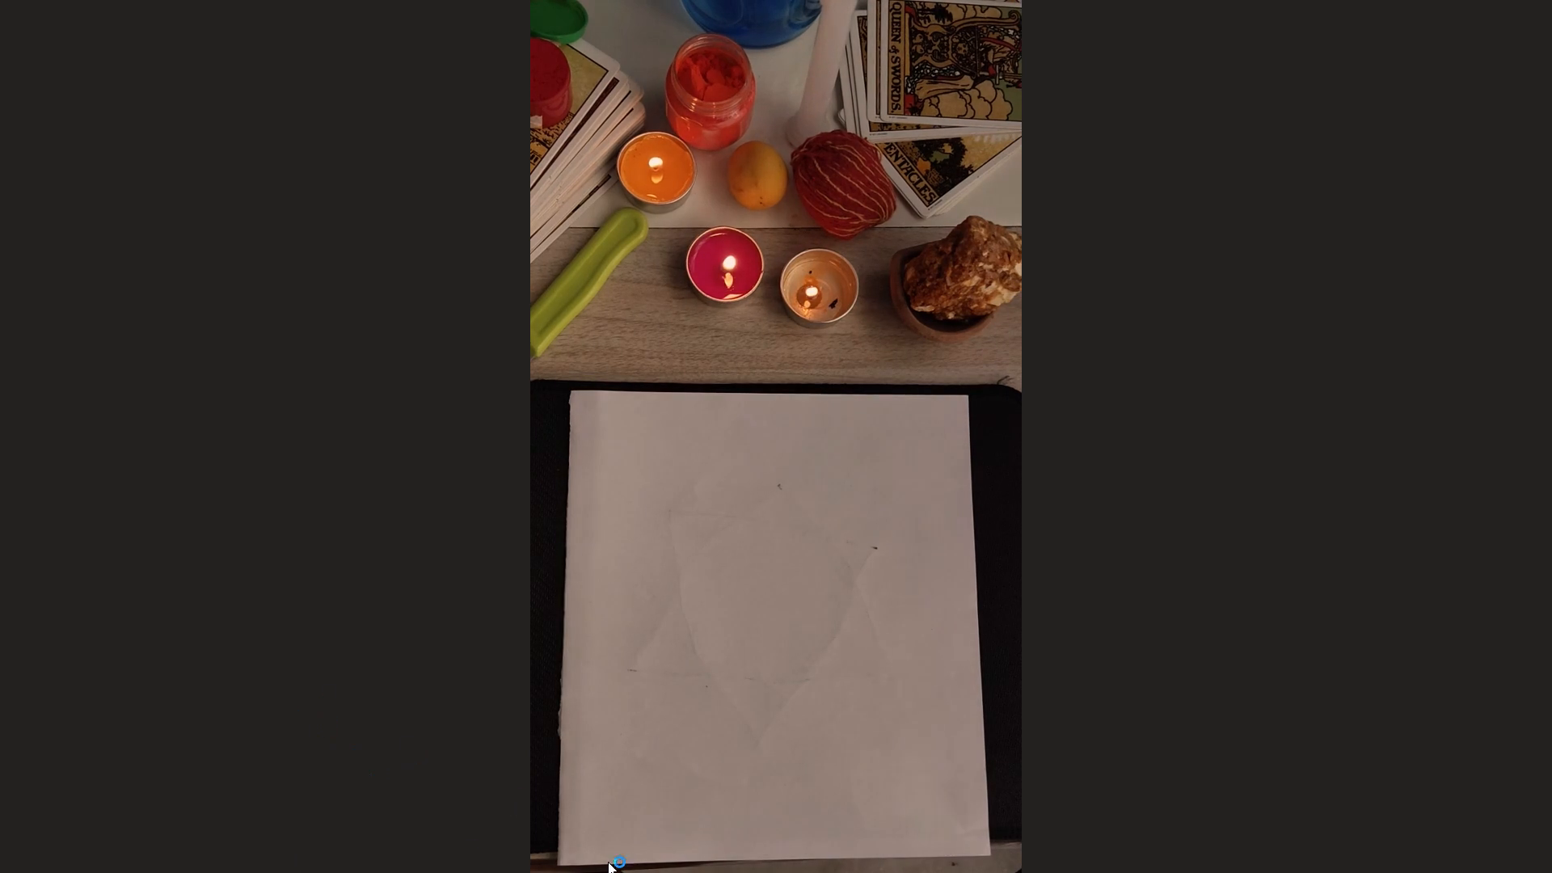
key("space")
key("space")
key("Escape")
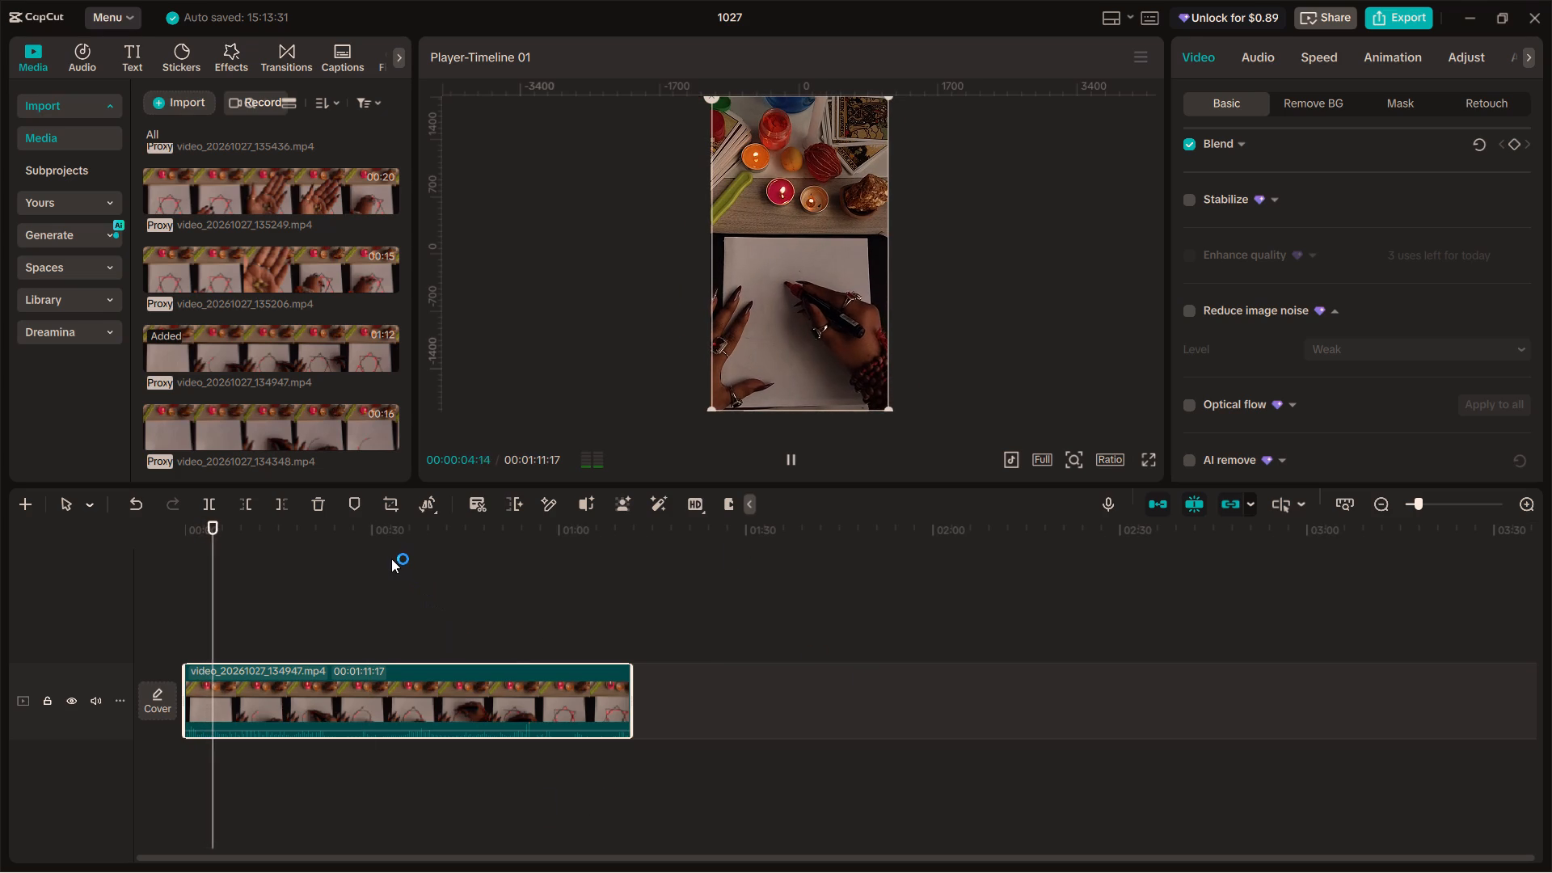
key("space")
Preview video_20261027_135206 from the media library.
scroll(461, 245, "down", 1)
left_click(258, 283)
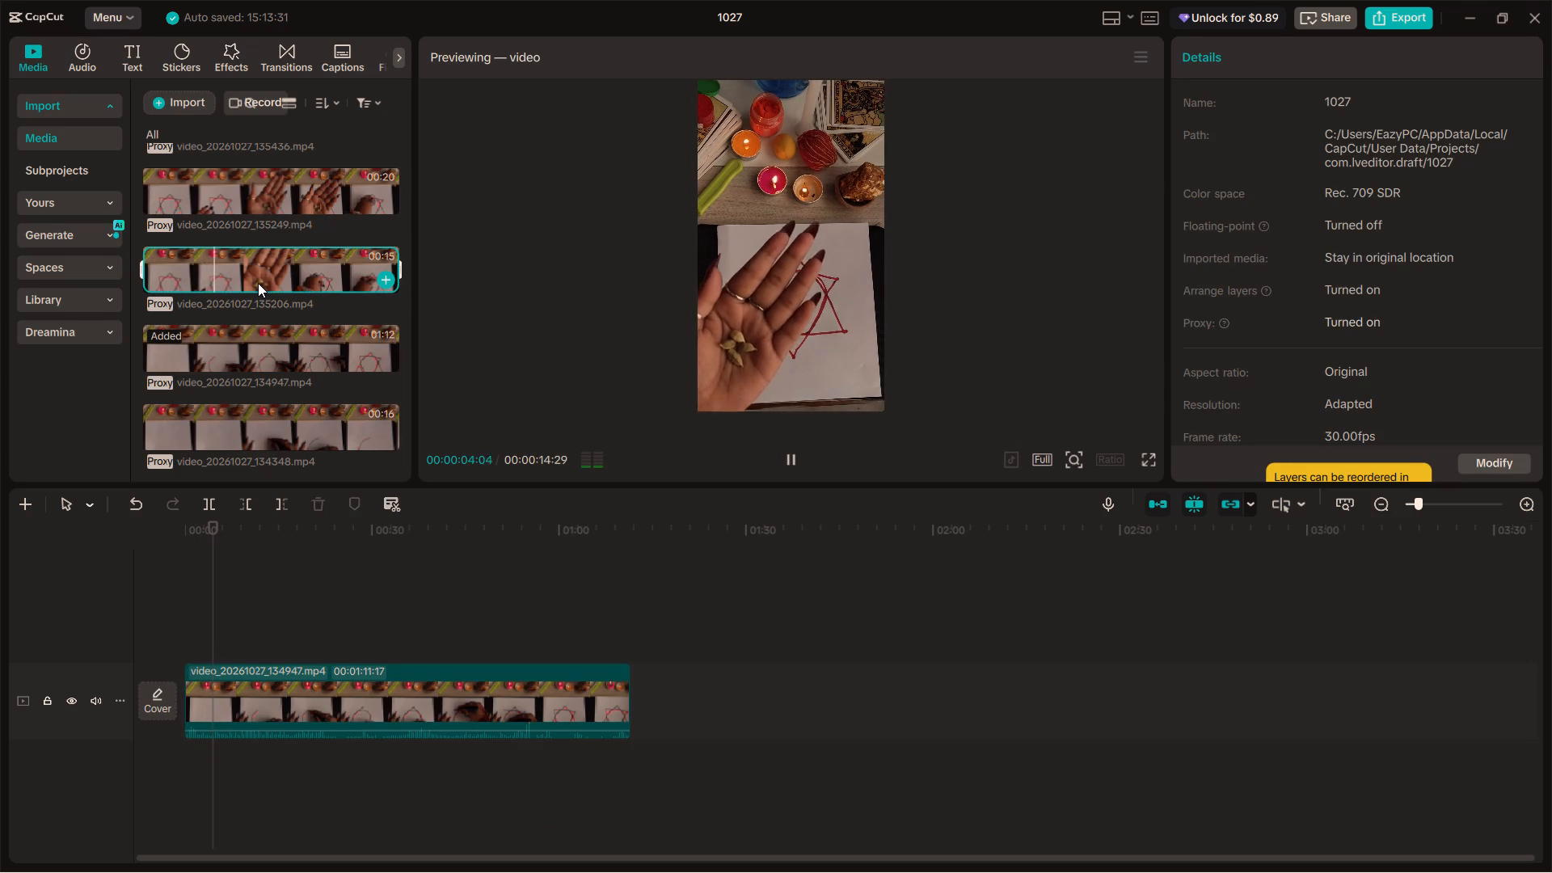
Preview video_20261027_135249 from the media library and add it to the timeline directly after the video_20261027_134947 clip.
scroll(297, 235, "up", 1)
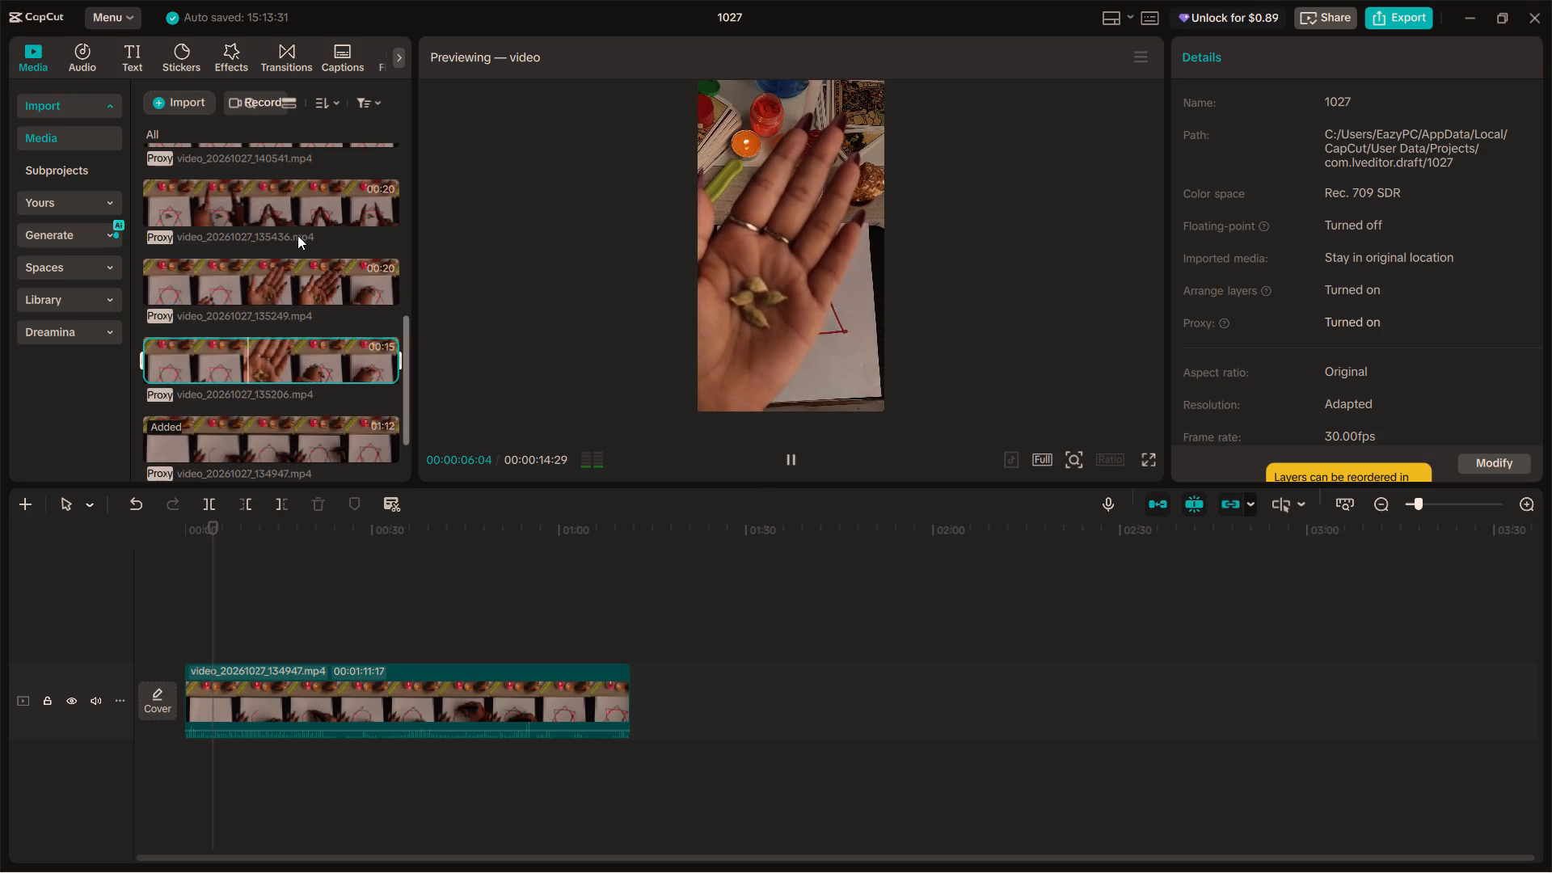
left_click(270, 280)
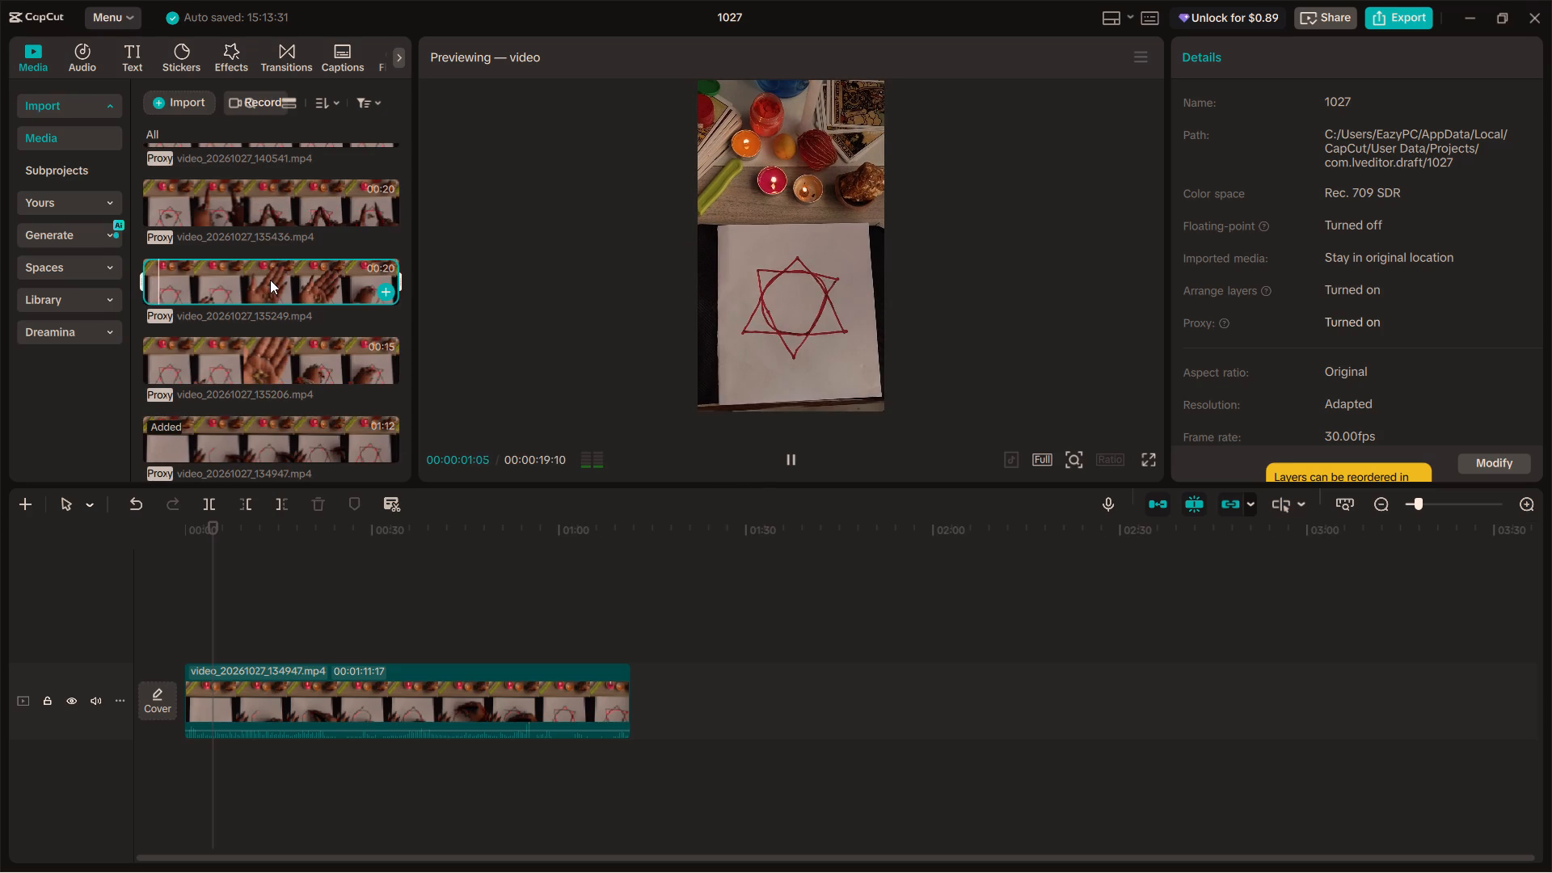
left_click_drag(255, 281, 698, 712)
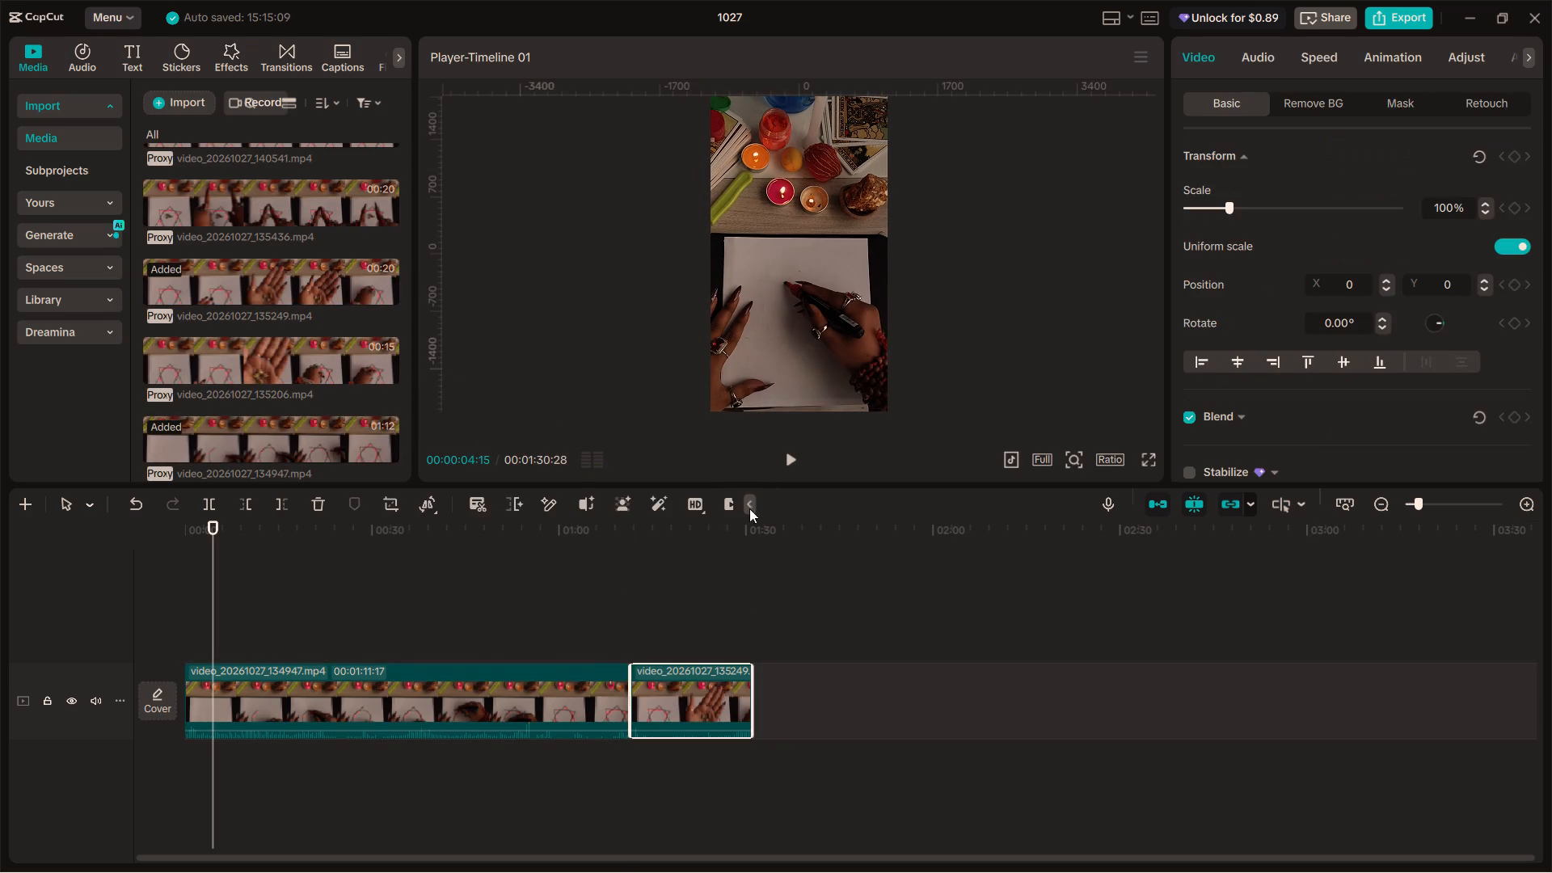
Play the timeline from about 00:00:04 to review the assembled clips.
left_click(792, 463)
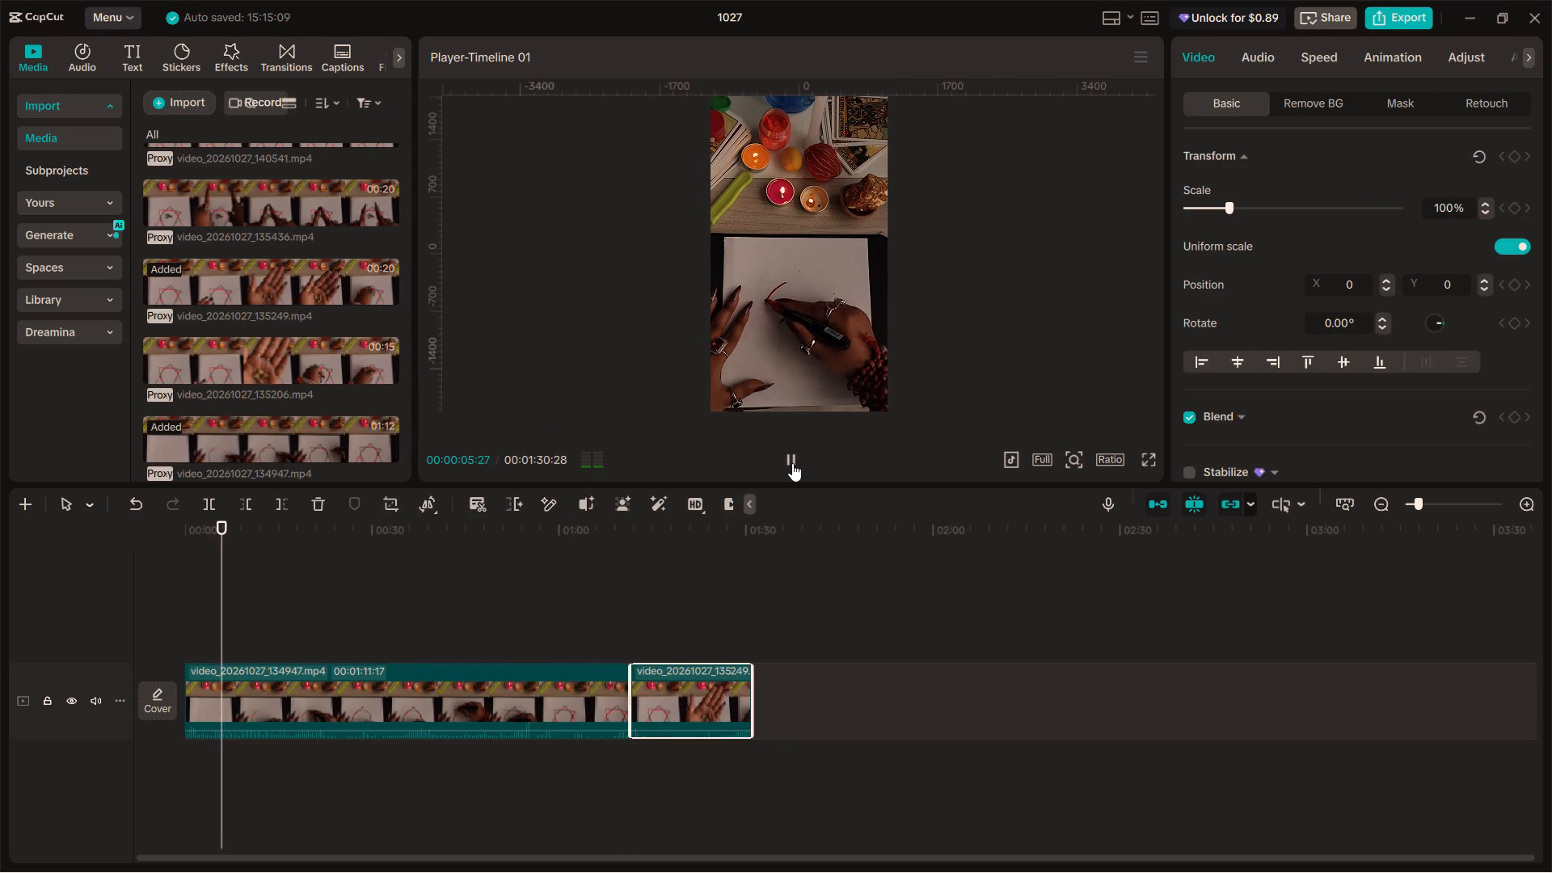
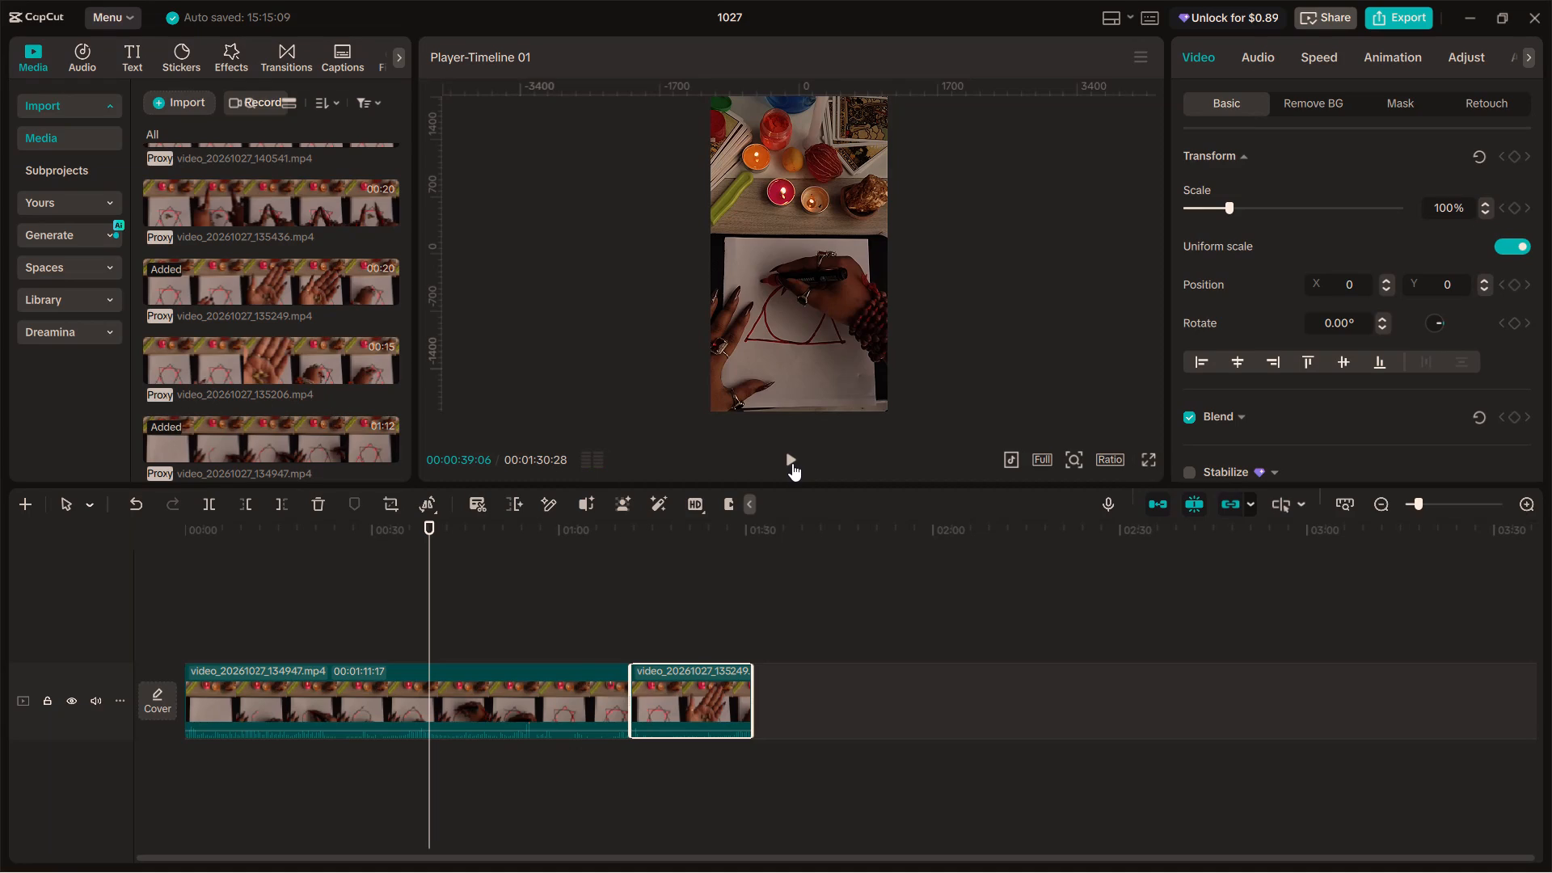
Review the video_20261027_134947 clip on the timeline between about 00:00:36 and 00:00:43, and move the playhead back to 00:00:35:17.
key("space")
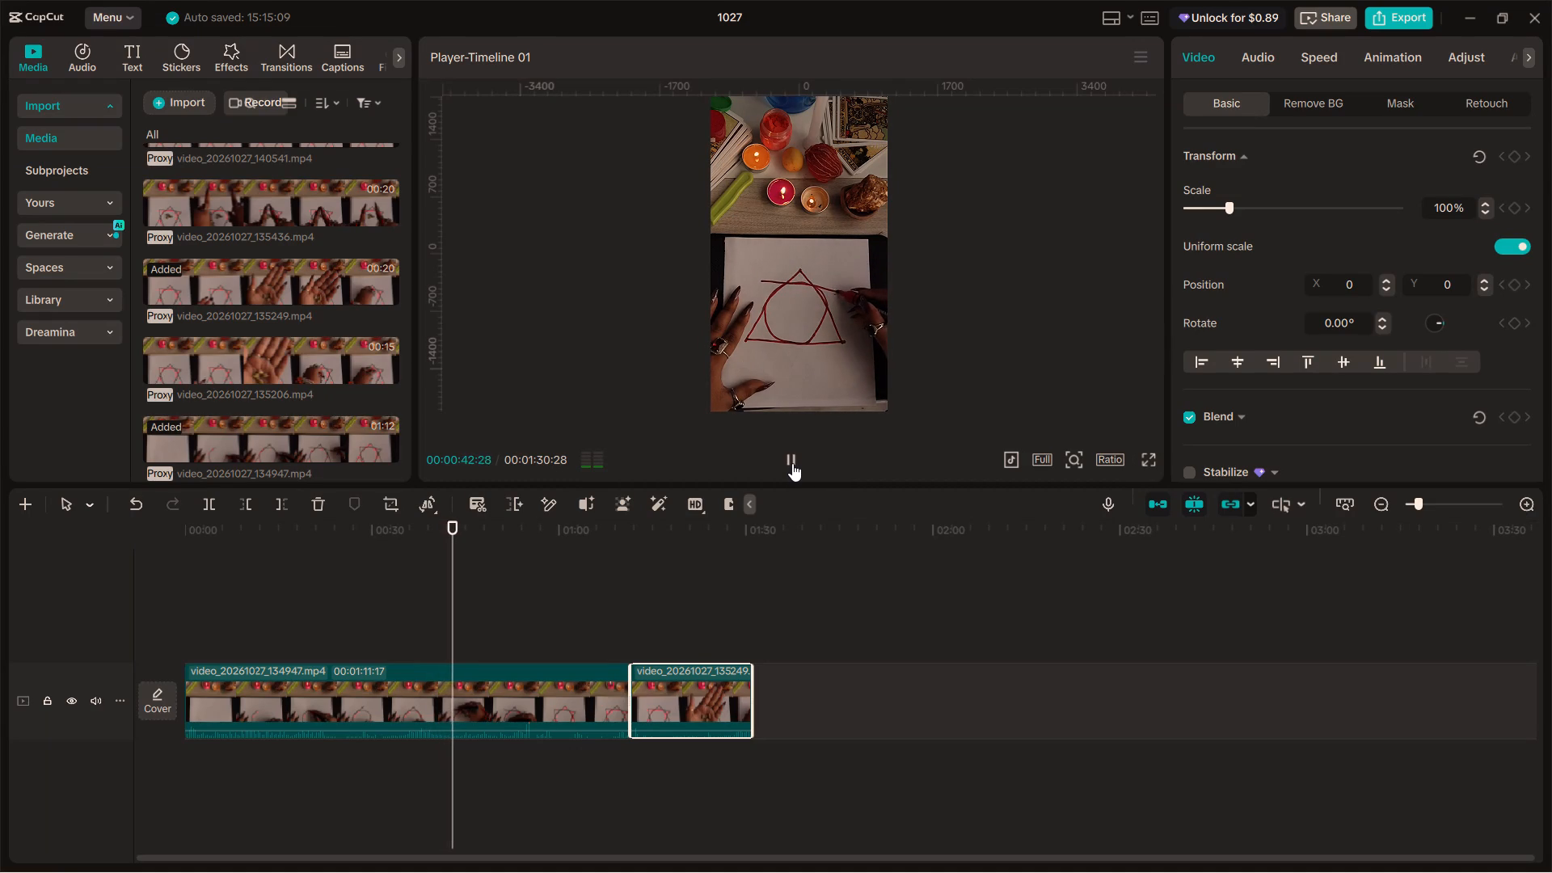
key("space")
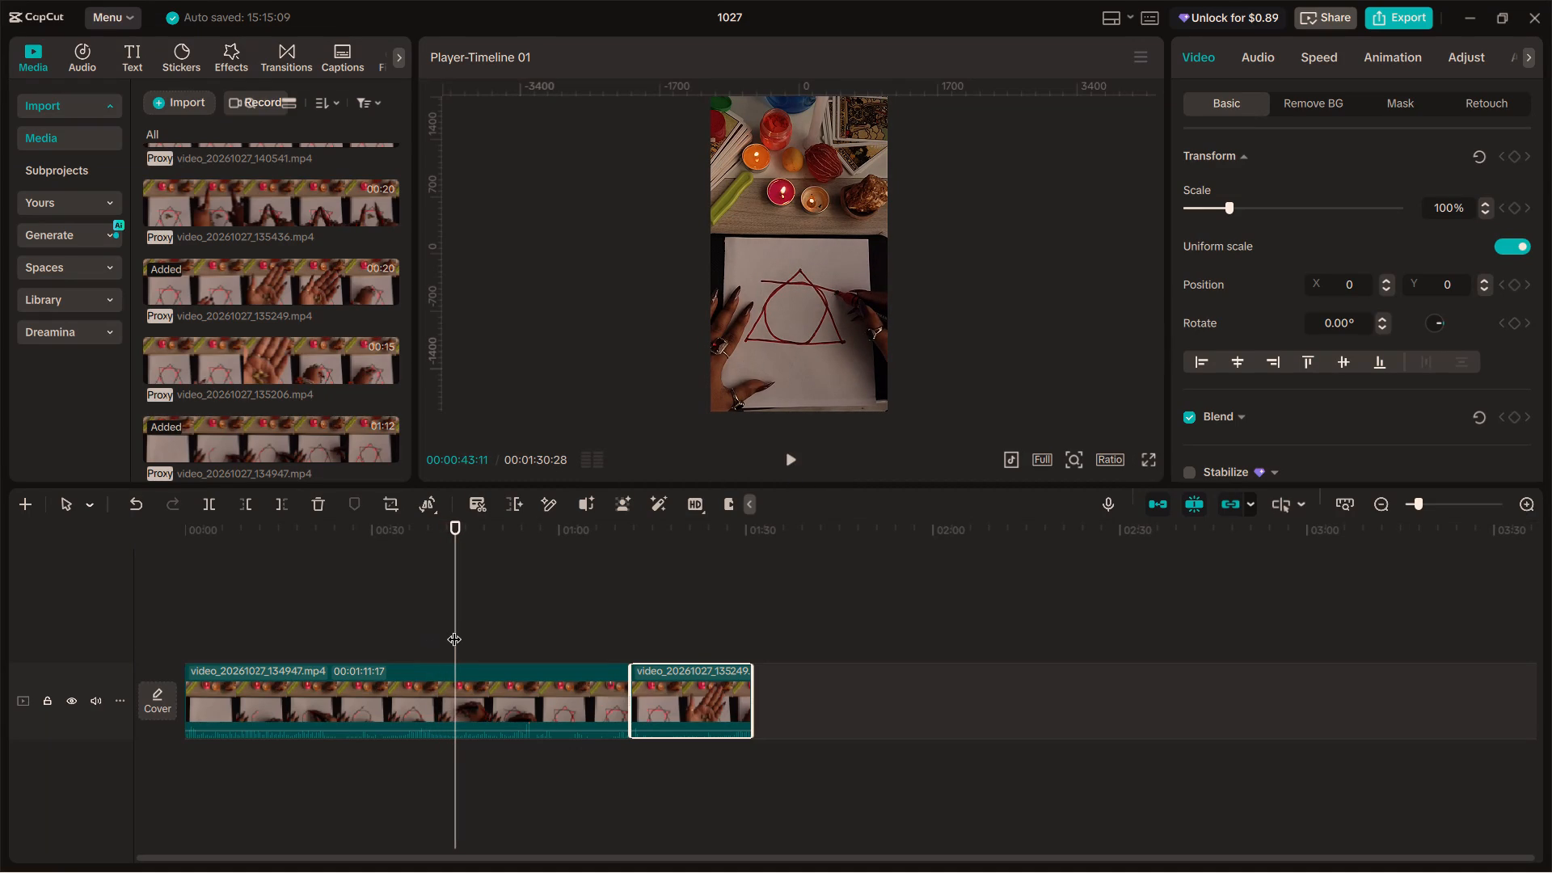
left_click_drag(454, 629, 408, 613)
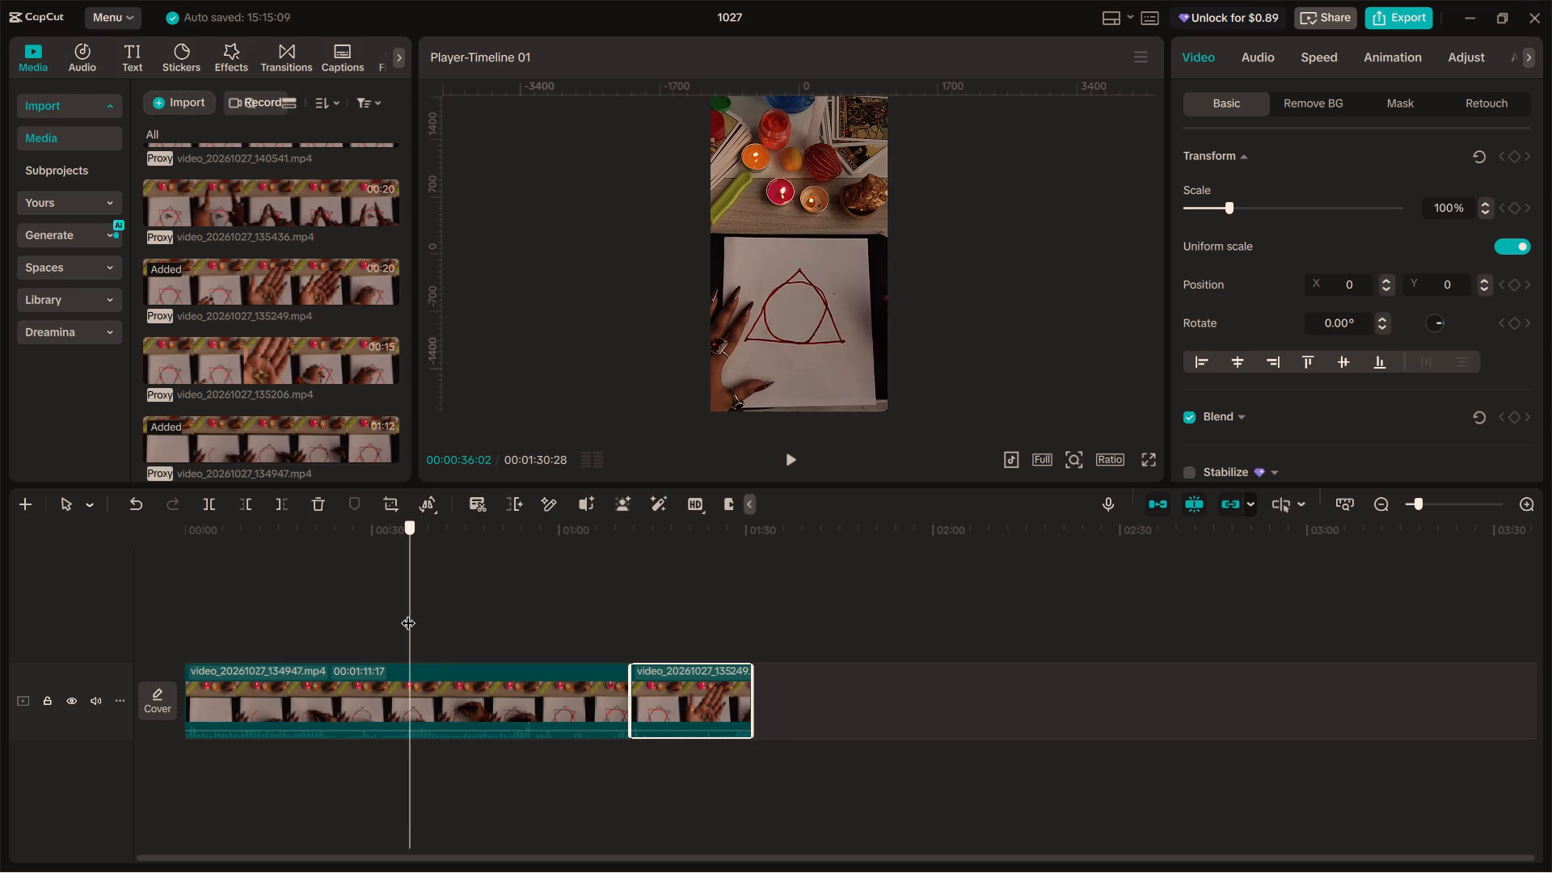
left_click_drag(408, 613, 404, 610)
key("space")
key("space")
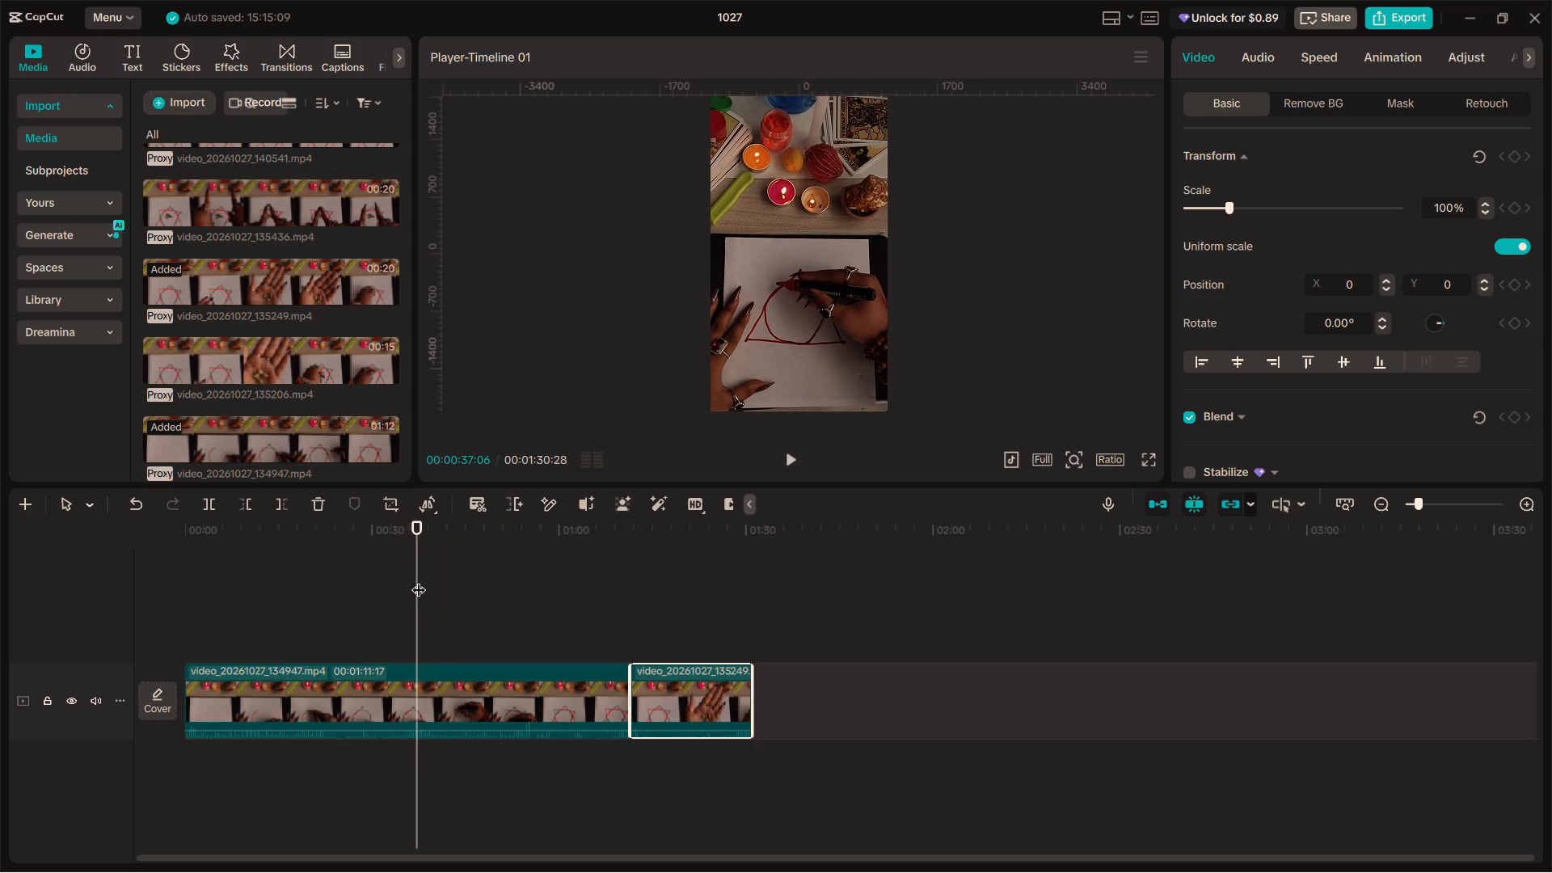
scroll(428, 584, "up", 10, "ctrl")
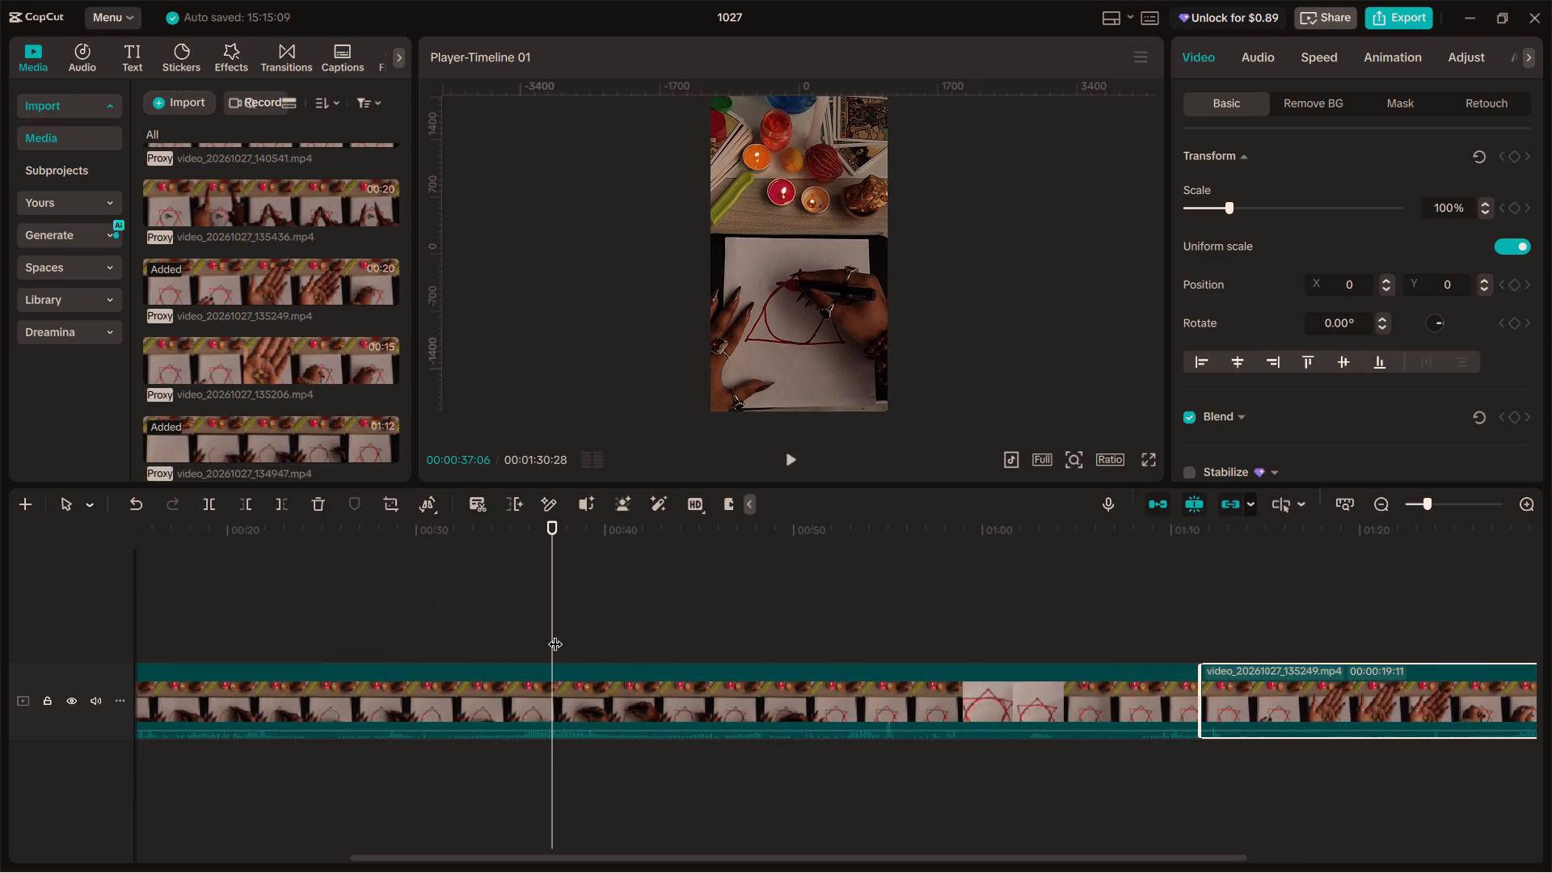
left_click_drag(555, 633, 521, 626)
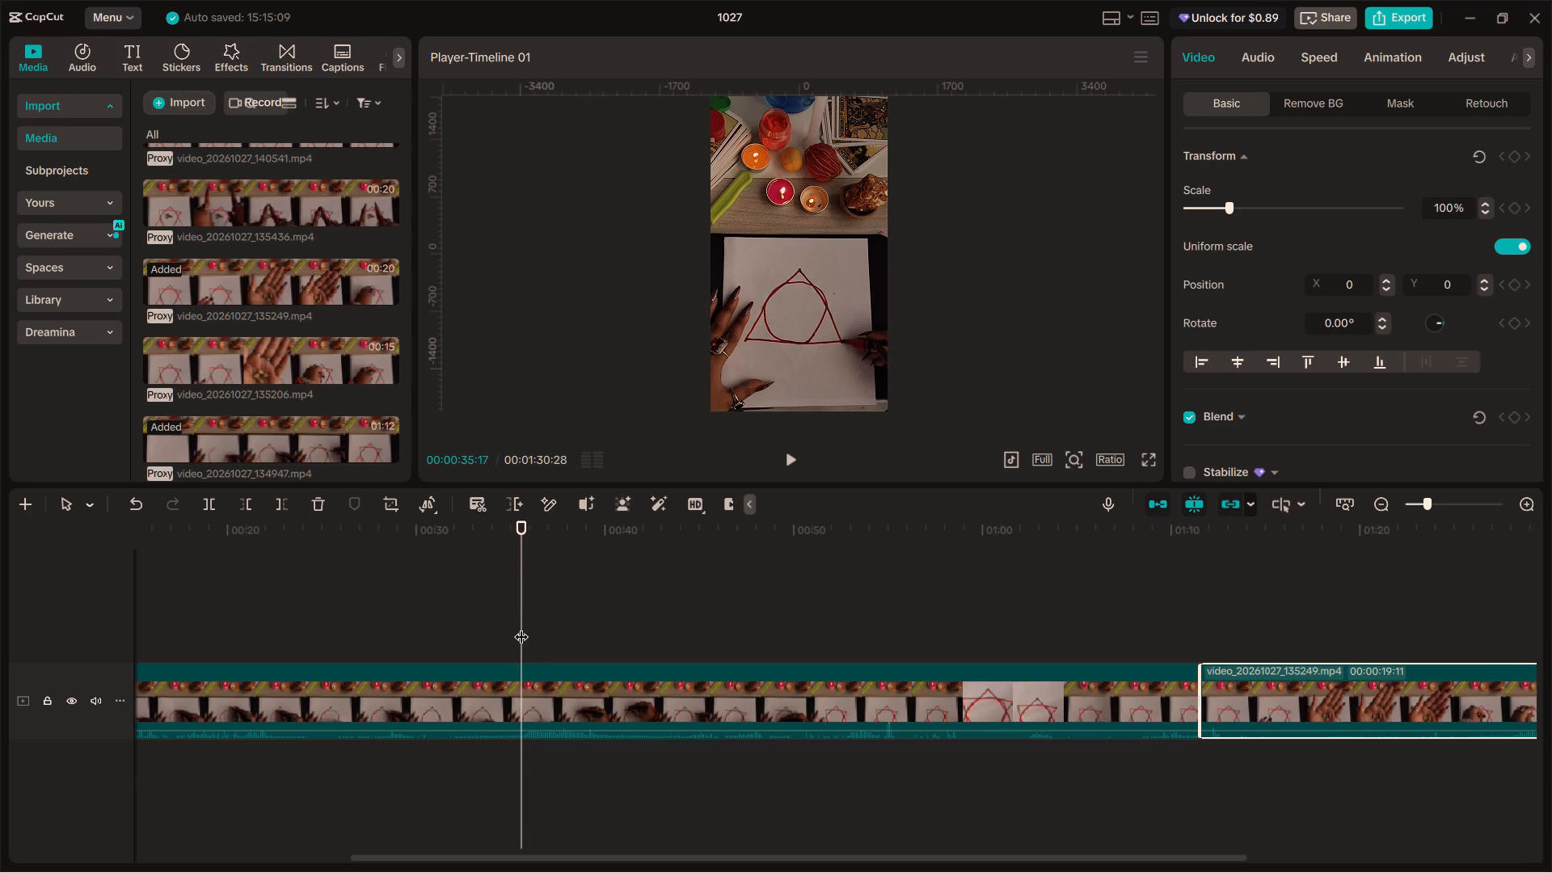
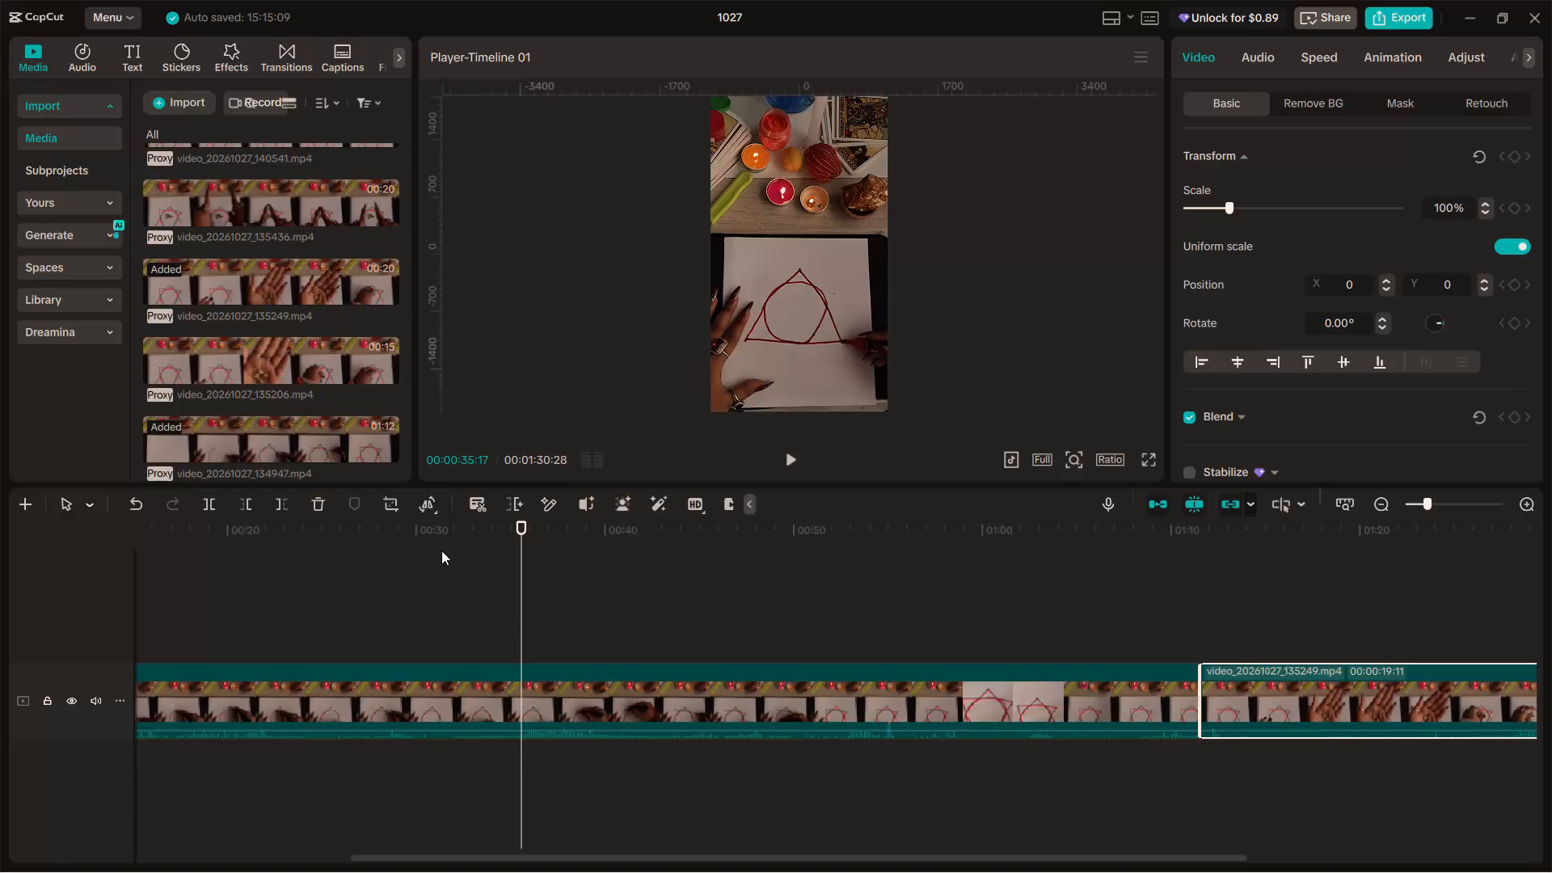
Play through the drawing motion from about 00:00:35 and split the video_20261027_134947 clip at 00:00:36:17.
left_click(524, 624)
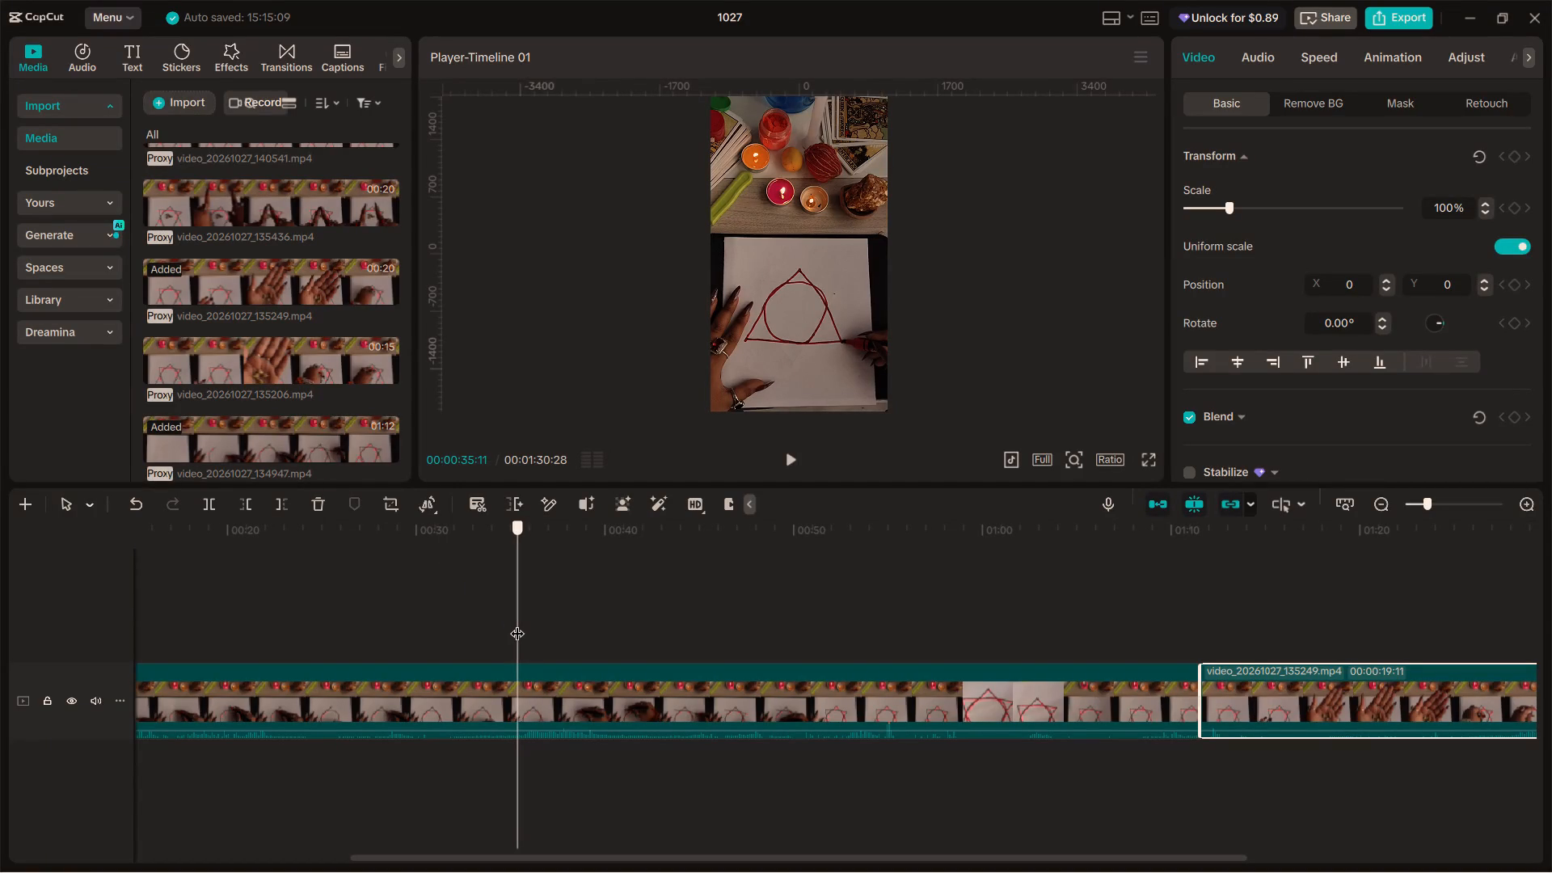
left_click(521, 708)
key("space")
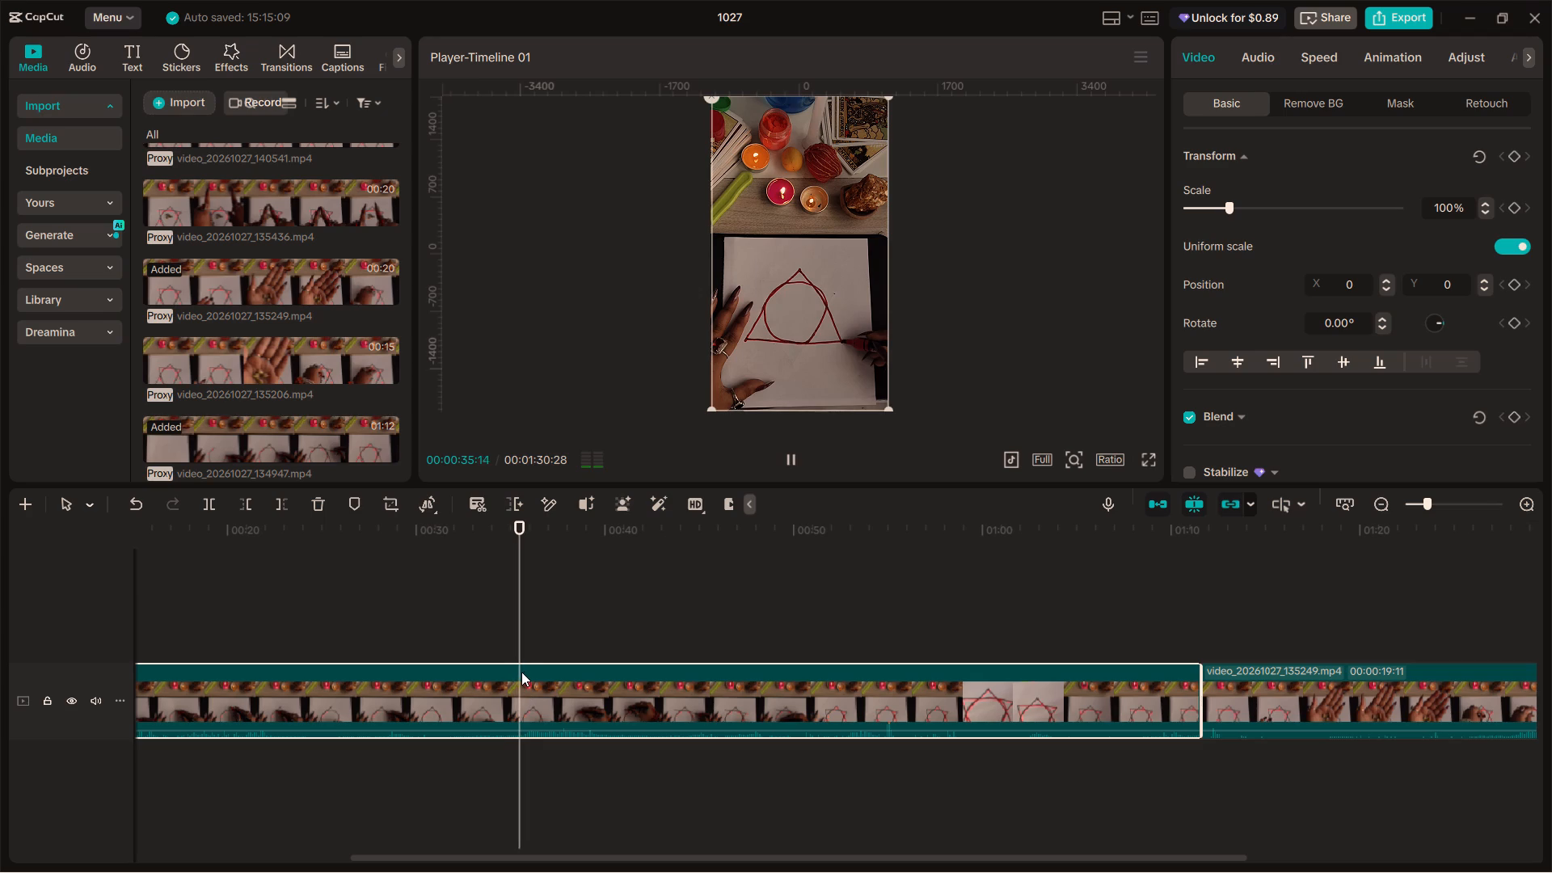
key("space")
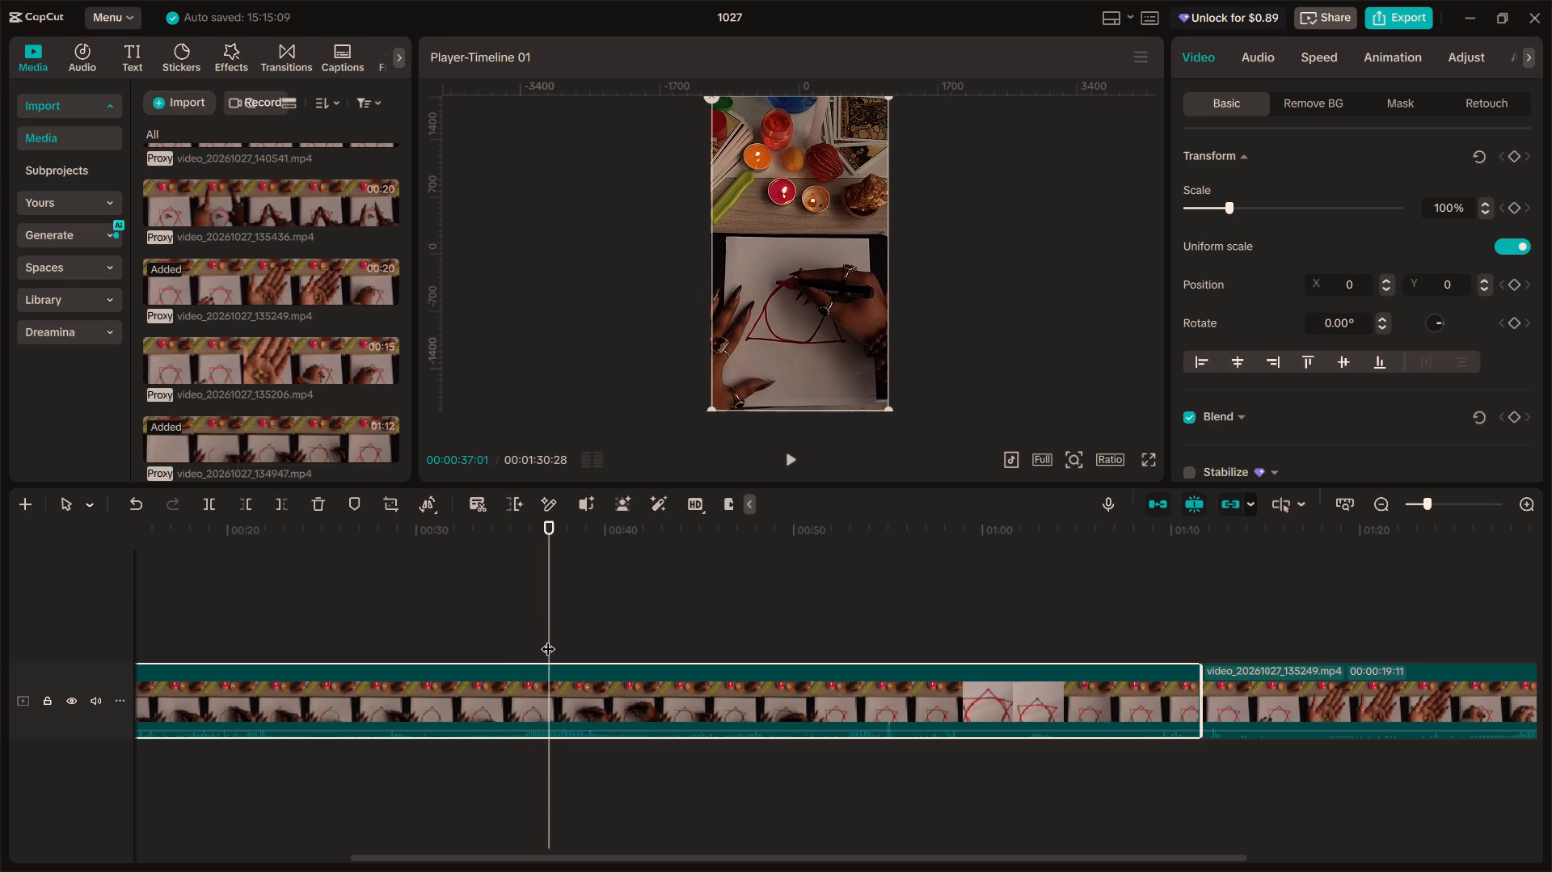
key("Left")
key("Left")
key("Left")
key("Left")
key("Left")
key("Left")
key("Left")
key("Left")
key("Left")
key("Left")
key("Left")
key("Left")
key("Left")
key("Left")
key("Left")
key("Left")
key("Left")
key("Left")
key("Left")
key("Left")
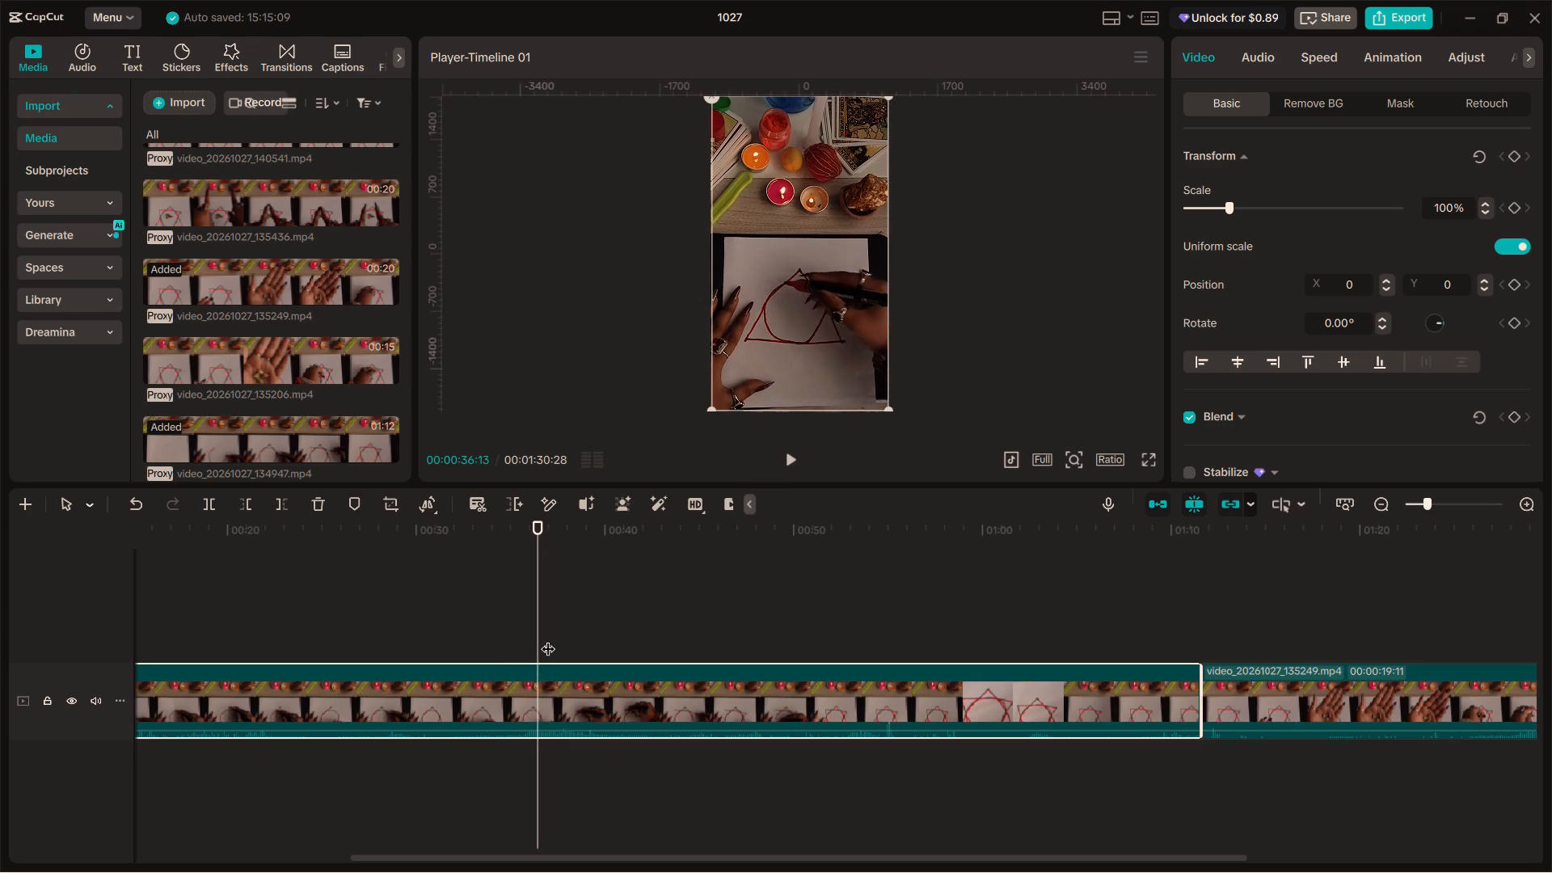
key("Right")
key("Right")
key("Right")
key("Right")
key("Right")
key("Right")
key("Right")
key("Right")
key("Right")
key("Right")
key("Right")
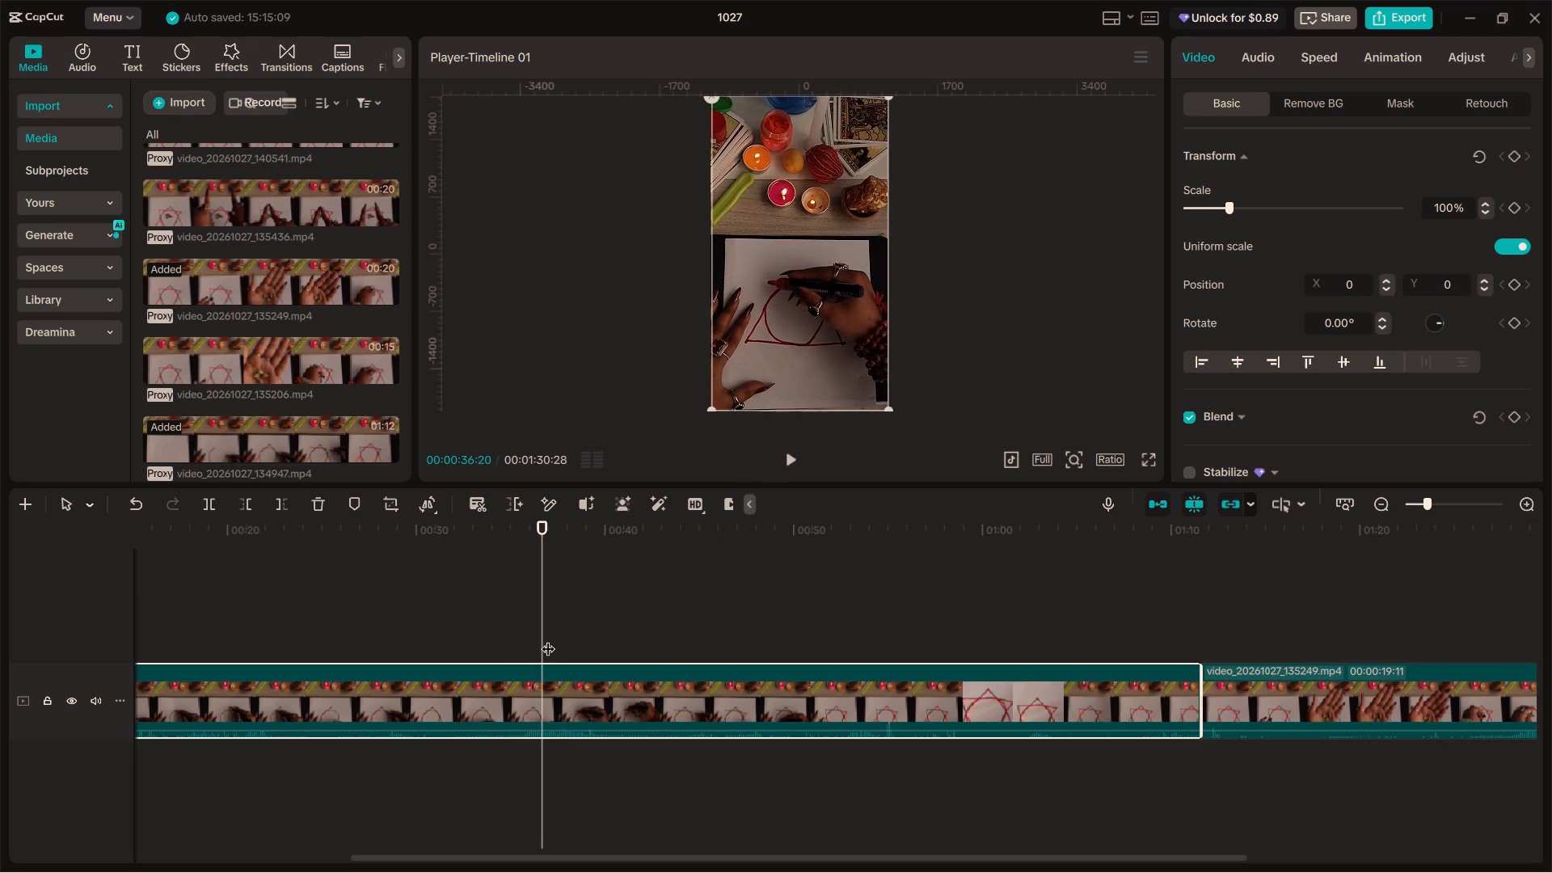
key("Left")
key("Left")
key("Left")
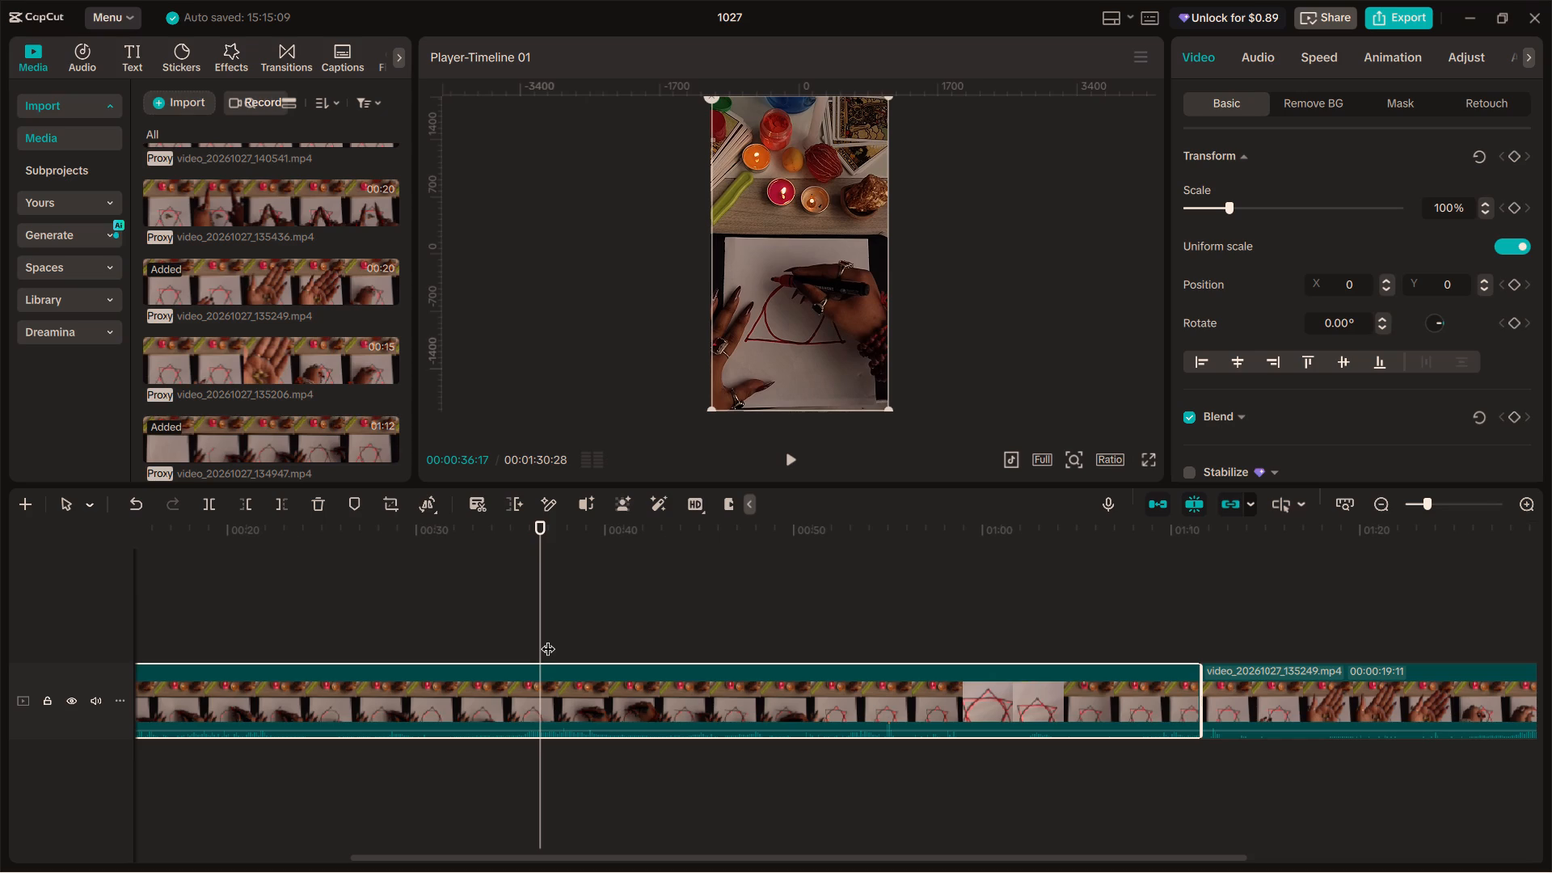
left_click(546, 705)
key("ctrl+b")
Compare the frames around the new cut and split the latter part of video_20261027_134947 again at 00:00:37:07.
key("shift+Right")
key("shift+Right")
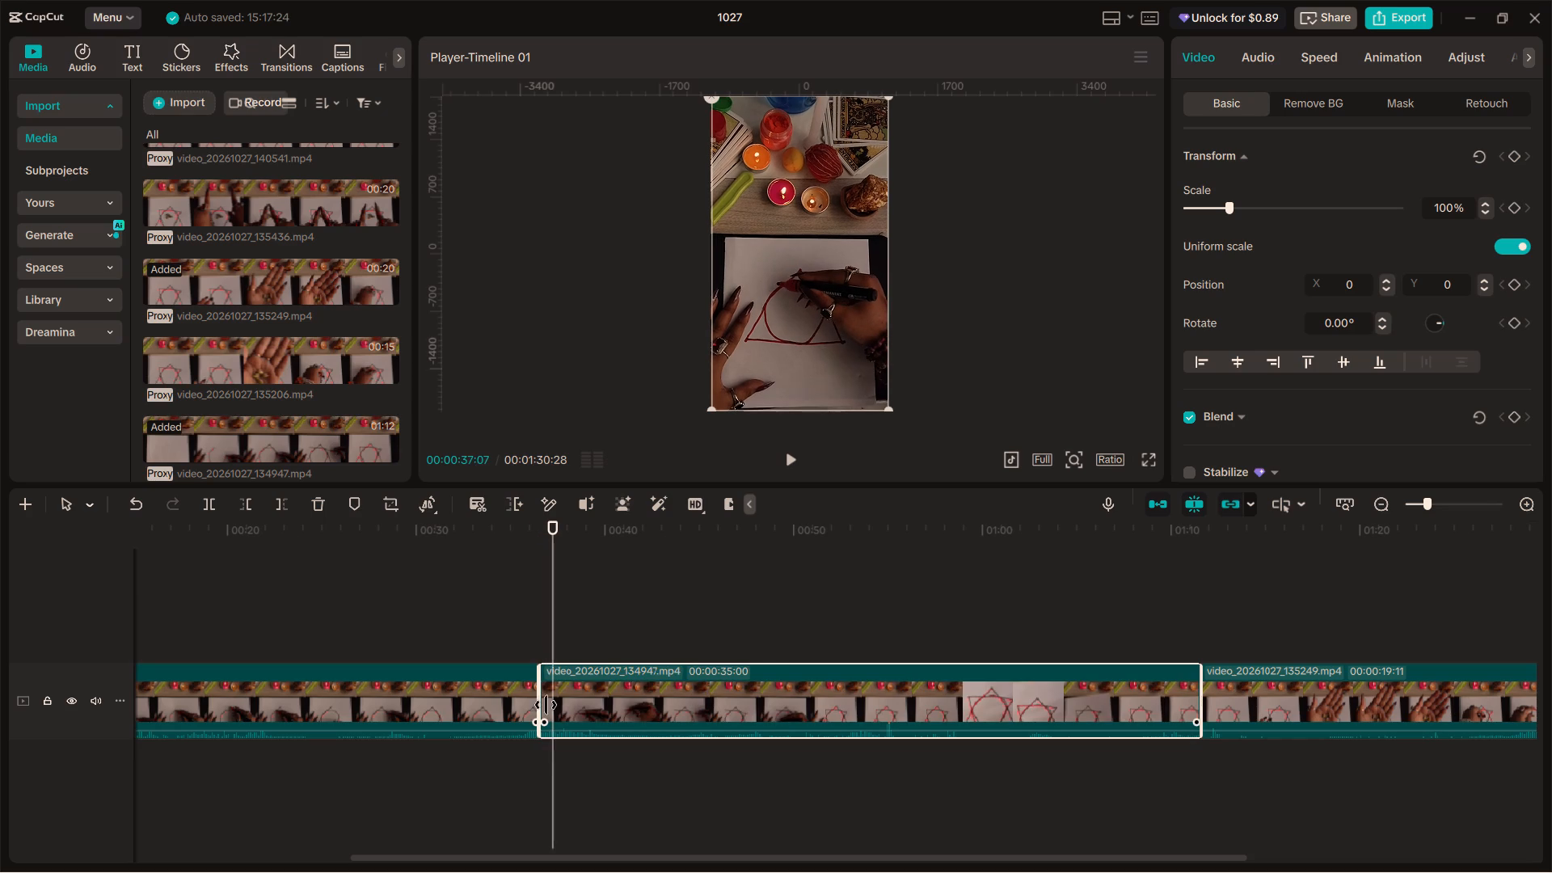
key("shift+Right")
key("shift+Left")
key("shift+Left")
key("shift+Left")
key("shift+Left")
key("shift+Left")
key("shift+Right")
key("shift+Right")
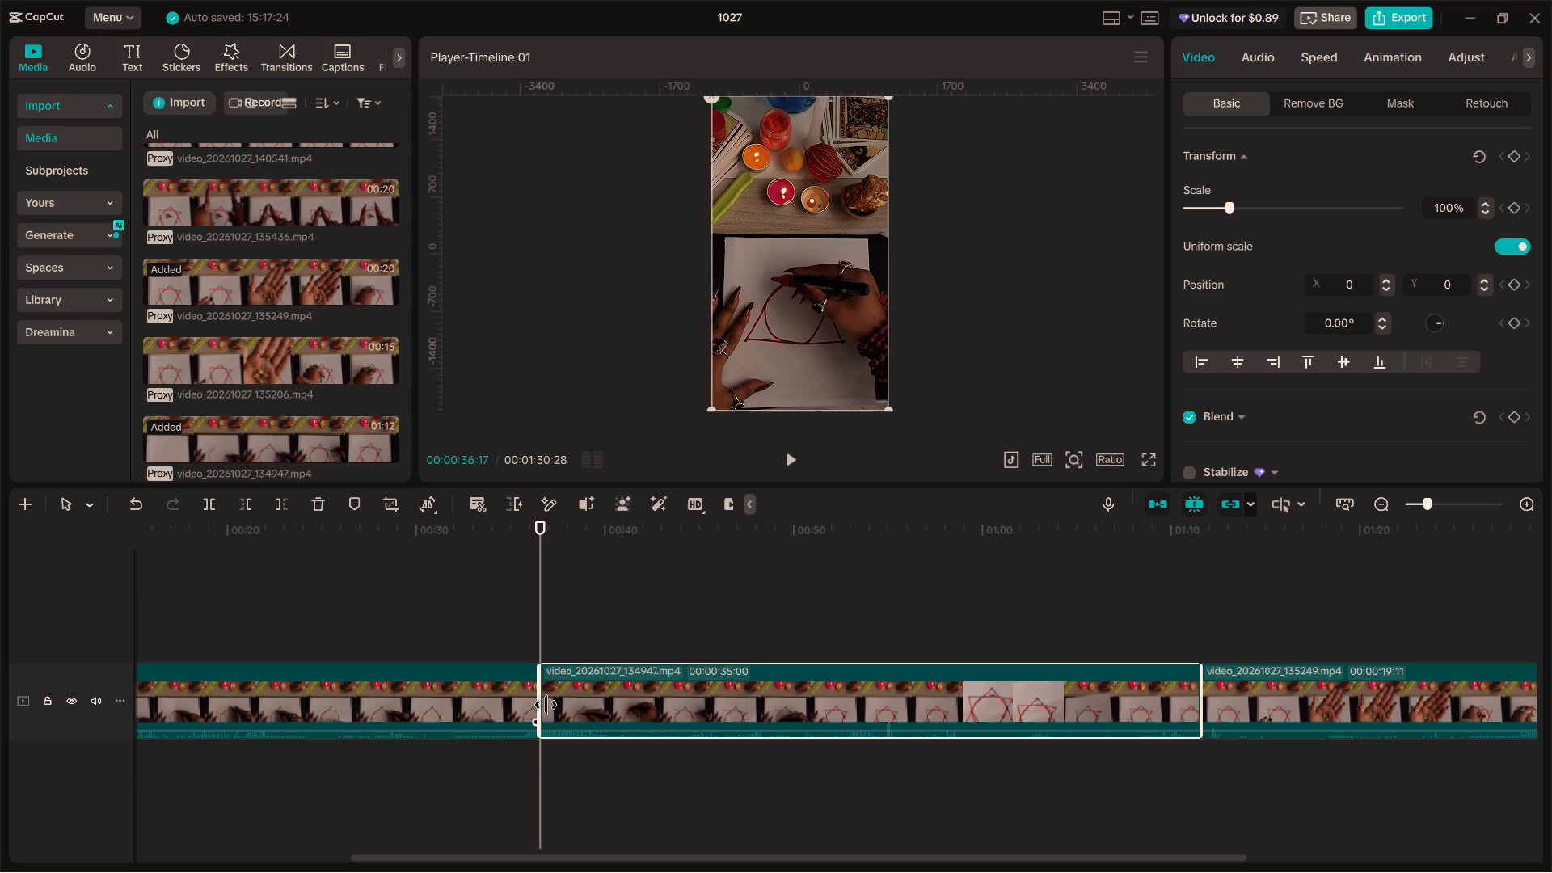
key("shift+Right")
key("shift+Right")
key("shift+Right")
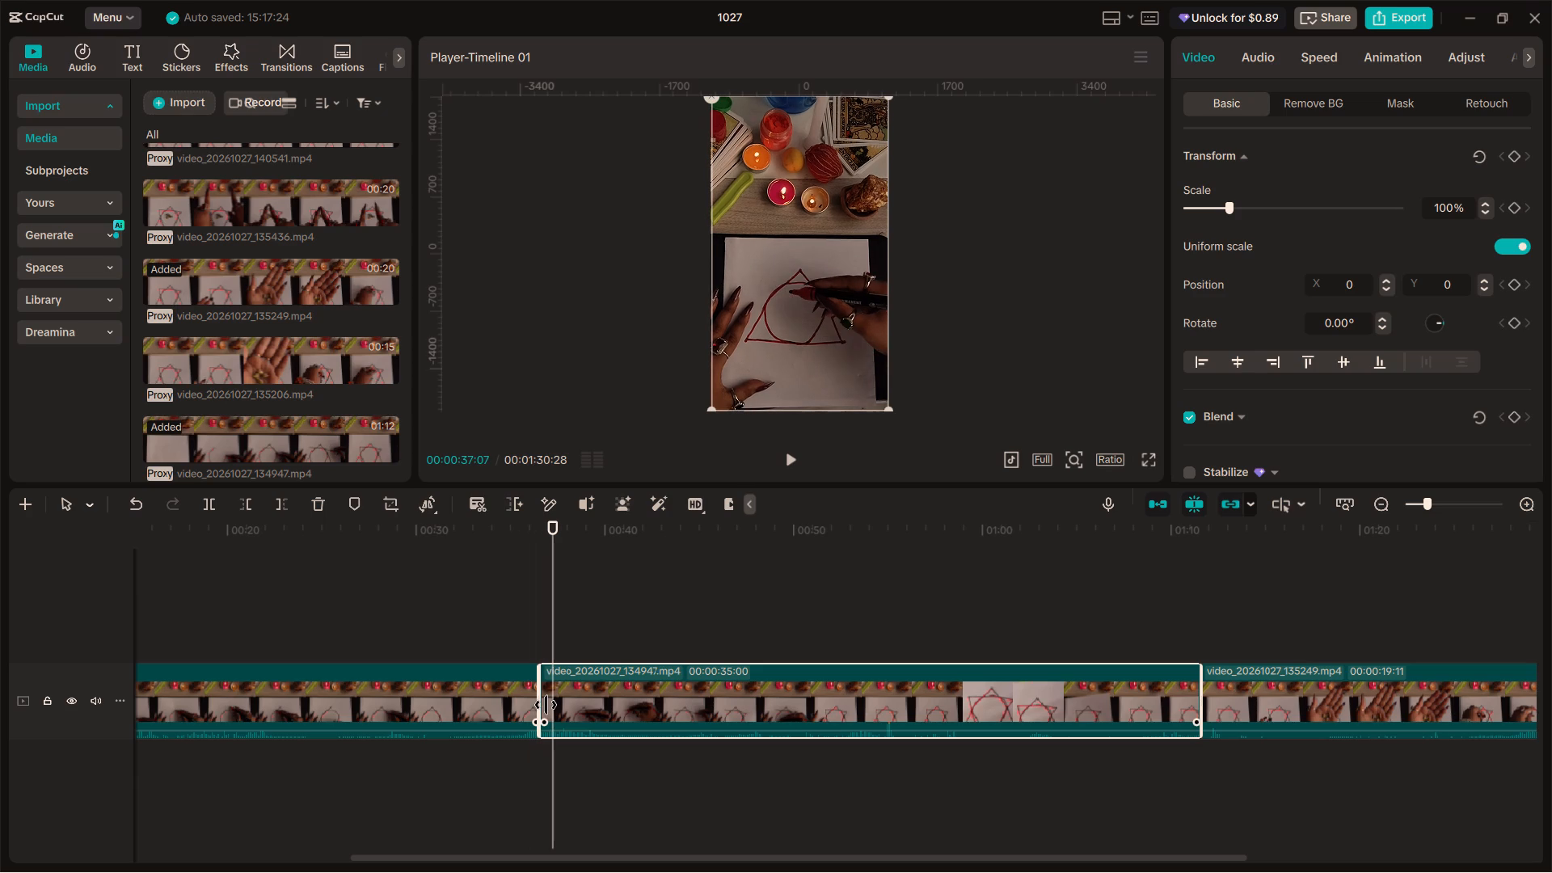
key("shift+Left")
key("shift+Left")
key("shift+Right")
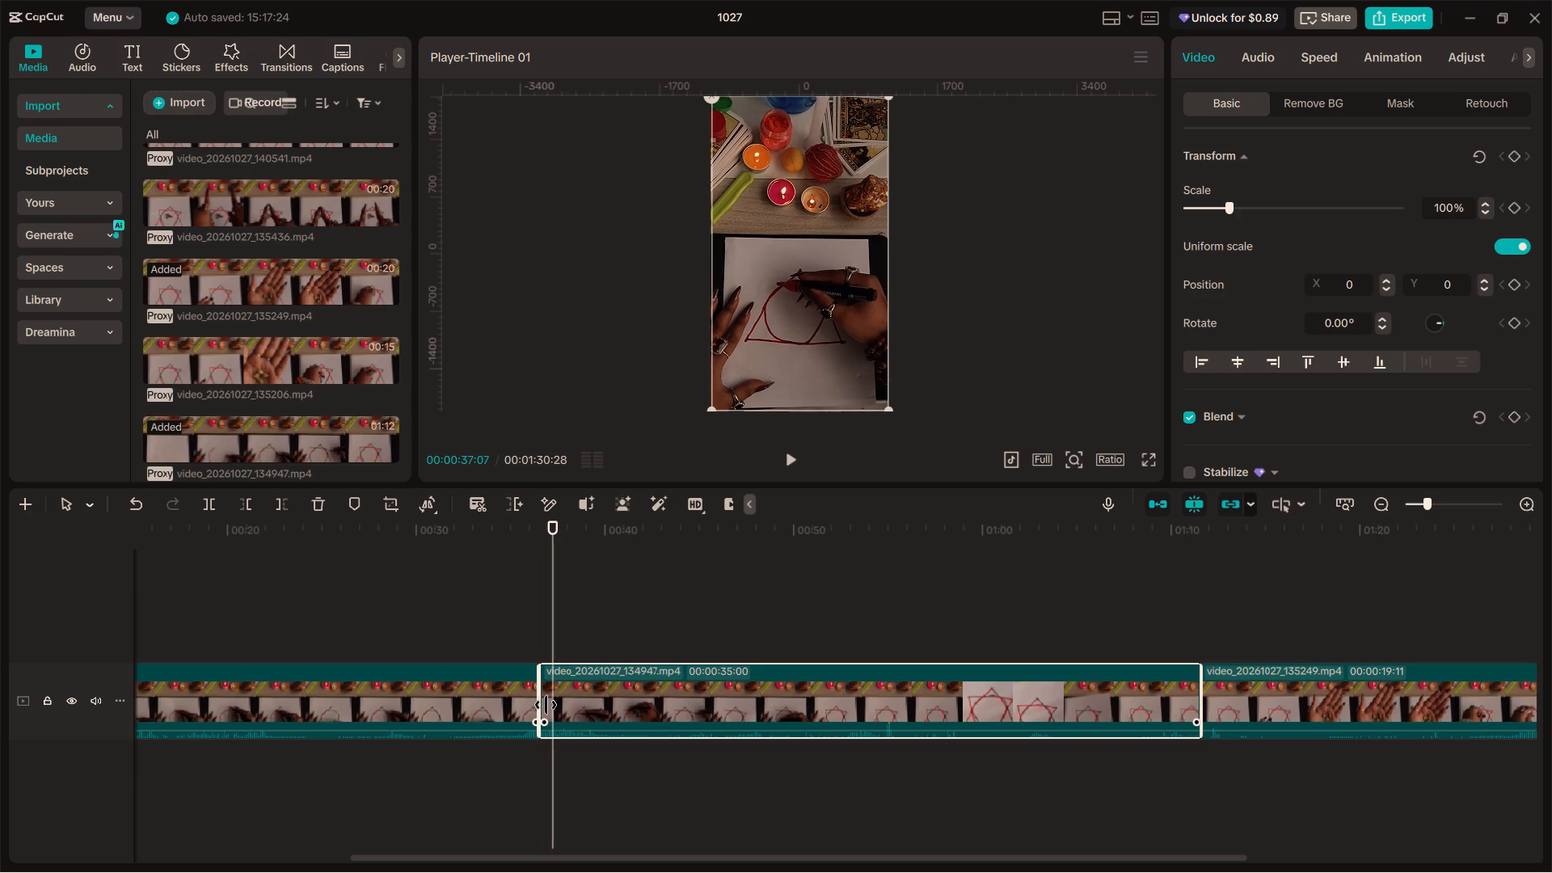
key("shift+Right")
key("shift+Left")
key("ctrl+b")
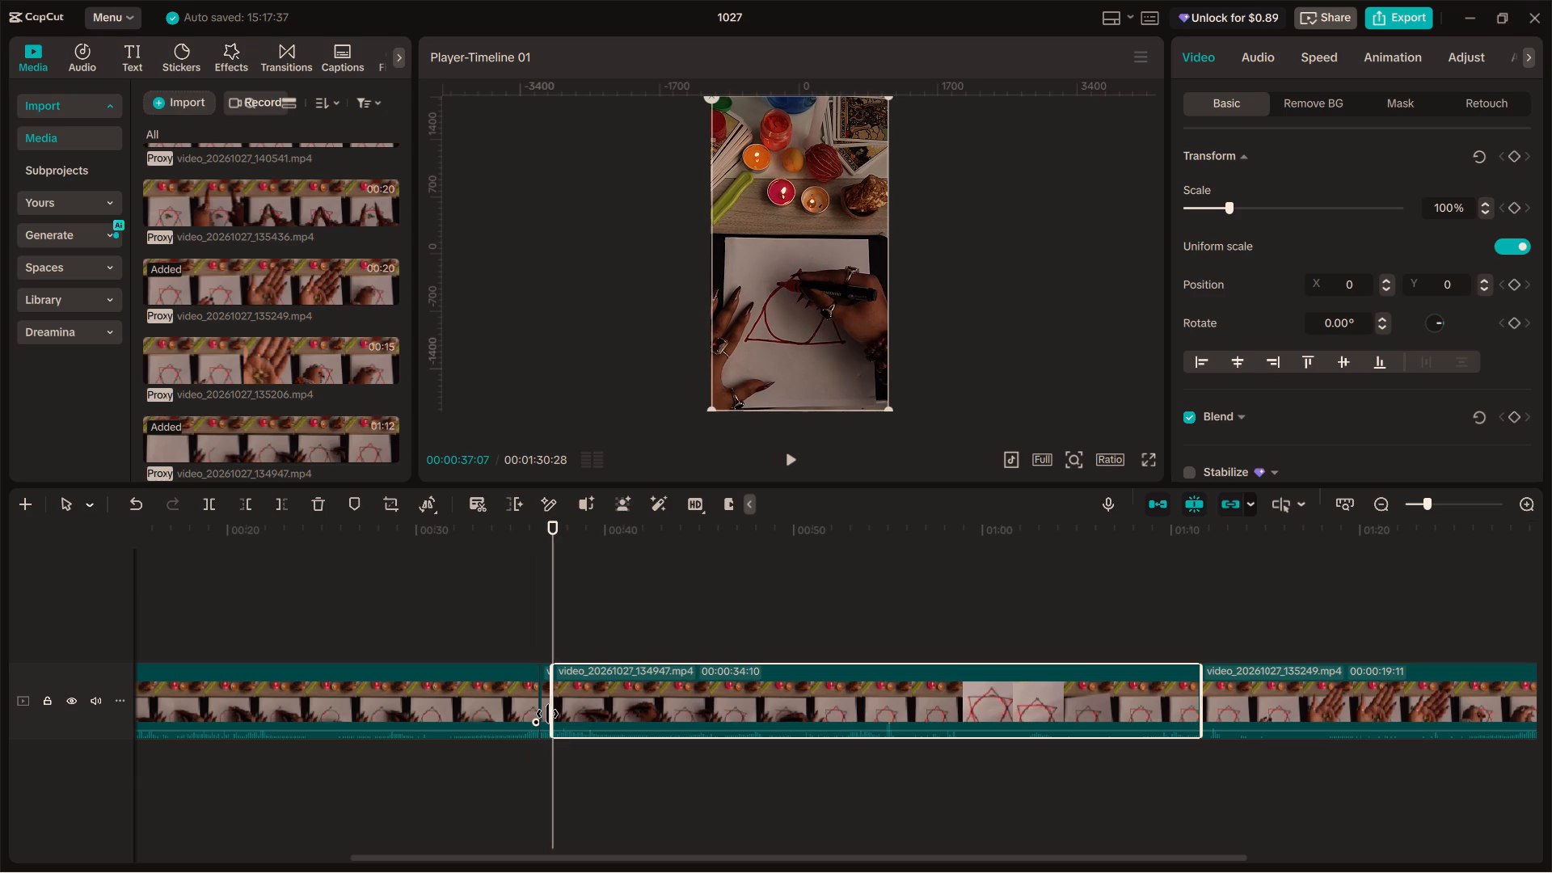
Delete the short video_20261027_134947 segment between the 00:00:36:17 and 00:00:37:07 cuts.
scroll(547, 714, "up", 20, "ctrl")
scroll(547, 714, "up", 3, "ctrl")
left_click(521, 688)
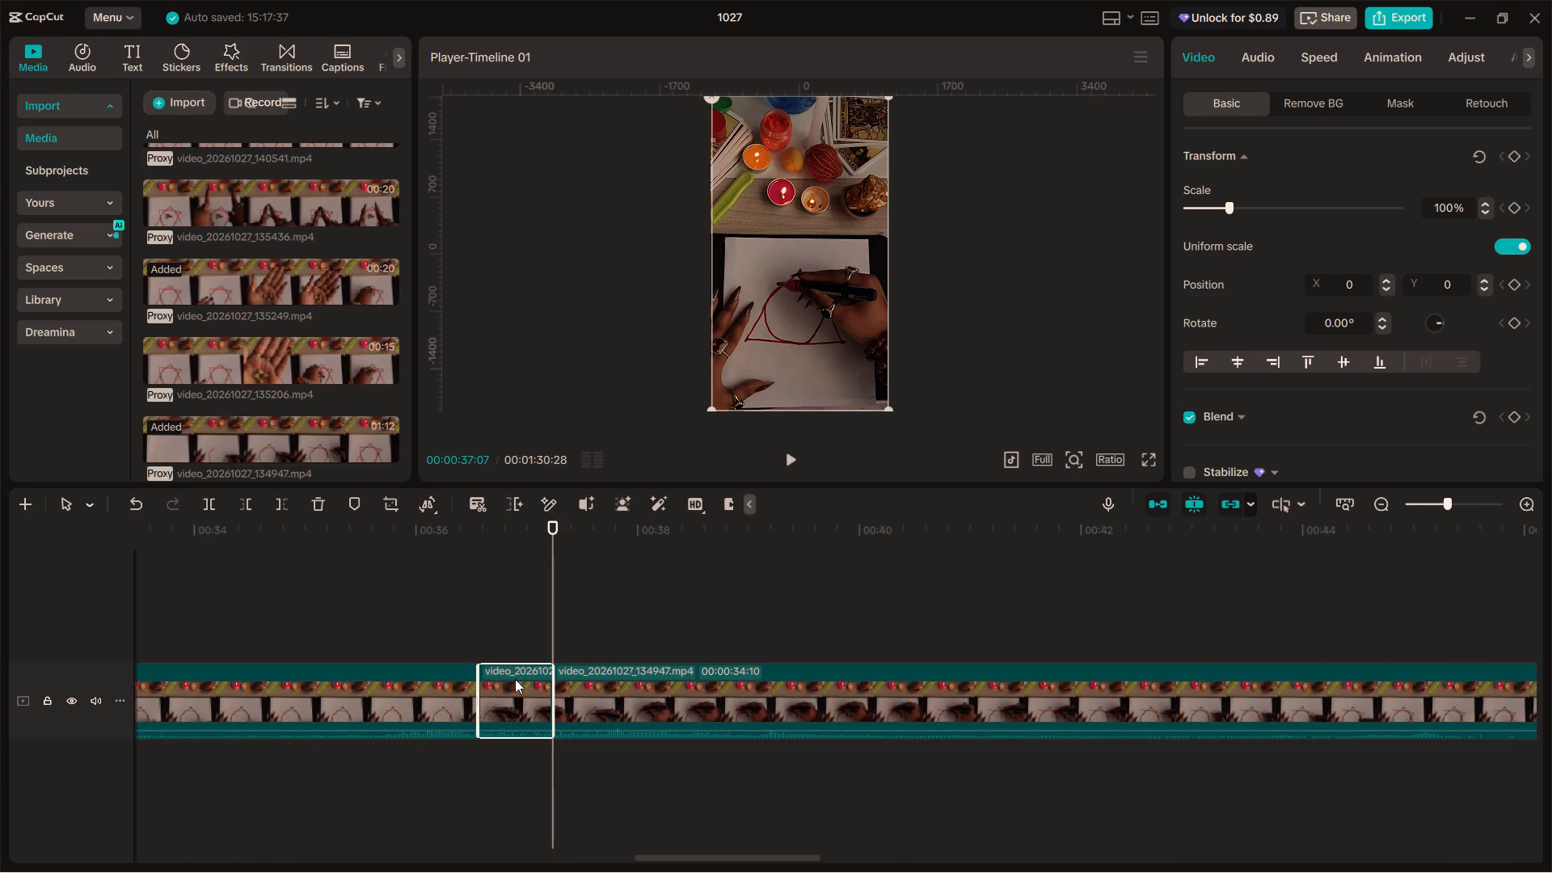
key("BackSpace")
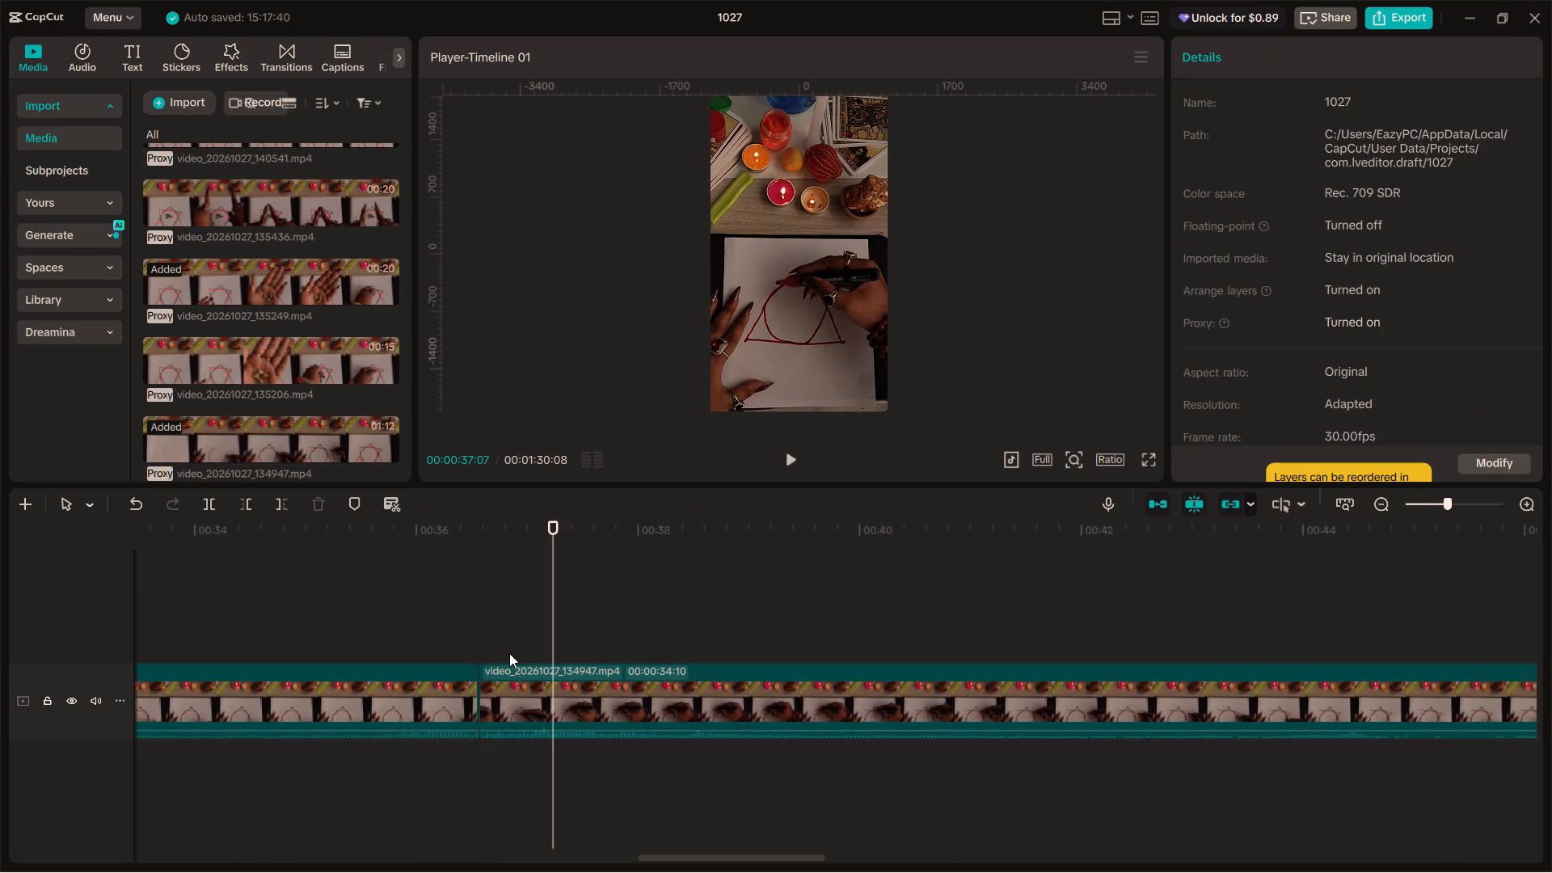
Play across the closed-up cut and trim the start of the following video_20261027_134947 segment by one frame, at 00:00:36:18.
scroll(509, 653, "down", 14, "ctrl")
left_click(486, 647)
key("space")
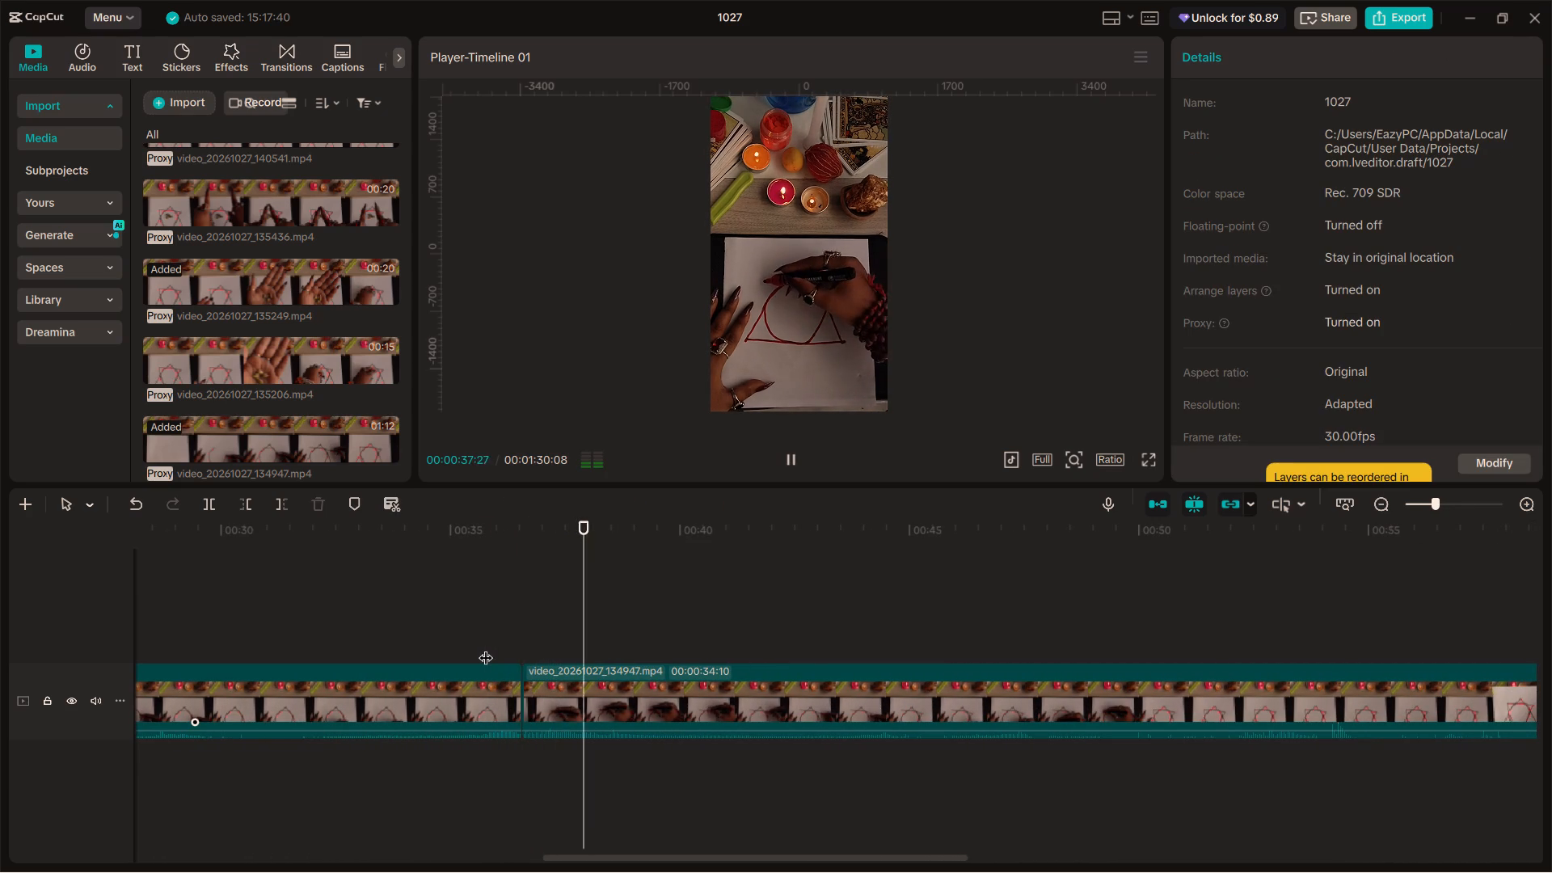
key("space")
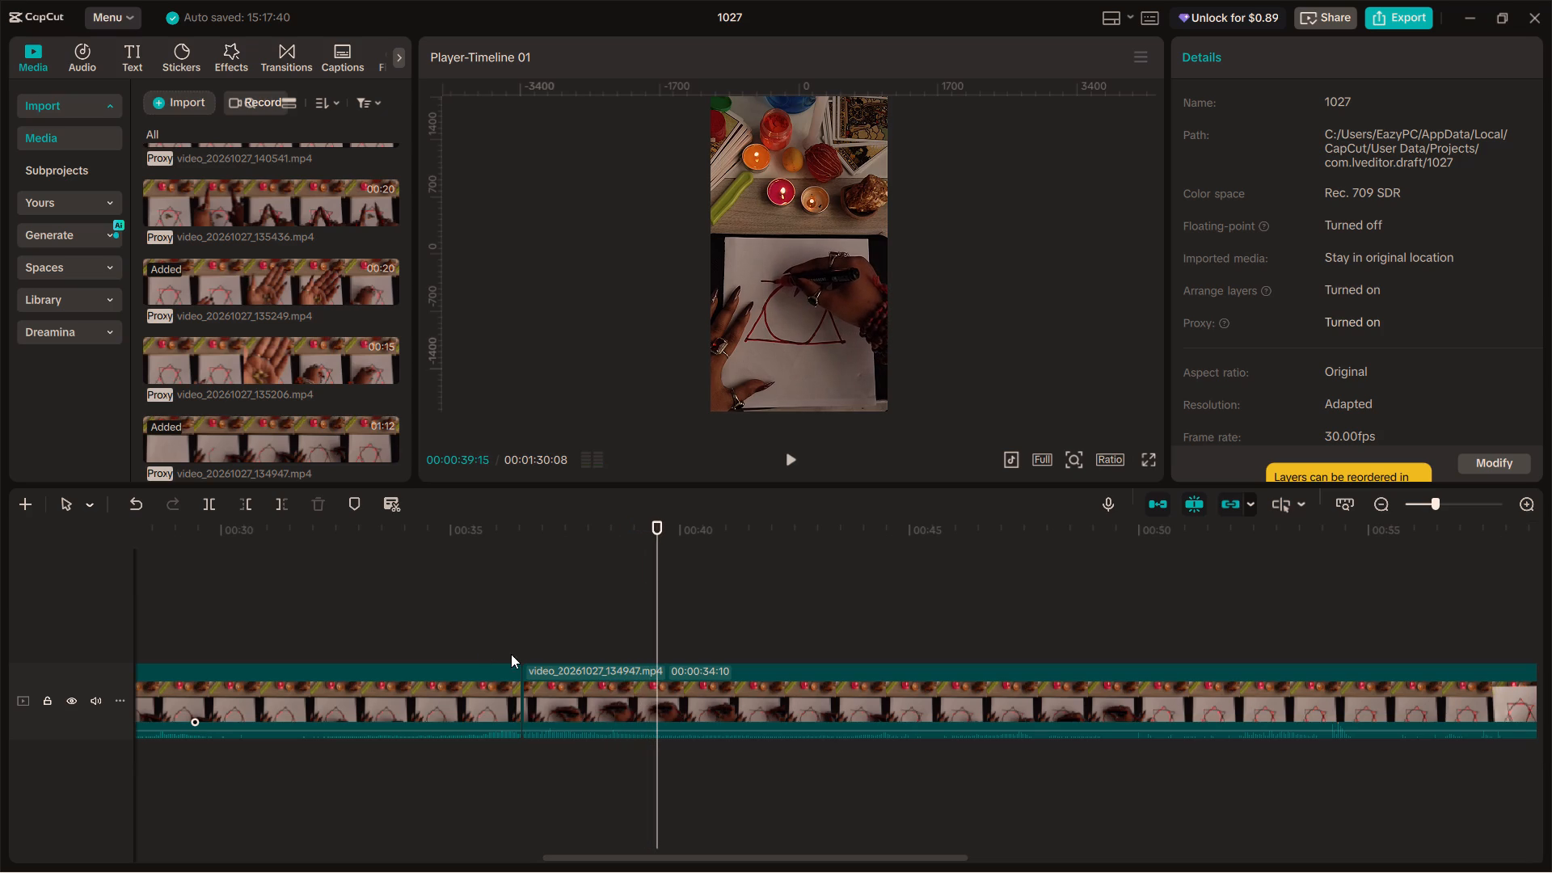
left_click(546, 681)
left_click_drag(656, 622, 644, 618)
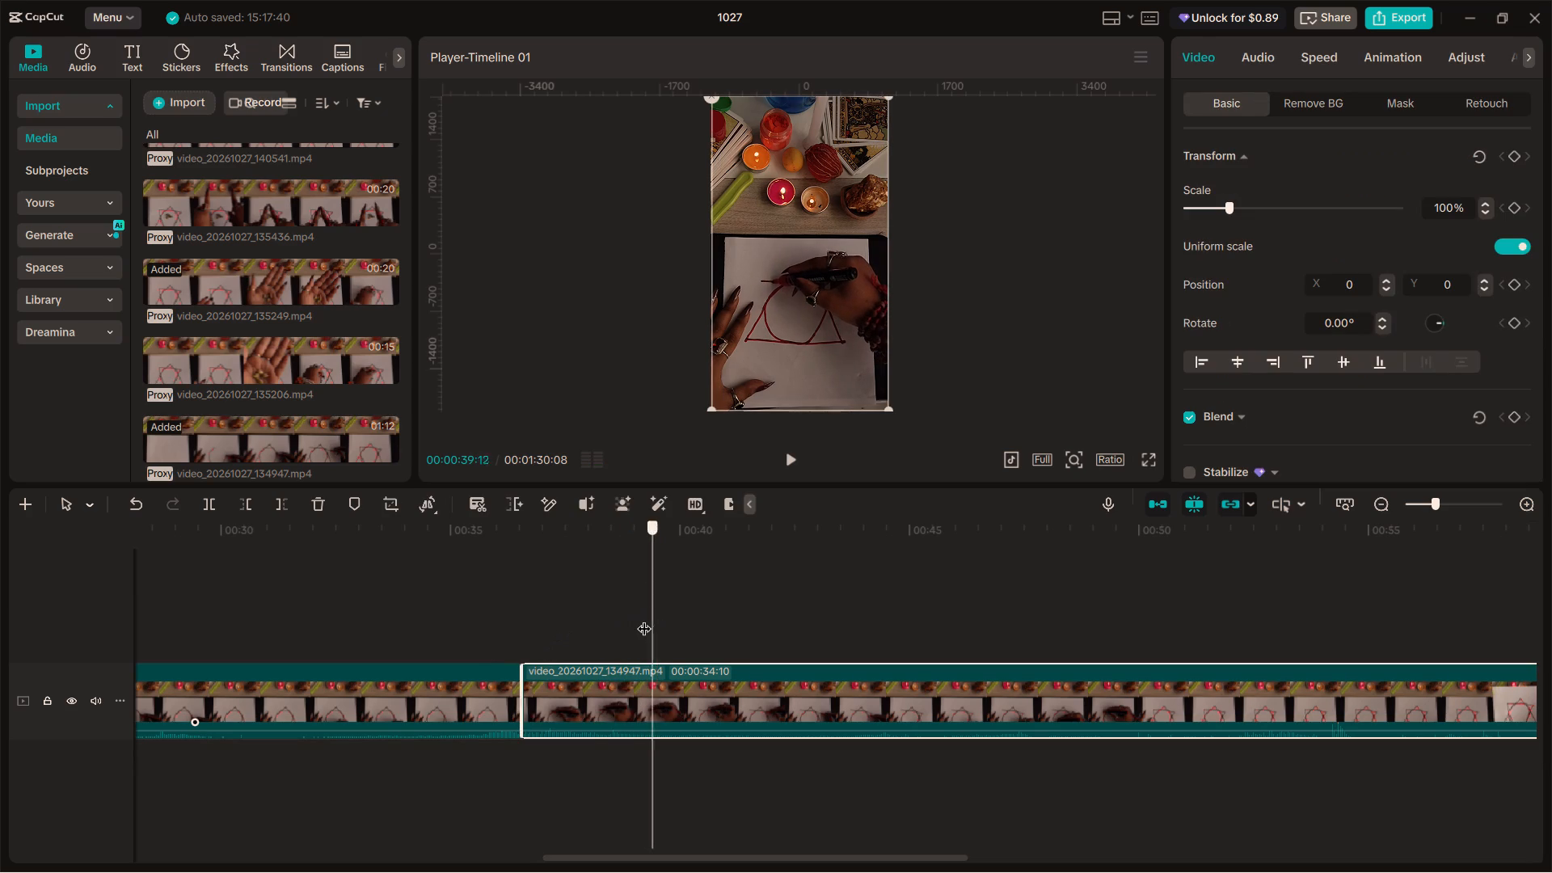
left_click_drag(644, 618, 515, 590)
left_click_drag(515, 590, 527, 595)
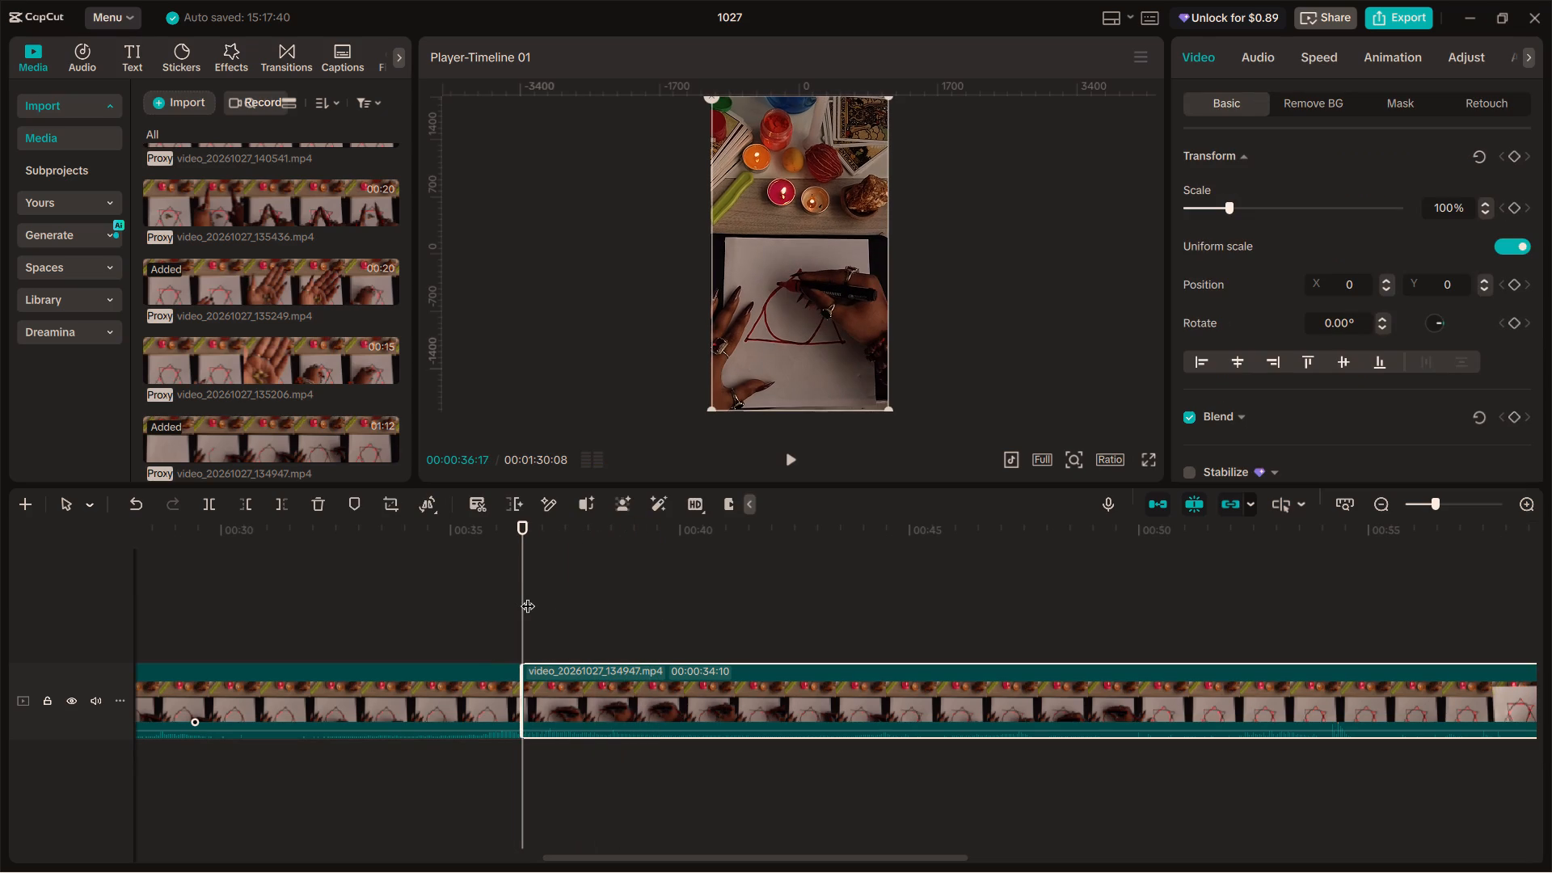
key("Right")
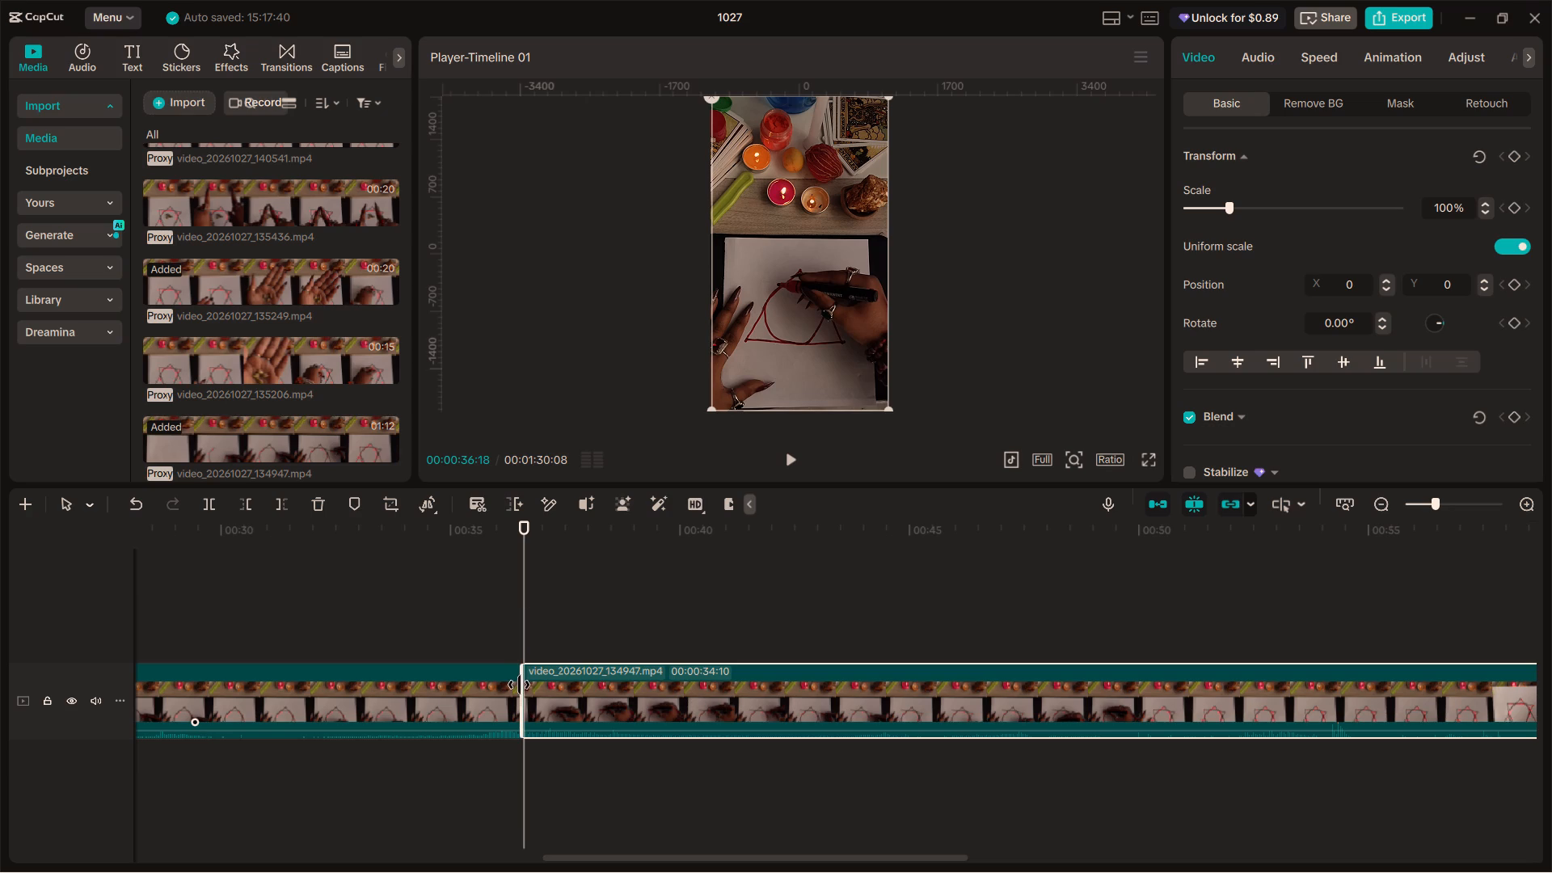
left_click(520, 685)
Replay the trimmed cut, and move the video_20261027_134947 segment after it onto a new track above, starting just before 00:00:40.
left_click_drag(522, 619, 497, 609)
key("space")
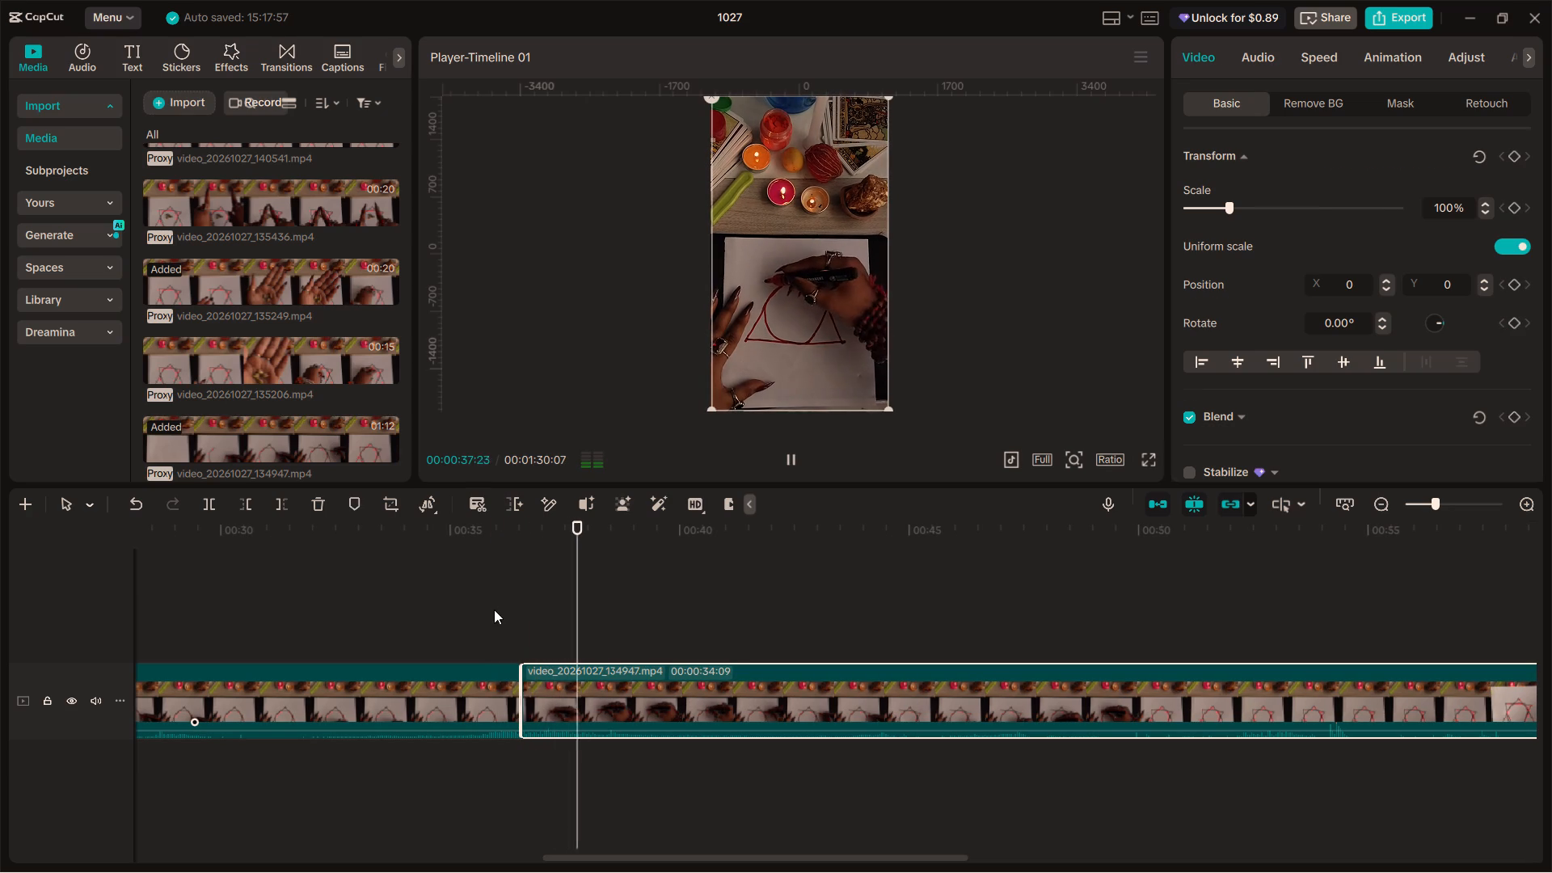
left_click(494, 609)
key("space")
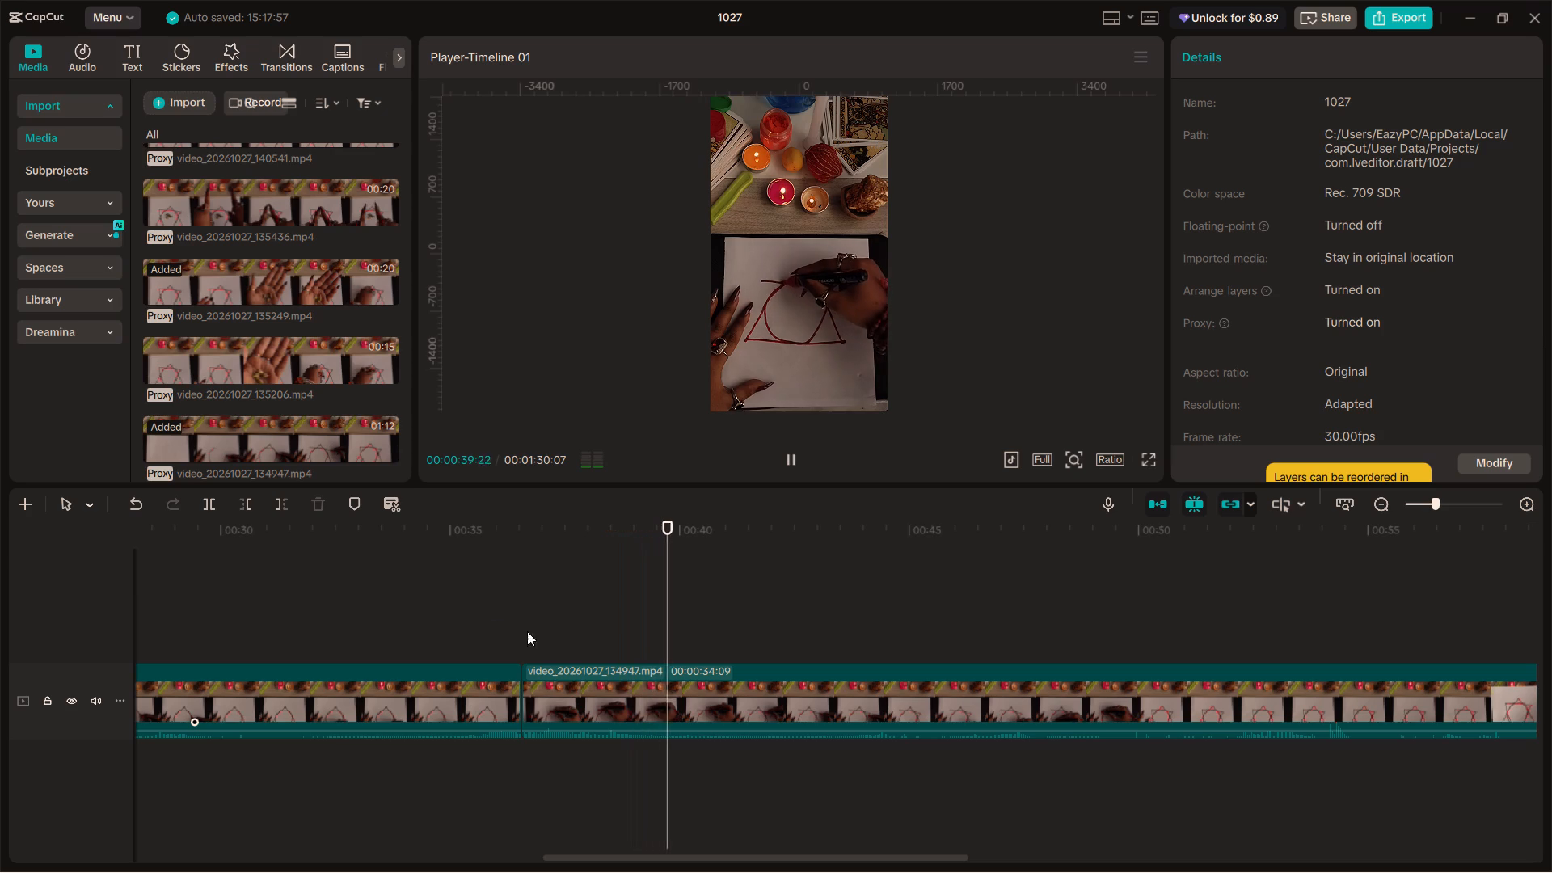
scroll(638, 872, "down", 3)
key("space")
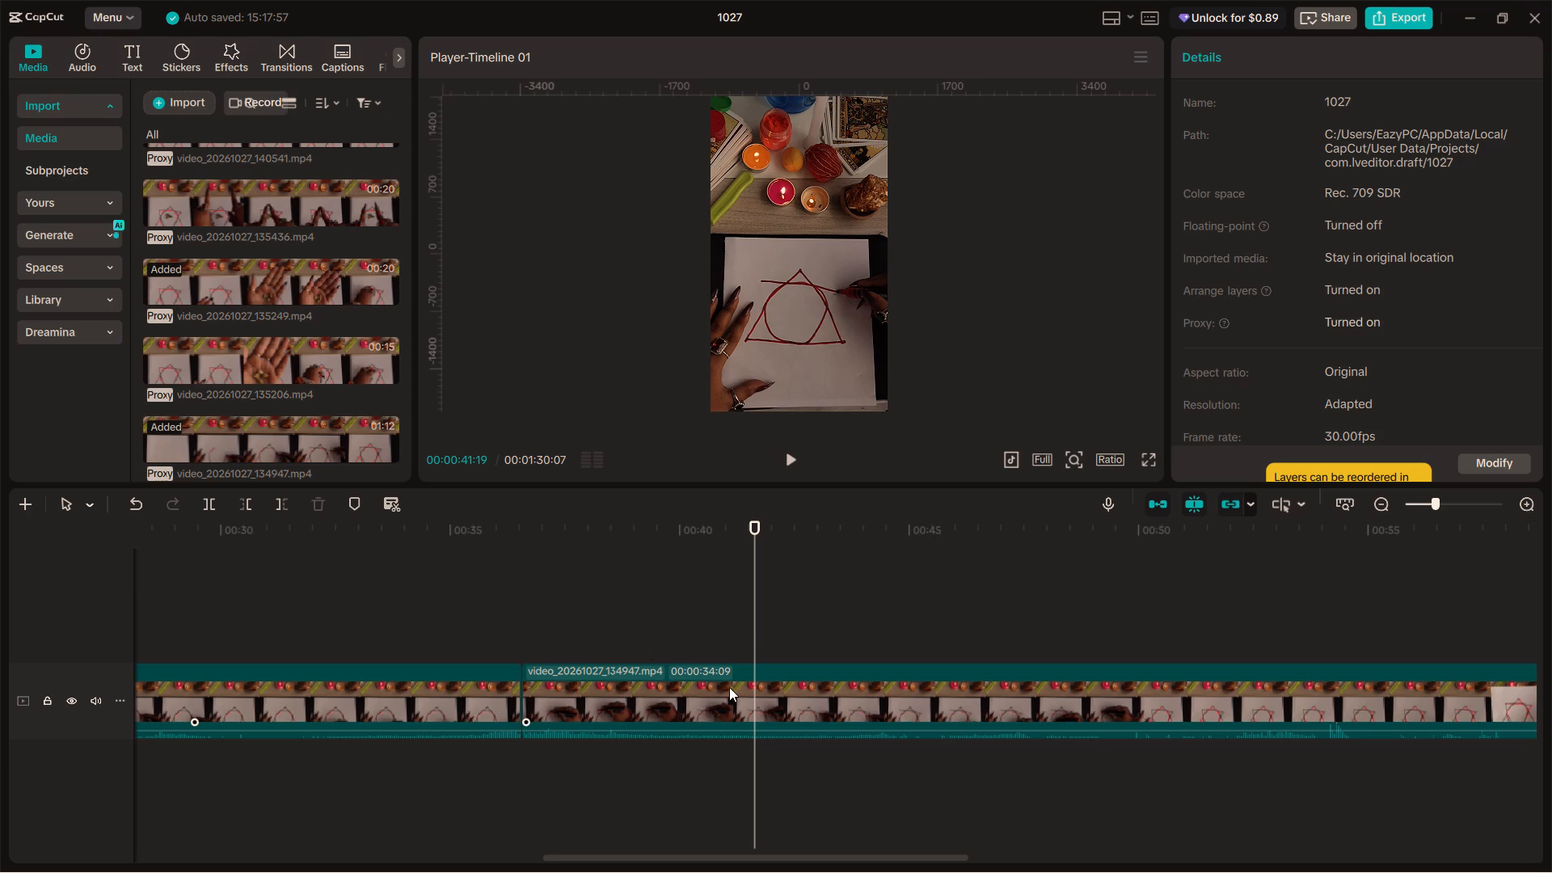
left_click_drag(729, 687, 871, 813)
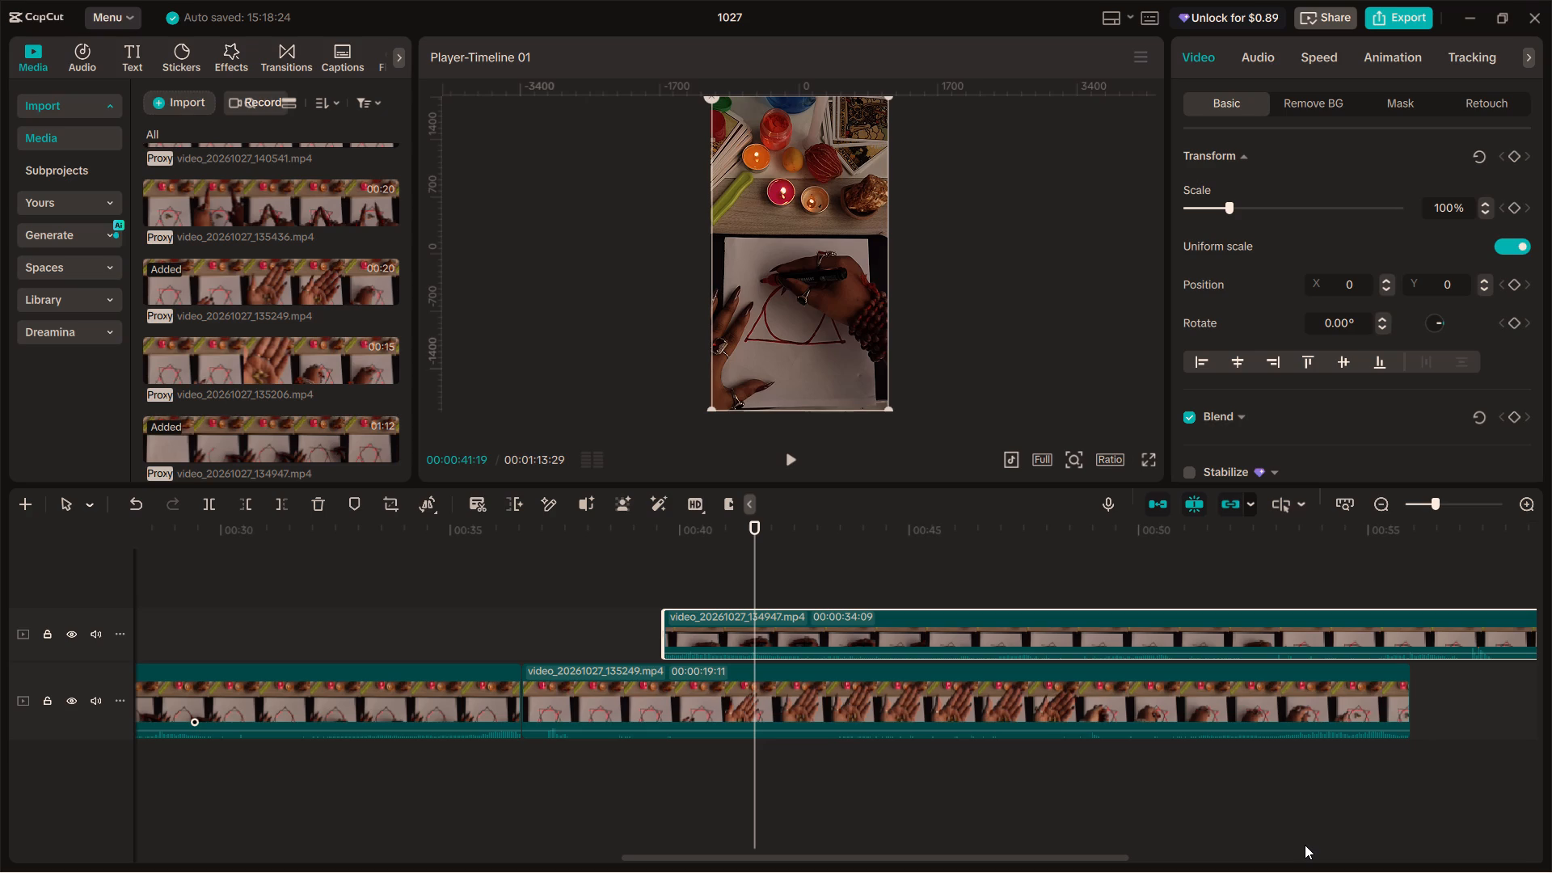
Review the video_20261027_134947 segment on the upper track from its start to about 00:00:58, rechecking the stretch around 00:00:53.
left_click_drag(756, 570, 656, 542)
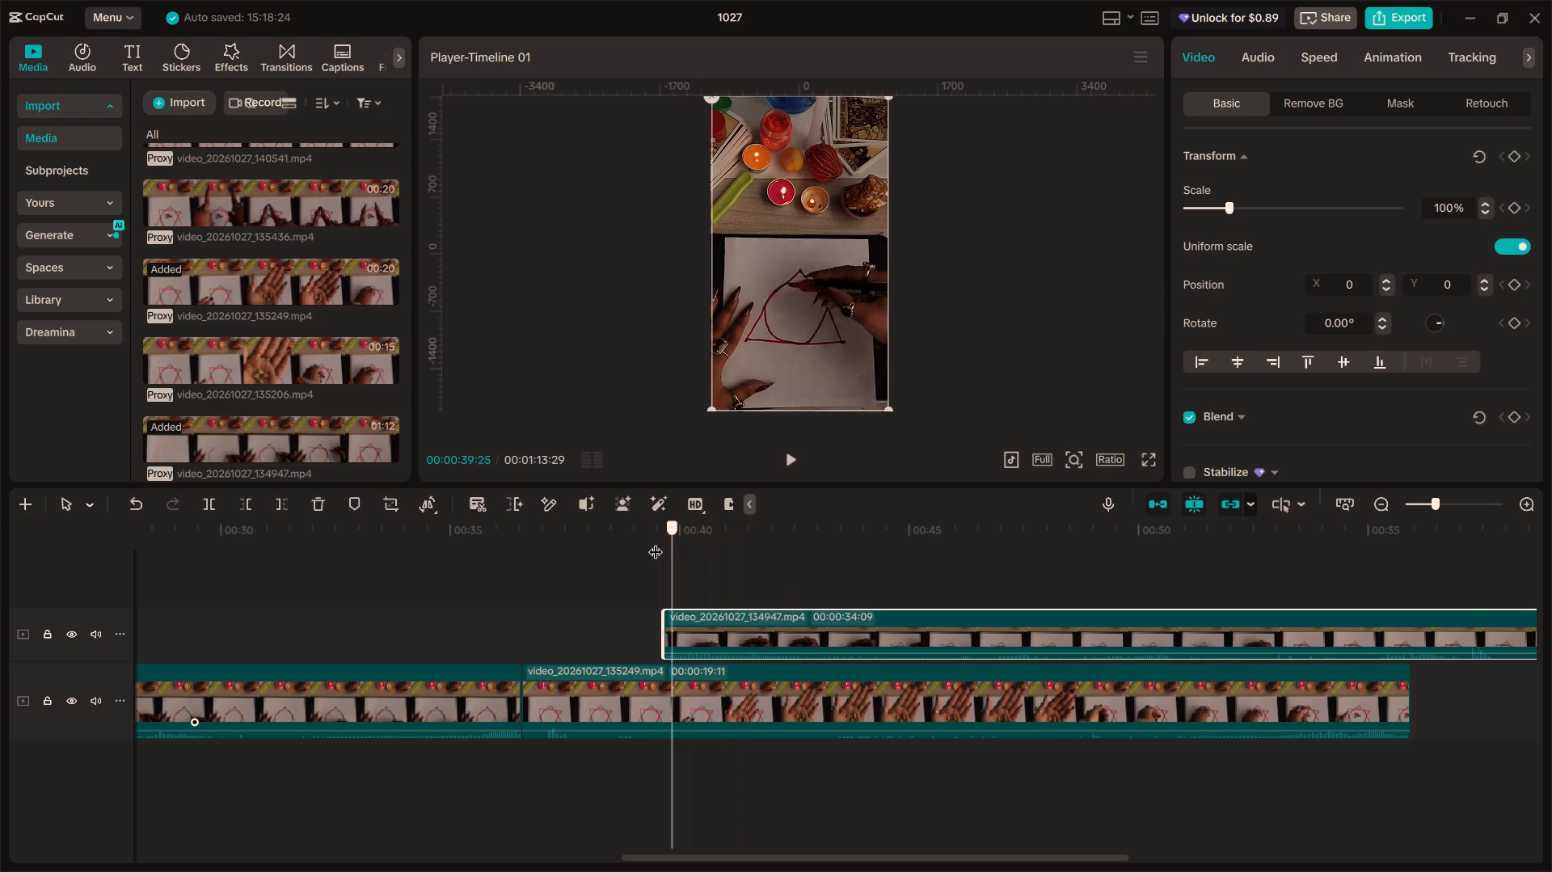
left_click_drag(656, 542, 660, 550)
key("space")
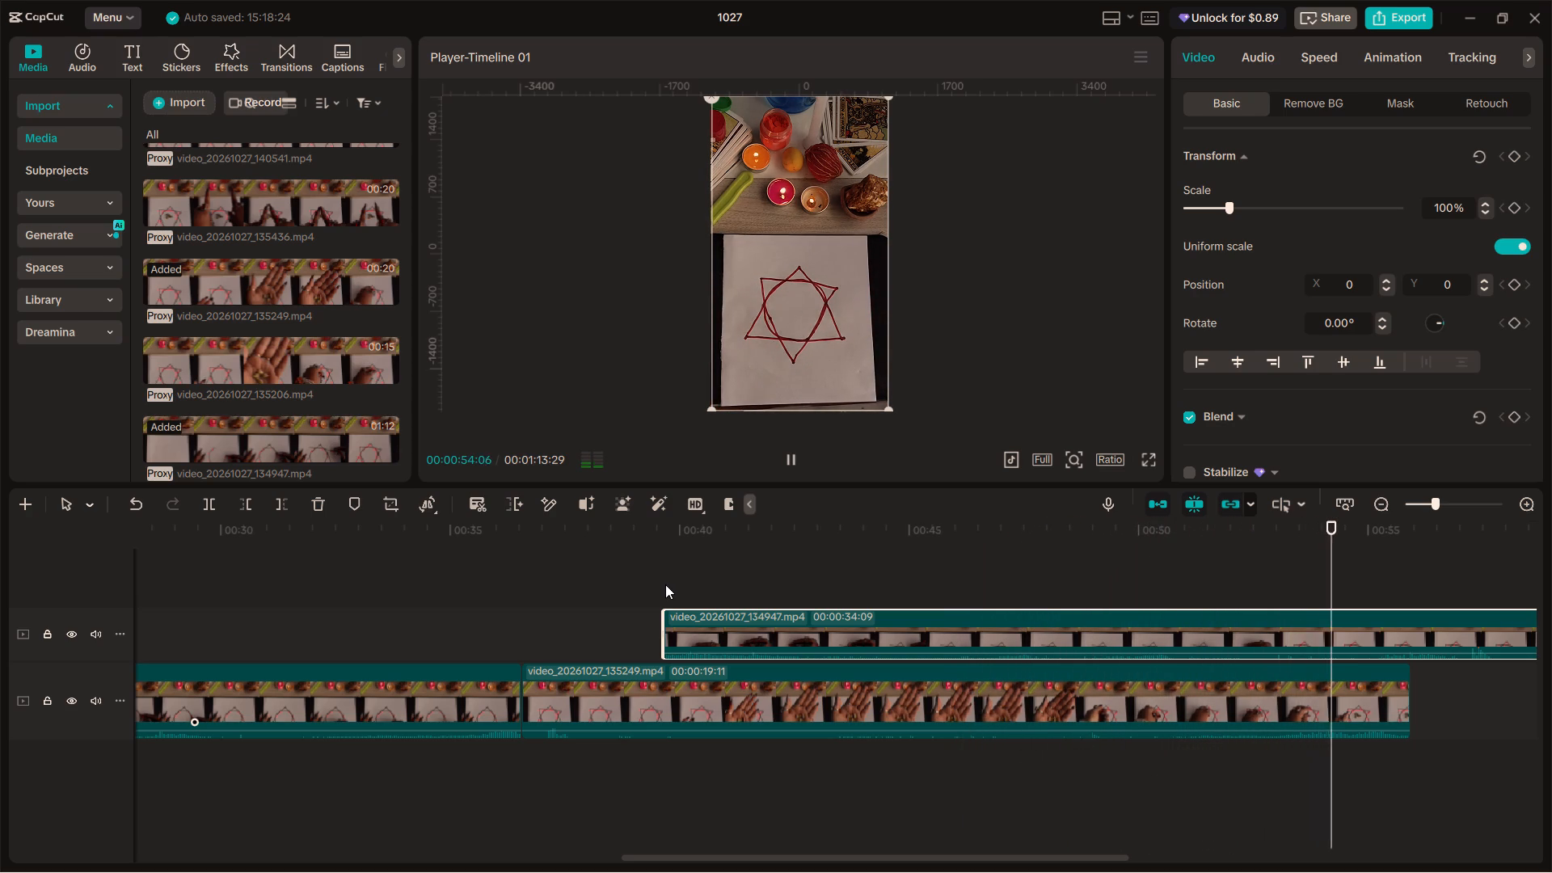
key("space")
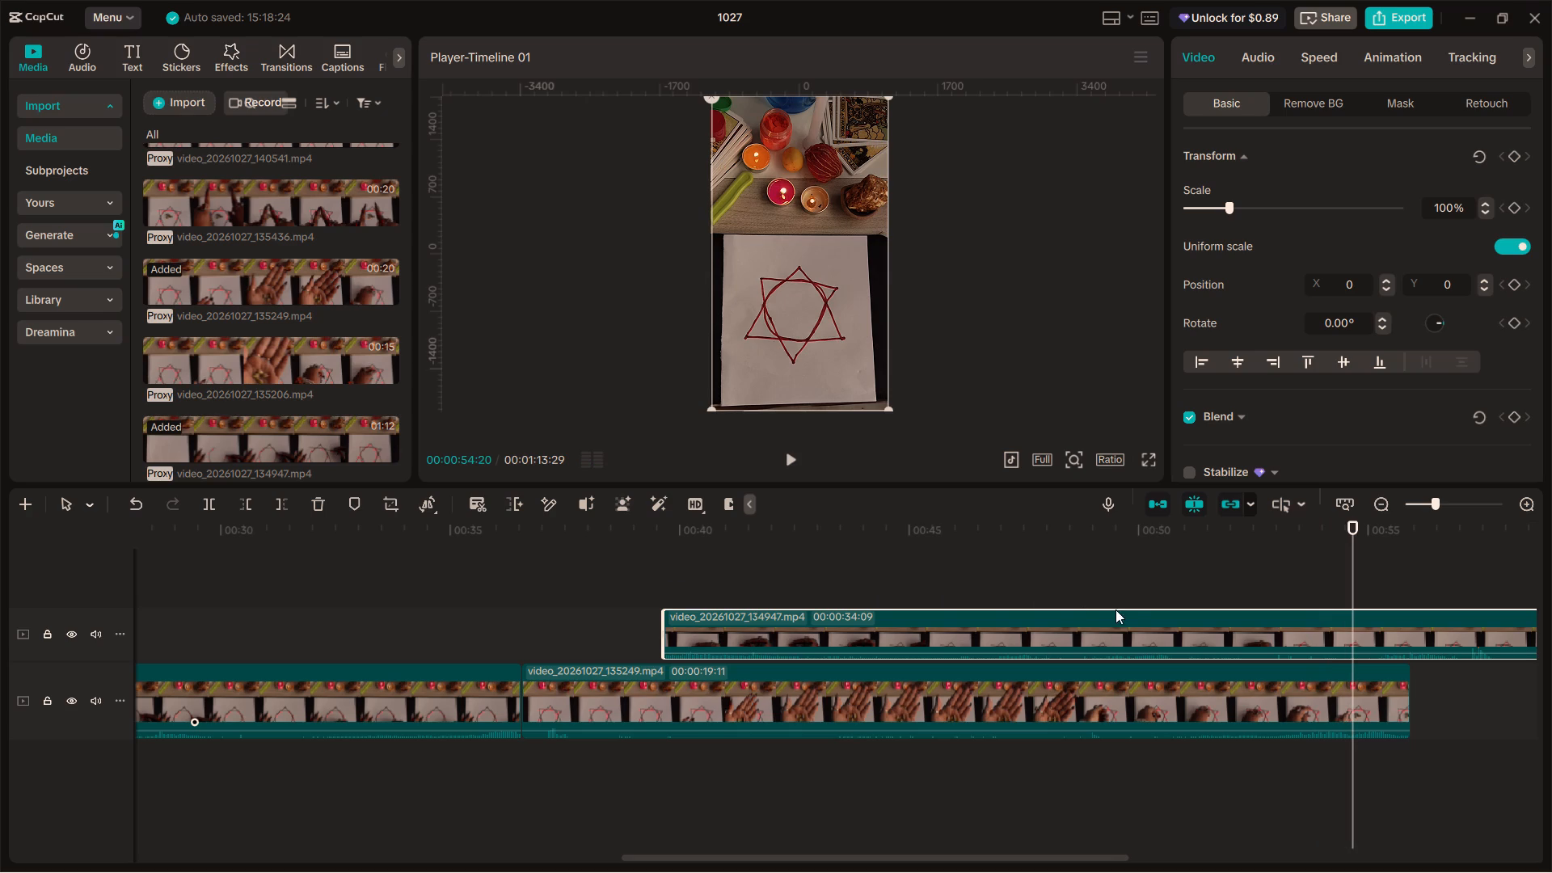
scroll(1117, 583, "down", 7, "ctrl")
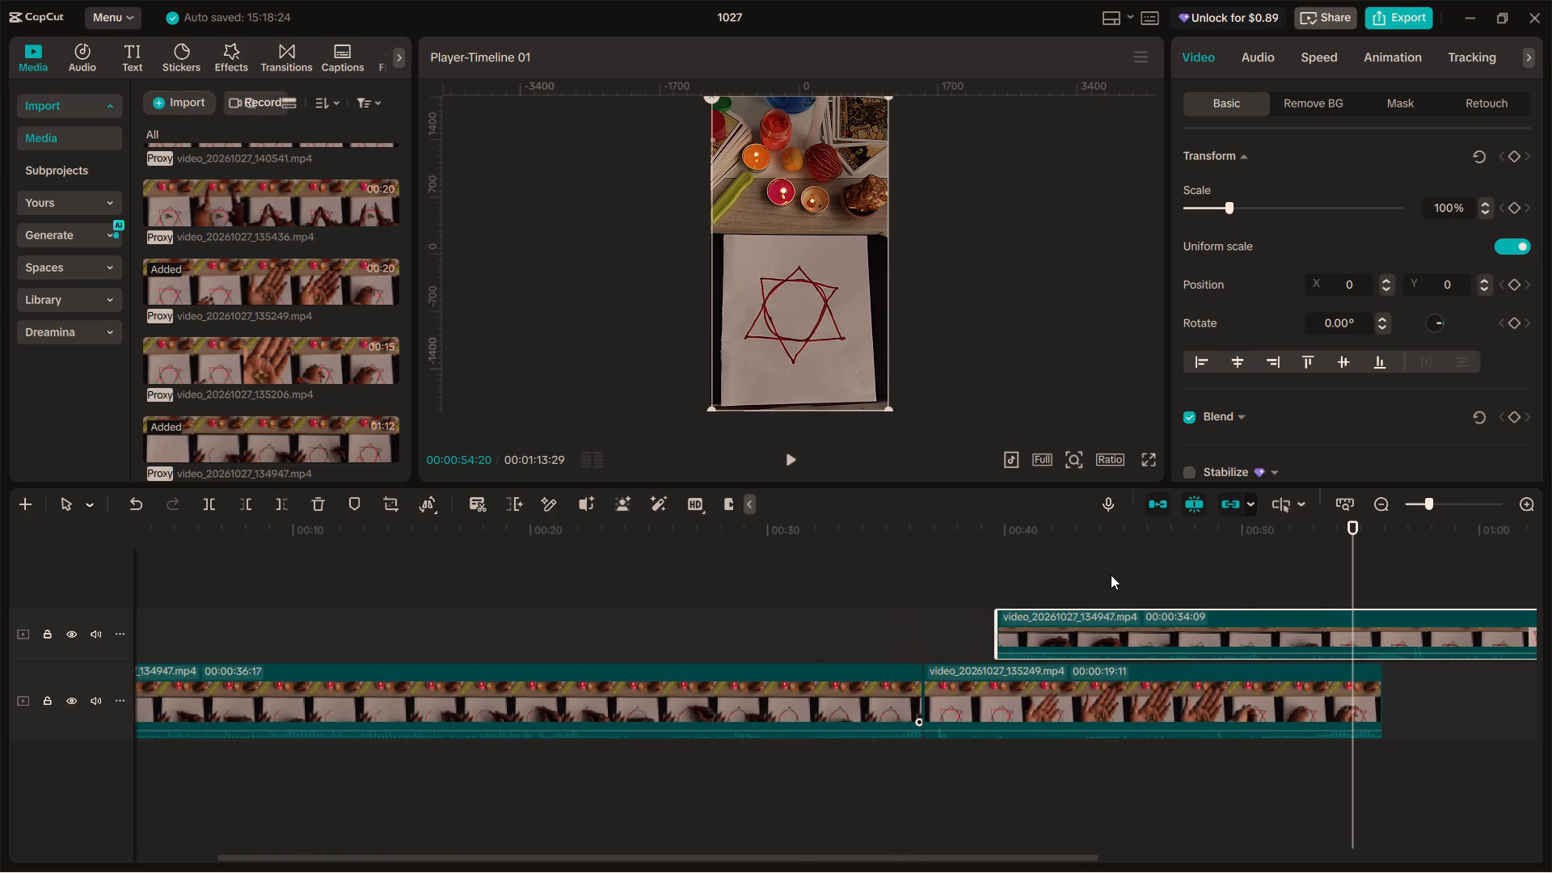
scroll(1111, 575, "down", 3, "alt")
left_click_drag(989, 555, 963, 559)
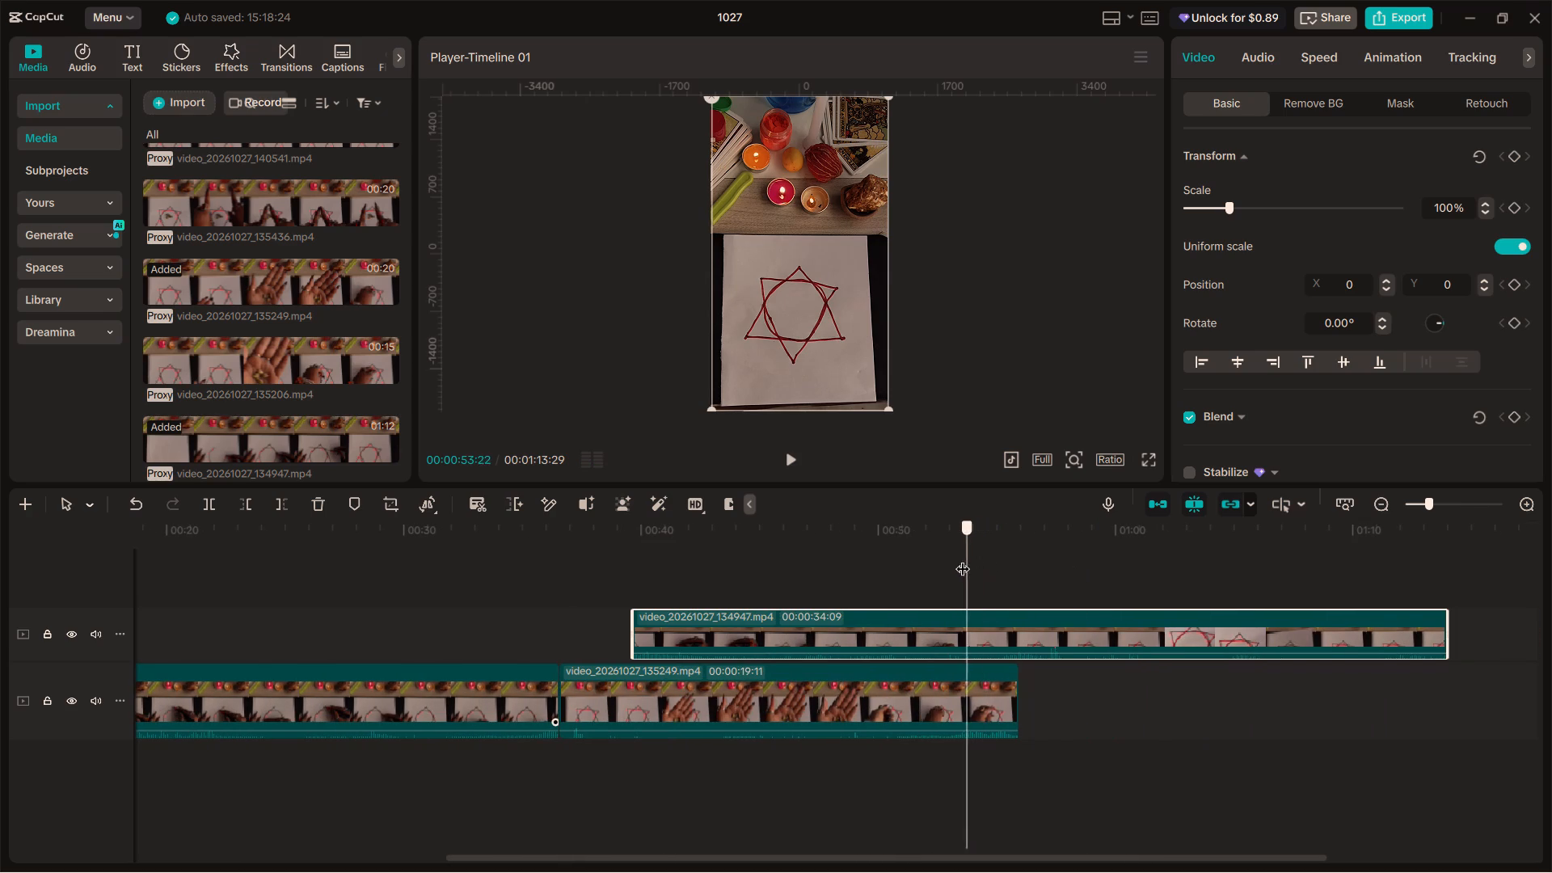
left_click_drag(963, 559, 935, 558)
key("space")
key("space")
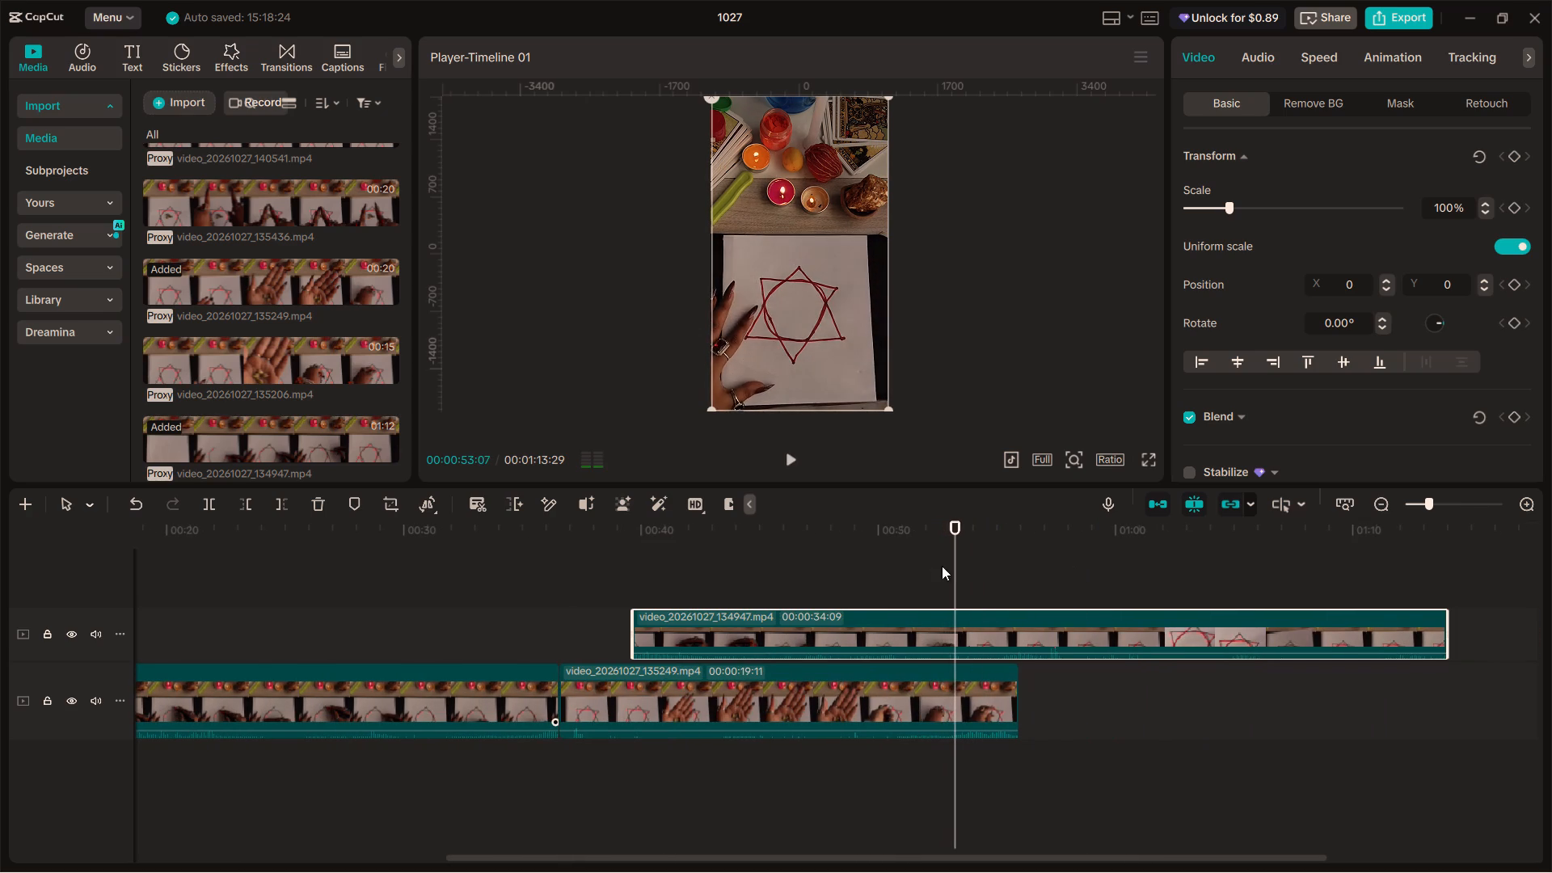
key("space")
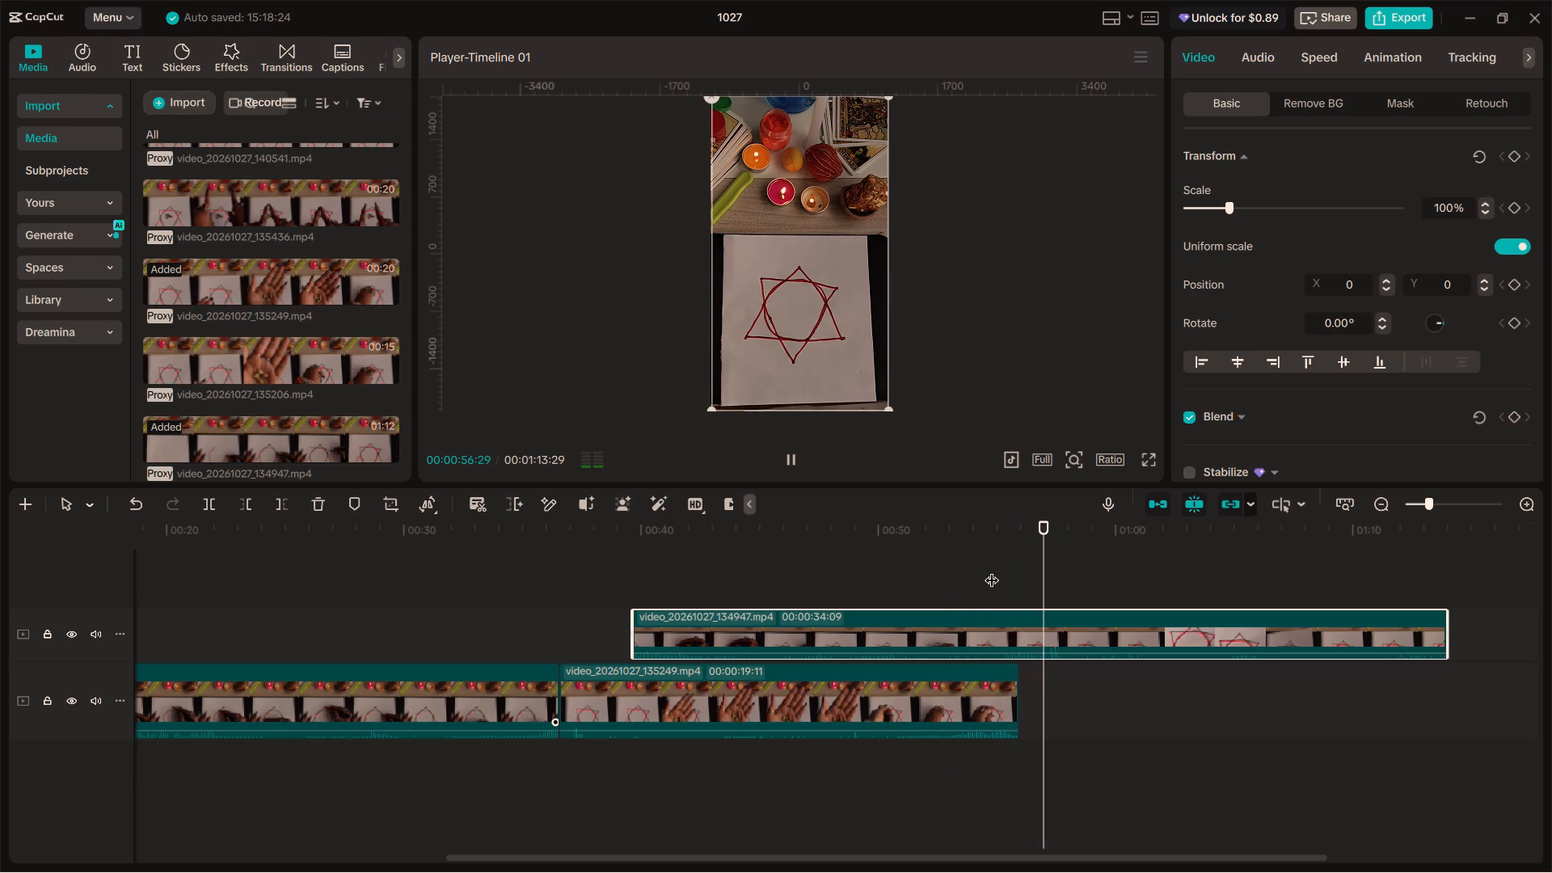
key("space")
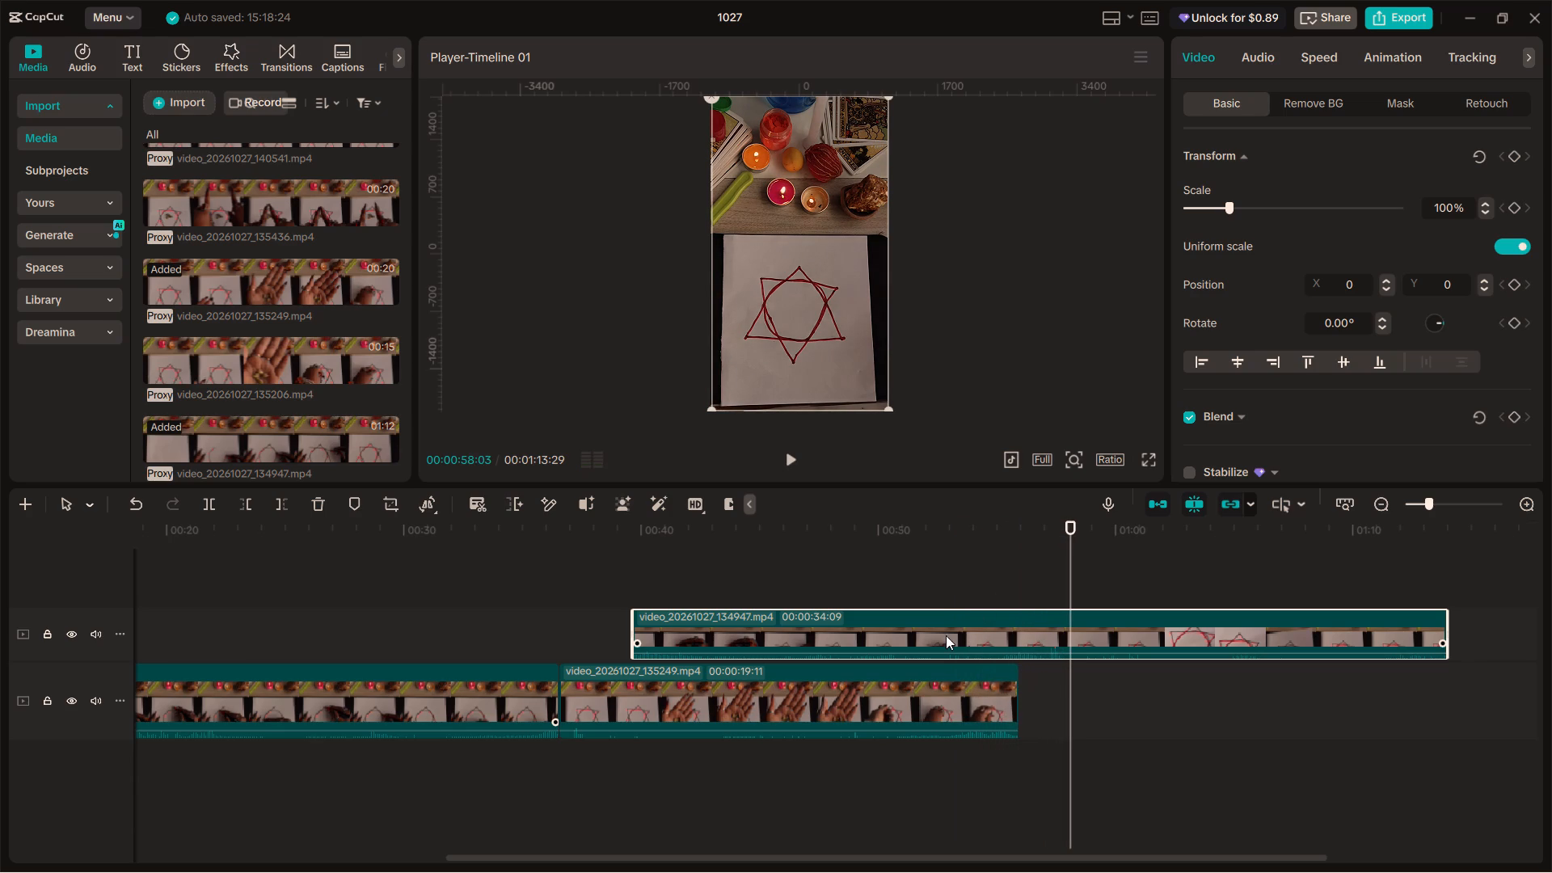
Move the upper video_20261027_134947 segment onto the main track directly after video_20261027_135249, play the join, and place the playhead at 00:00:35:18.
left_click_drag(938, 637, 1322, 711)
left_click(980, 639)
key("space")
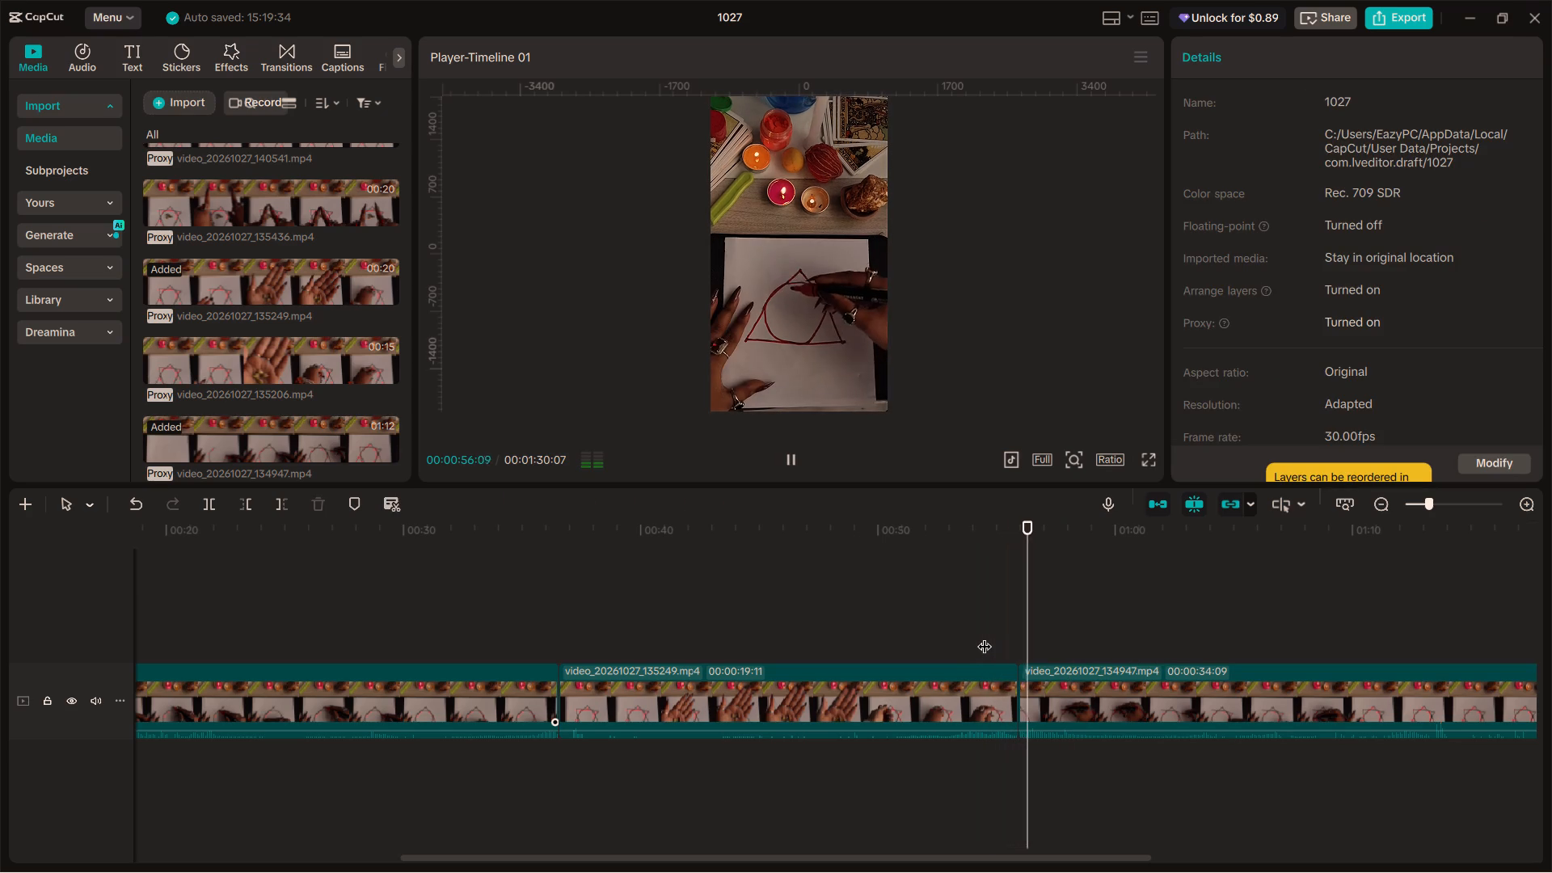
key("space")
left_click(537, 632)
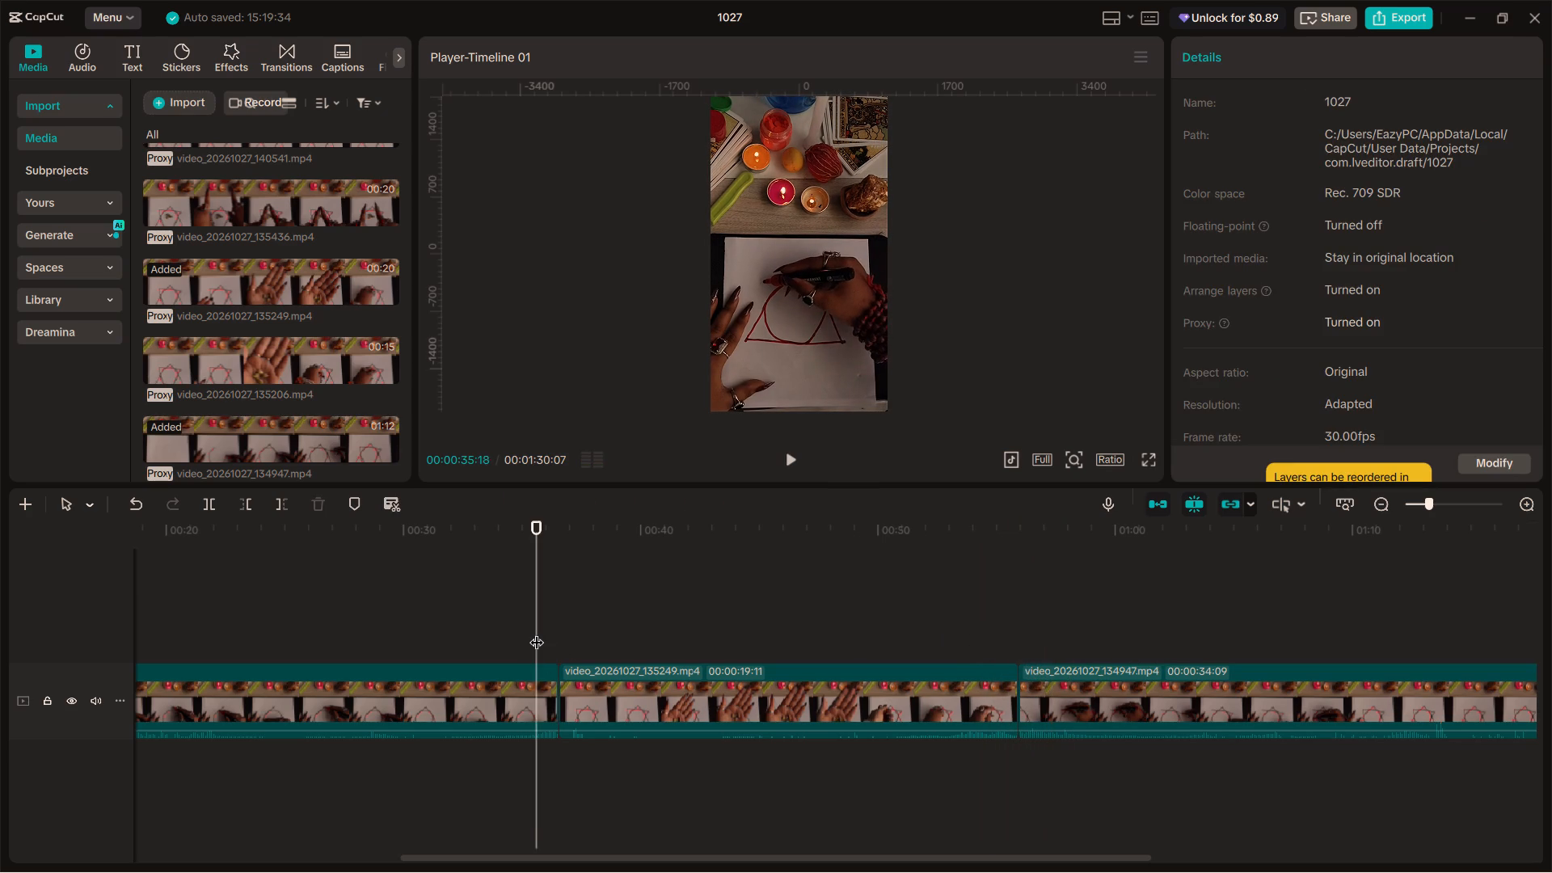
Play the join between the first video_20261027_134947 segment and video_20261027_135249, rechecking the stretch from about 00:00:38.
key("space")
scroll(542, 635, "down", 8, "ctrl")
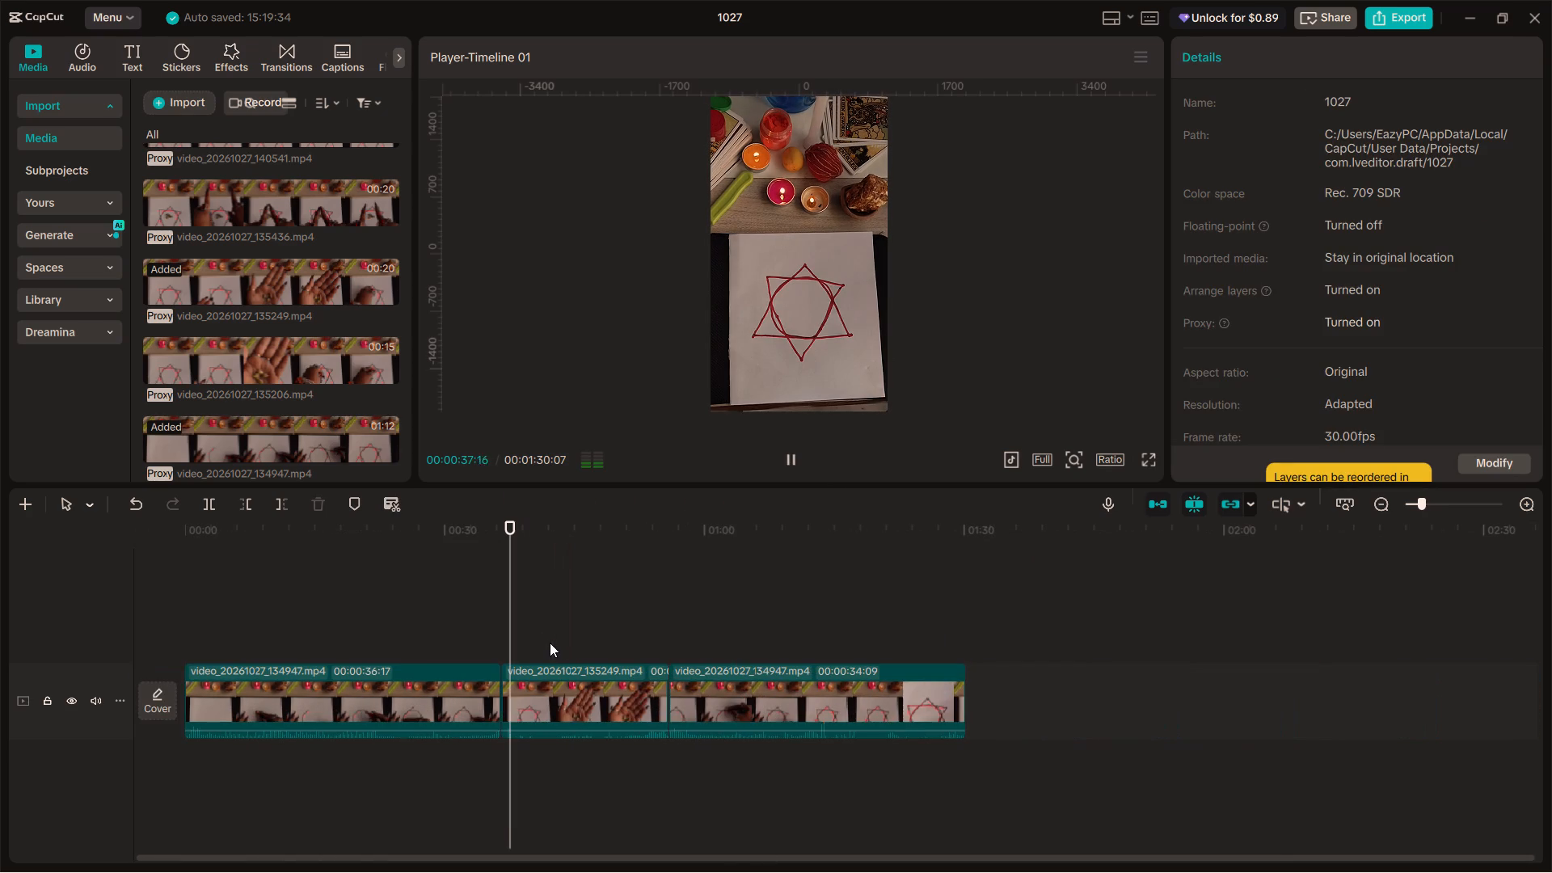
left_click(799, 731)
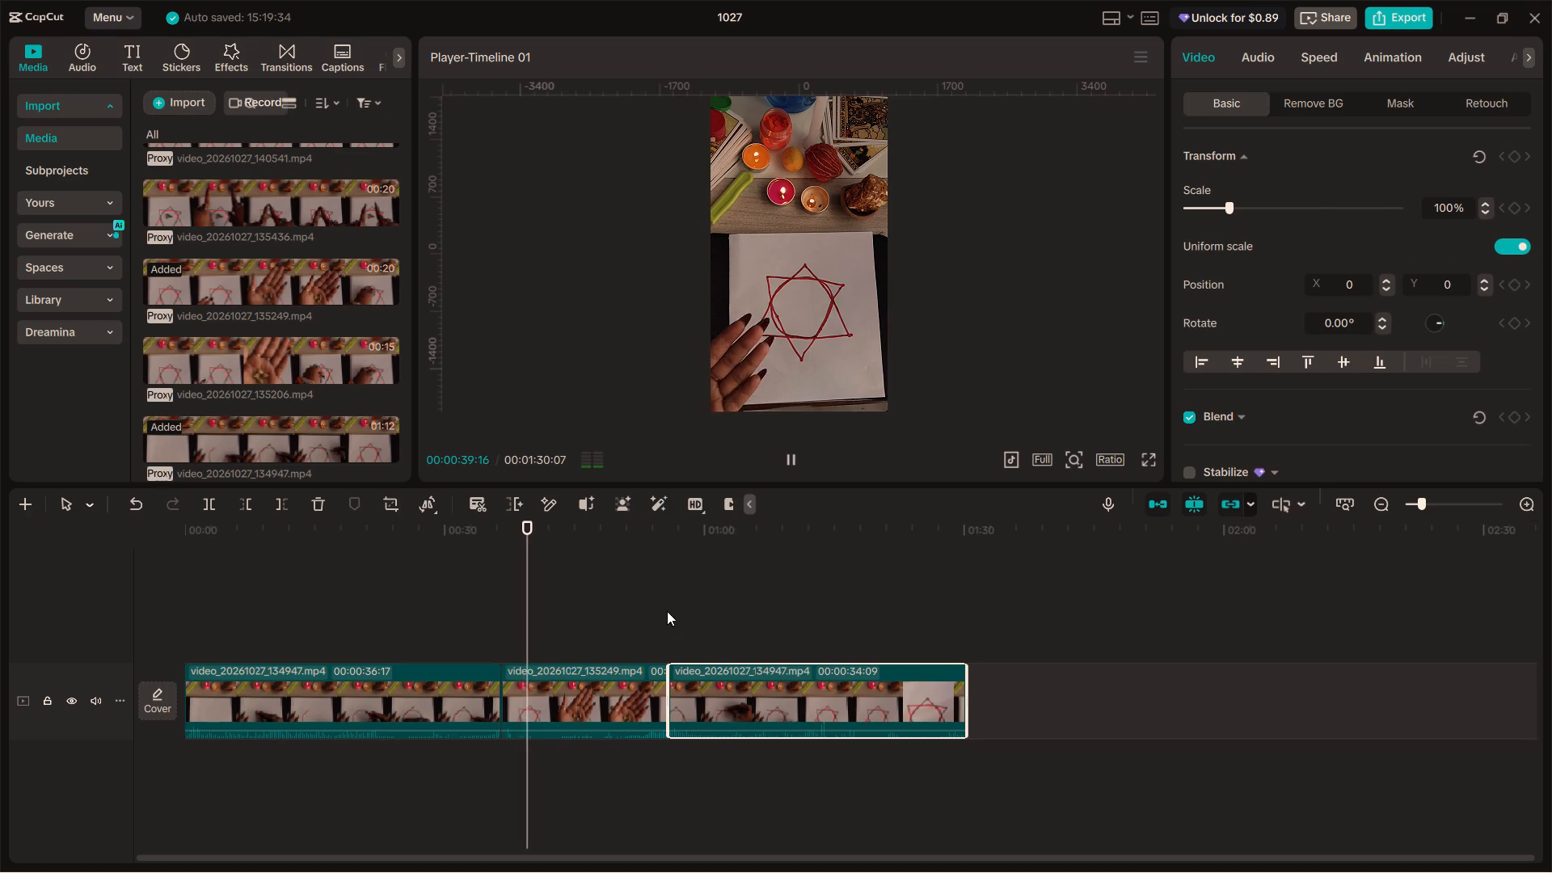
left_click(660, 604)
key("space")
left_click(512, 617)
key("space")
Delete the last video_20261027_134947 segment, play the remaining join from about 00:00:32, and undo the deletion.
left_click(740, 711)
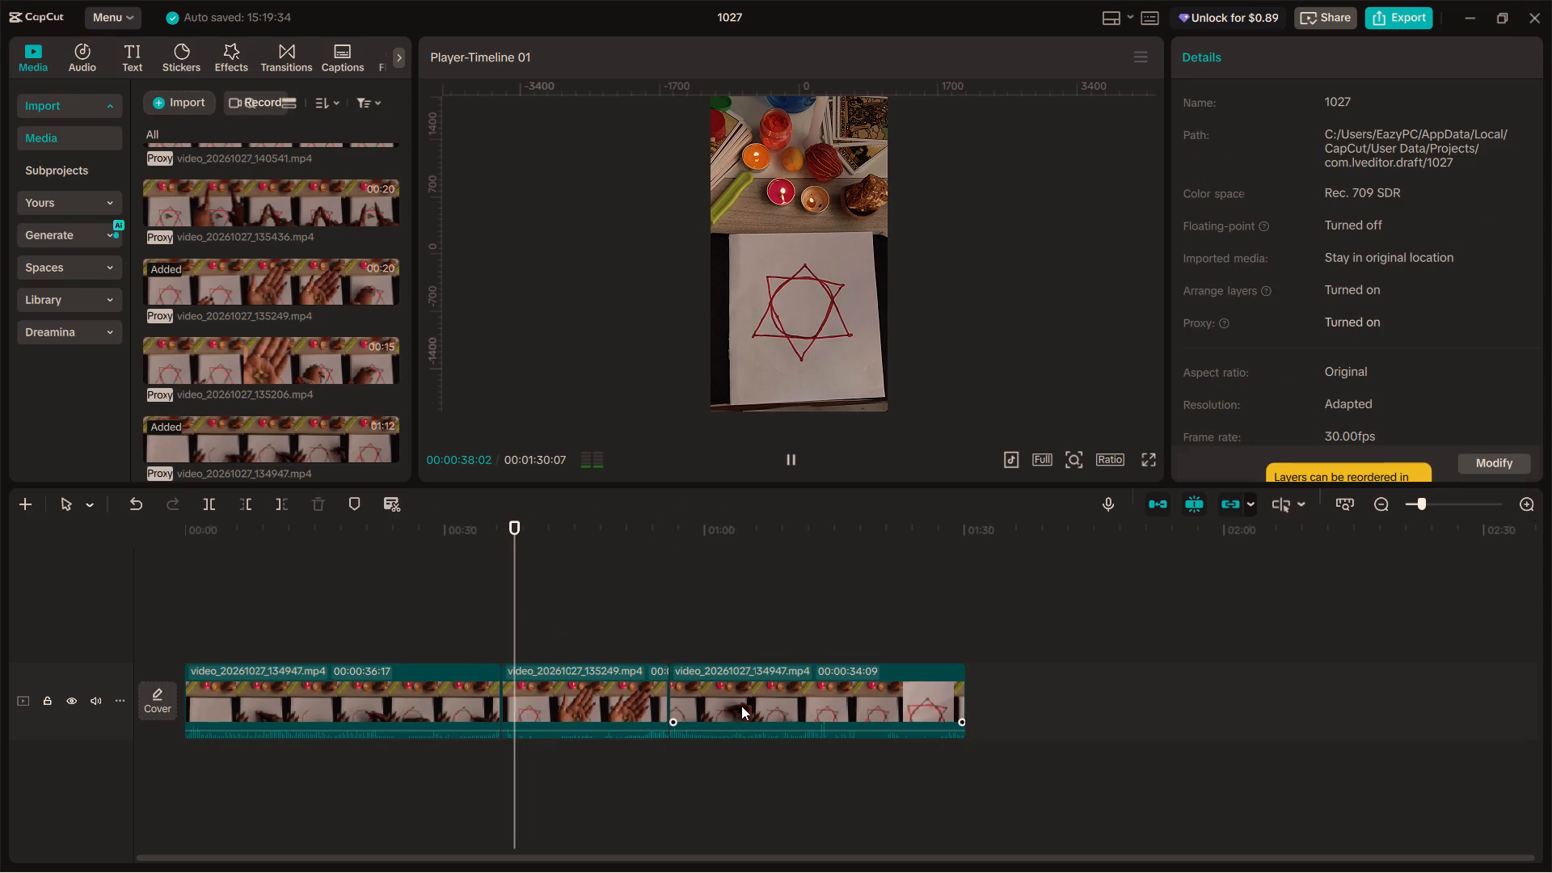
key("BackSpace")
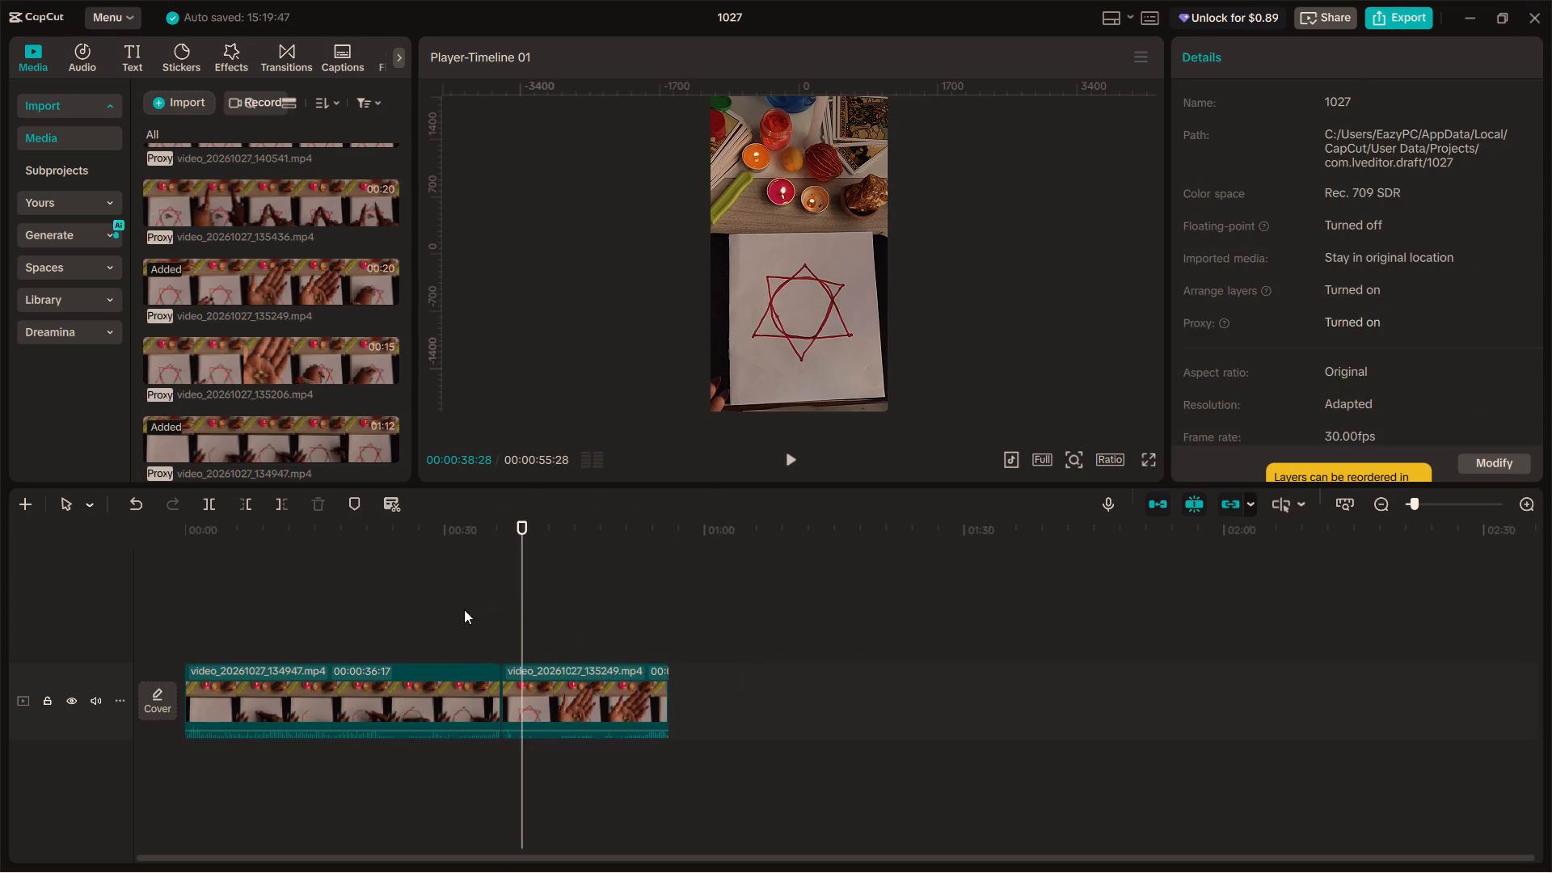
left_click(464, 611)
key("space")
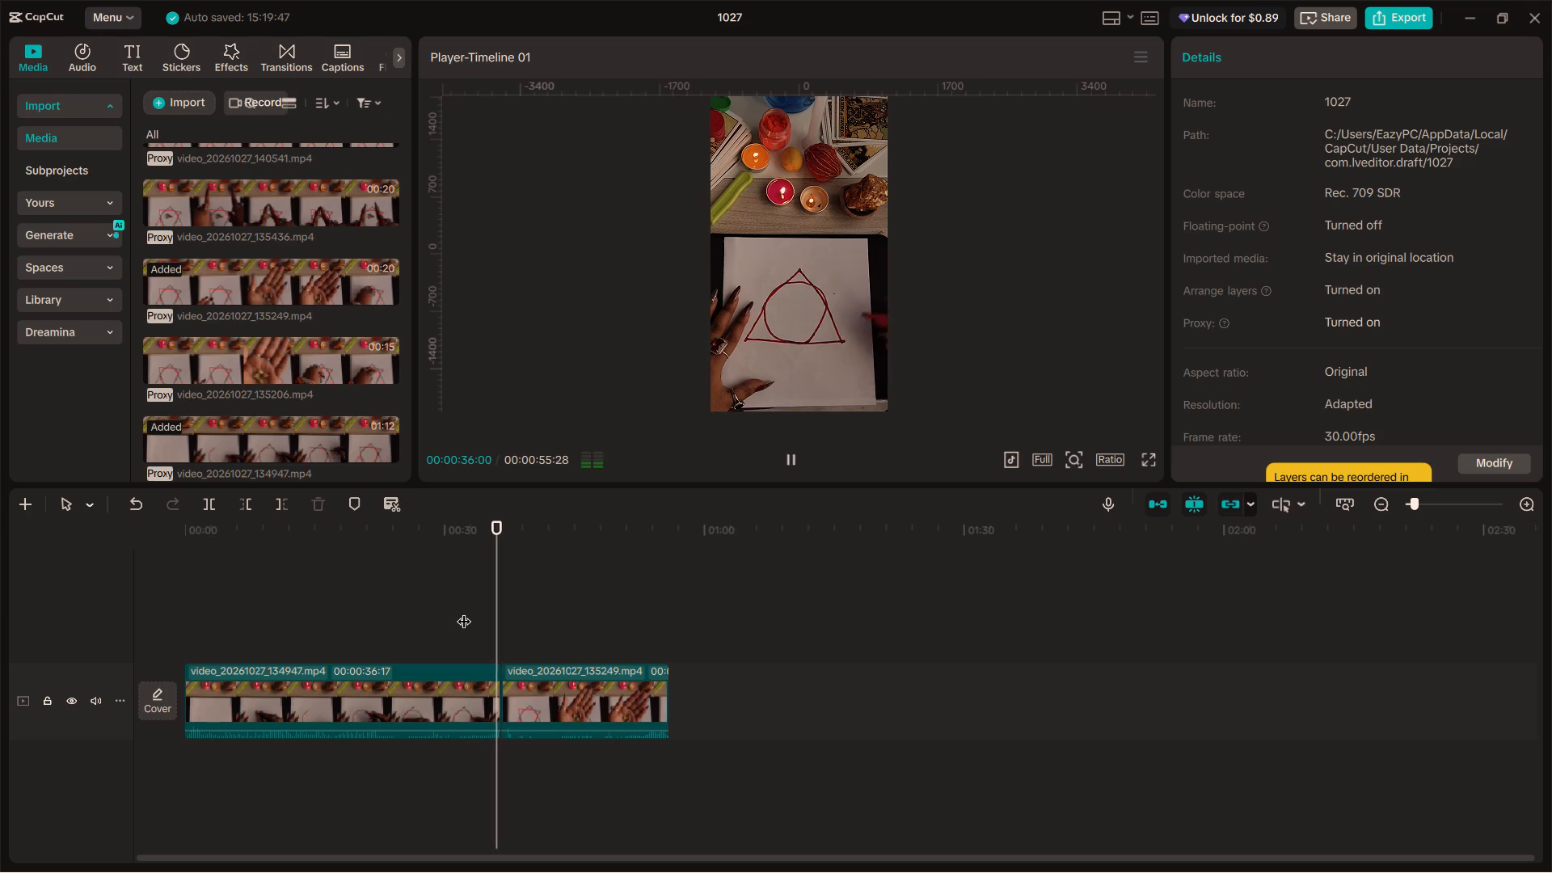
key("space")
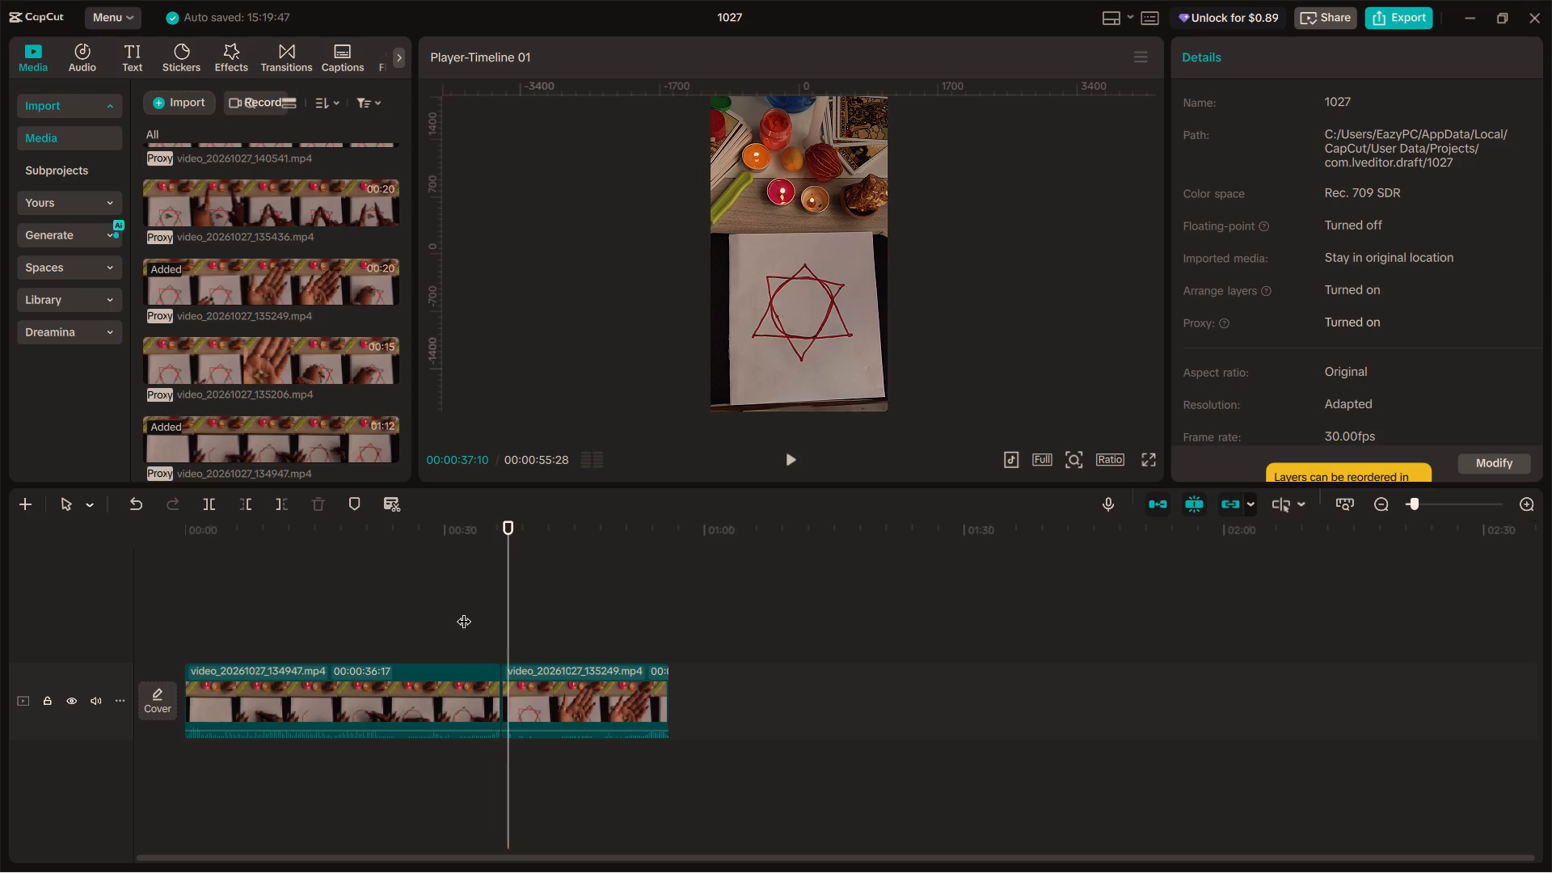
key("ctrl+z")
Move the last video_20261027_134947 segment directly in front of video_20261027_135249 and play from about 00:00:32 to 00:01:08.
left_click_drag(702, 711, 529, 629)
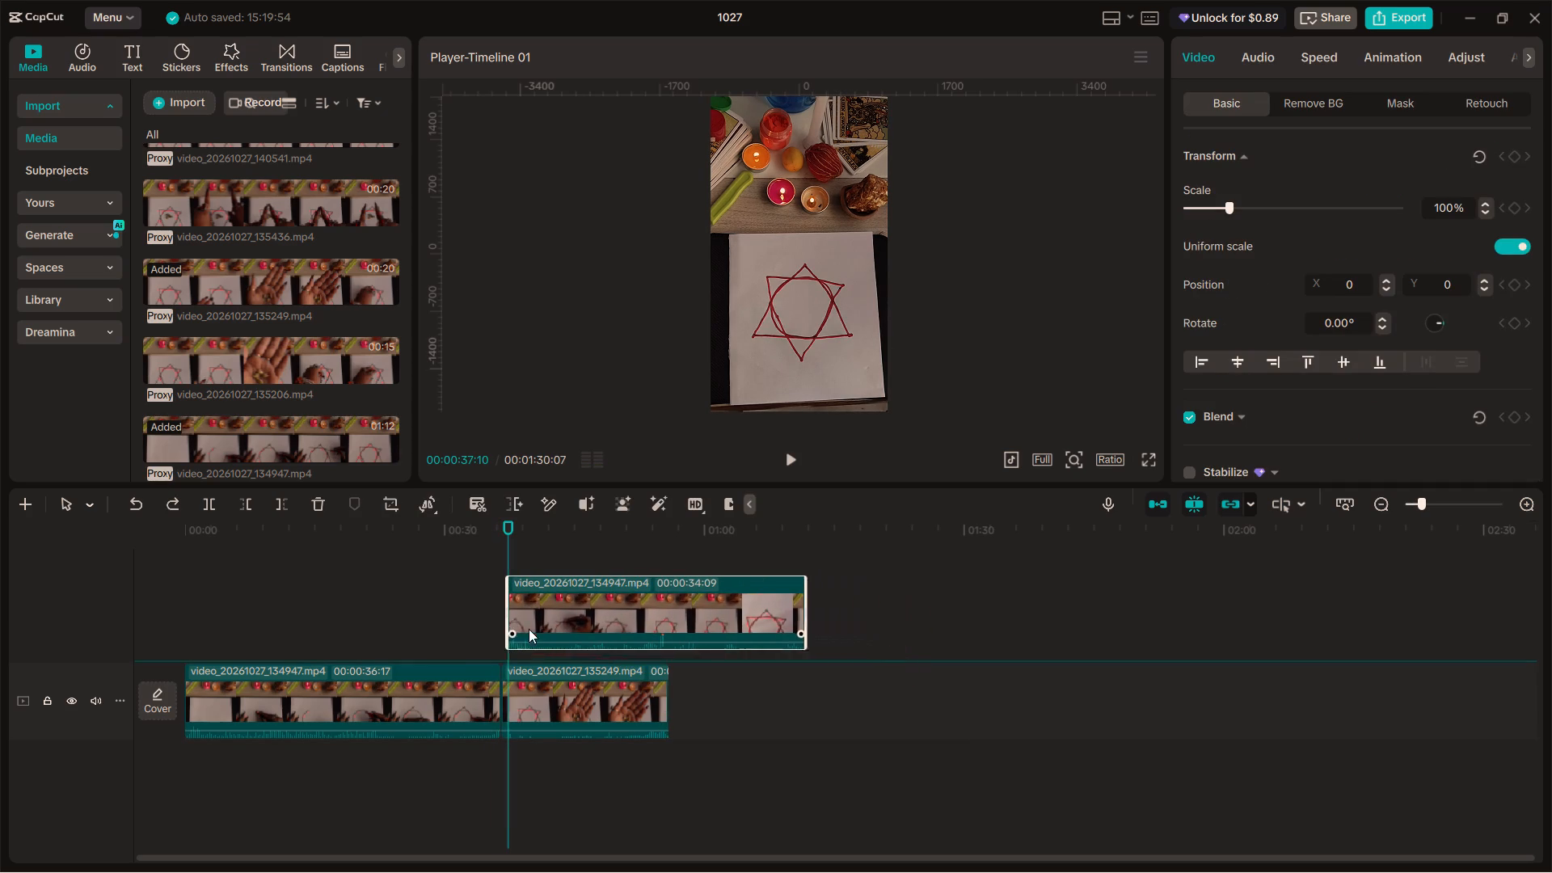
left_click_drag(529, 629, 481, 706)
left_click(466, 616)
key("space")
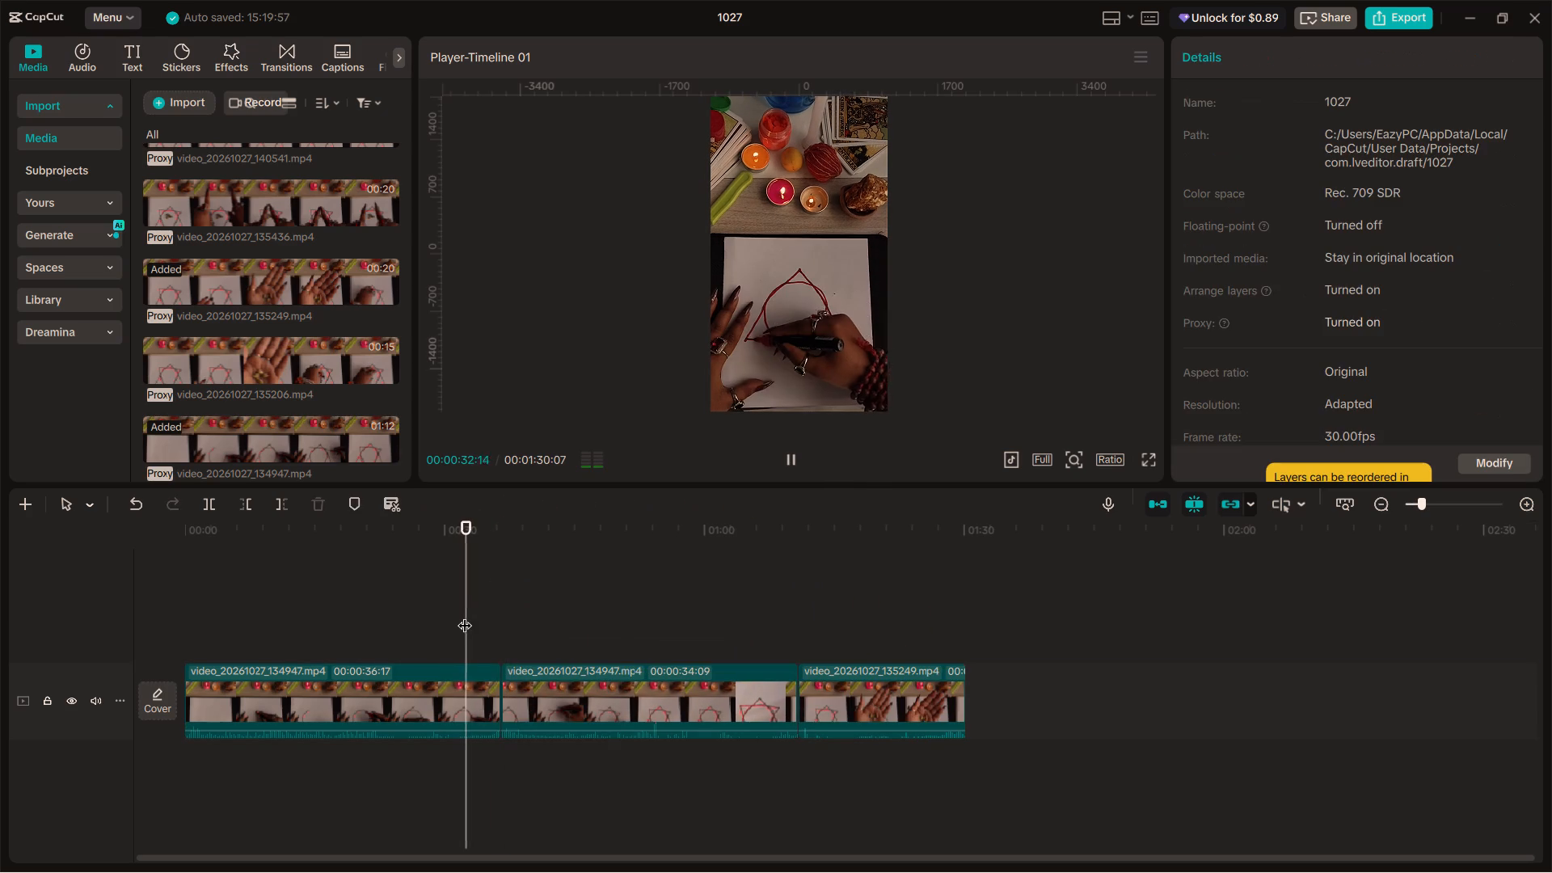
scroll(404, 635, "down", 2, "ctrl")
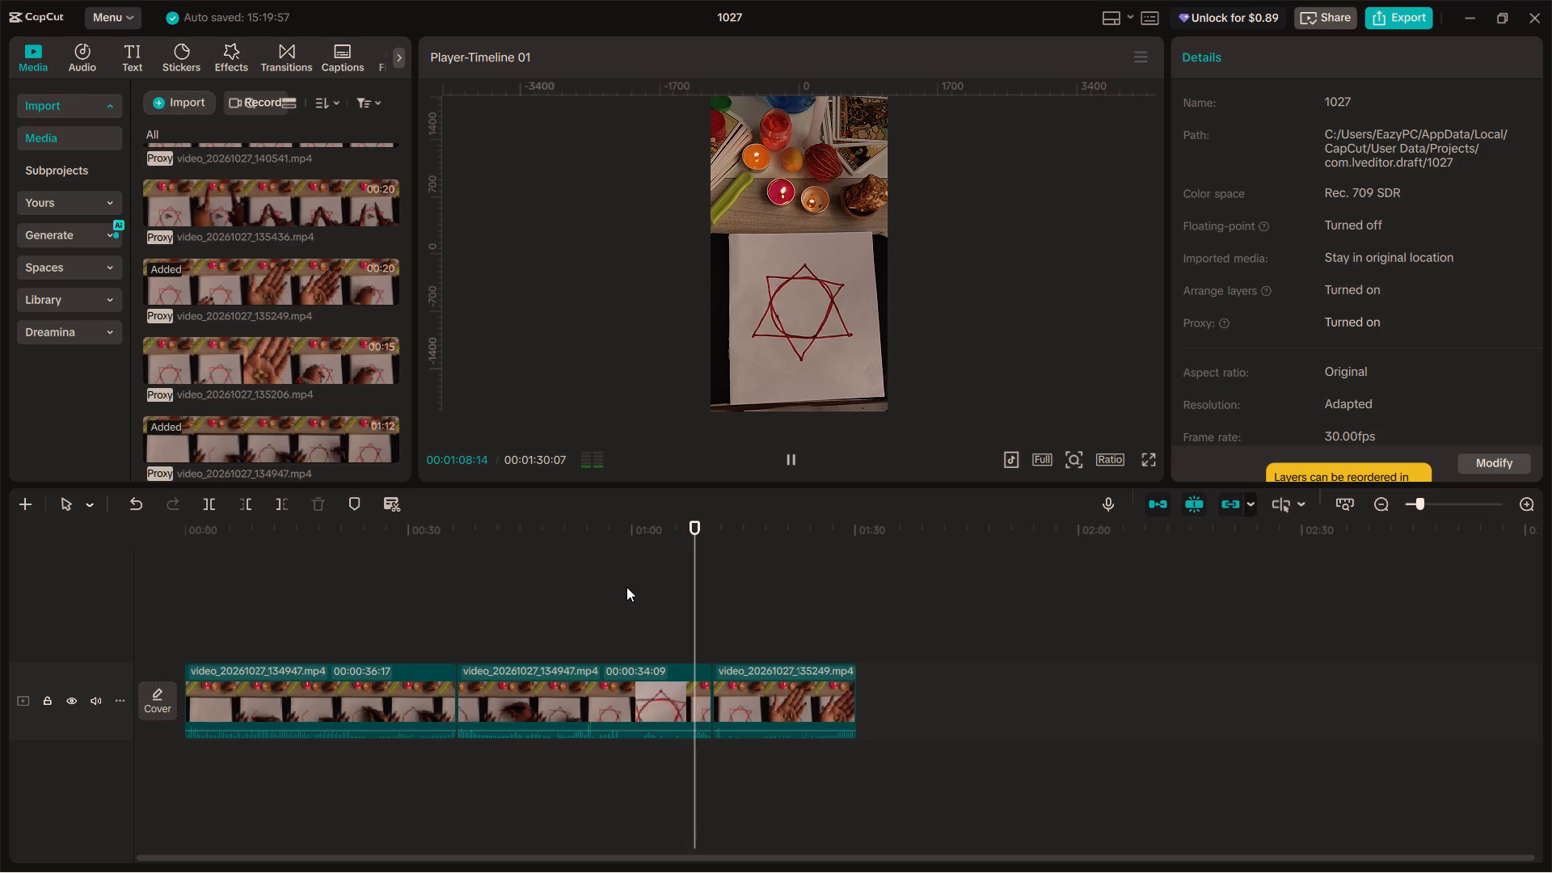
key("space")
Recheck the second video_20261027_134947 segment from about 00:00:55 and trim its end so that it lasts 00:00:28:26.
left_click_drag(700, 605, 595, 603)
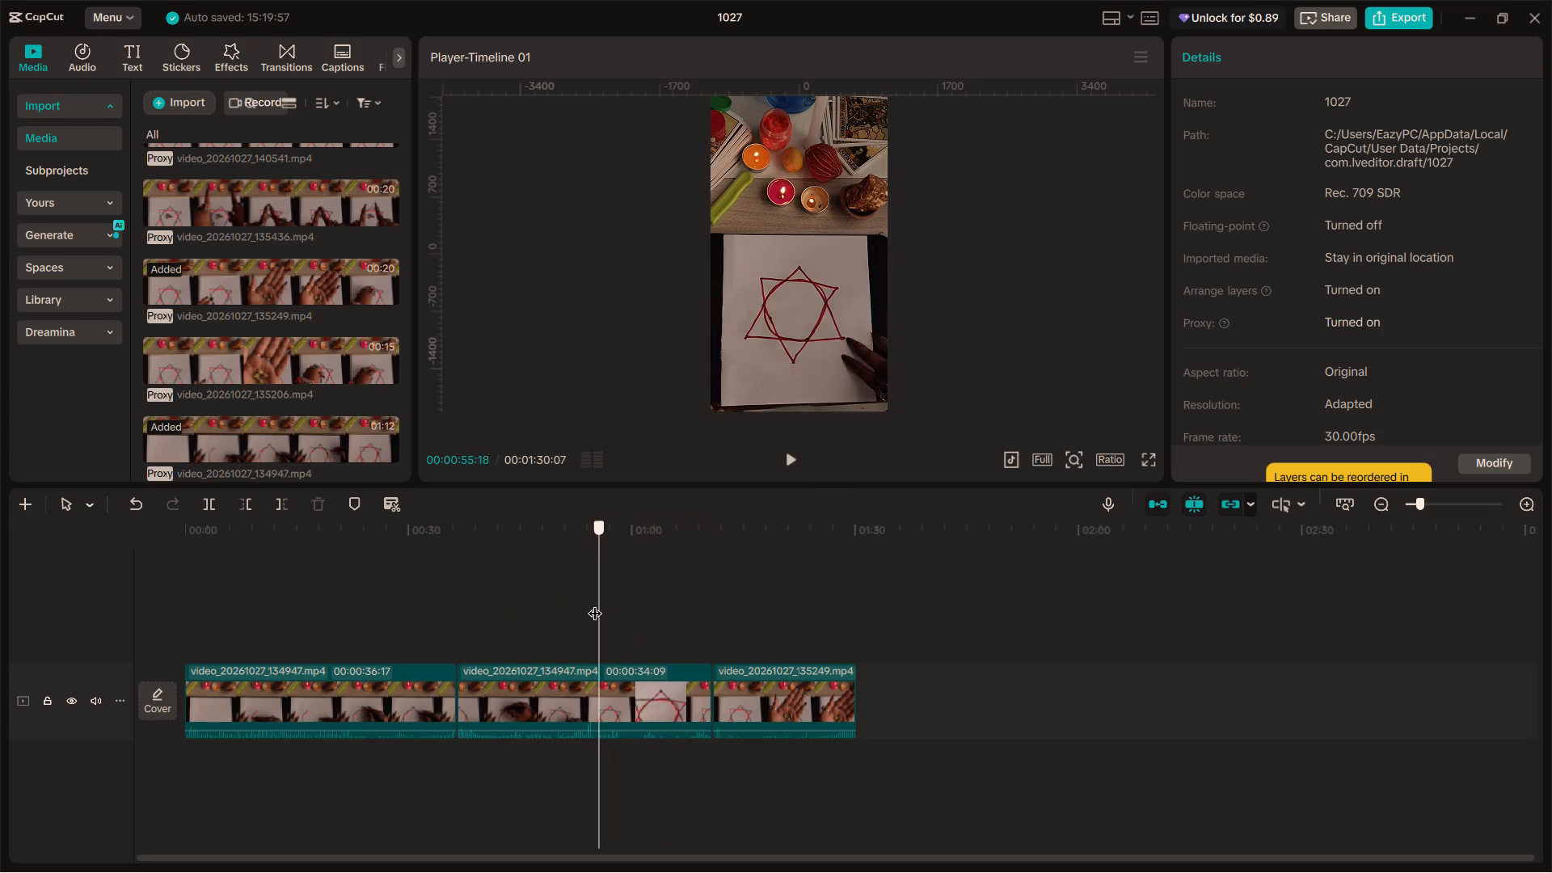
left_click_drag(595, 603, 593, 601)
key("space")
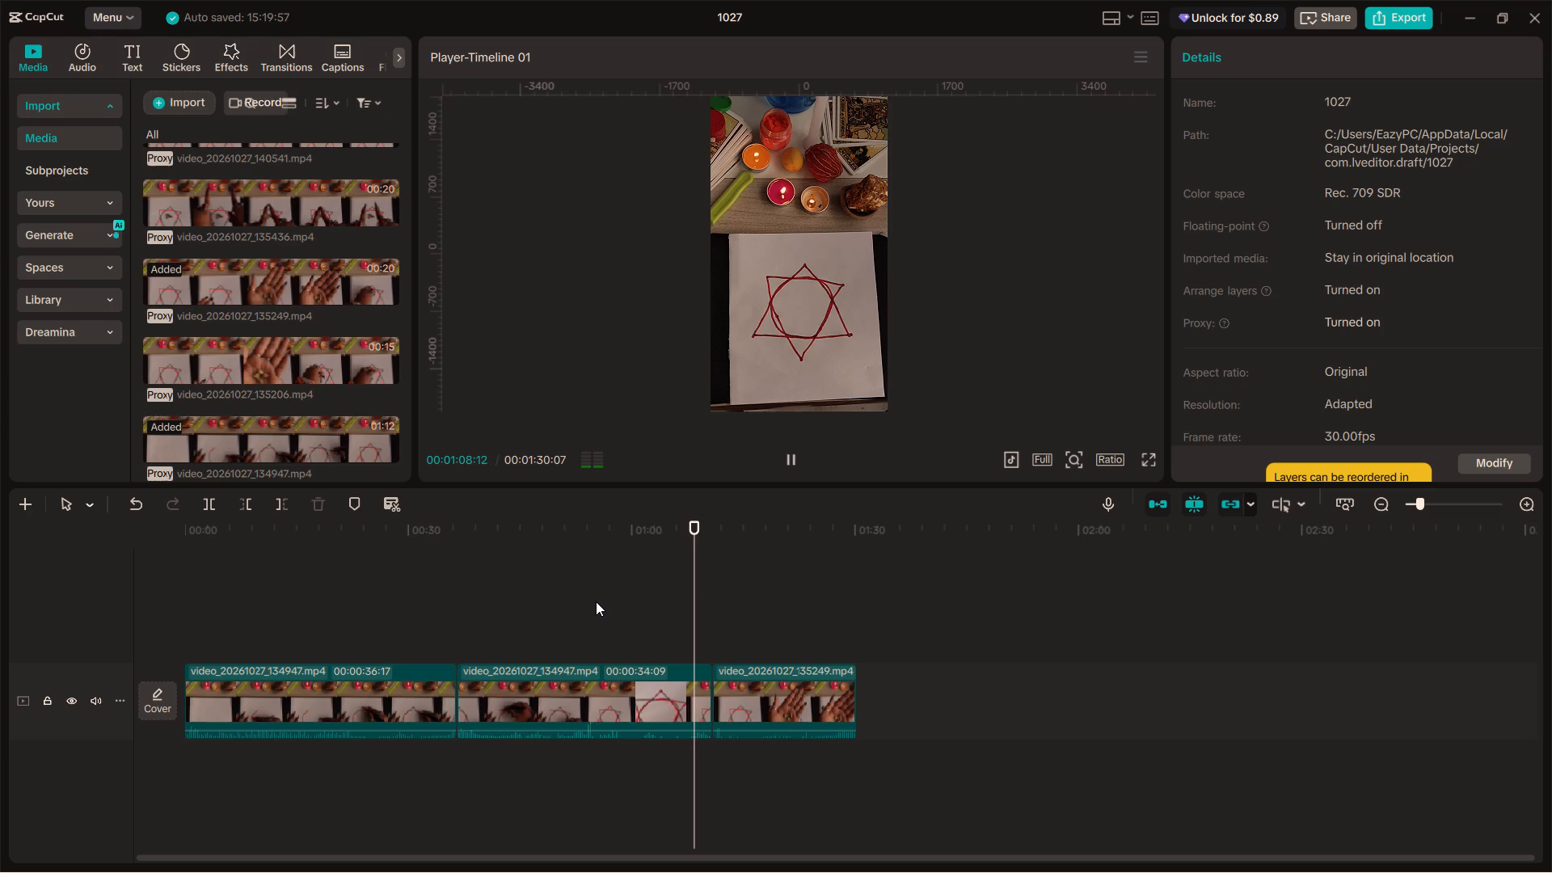
key("space")
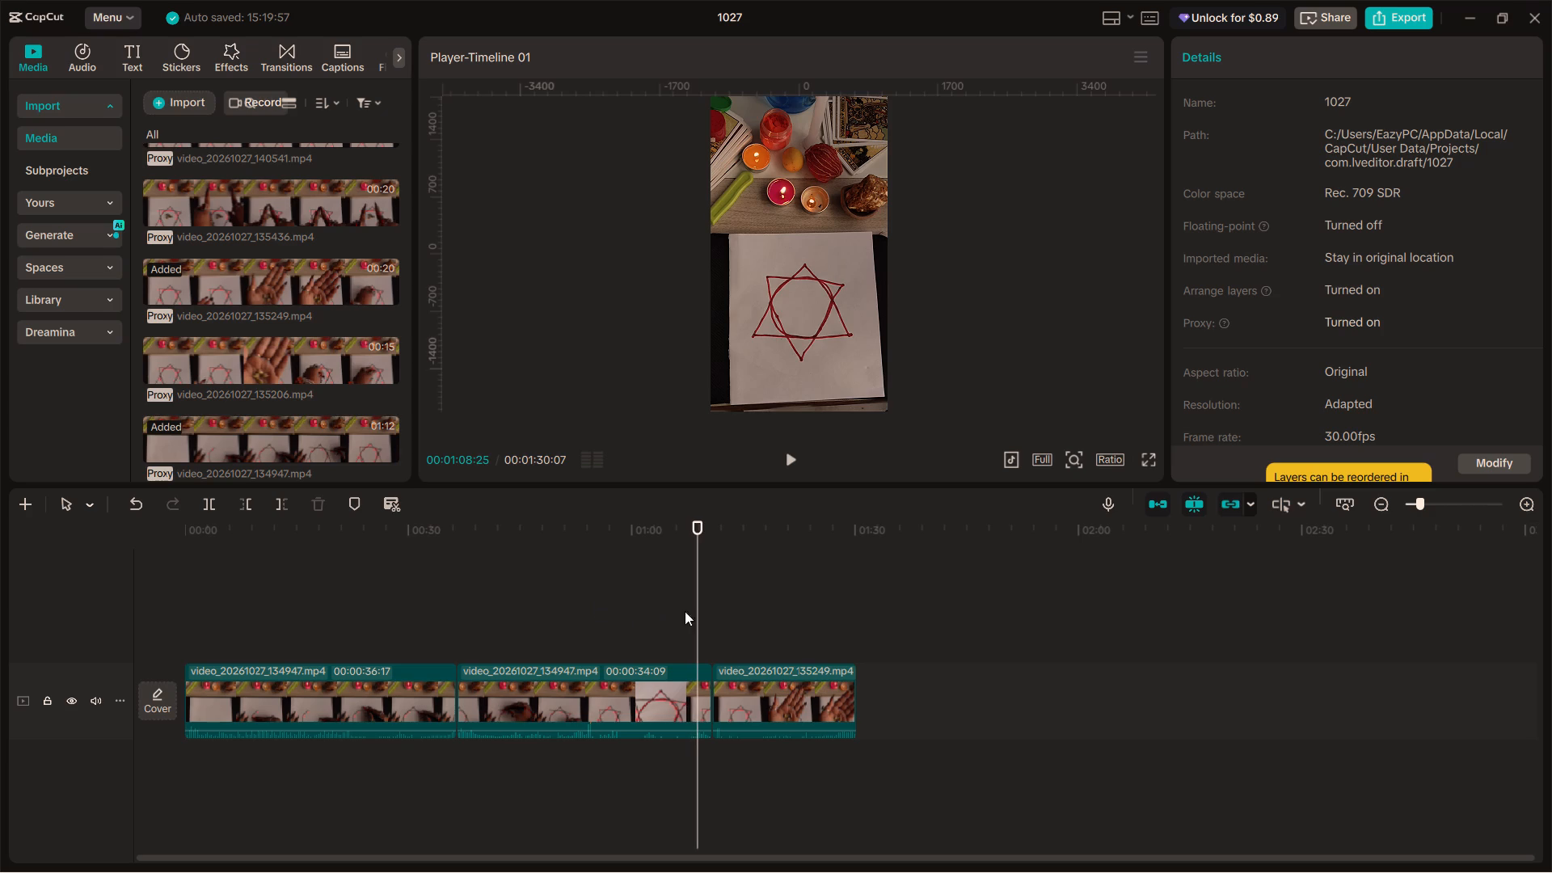
left_click_drag(693, 611, 628, 597)
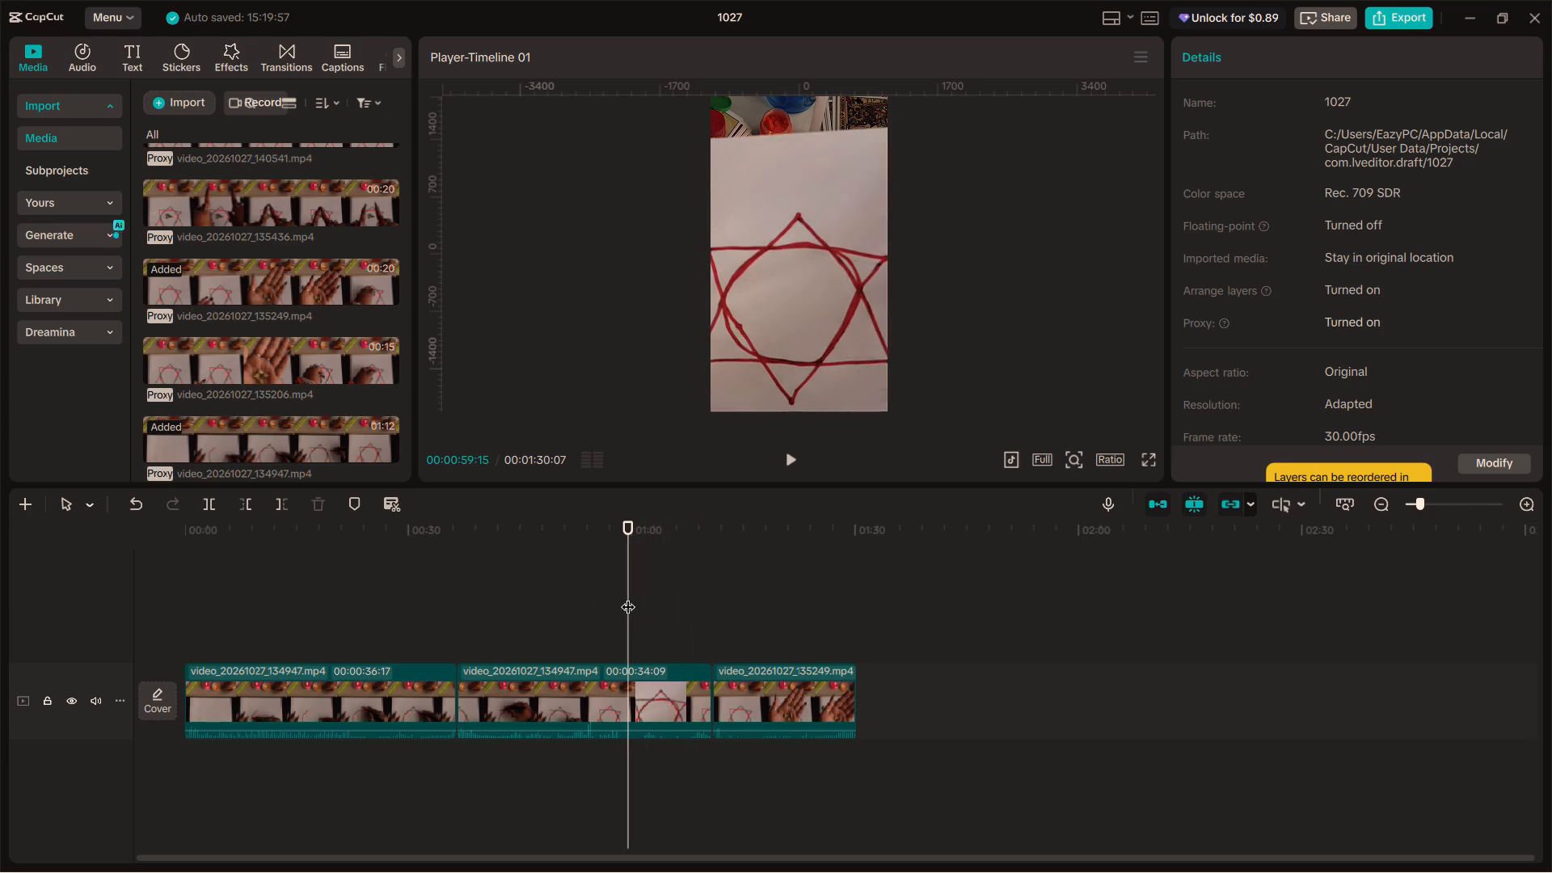
key("space")
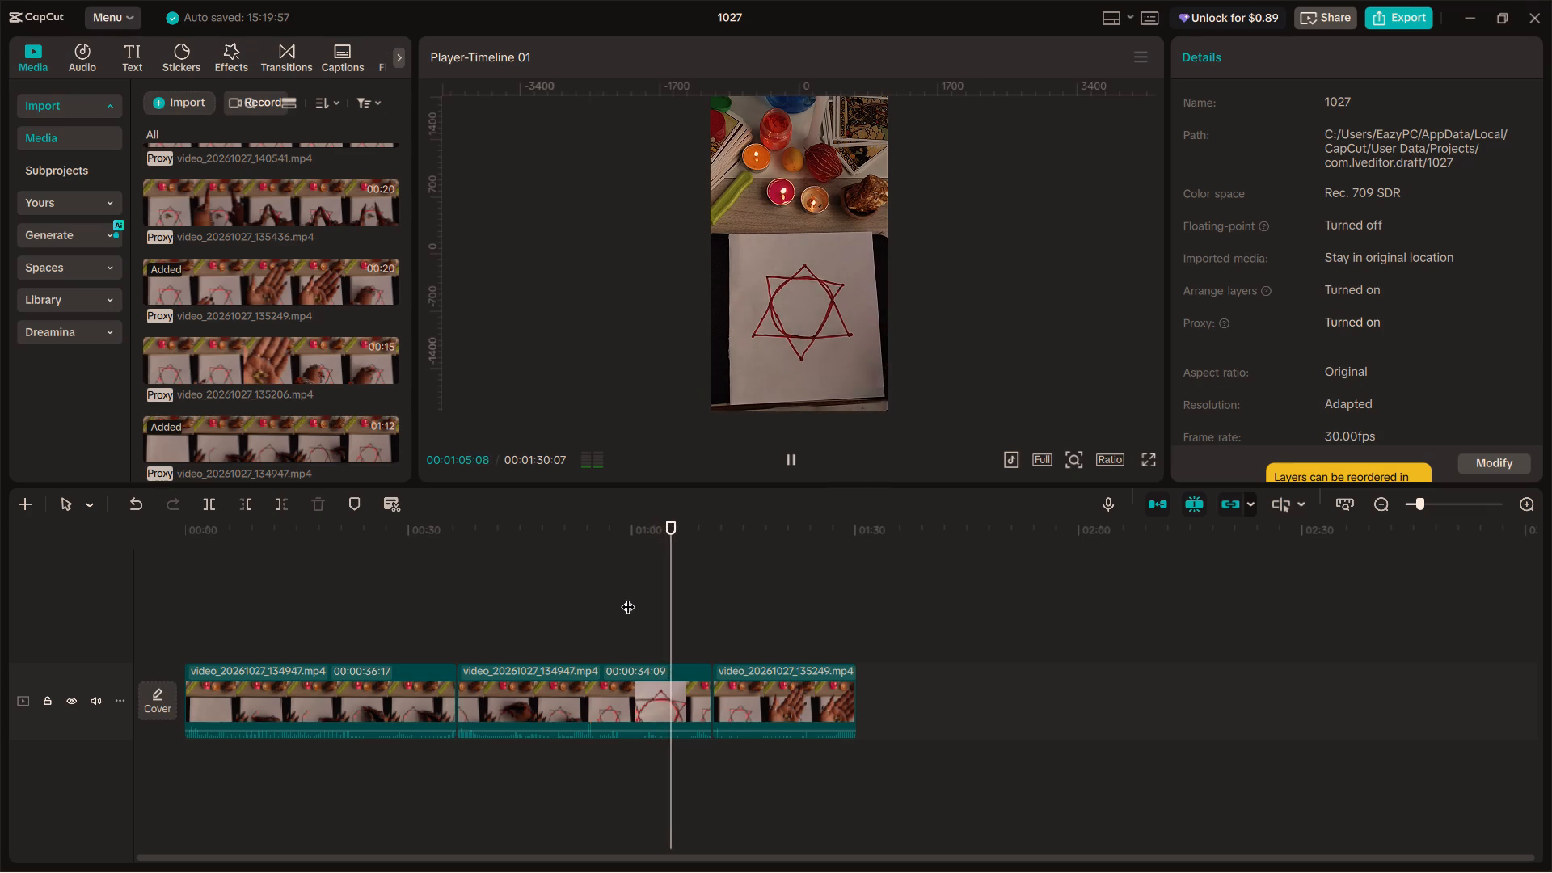
key("space")
left_click(682, 684)
left_click_drag(711, 688, 672, 675)
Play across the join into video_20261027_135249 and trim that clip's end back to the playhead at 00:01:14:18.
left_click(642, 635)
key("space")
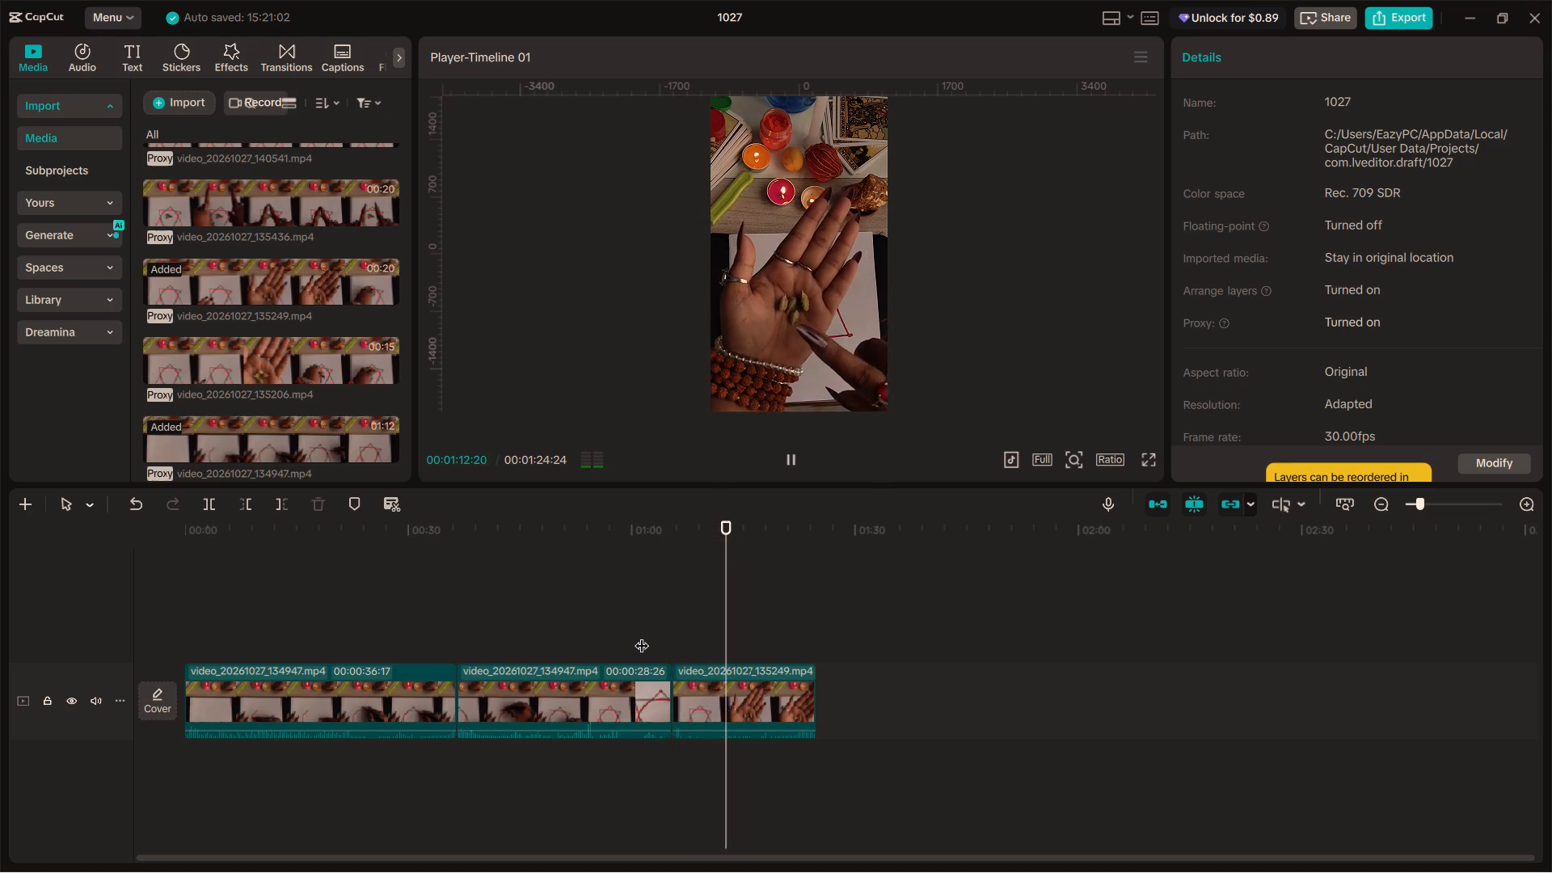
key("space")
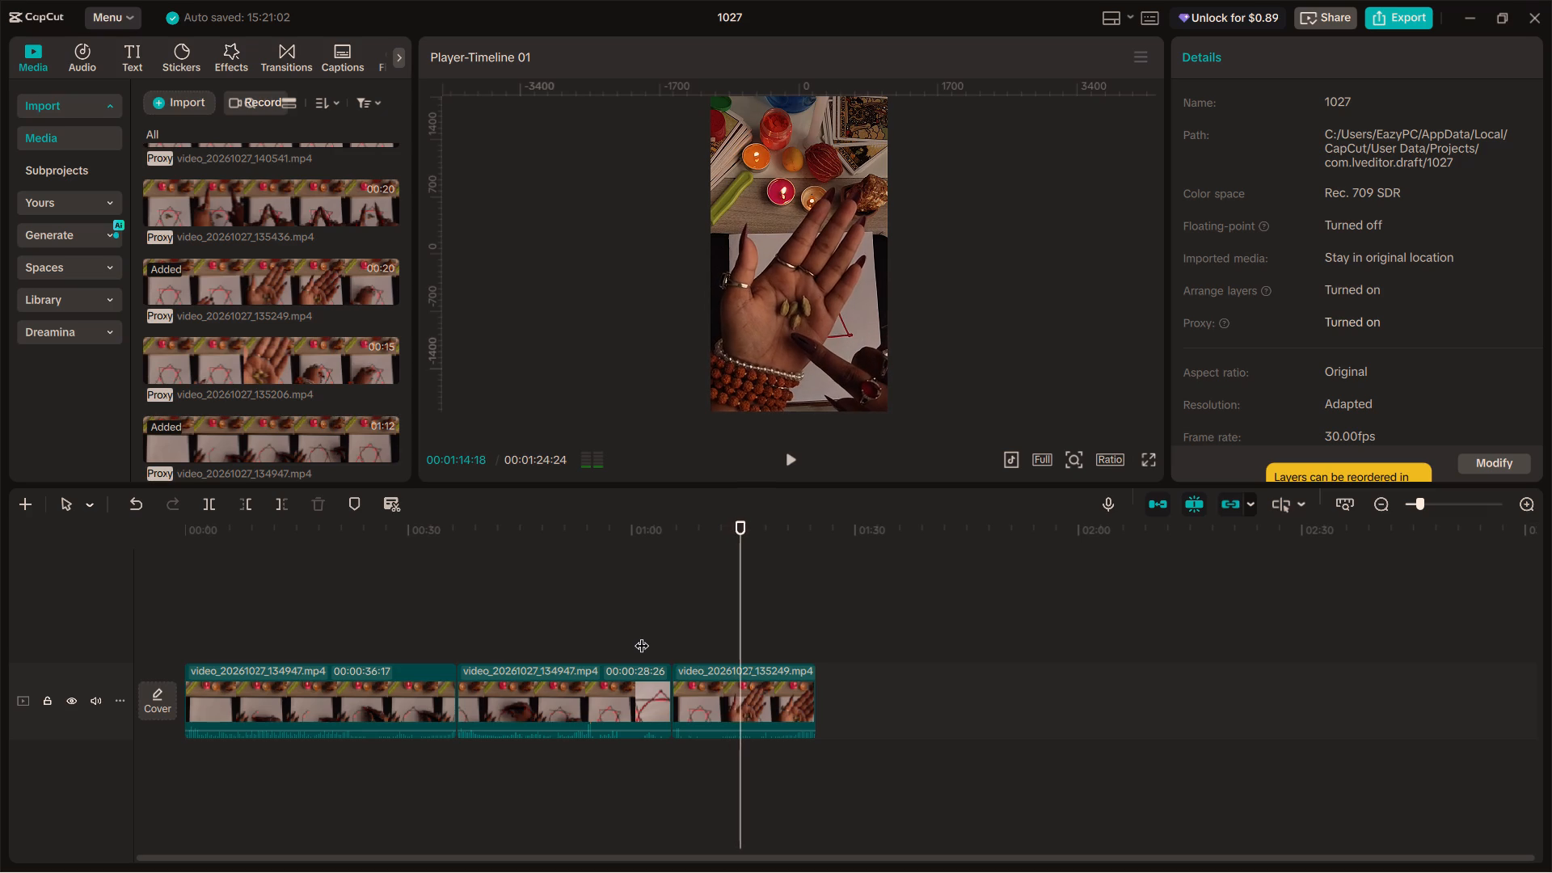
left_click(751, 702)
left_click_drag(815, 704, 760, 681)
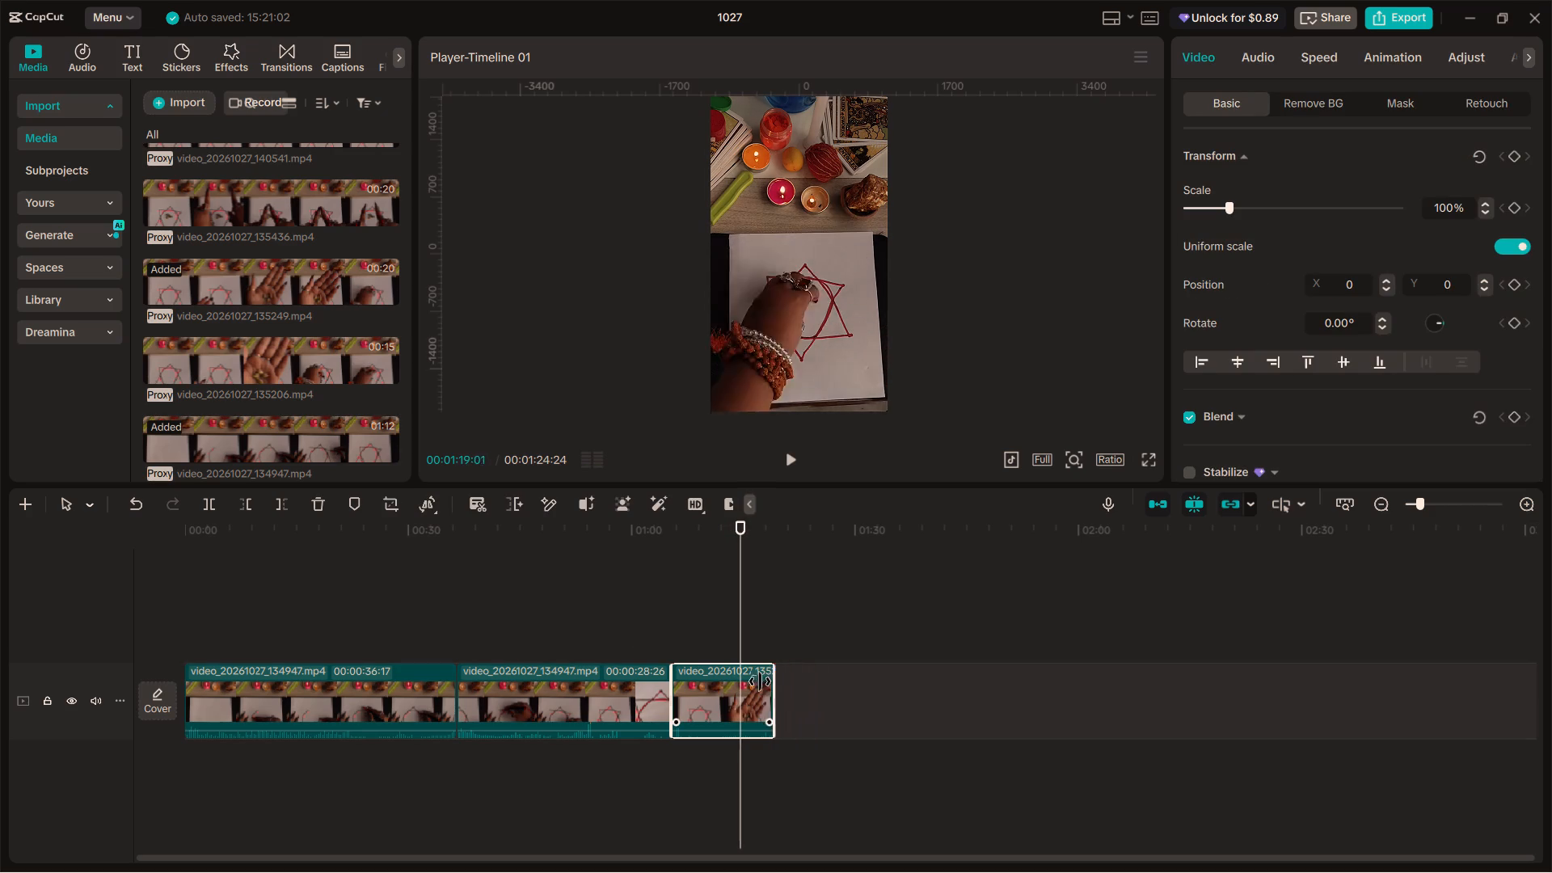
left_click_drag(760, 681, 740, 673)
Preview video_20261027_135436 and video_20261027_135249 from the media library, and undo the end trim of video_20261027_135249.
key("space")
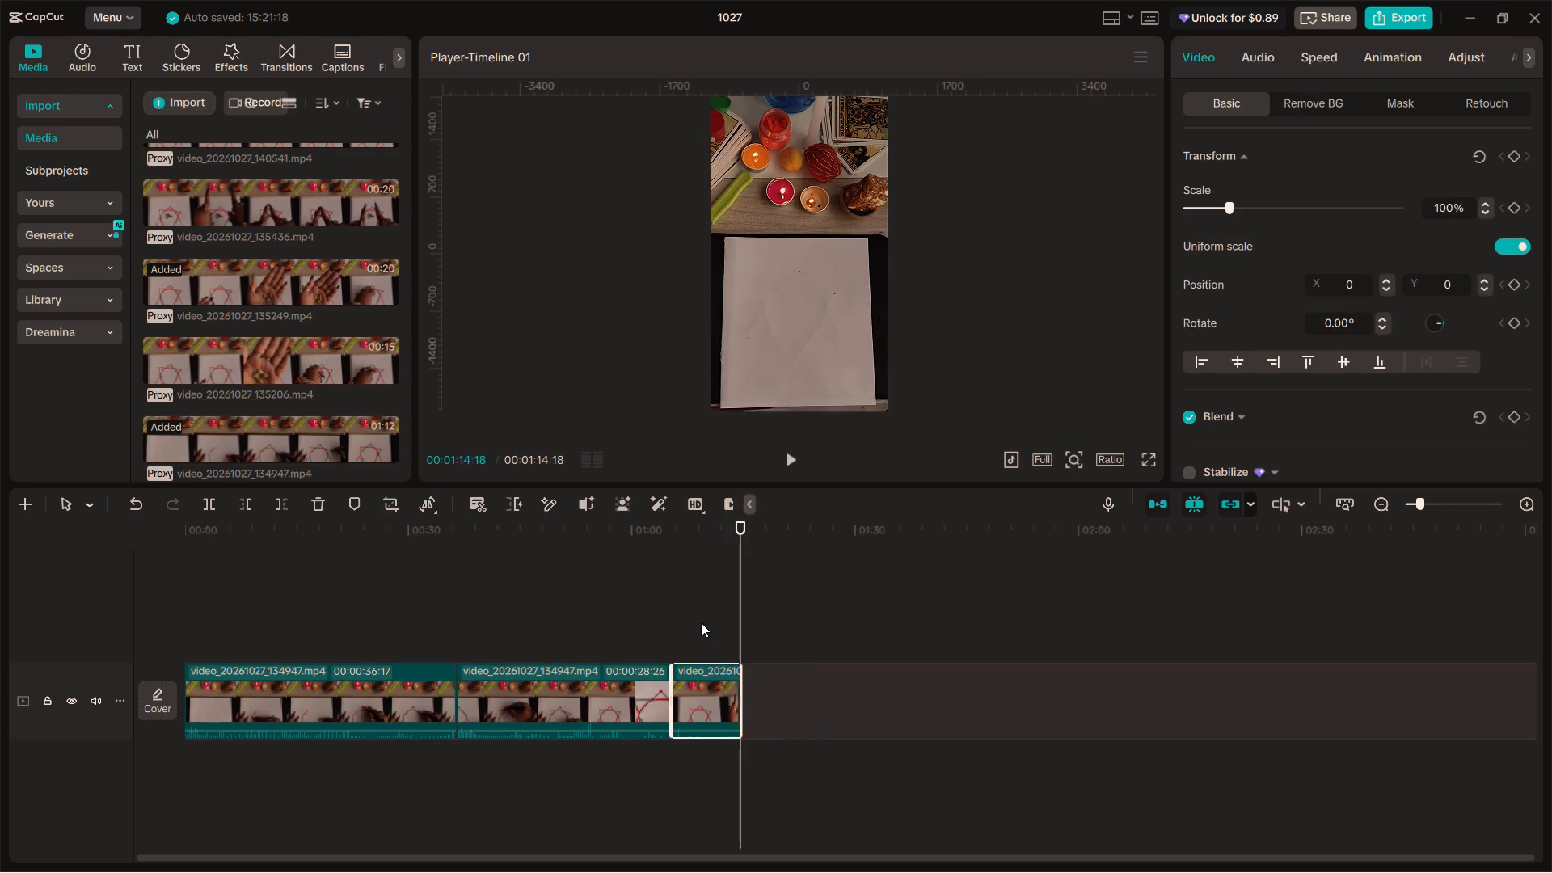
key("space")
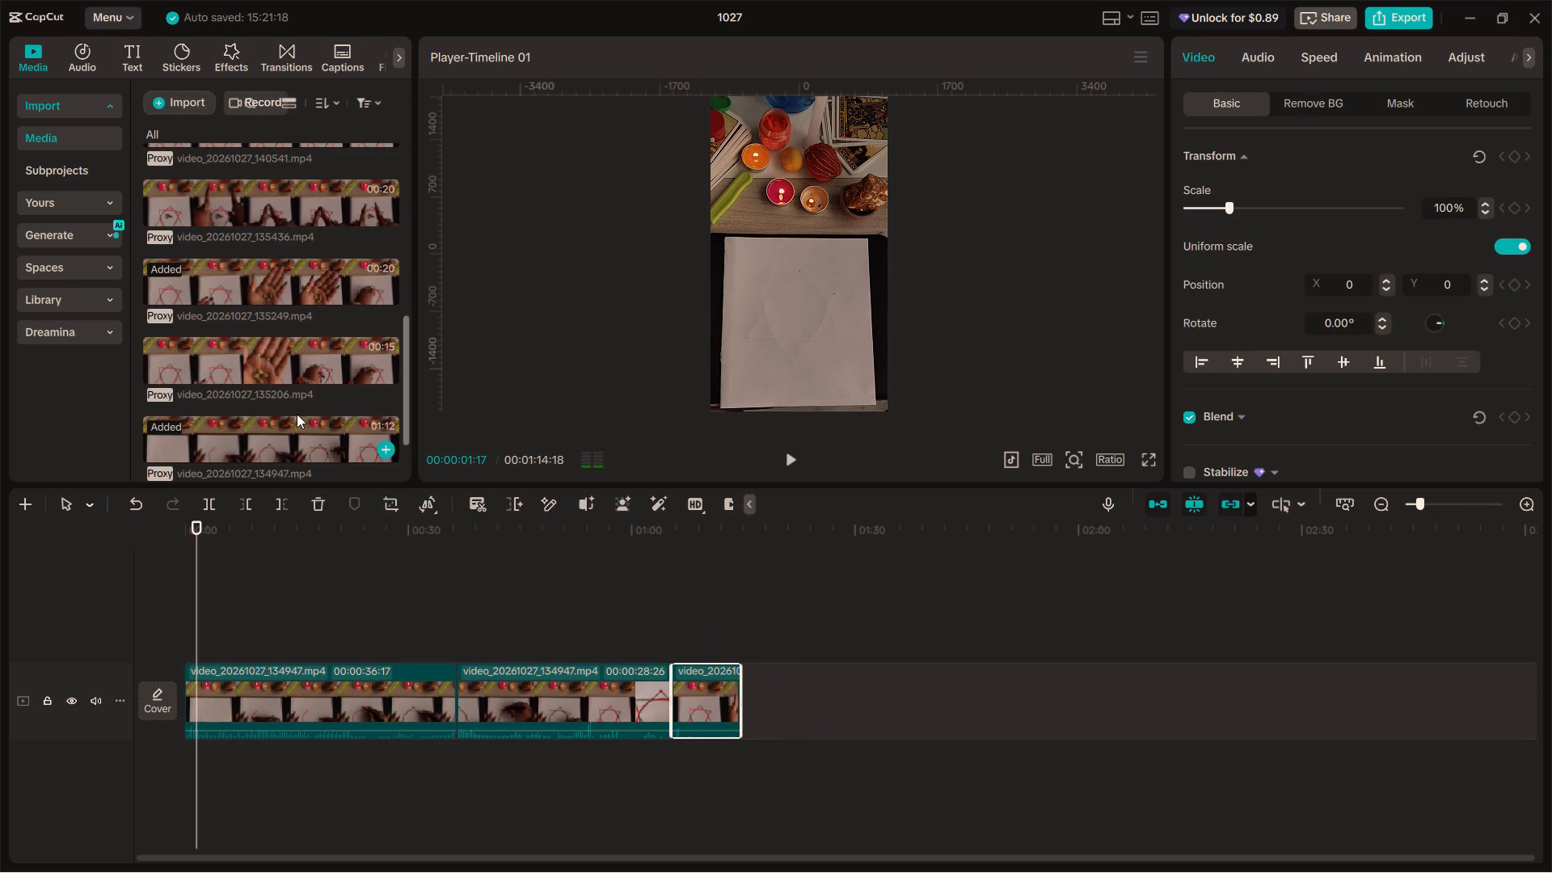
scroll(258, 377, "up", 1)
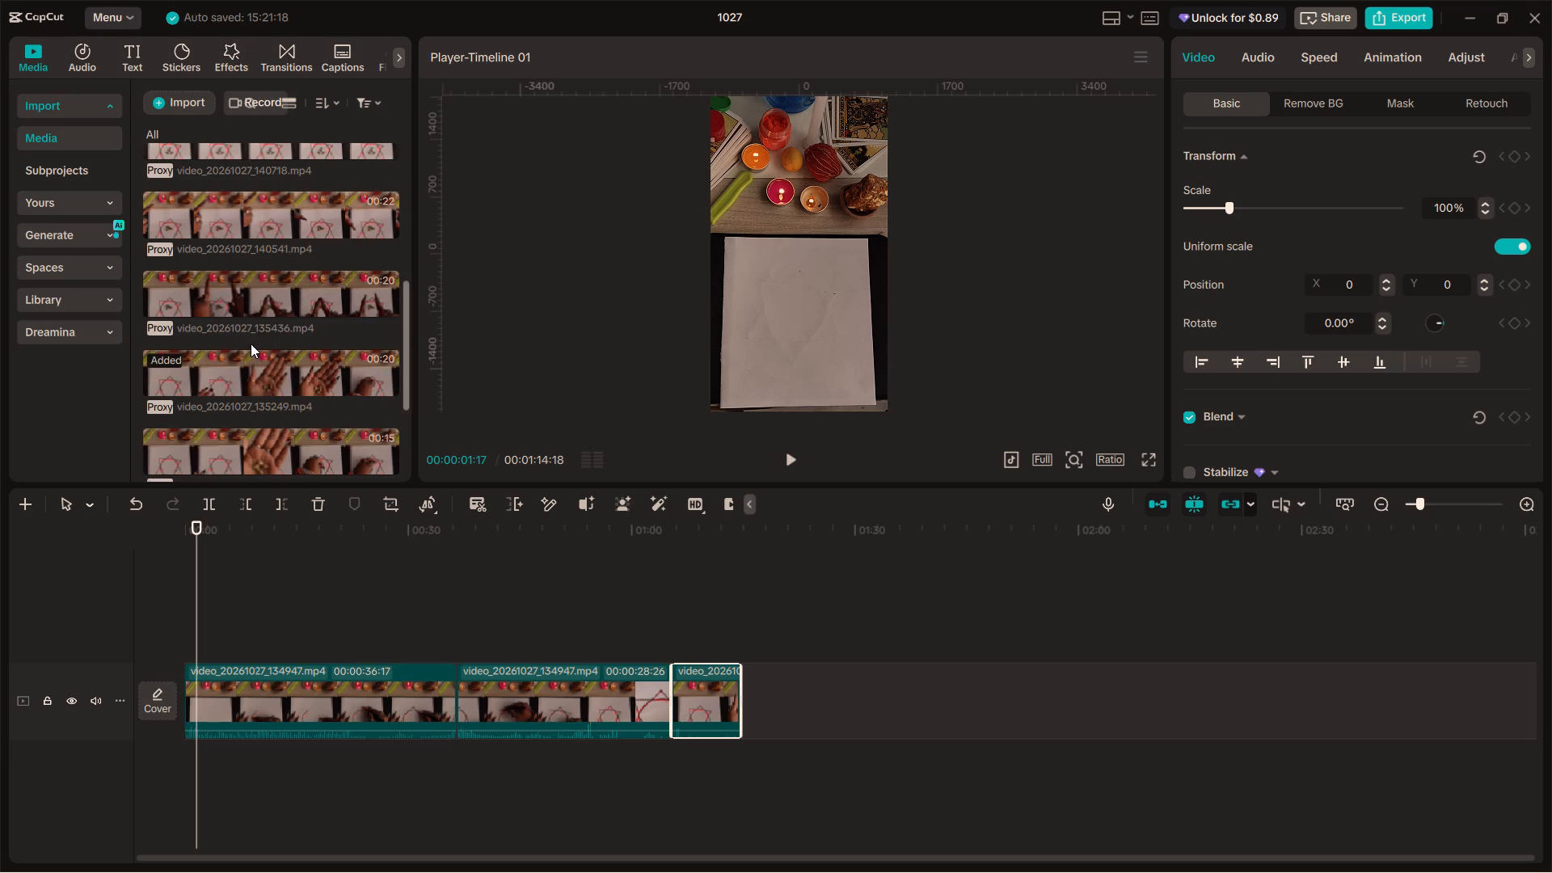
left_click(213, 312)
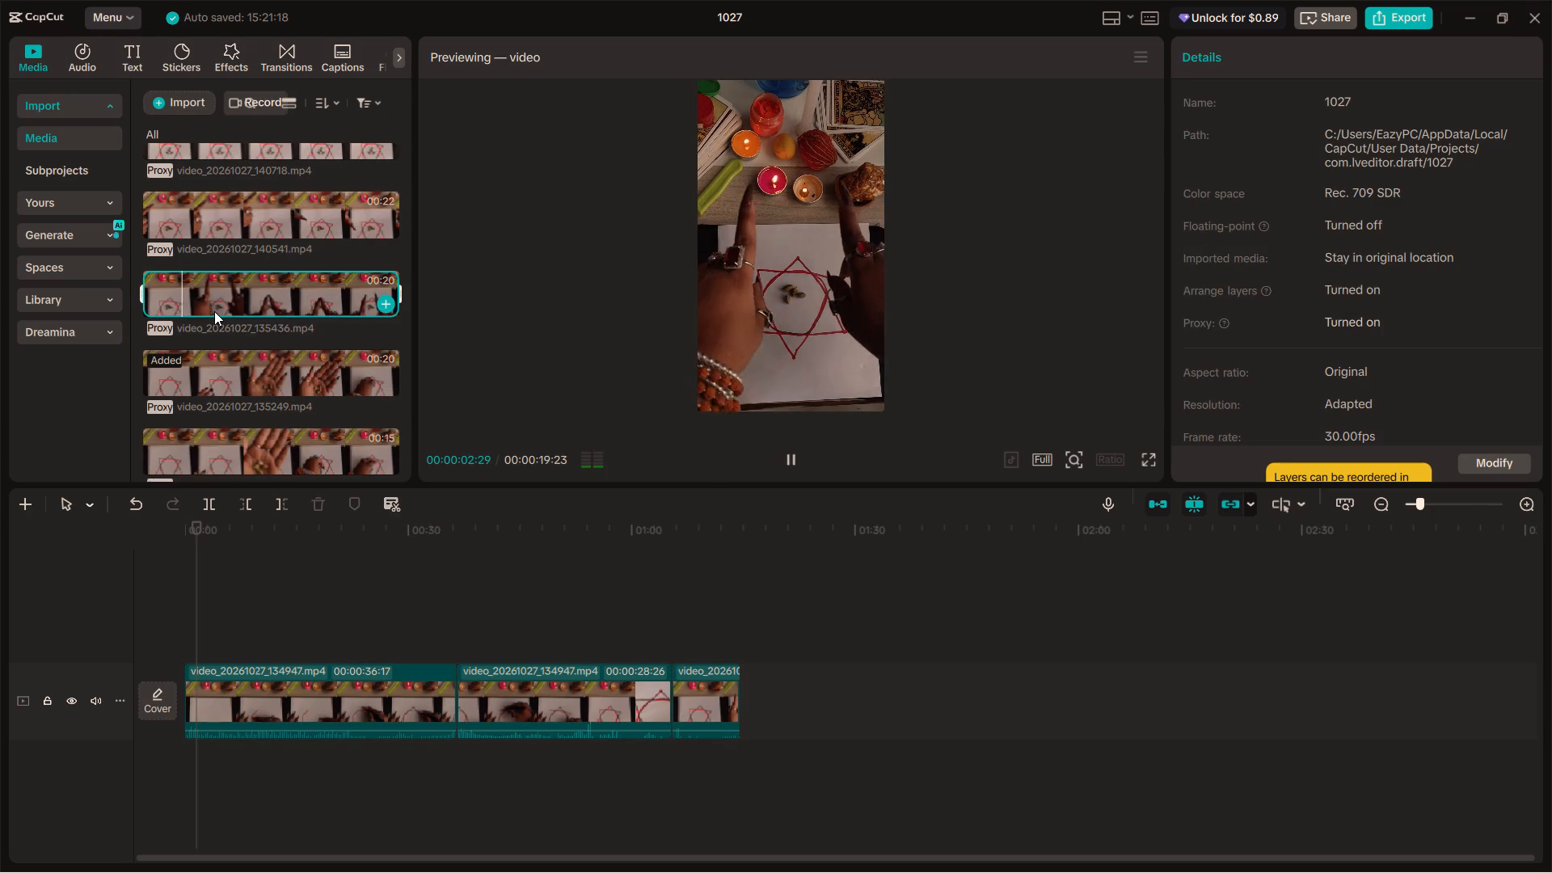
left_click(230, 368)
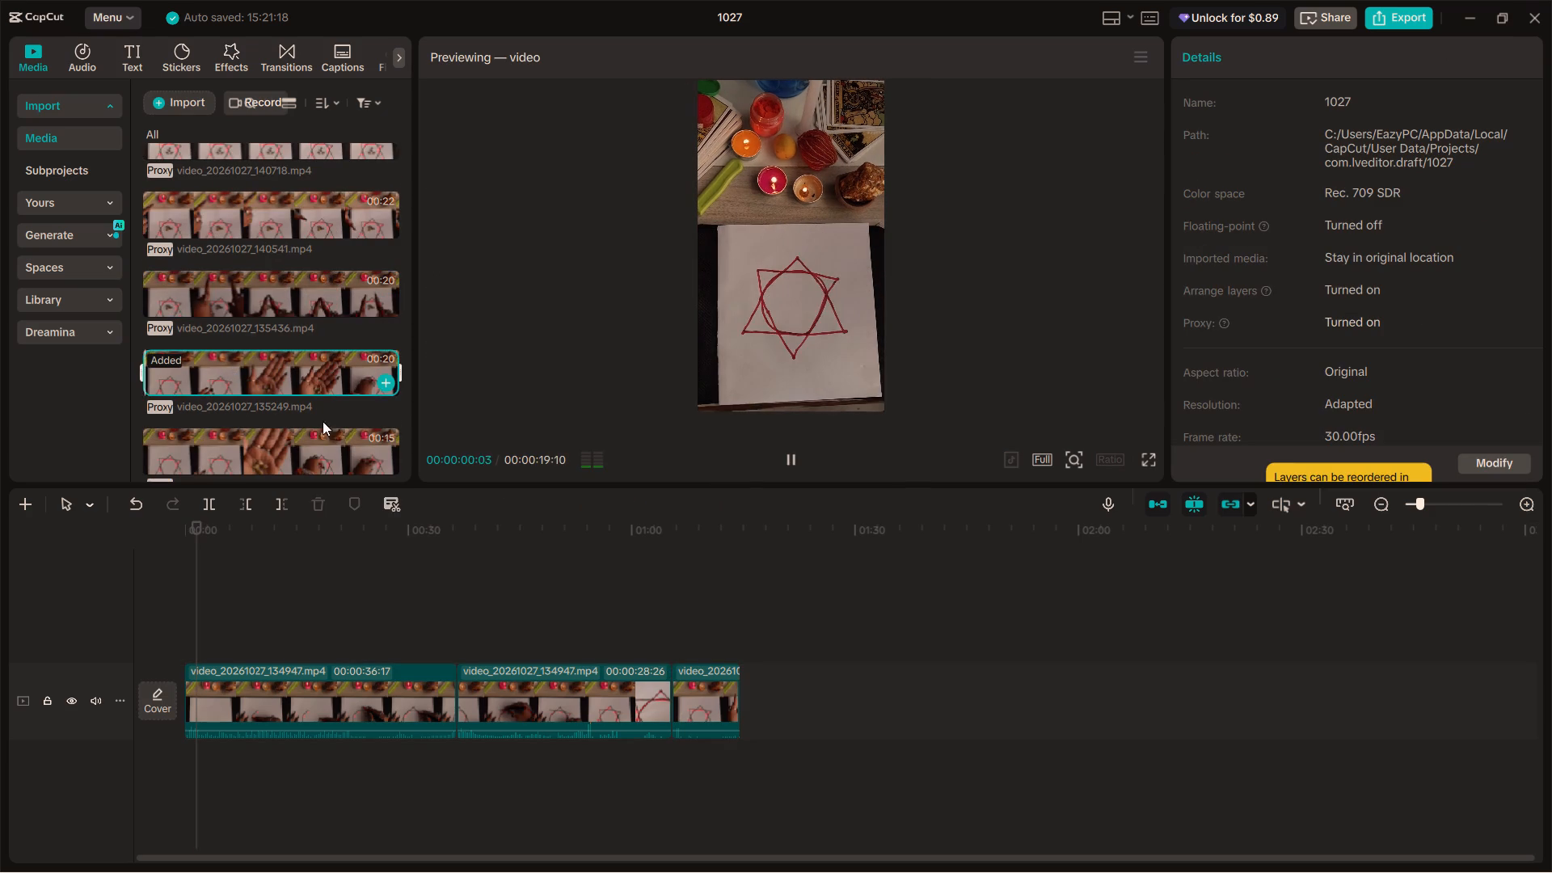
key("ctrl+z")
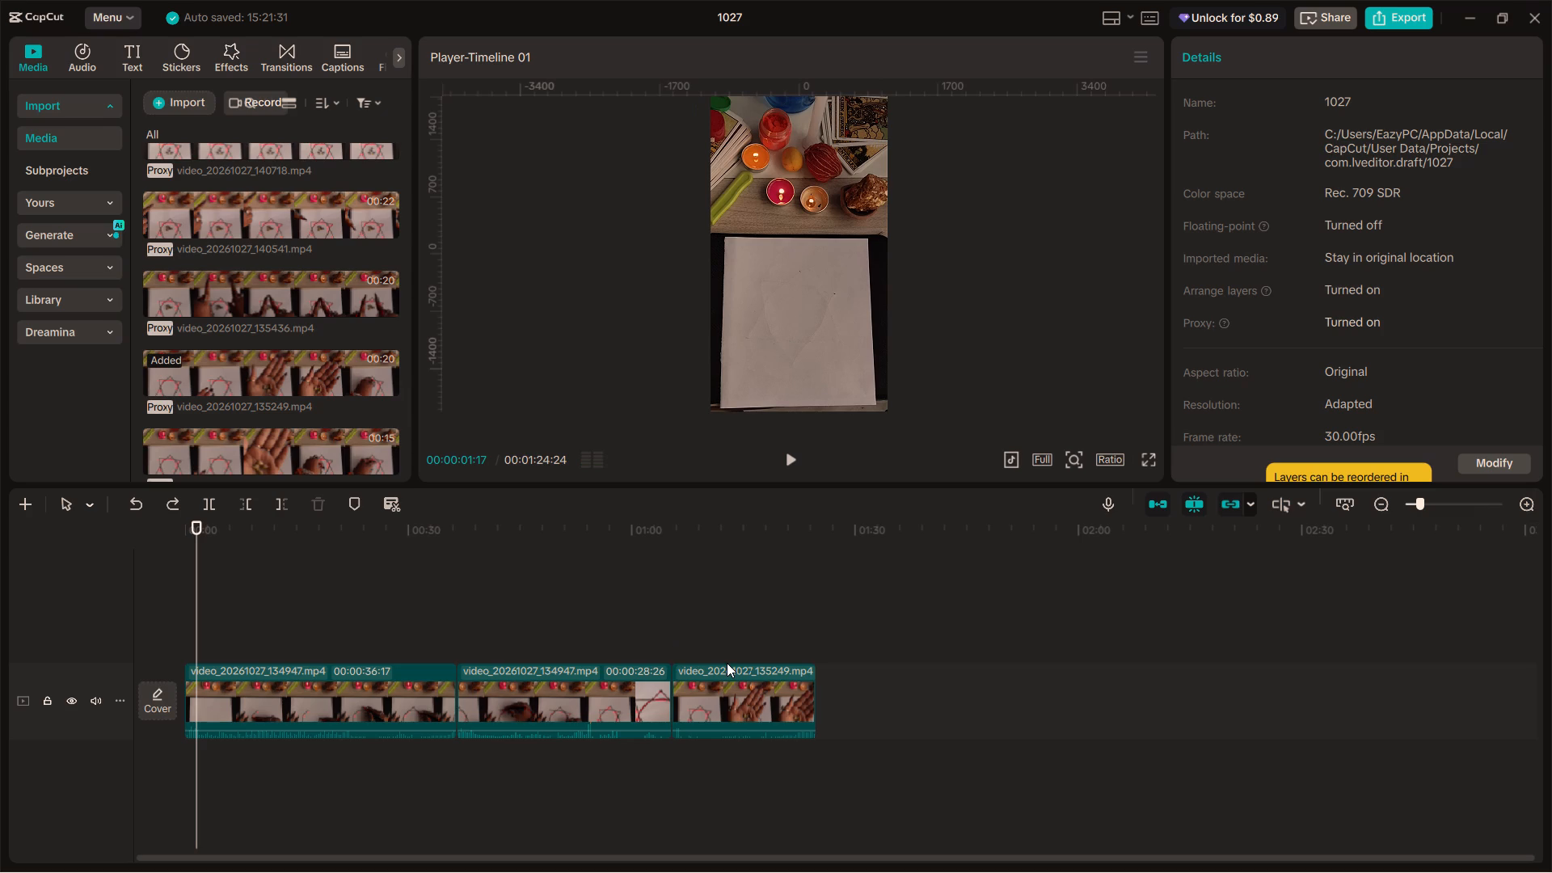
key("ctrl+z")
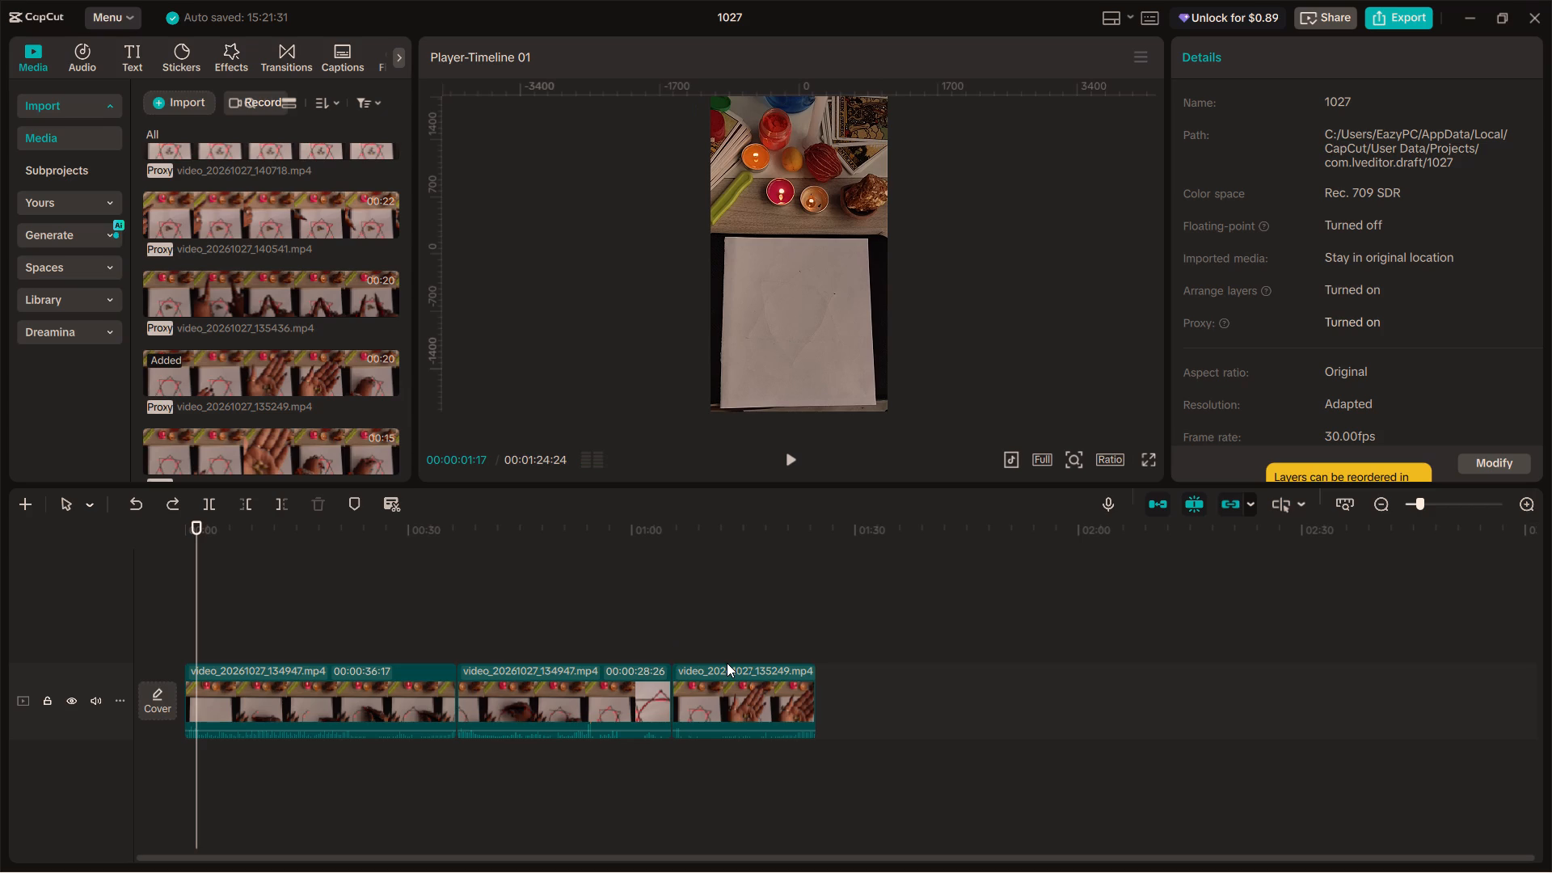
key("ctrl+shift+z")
Play video_20261027_135249 from about 00:01:13 to its end.
left_click(729, 651)
key("space")
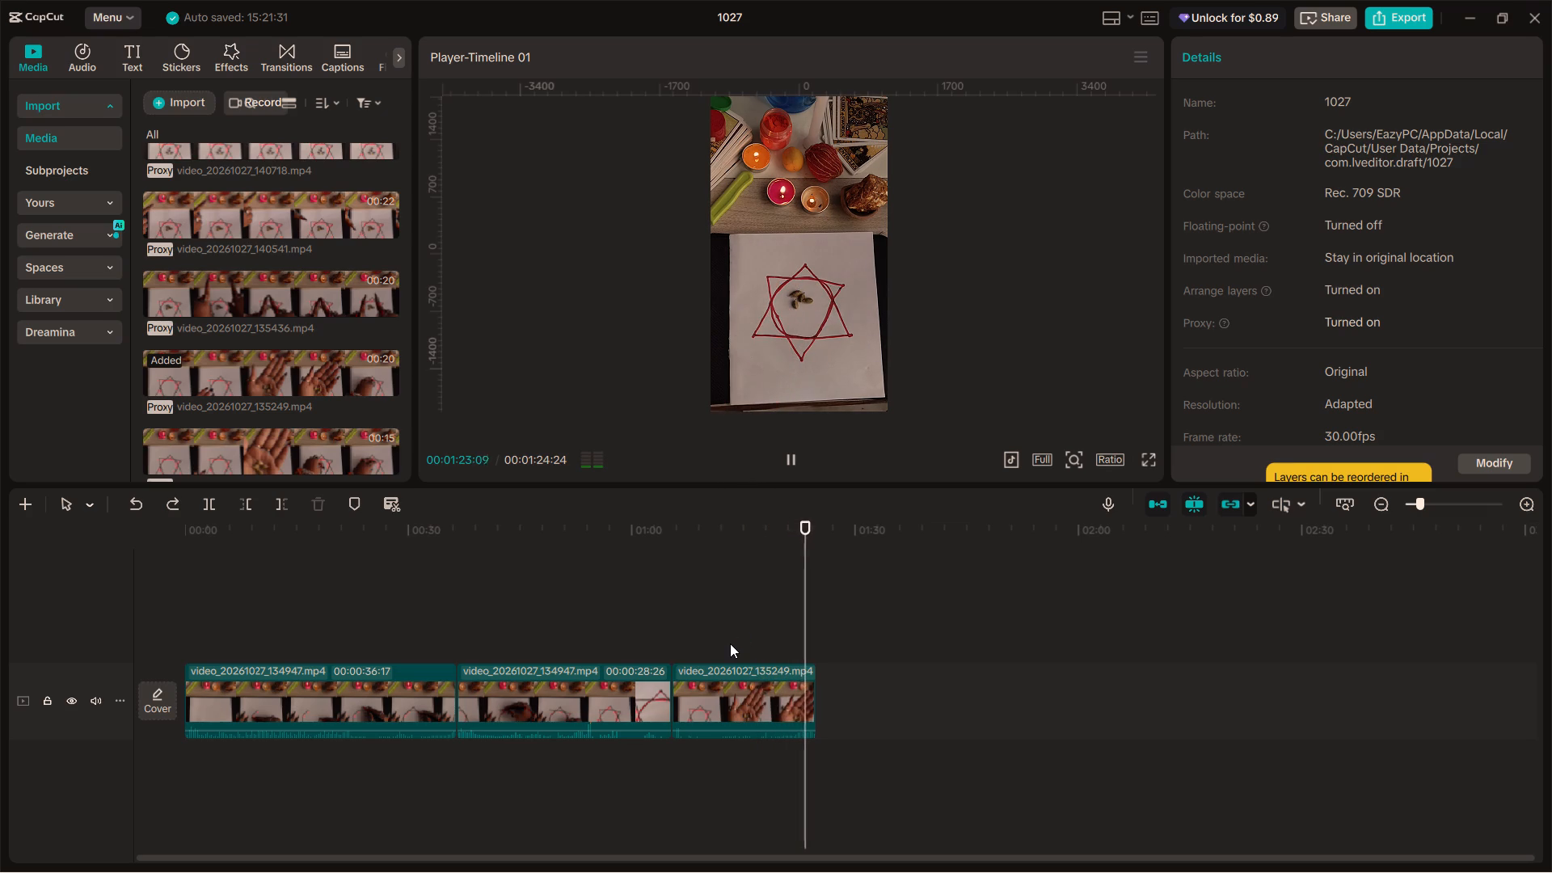
key("space")
key("space")
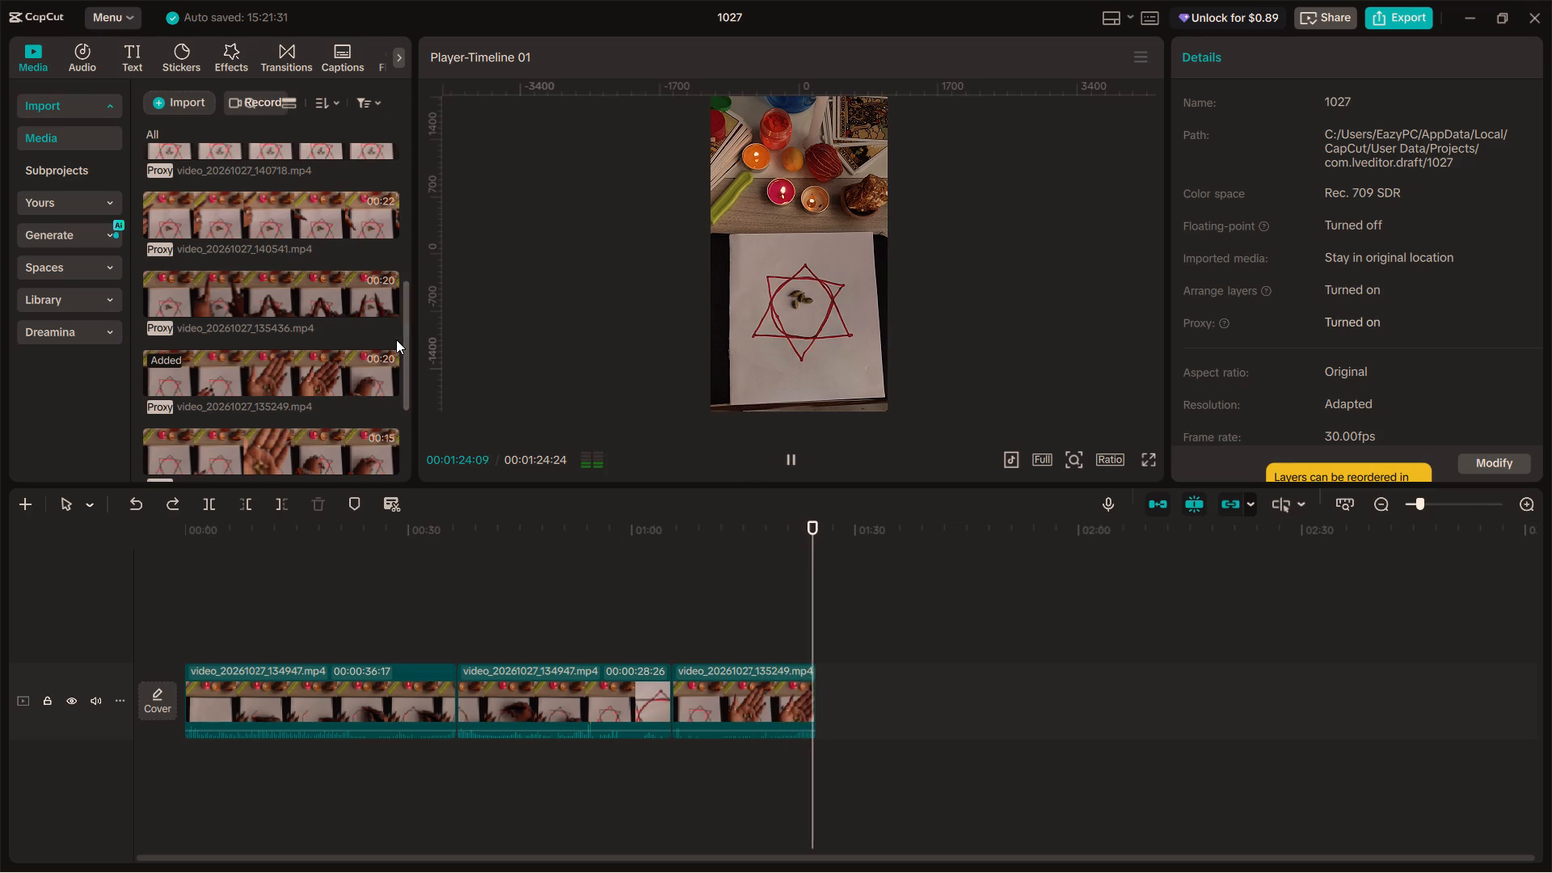
Add video_20261027_135436 to the main track directly after video_20261027_135249.
left_click(238, 304)
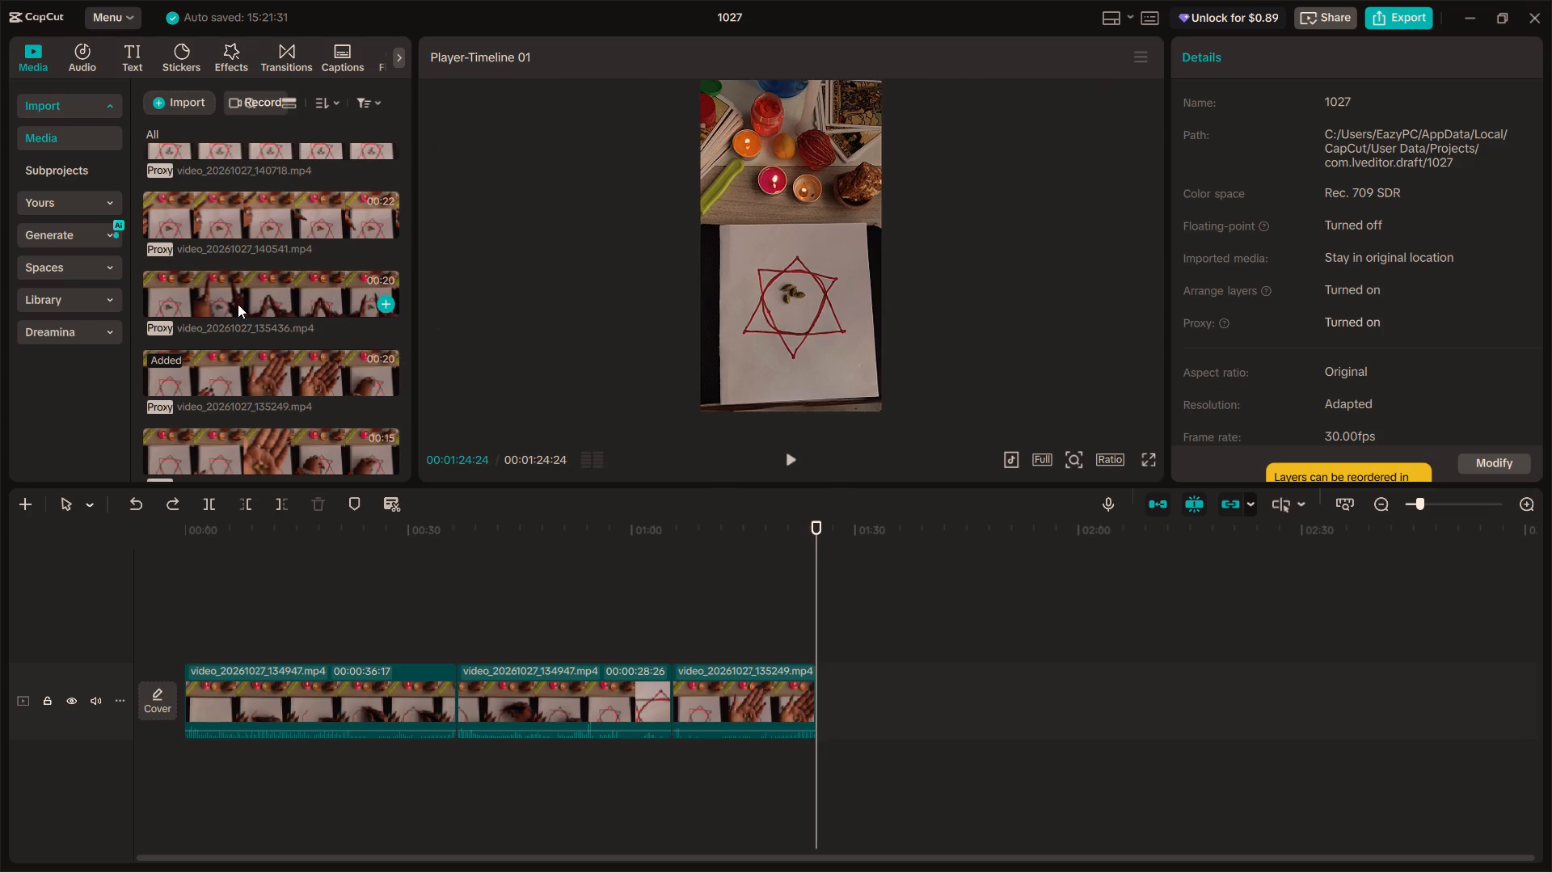
left_click_drag(231, 299, 837, 605)
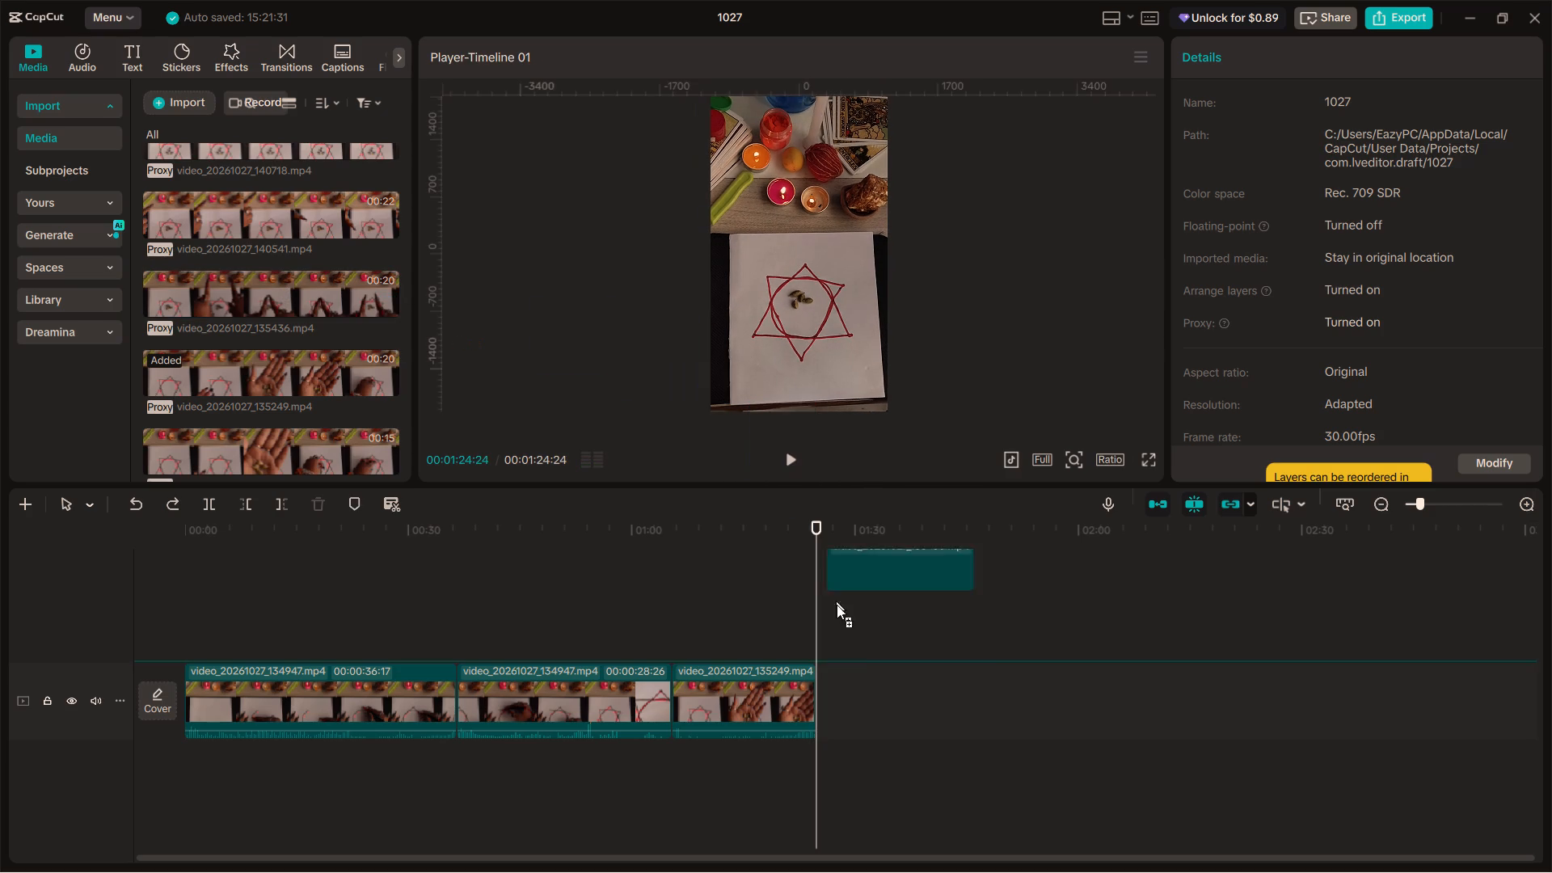
left_click_drag(837, 605, 820, 685)
Play from about 00:01:22 through video_20261027_135436 to about 00:01:40, and recheck the hand gesture from about 00:01:37.
left_click(793, 628)
key("space")
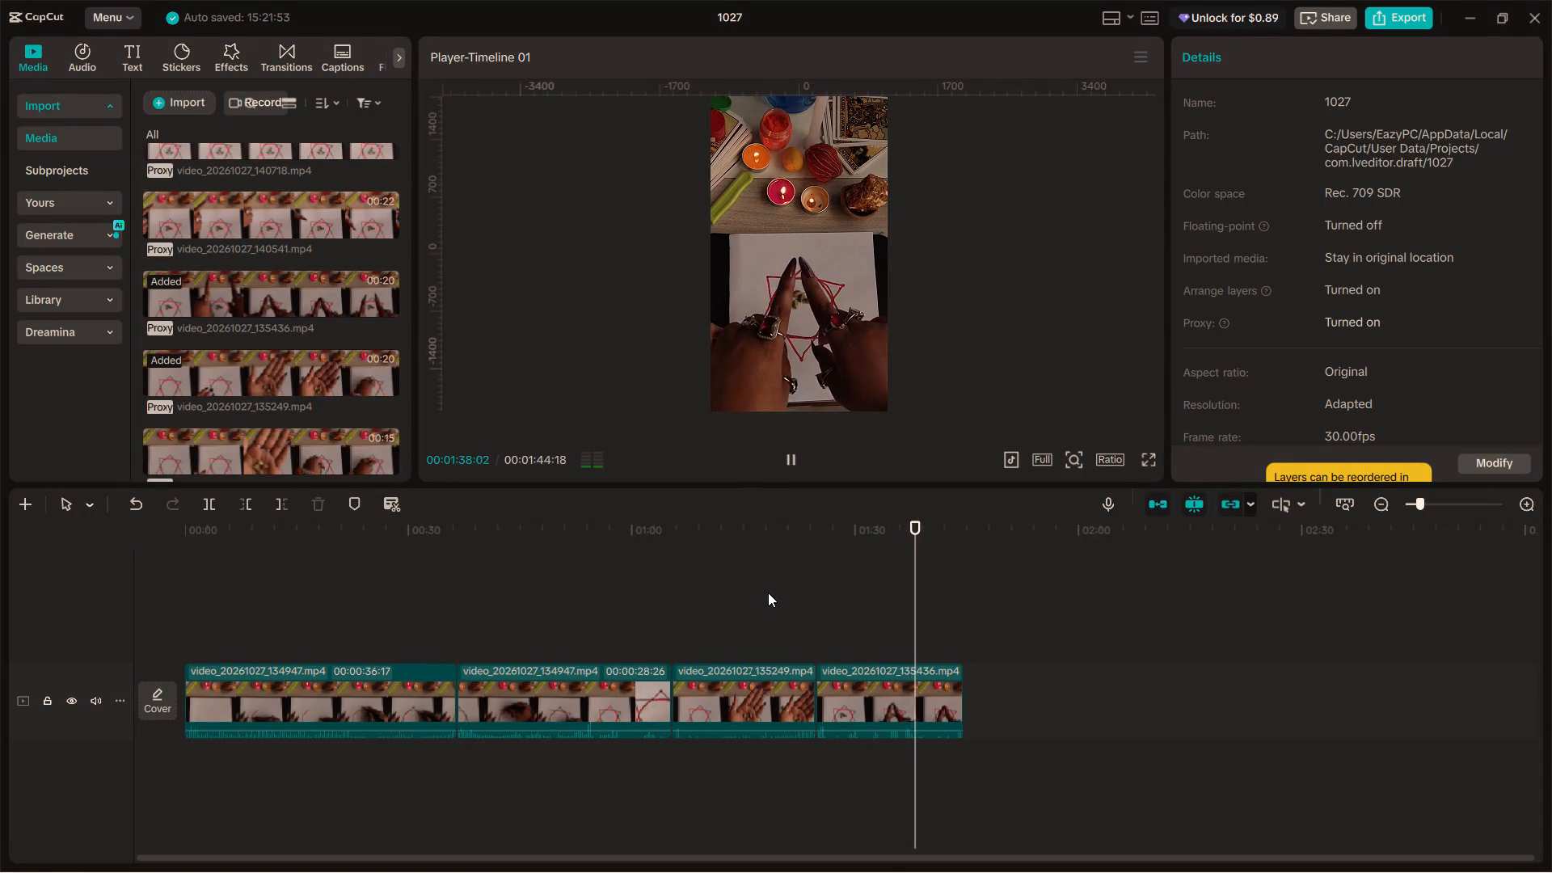
key("space")
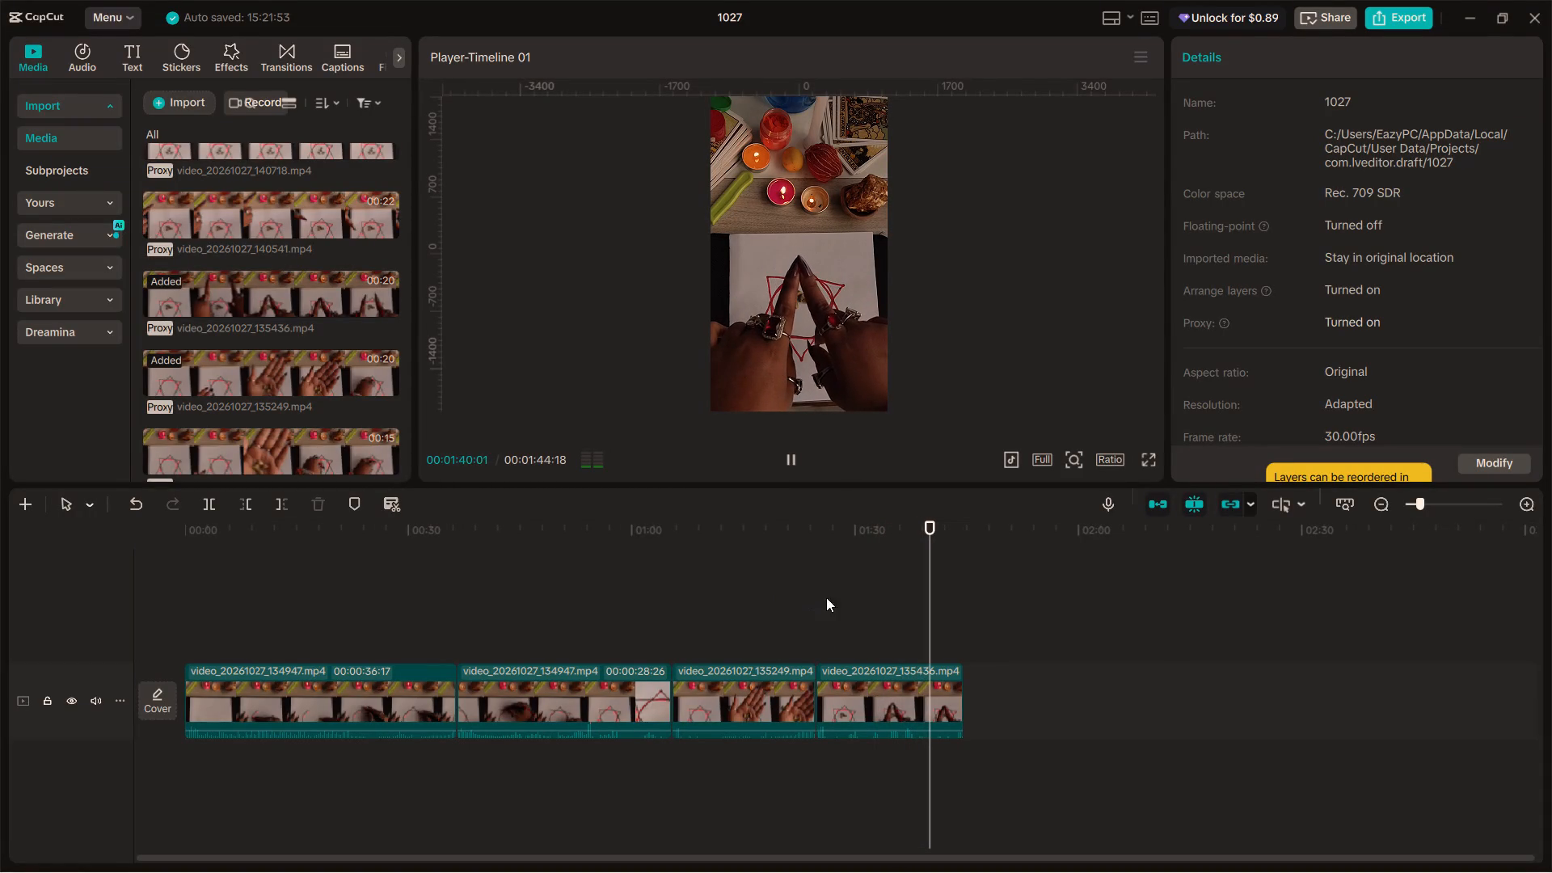
left_click_drag(932, 607, 907, 602)
key("space")
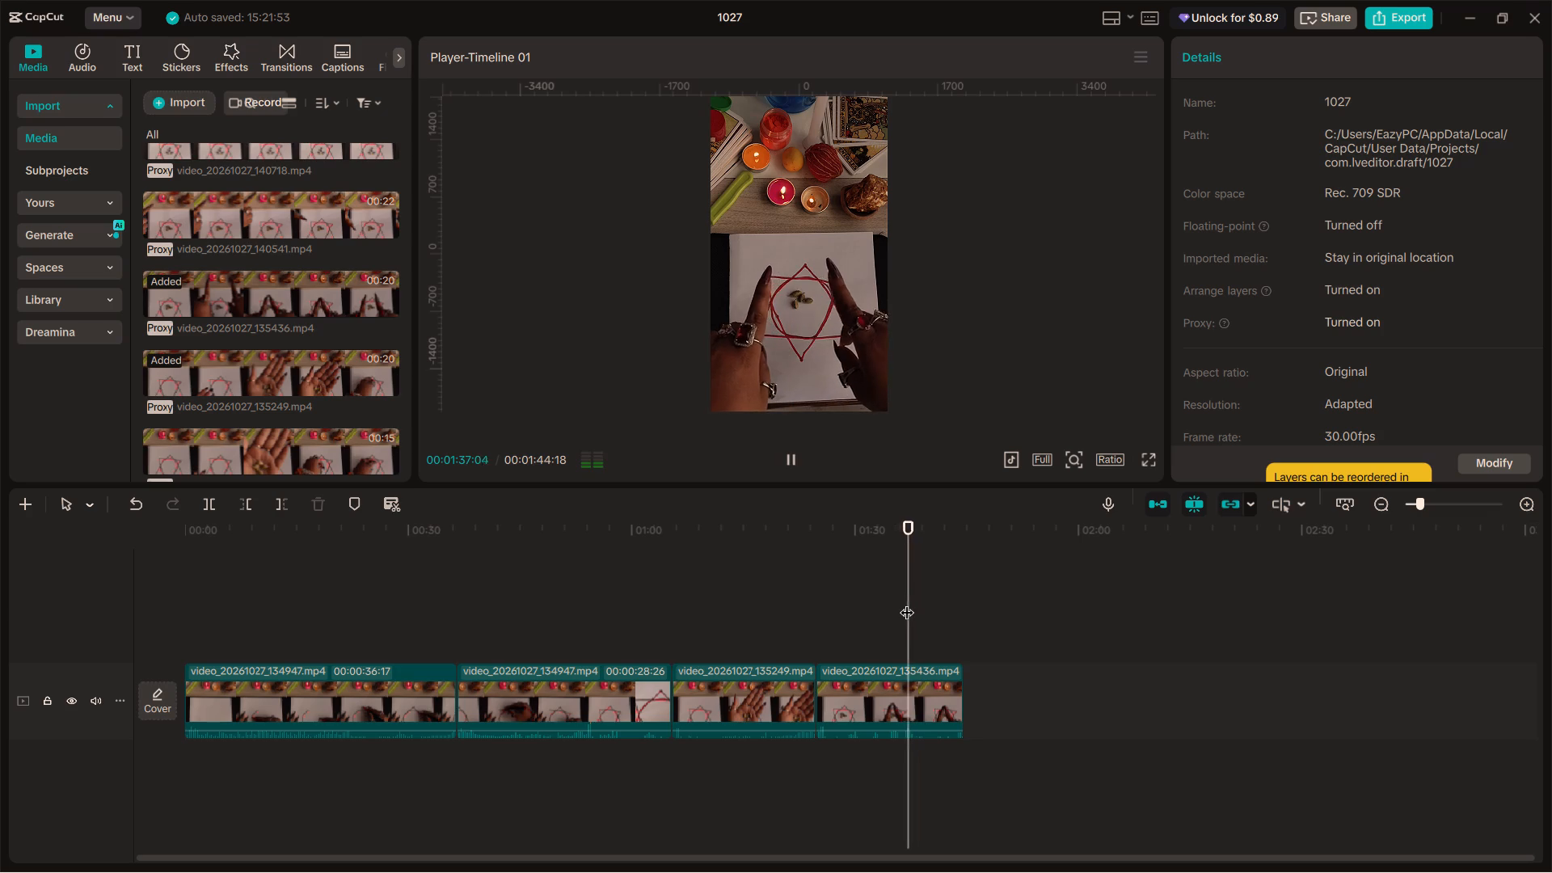
key("space")
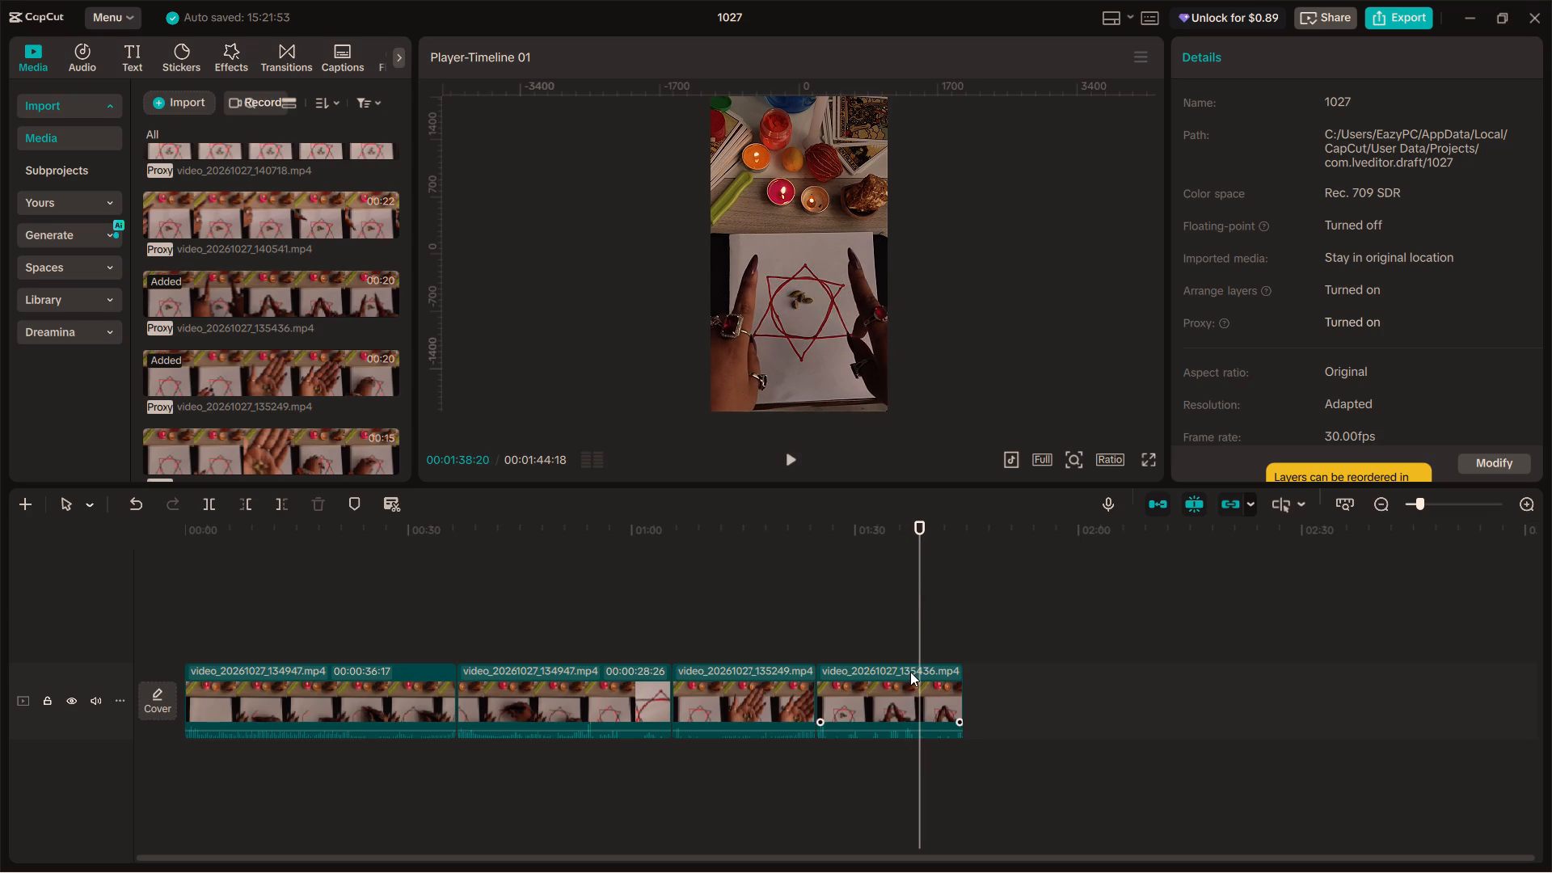
Split video_20261027_135436 at 00:01:37:25, where the fingertips meet, and delete the part before the cut.
left_click(910, 672)
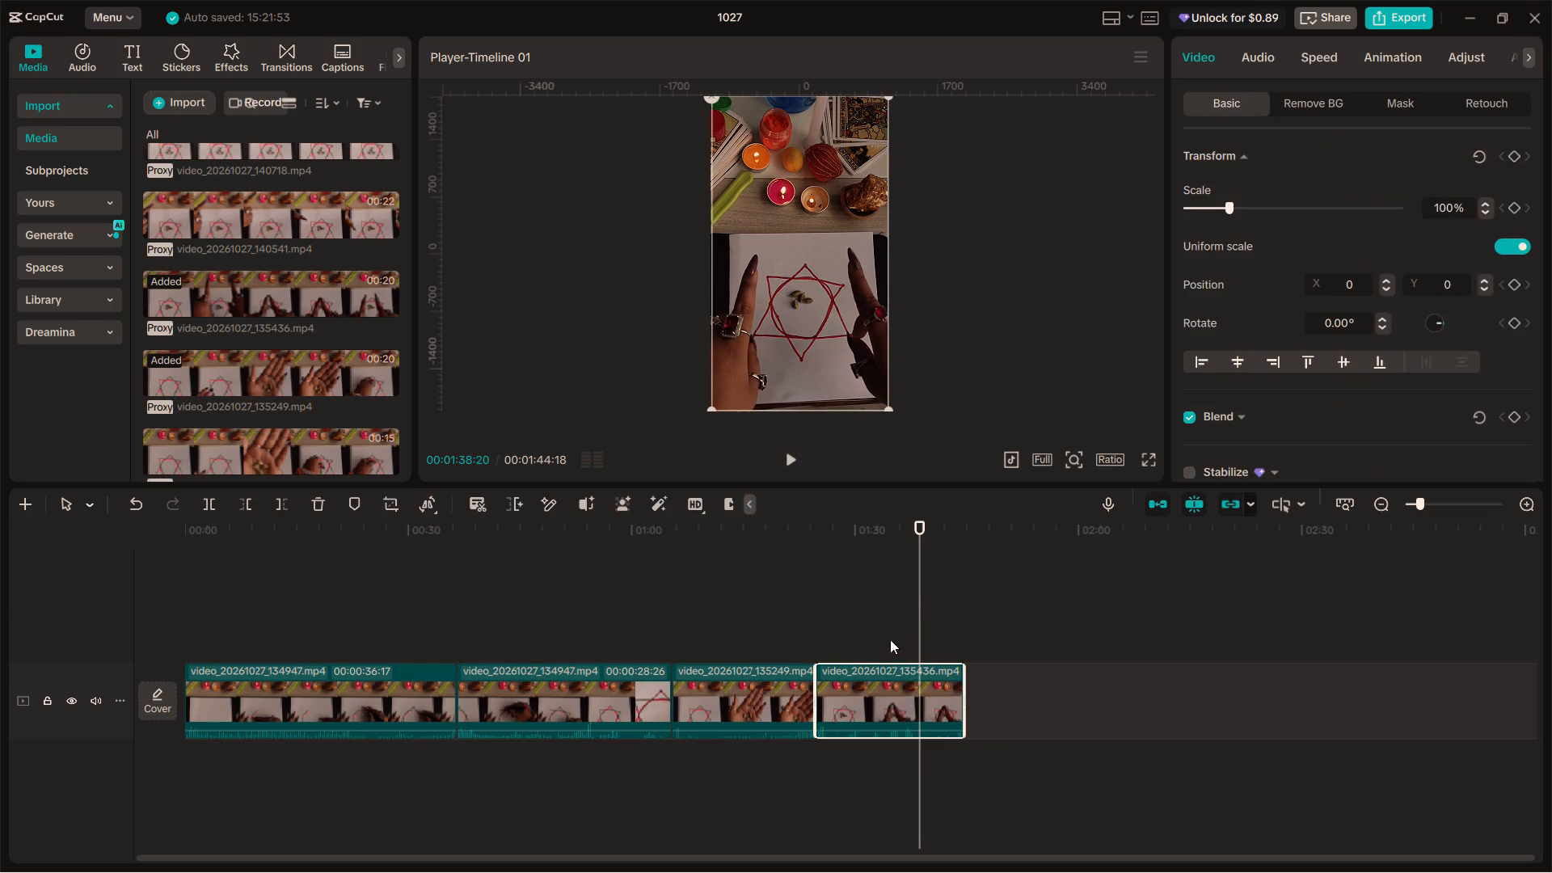
key("Left")
key("Left")
key("Left")
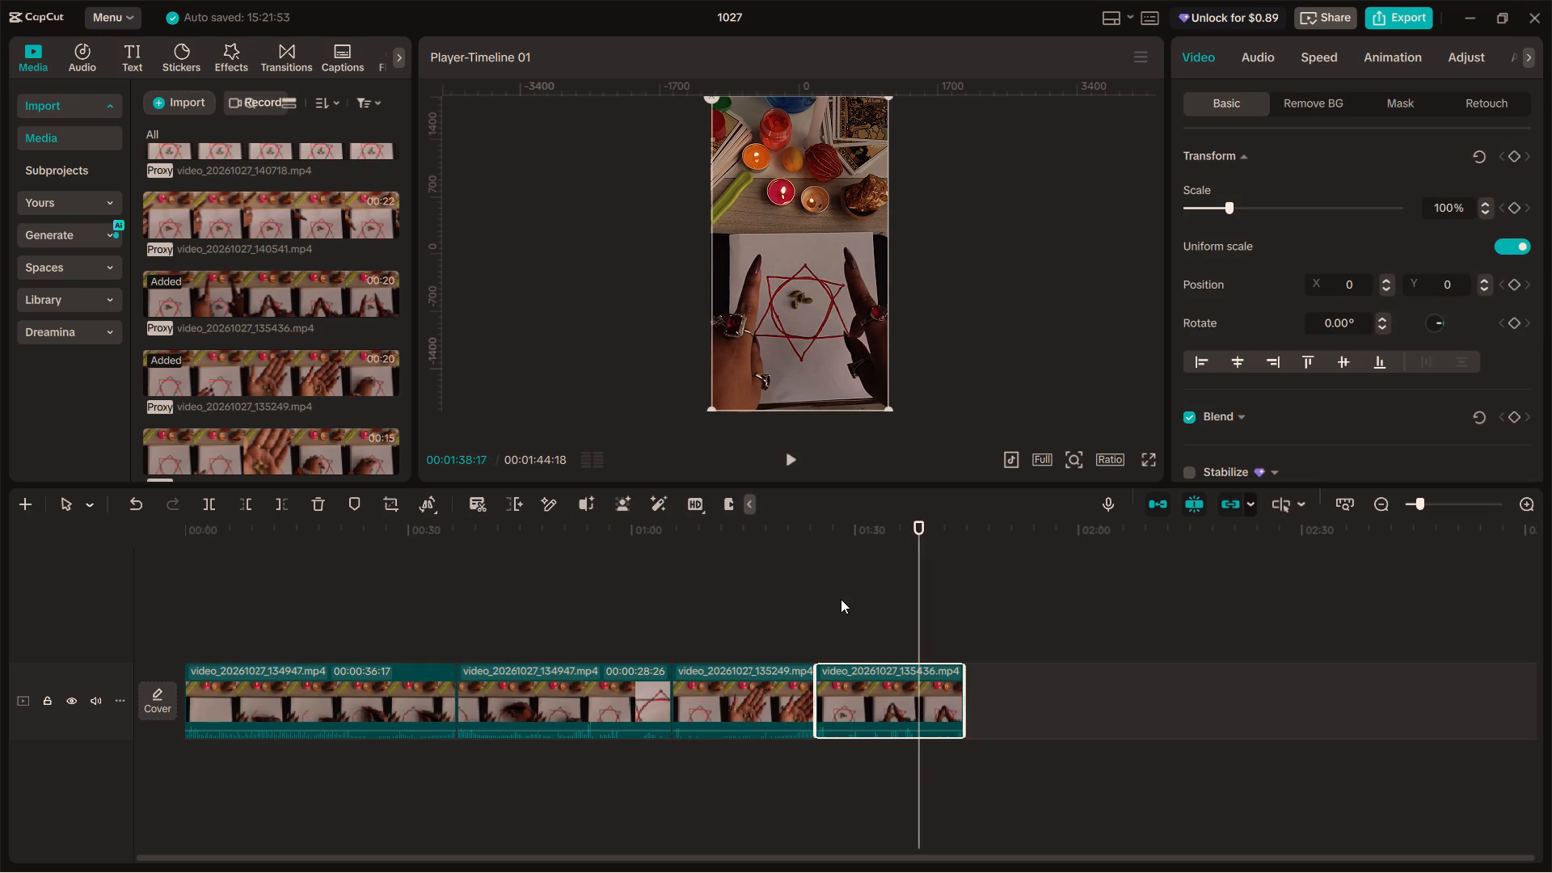
key("Left")
key("Left")
key("Left")
key("Left")
key("Left")
key("Left")
key("Left")
key("Left")
key("Left")
key("Left")
key("Left")
key("Left")
key("Left")
key("Left")
key("Left")
key("Left")
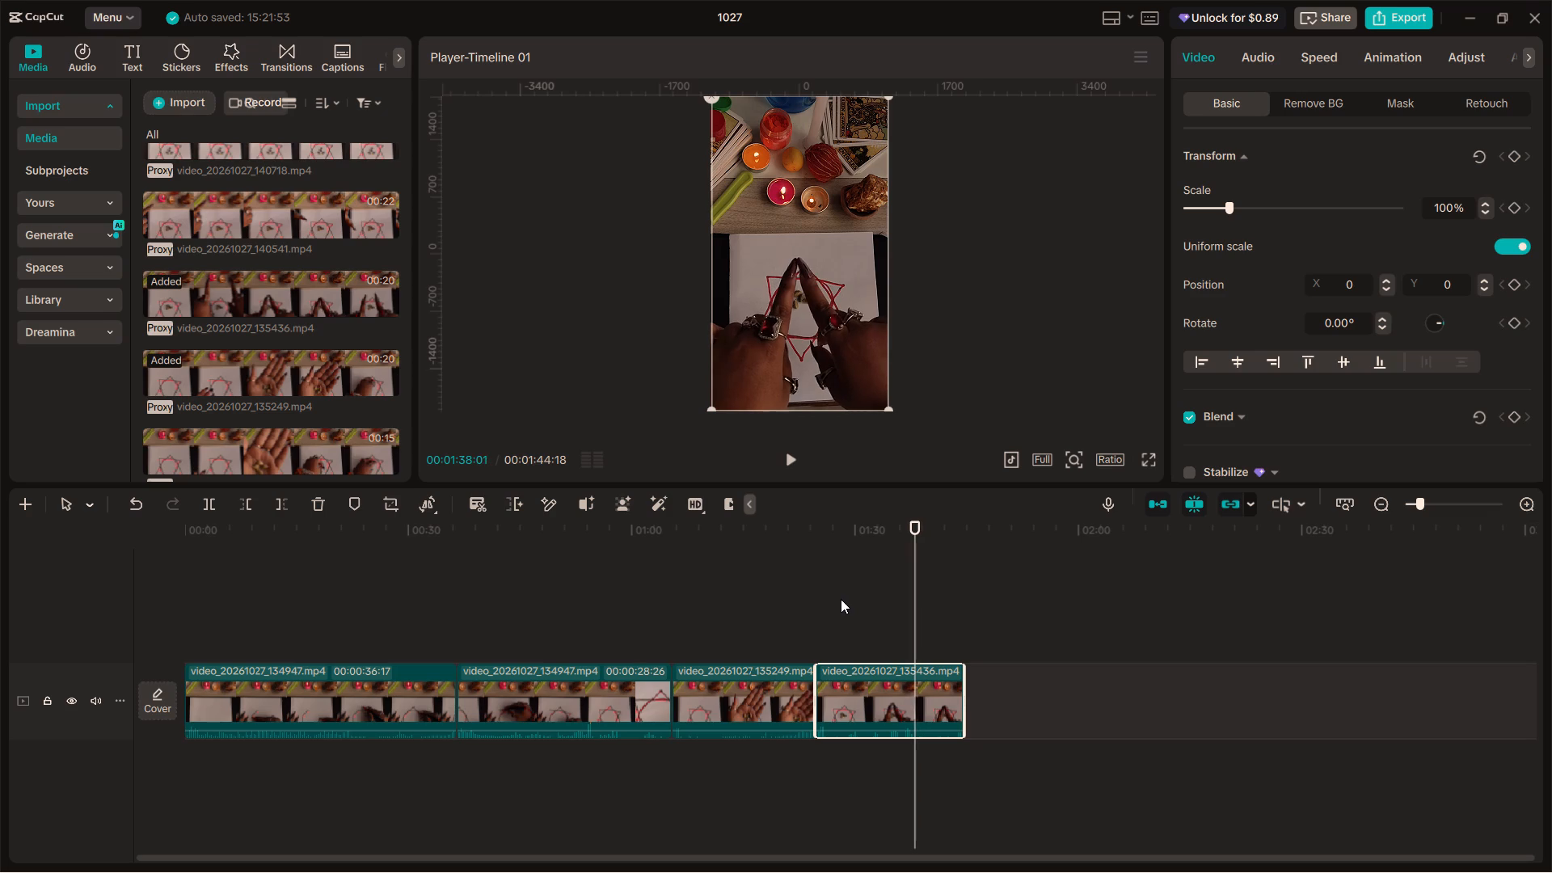
key("Left")
key("Left")
key("Left")
key("Left")
key("Left")
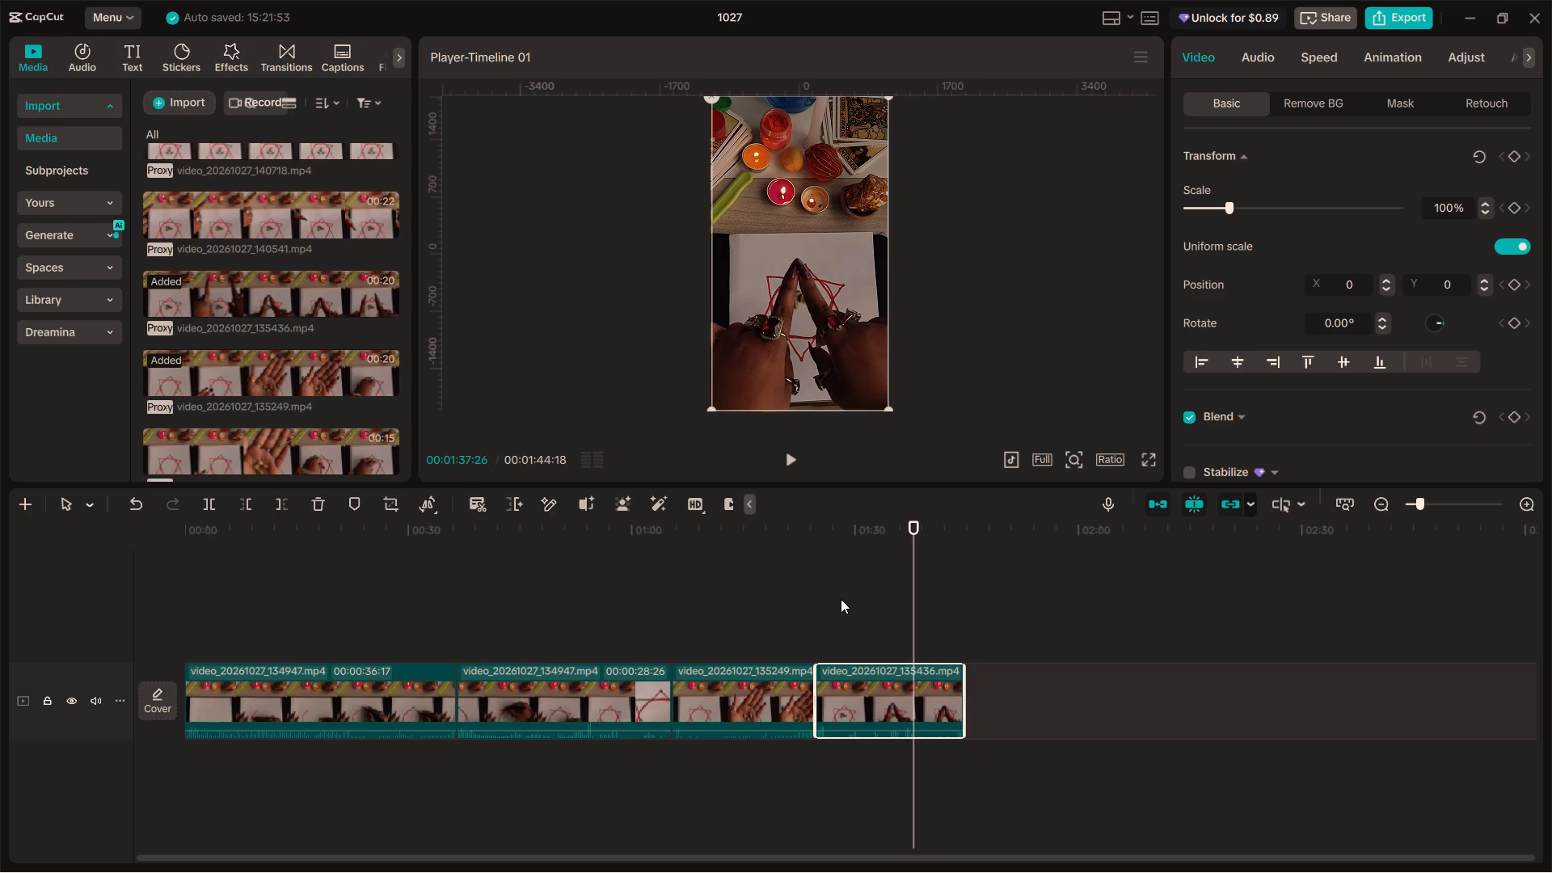
key("Left")
key("Left")
key("Left")
key("Left")
key("Right")
key("Right")
key("Right")
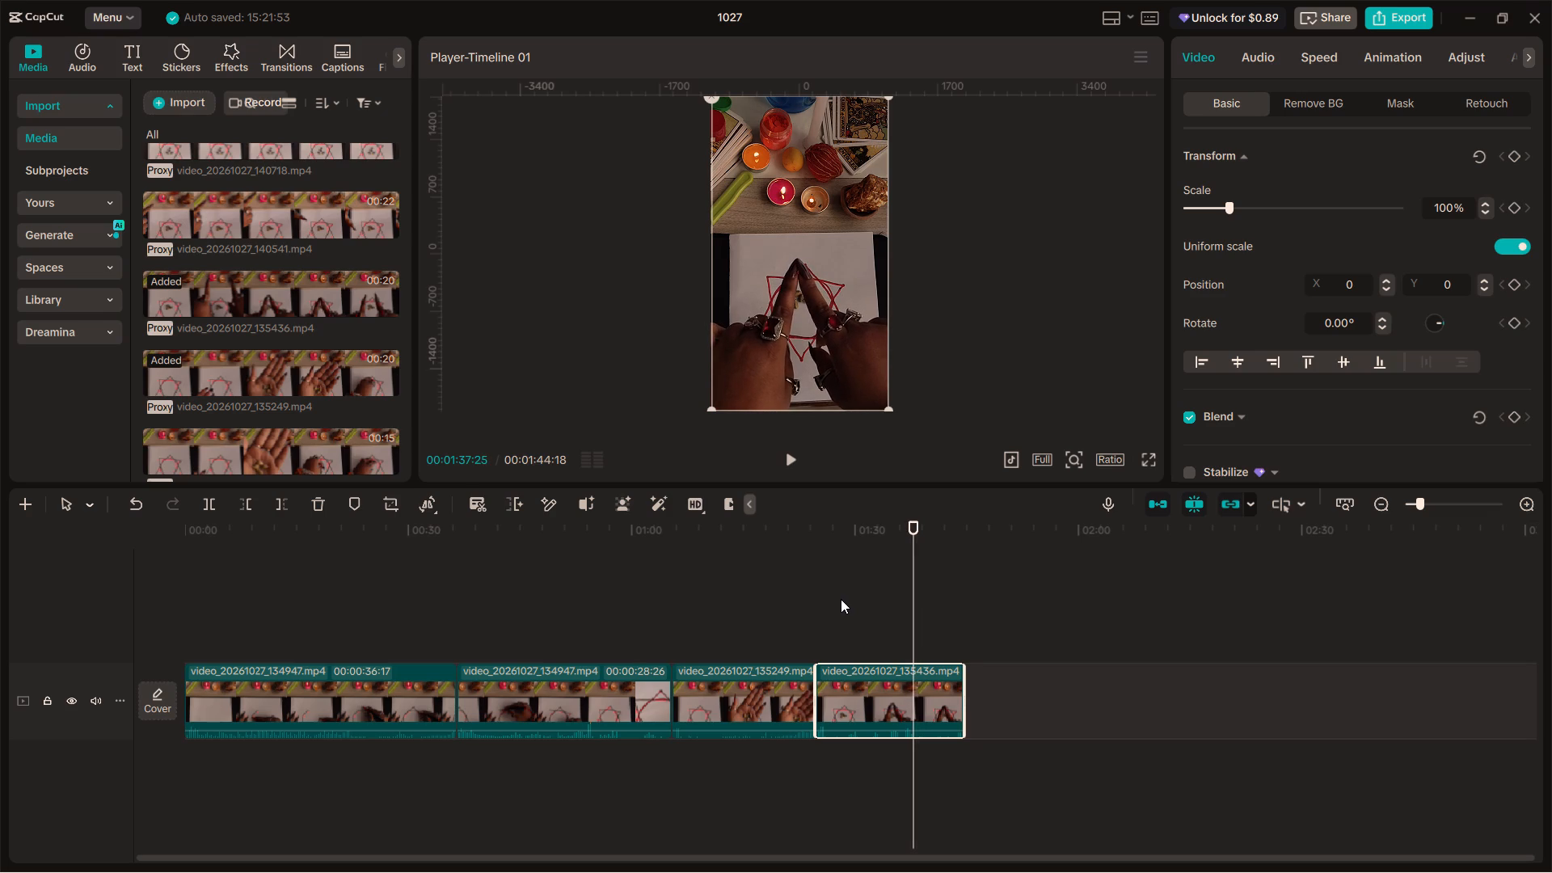
key("ctrl+v")
left_click(896, 718)
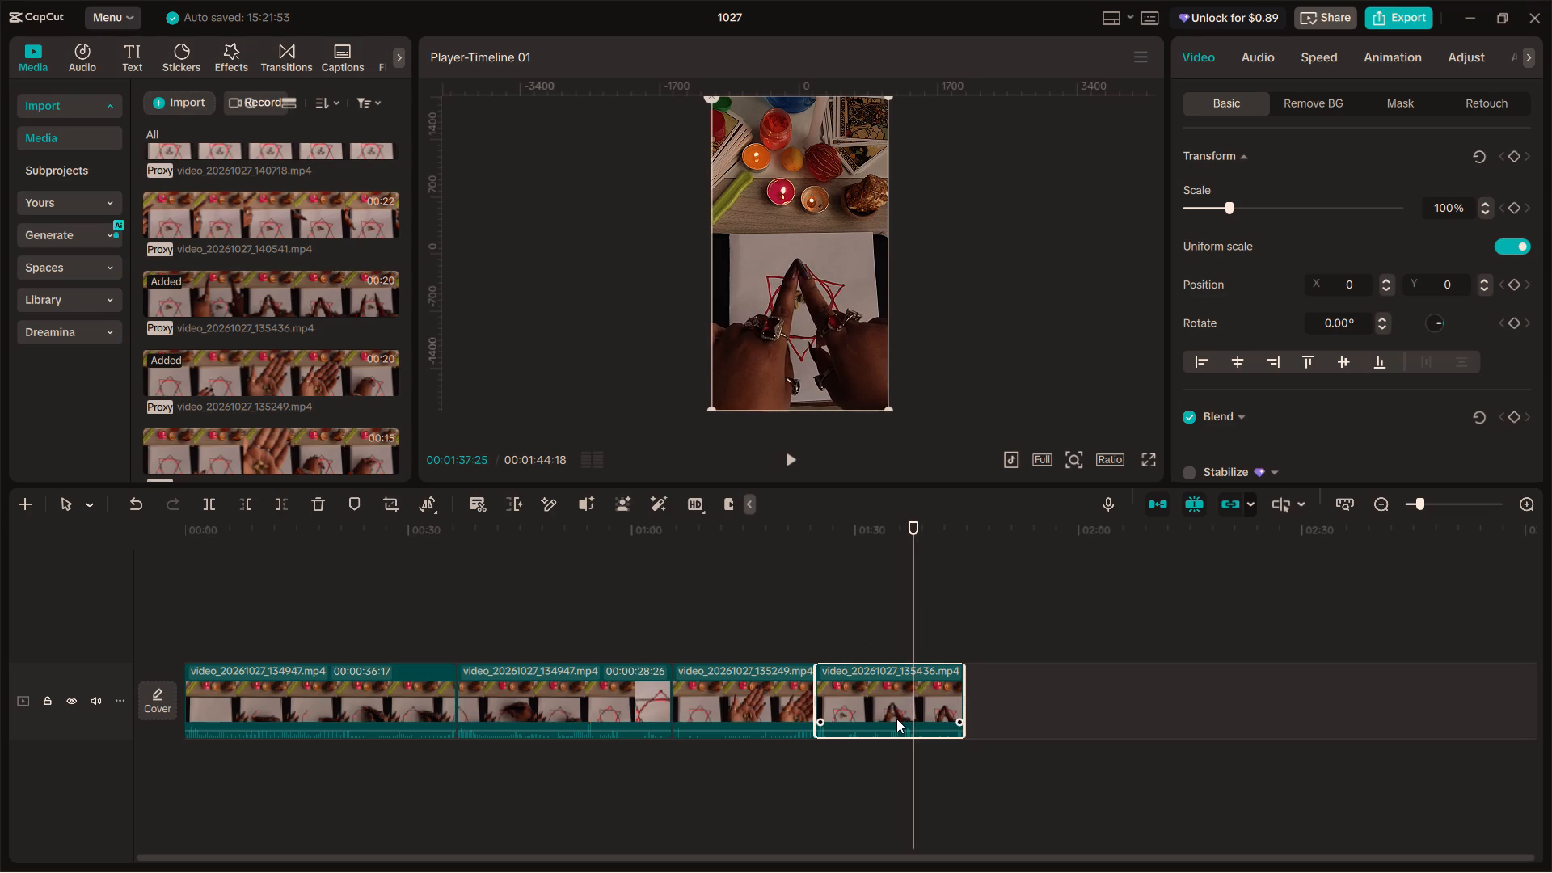
key("ctrl+b")
left_click(896, 719)
key("BackSpace")
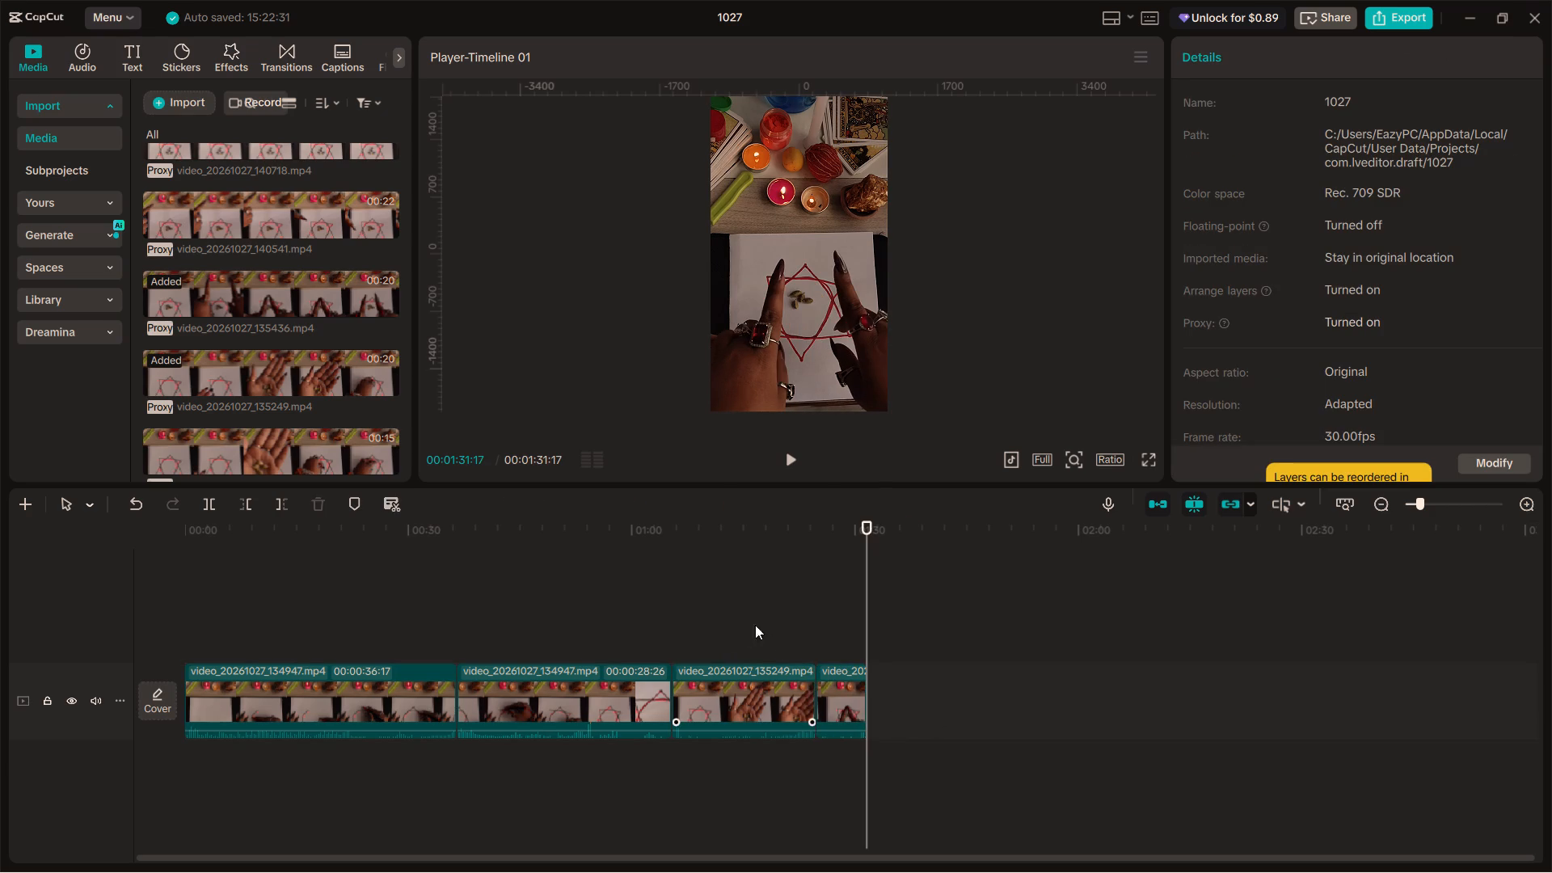
Play from about 00:01:23 through the trimmed video_20261027_135436 to the end of the timeline.
left_click(808, 644)
key("space")
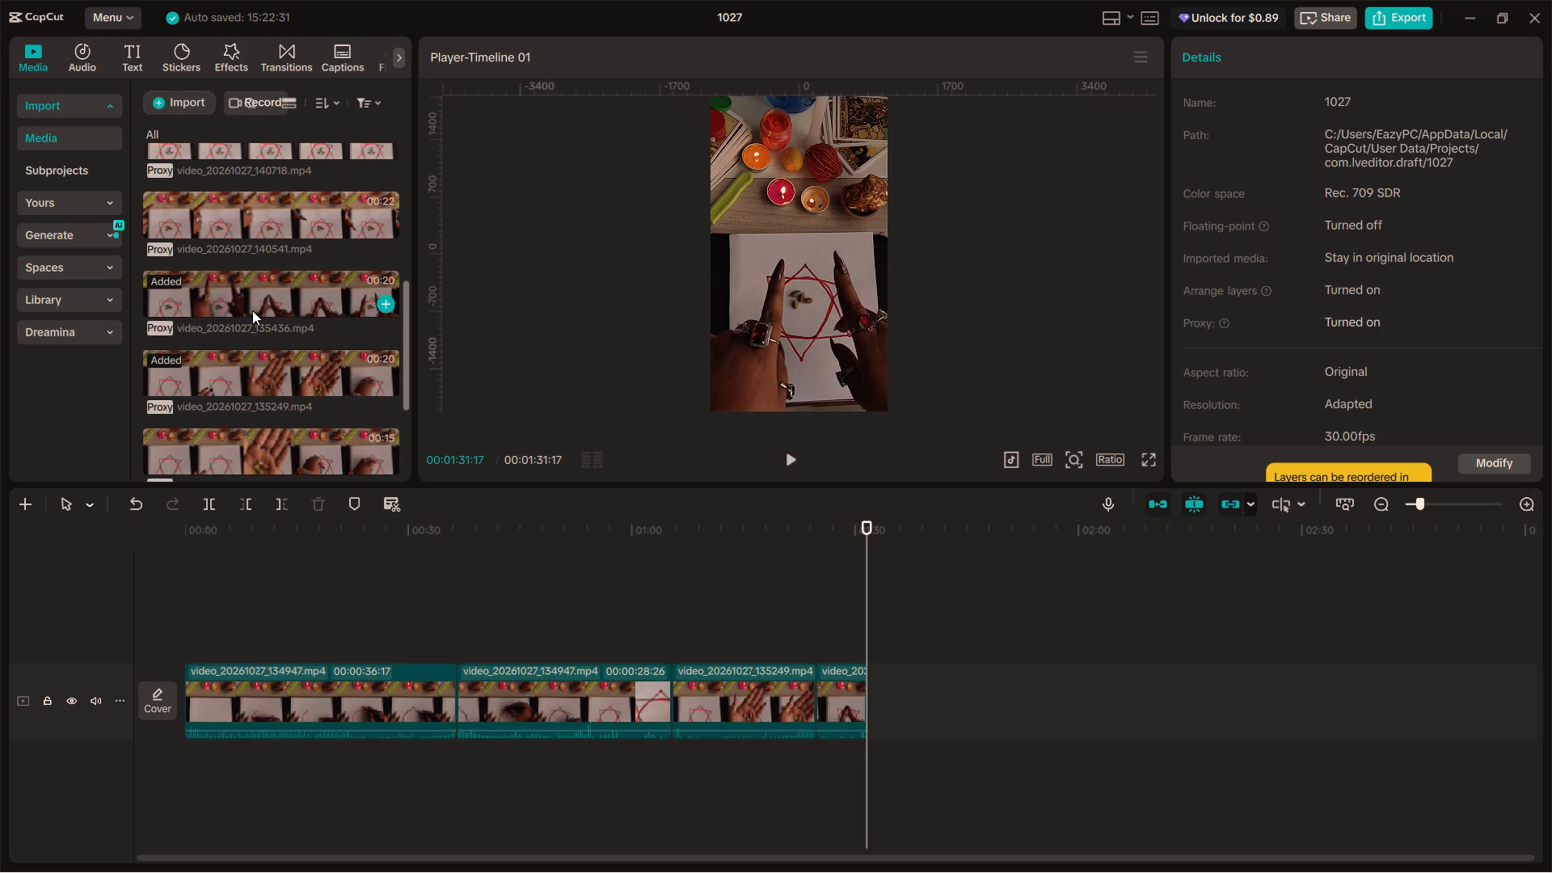
Preview video_20261027_140541 from the media library and add it to the main track directly after video_20261027_135436.
scroll(262, 327, "up", 7)
scroll(262, 327, "down", 4)
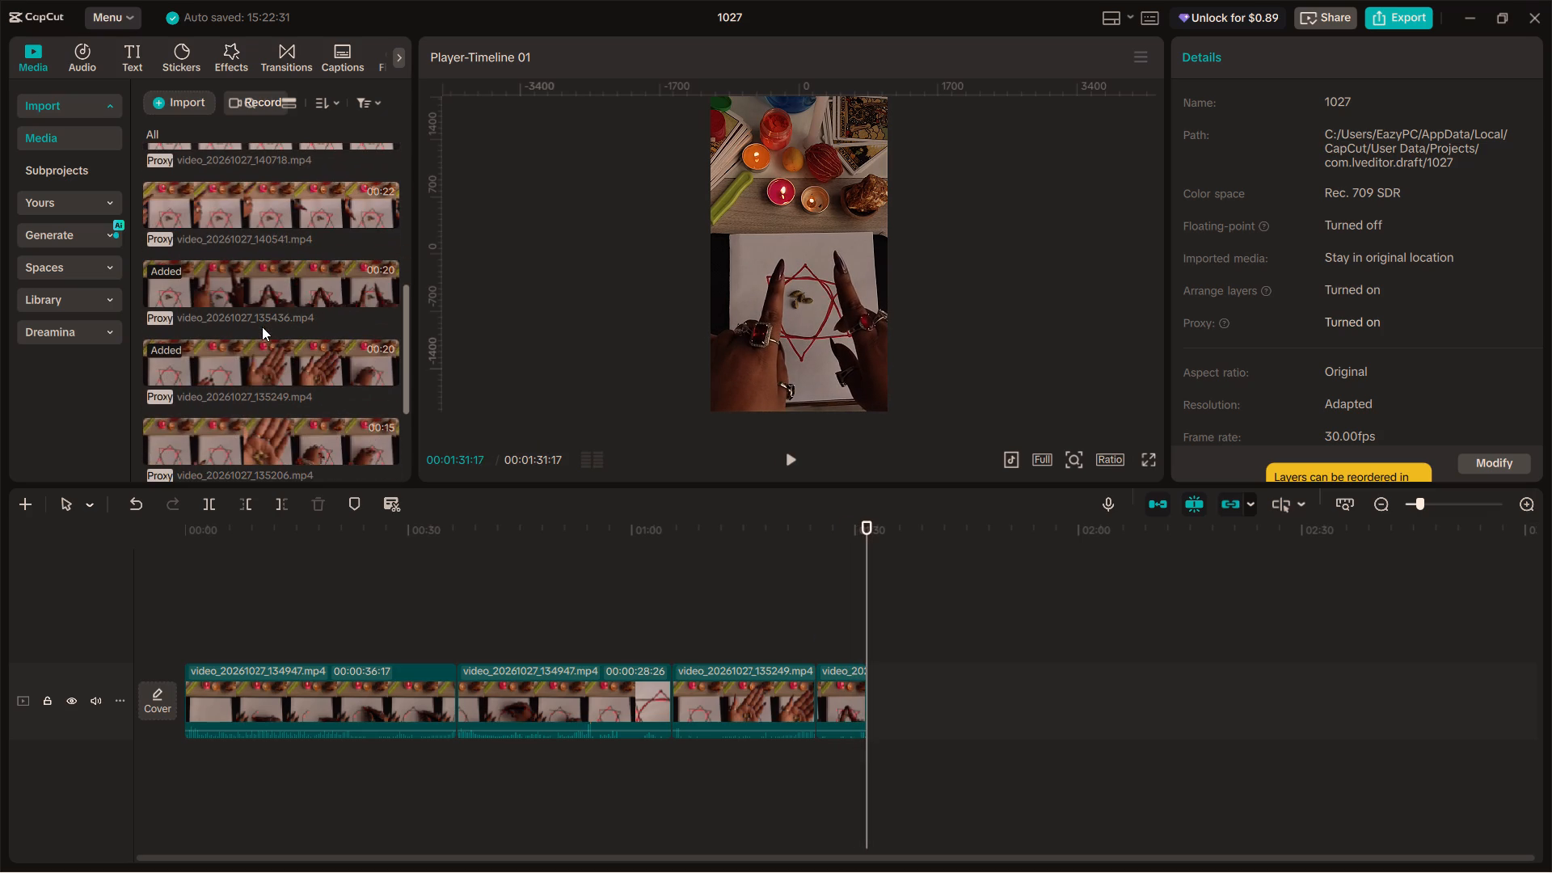
scroll(280, 323, "up", 1)
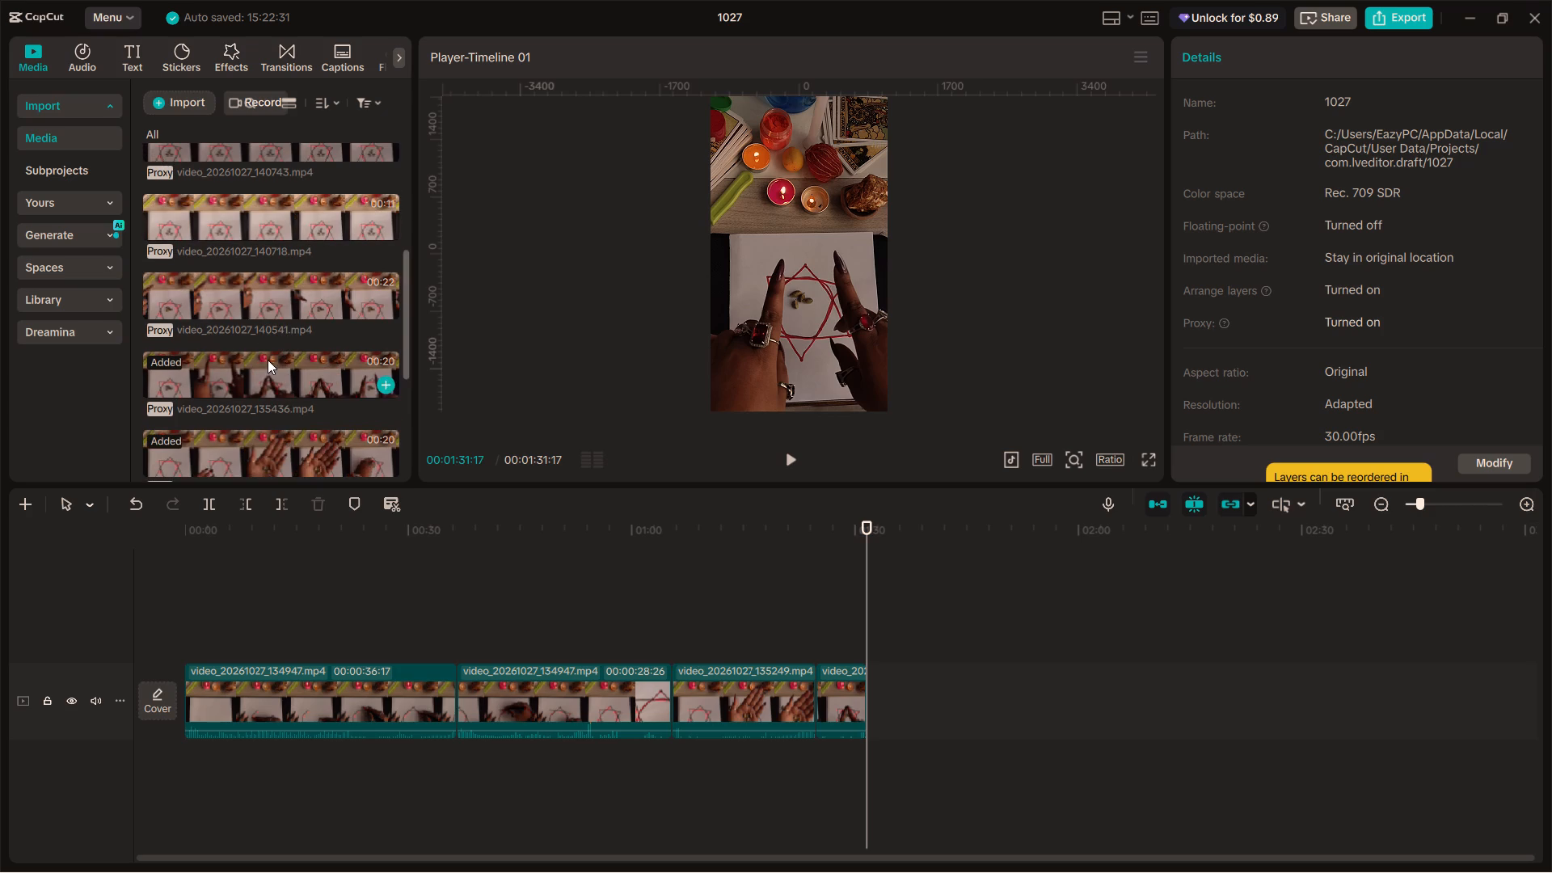
left_click(228, 302)
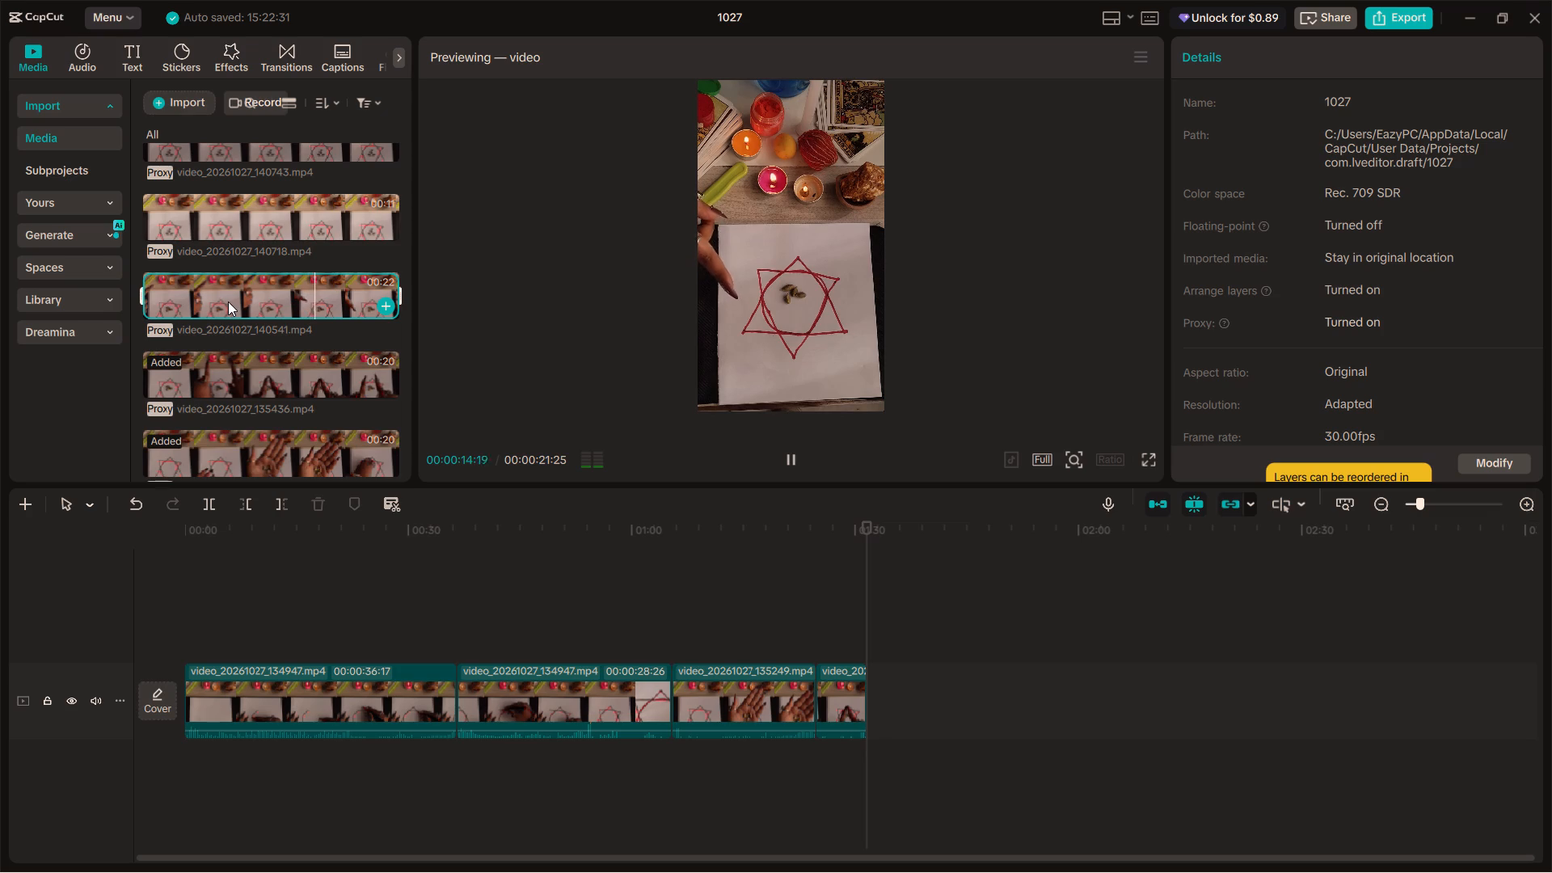
left_click_drag(224, 297, 874, 681)
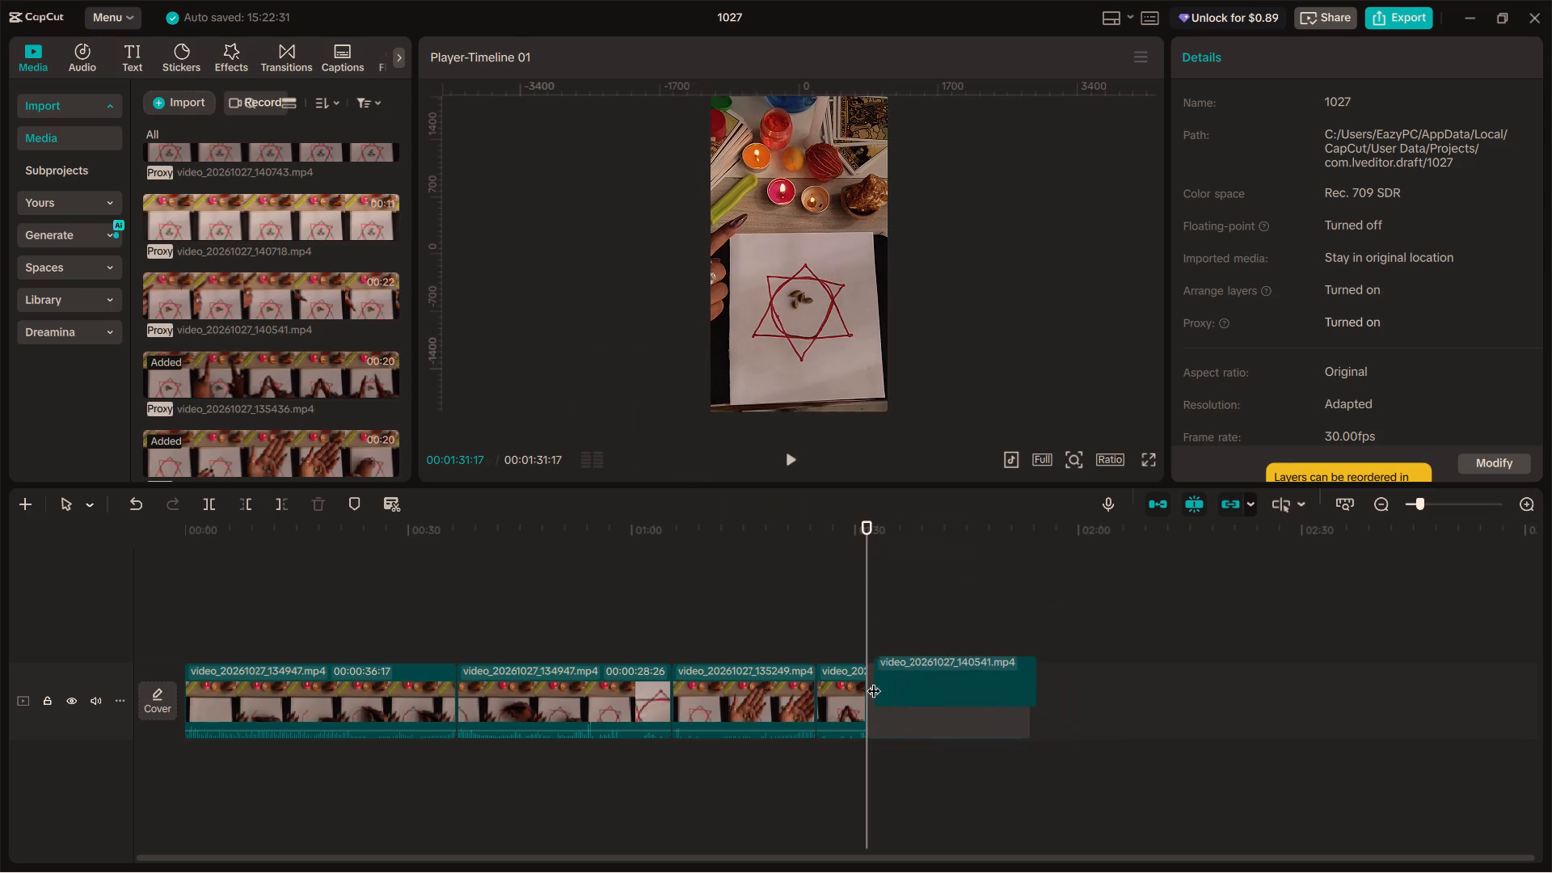
Play from about 00:01:27 across the join into video_20261027_140541 to about 00:01:38.
left_click(833, 625)
key("space")
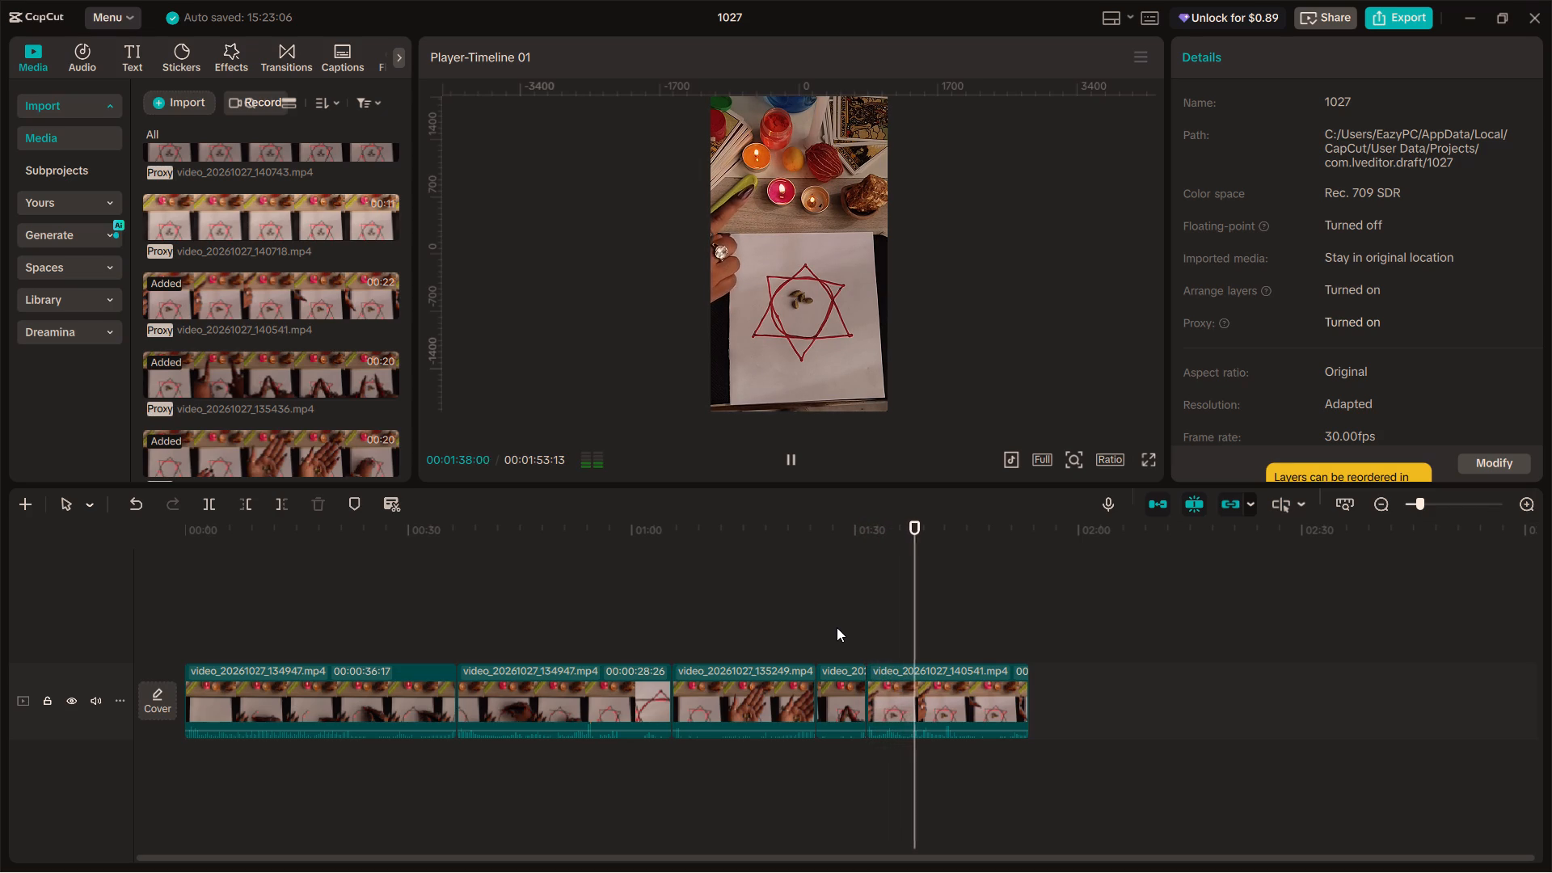
Darken video_20261027_140541 by lowering the white end of its Luma curve to about three quarters of full height.
left_click(921, 698)
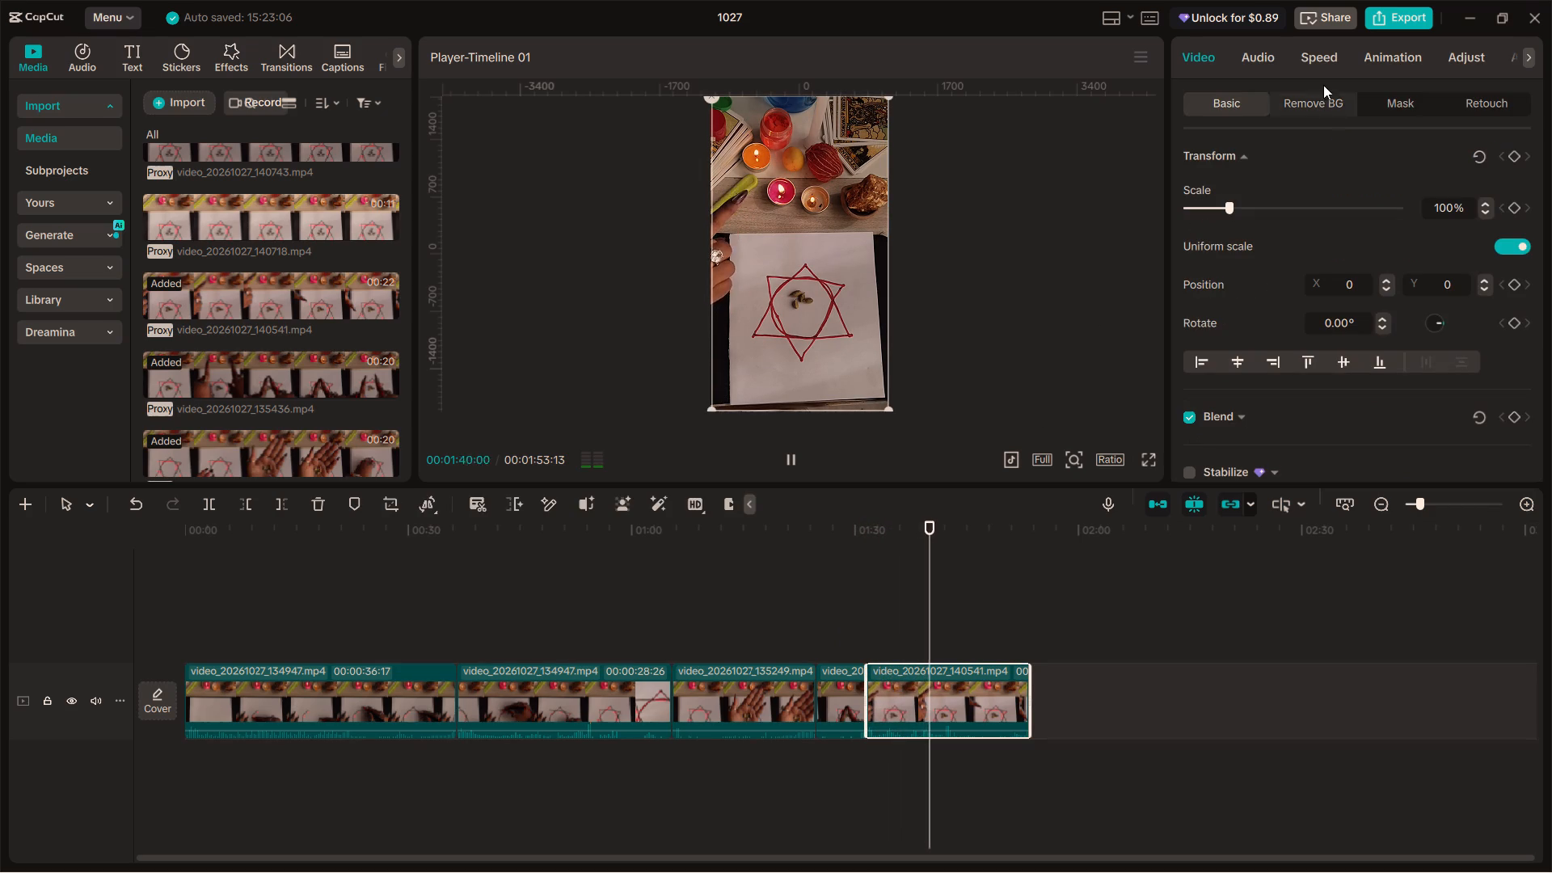
left_click(1489, 51)
left_click(1472, 62)
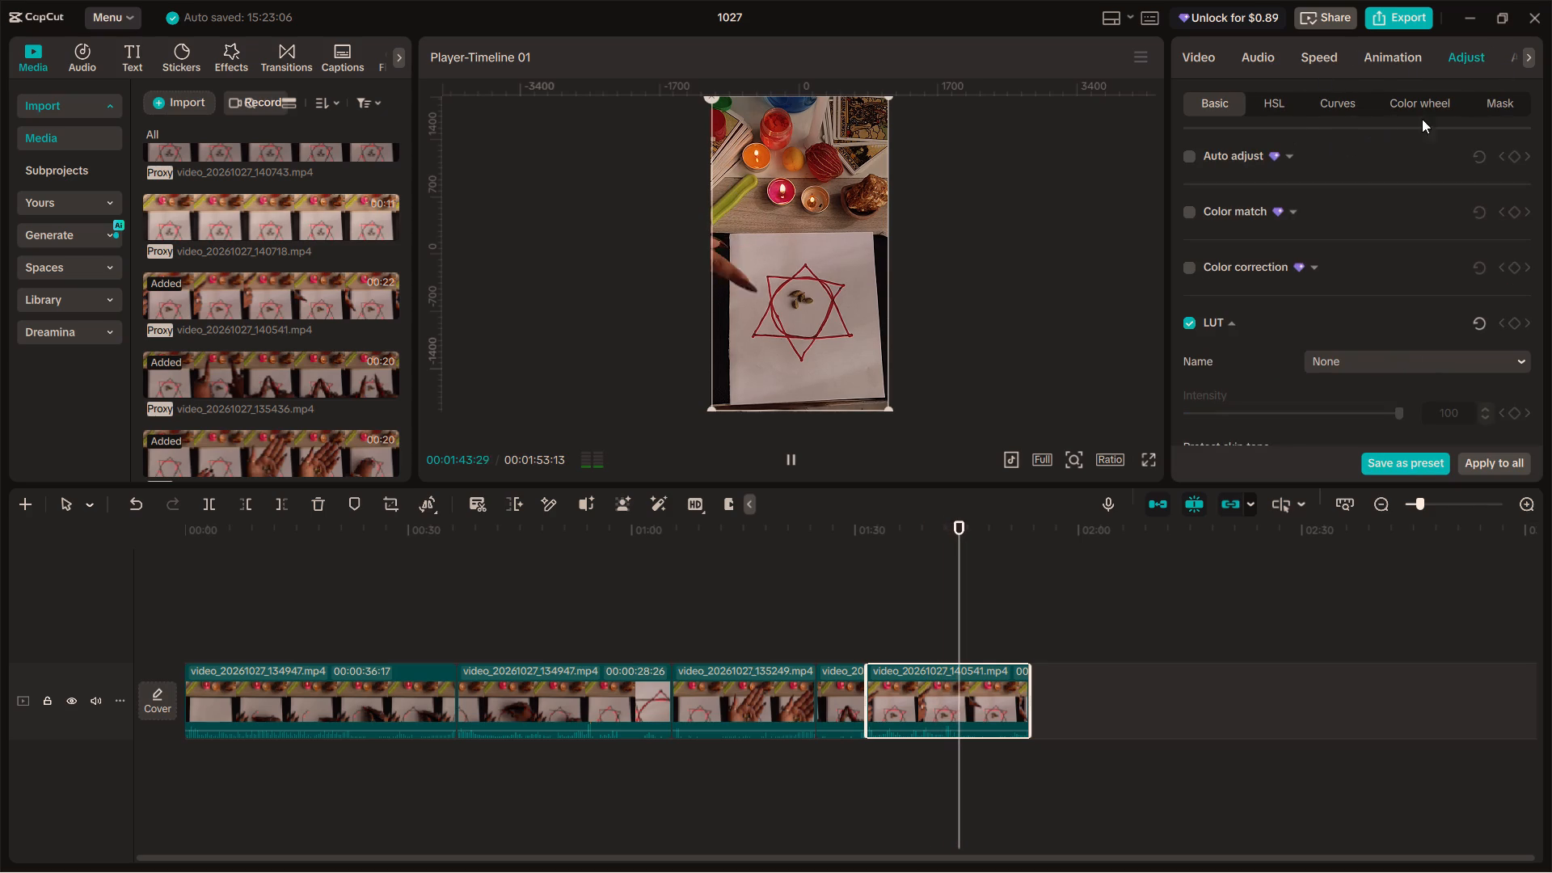
left_click(1337, 102)
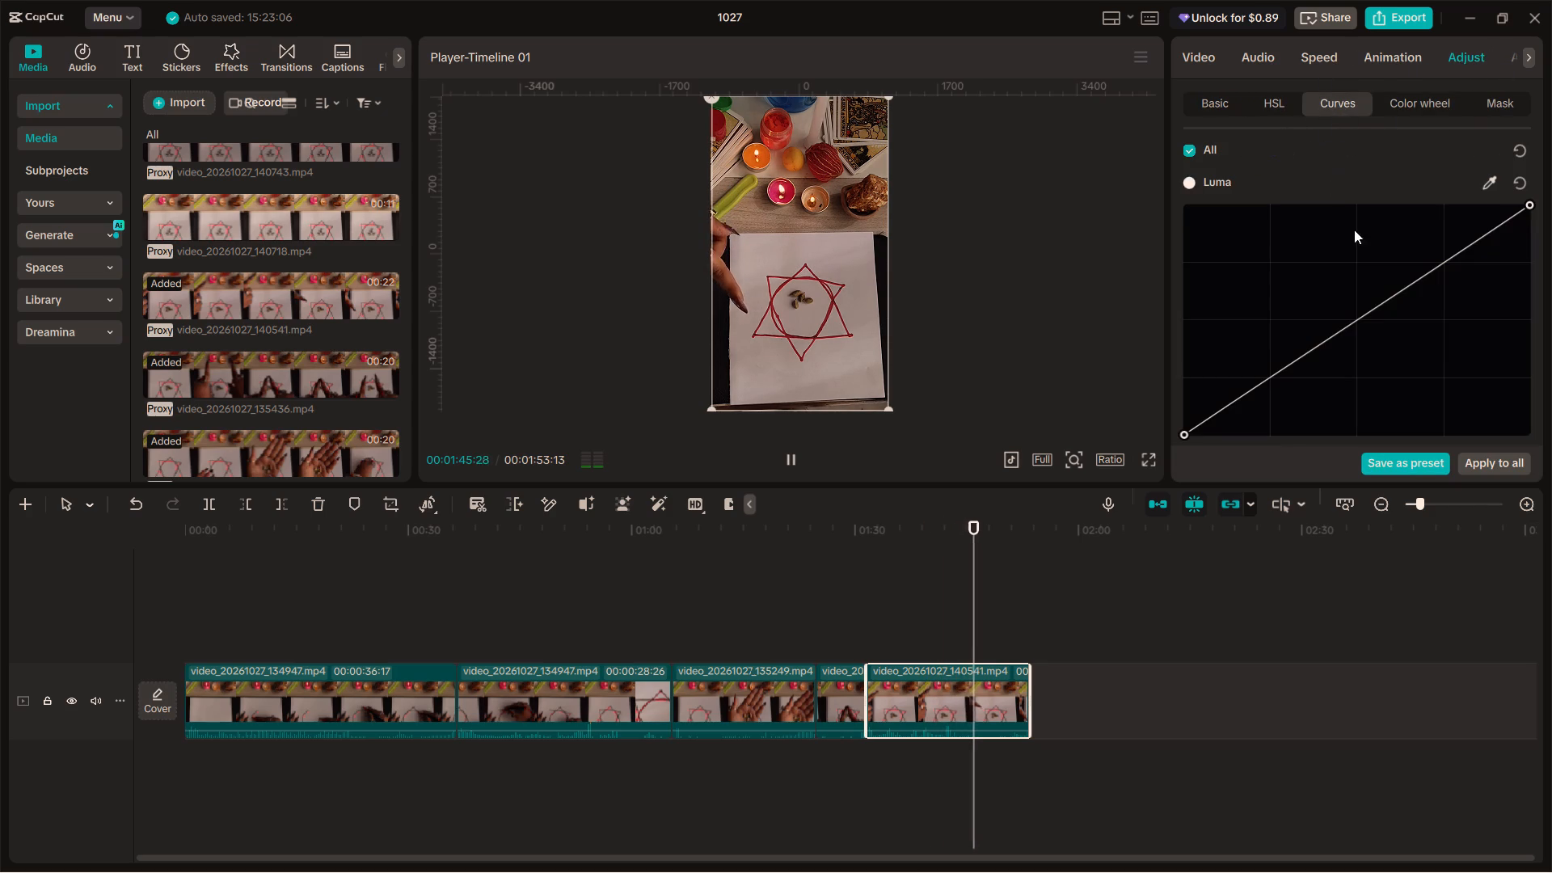
left_click_drag(1531, 200, 1531, 209)
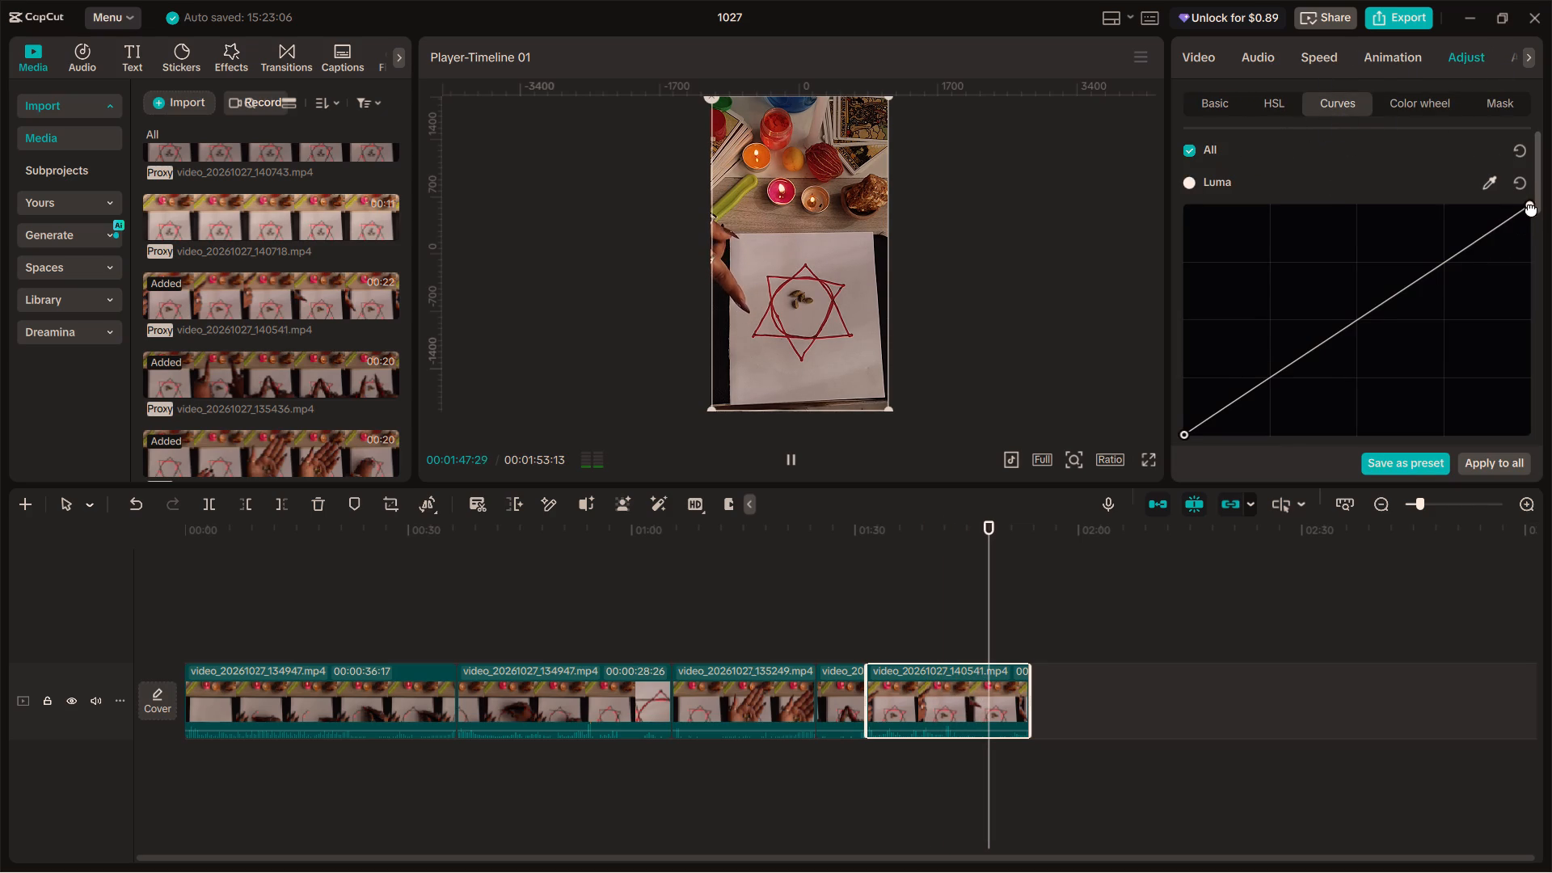
left_click_drag(1531, 209, 1531, 230)
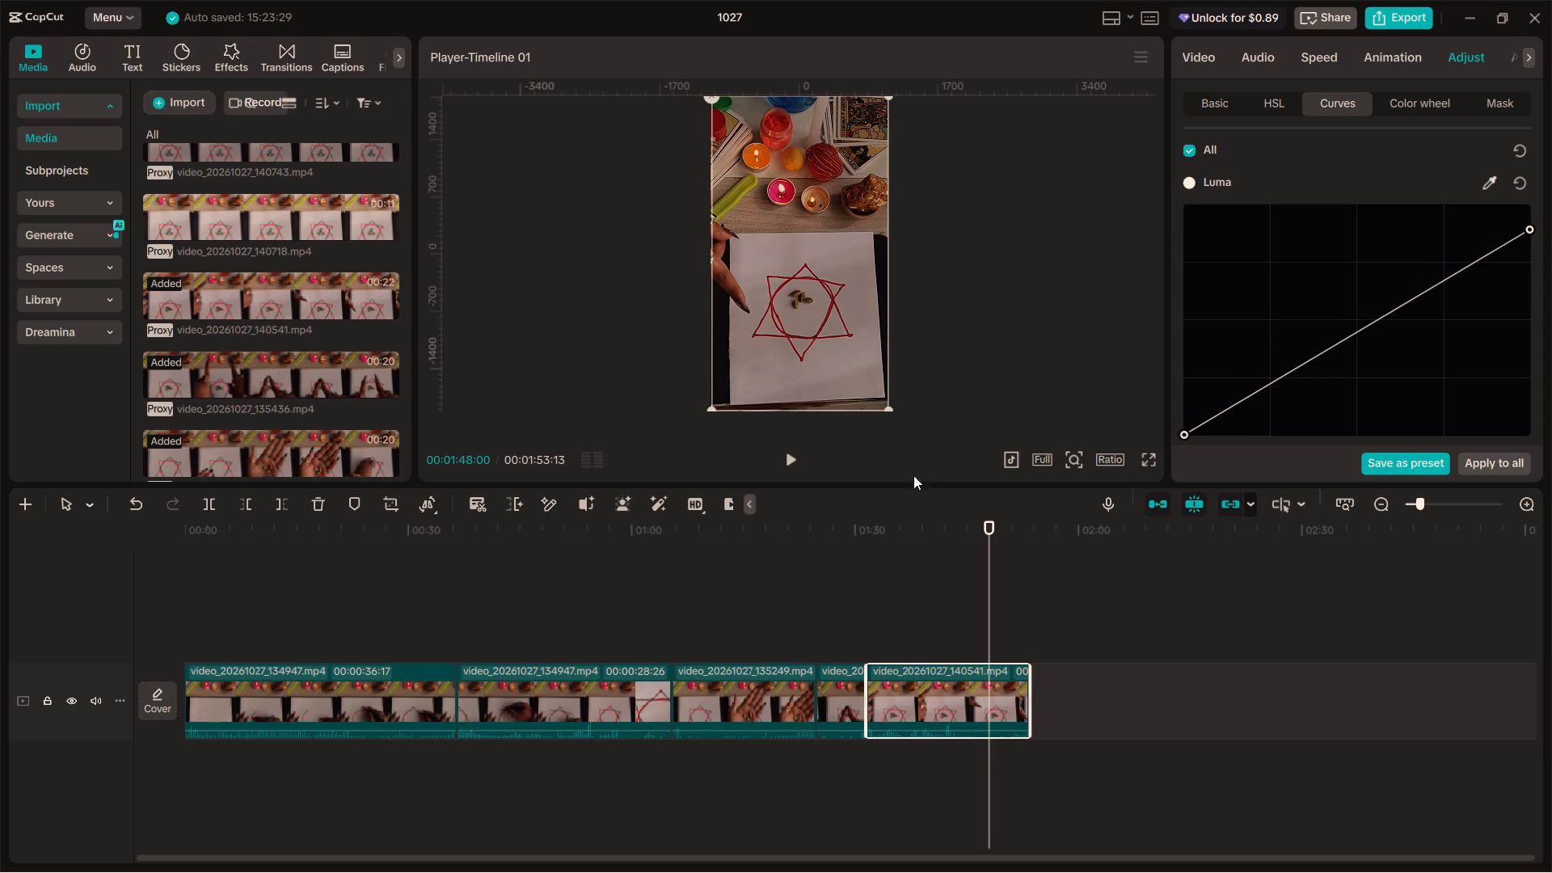
left_click_drag(874, 538, 865, 542)
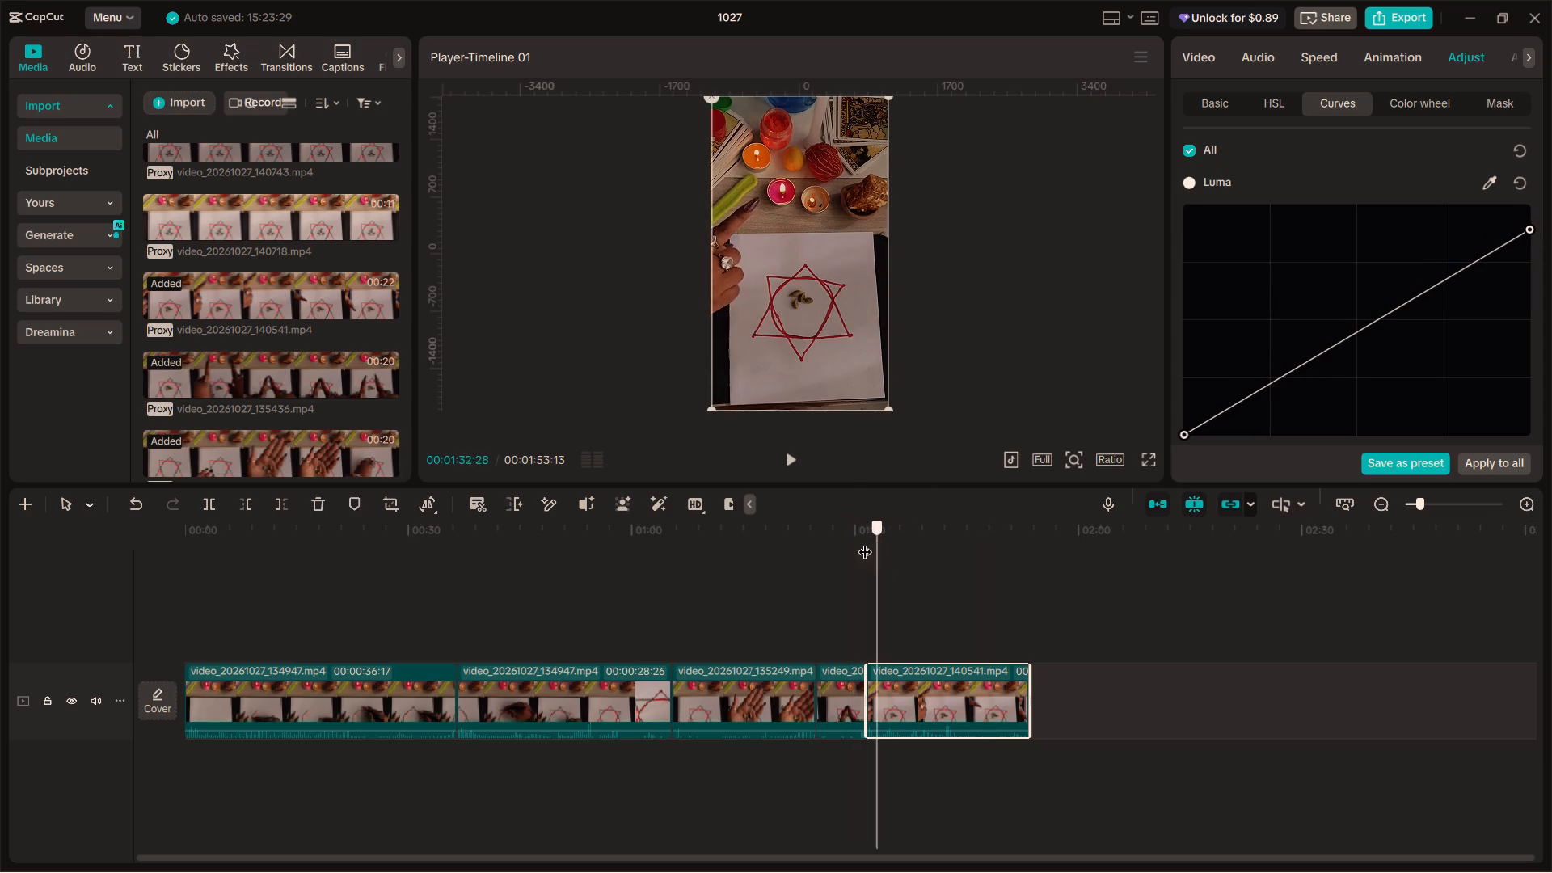
left_click_drag(865, 542, 888, 544)
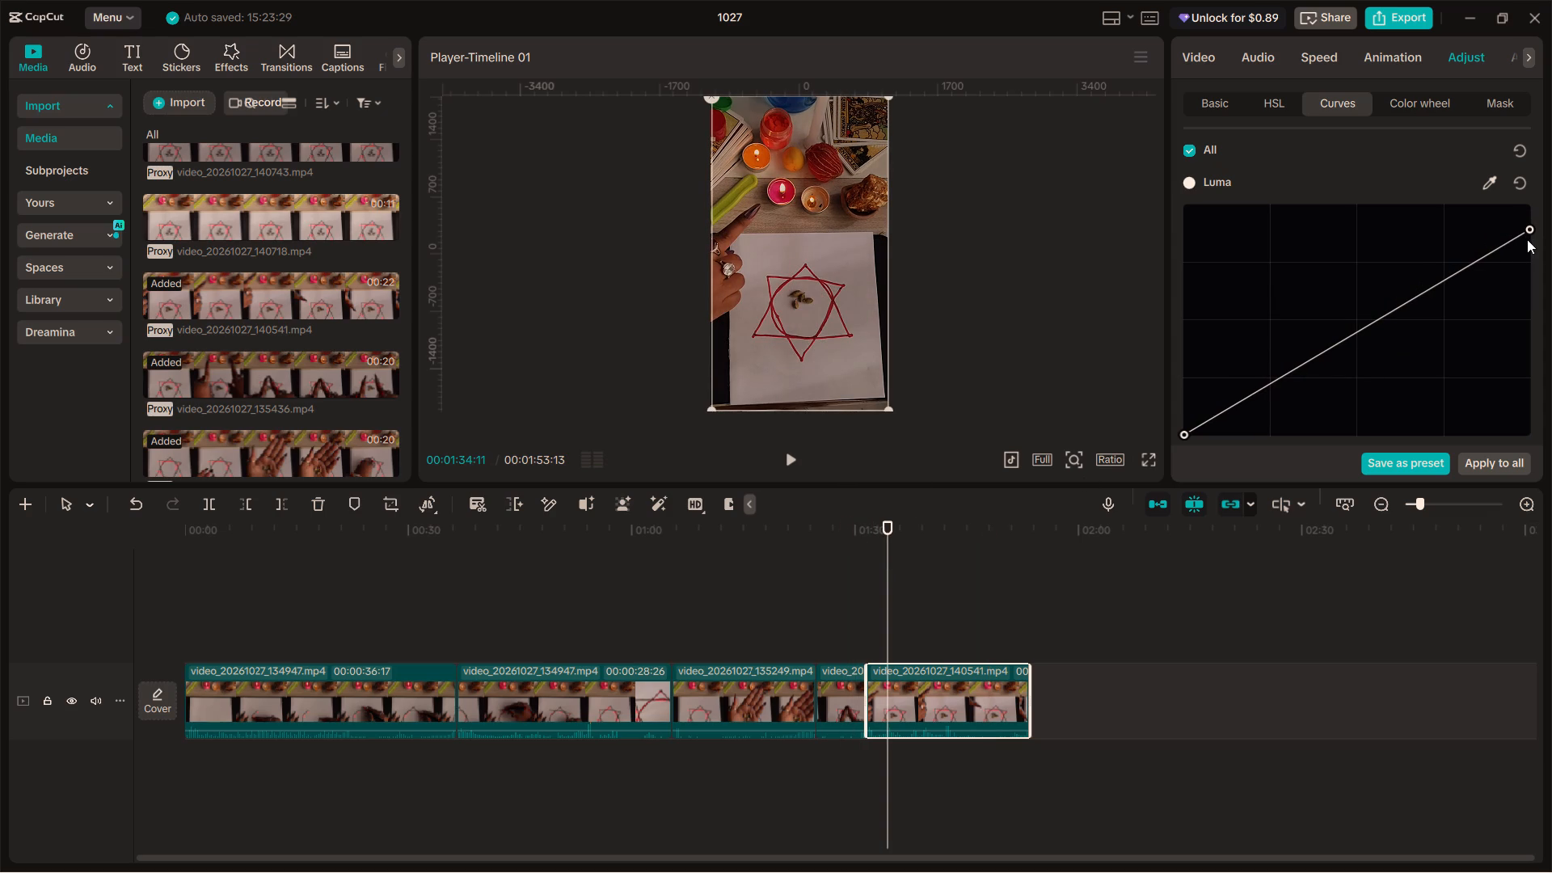
left_click_drag(1528, 234, 1540, 258)
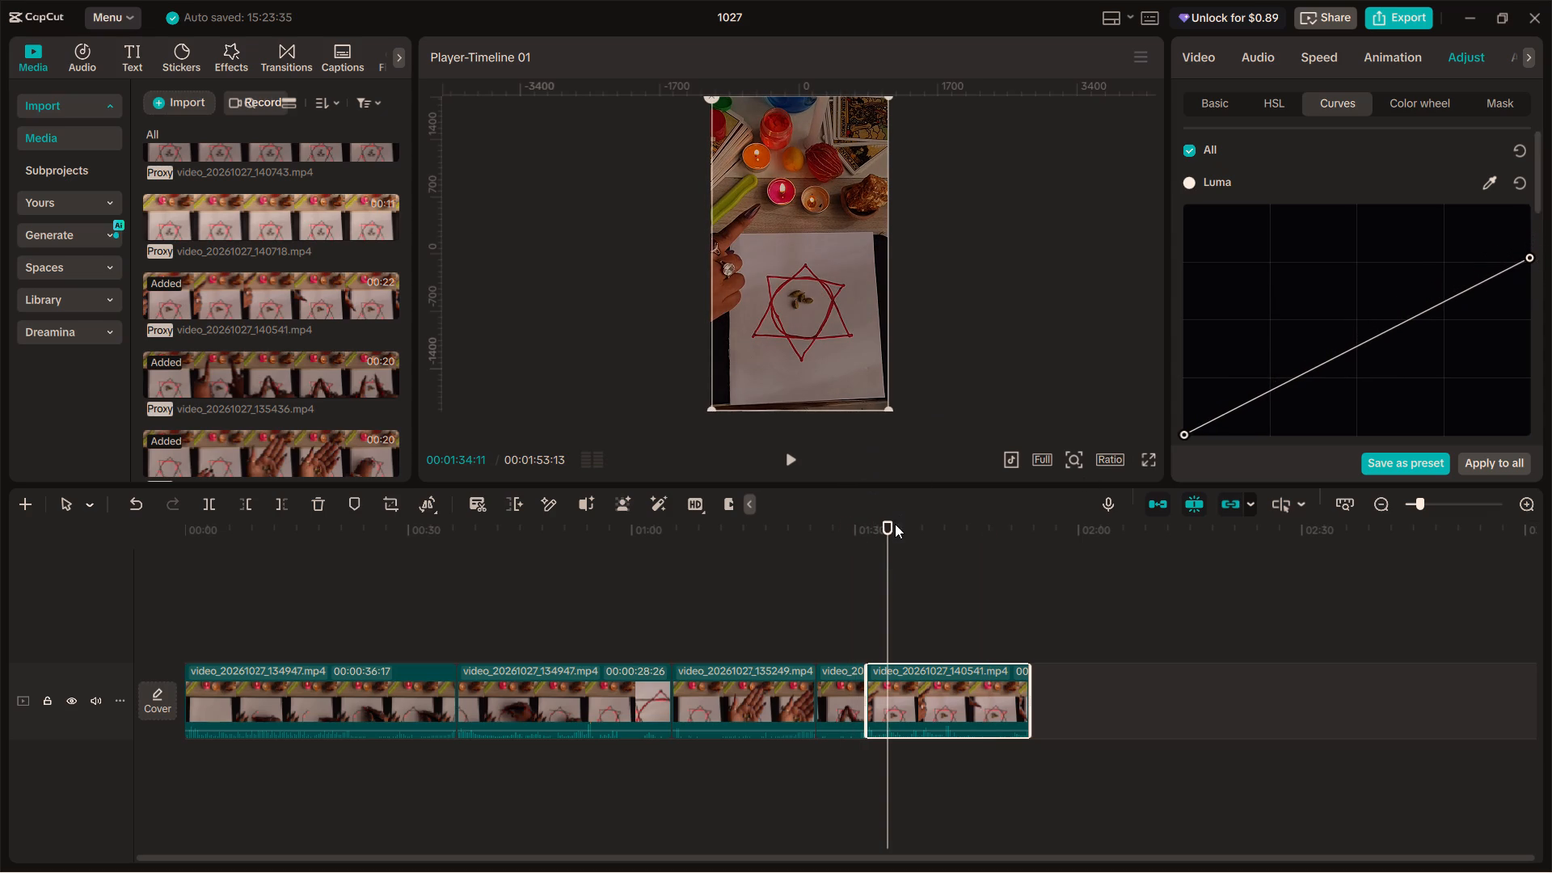
Compare video_20261027_140541 with the preceding clip around 00:01:30 to 00:01:33, and set its exposure to -3.
left_click_drag(887, 517, 864, 524)
left_click_drag(875, 536, 879, 541)
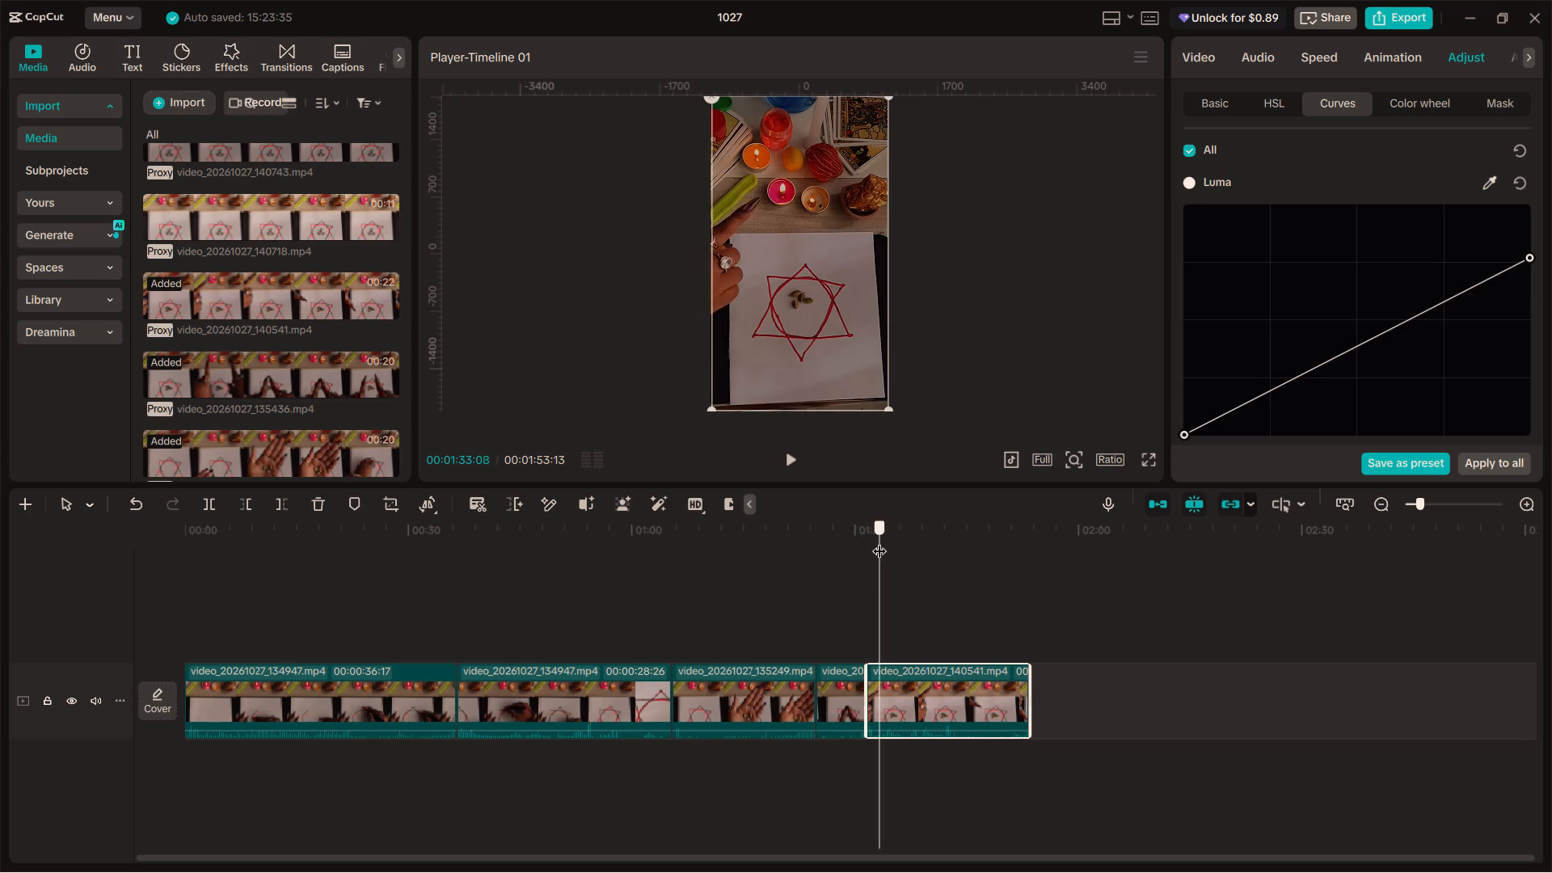
left_click_drag(879, 541, 857, 514)
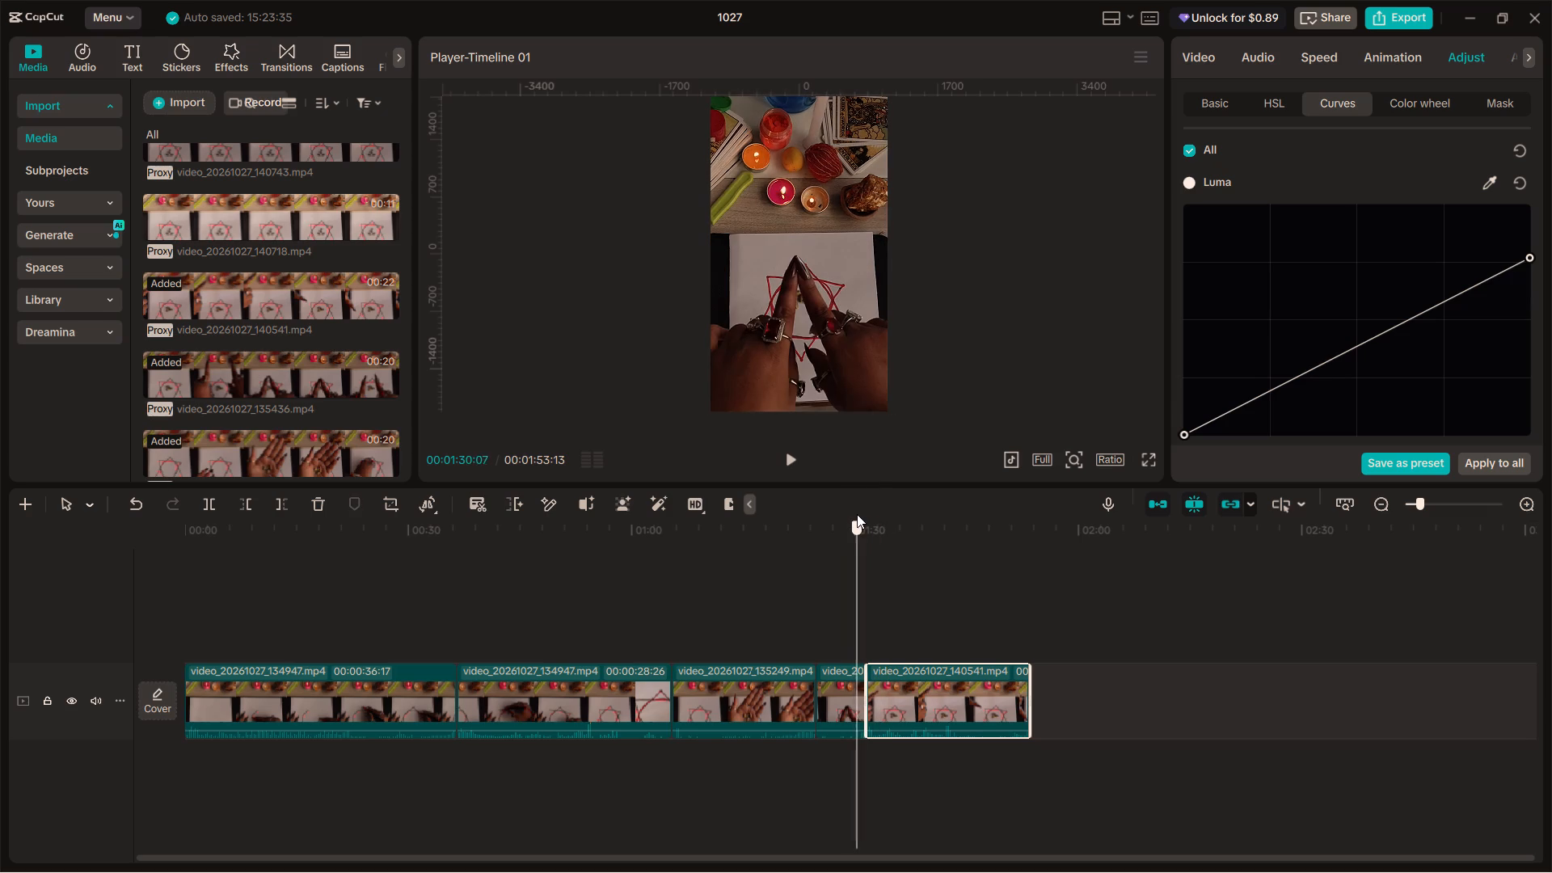
left_click_drag(857, 514, 858, 504)
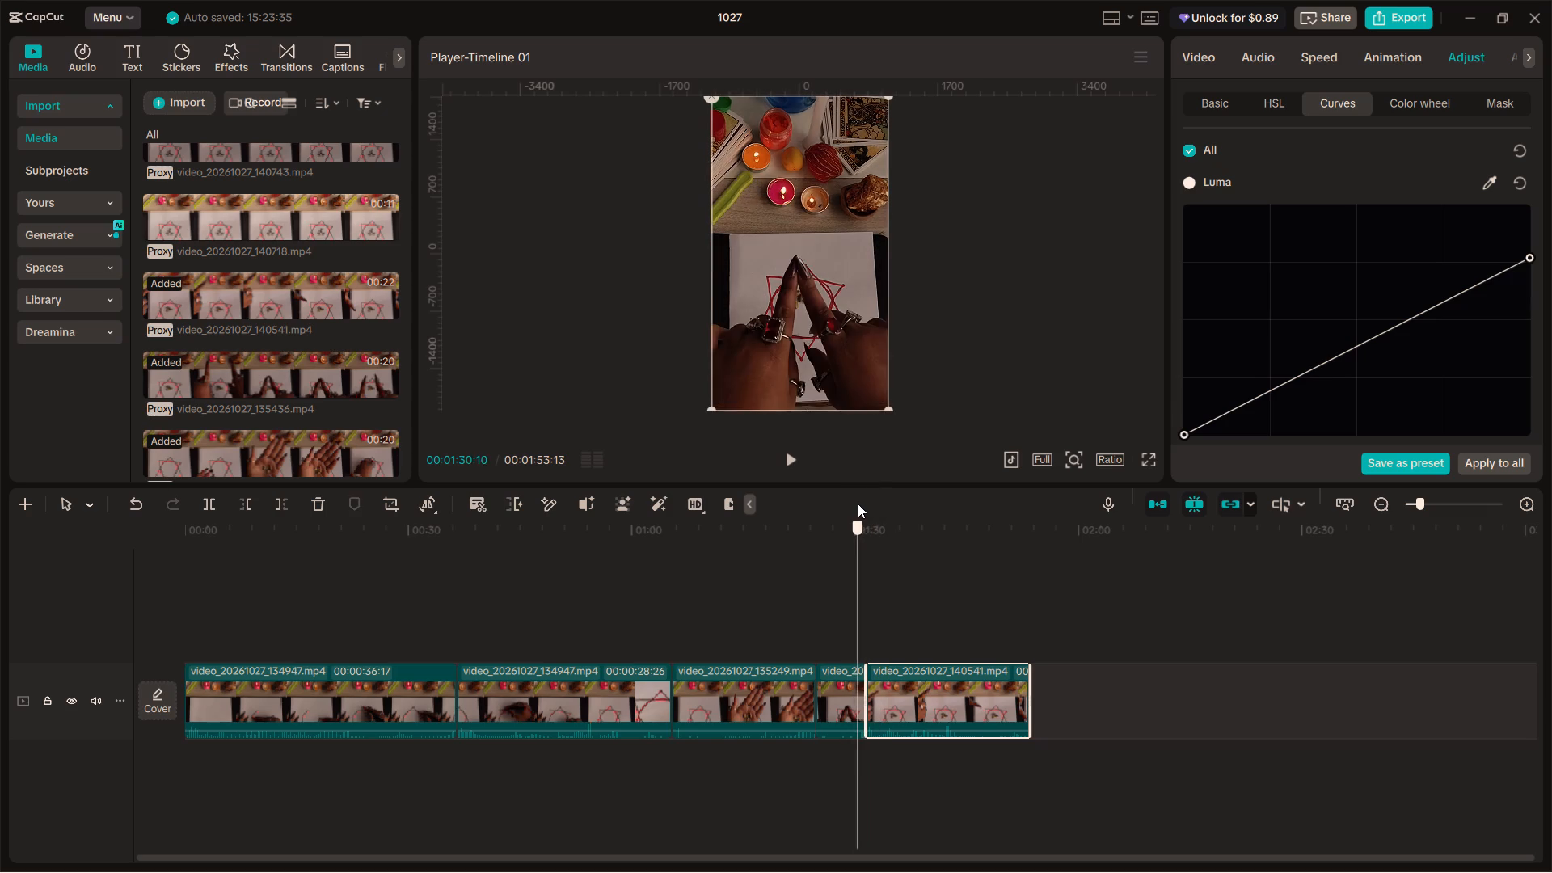
left_click_drag(858, 504, 857, 523)
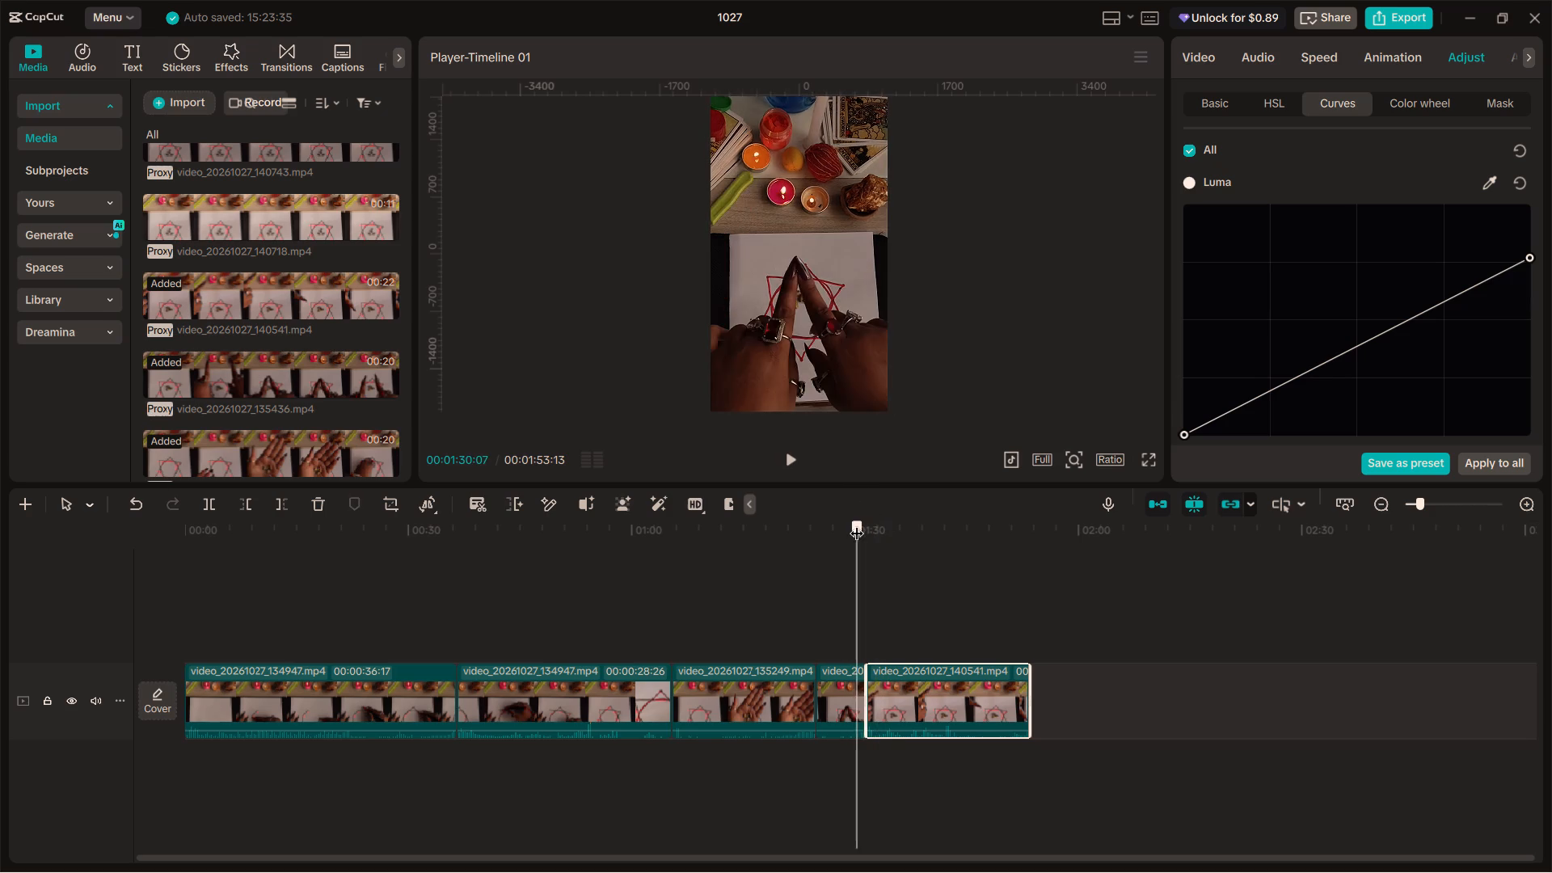
left_click_drag(857, 523, 879, 522)
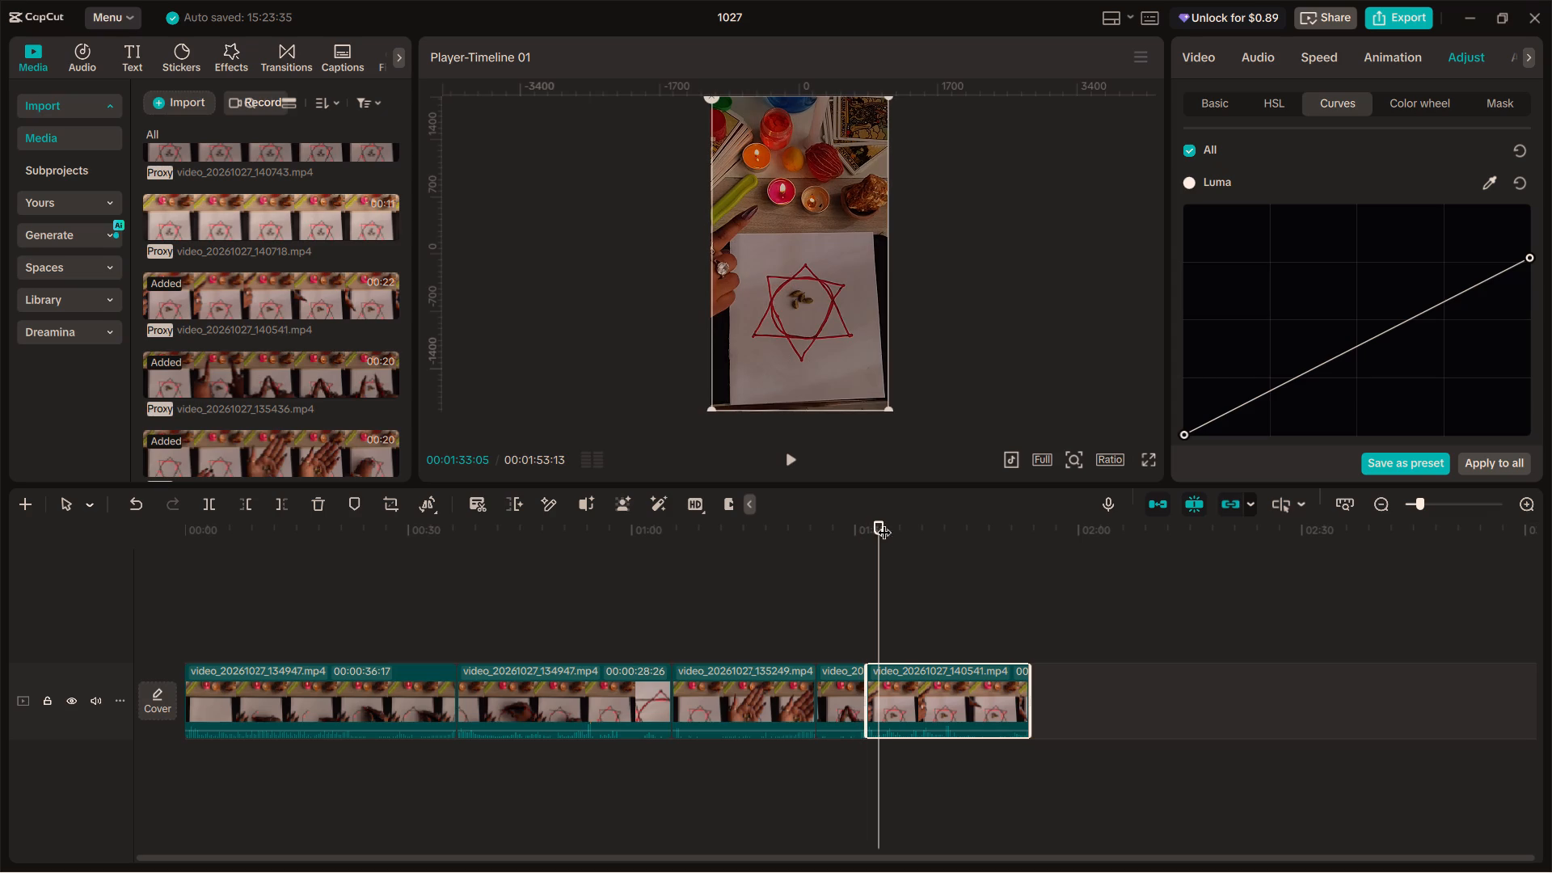
scroll(1394, 268, "down", 1)
left_click(1205, 106)
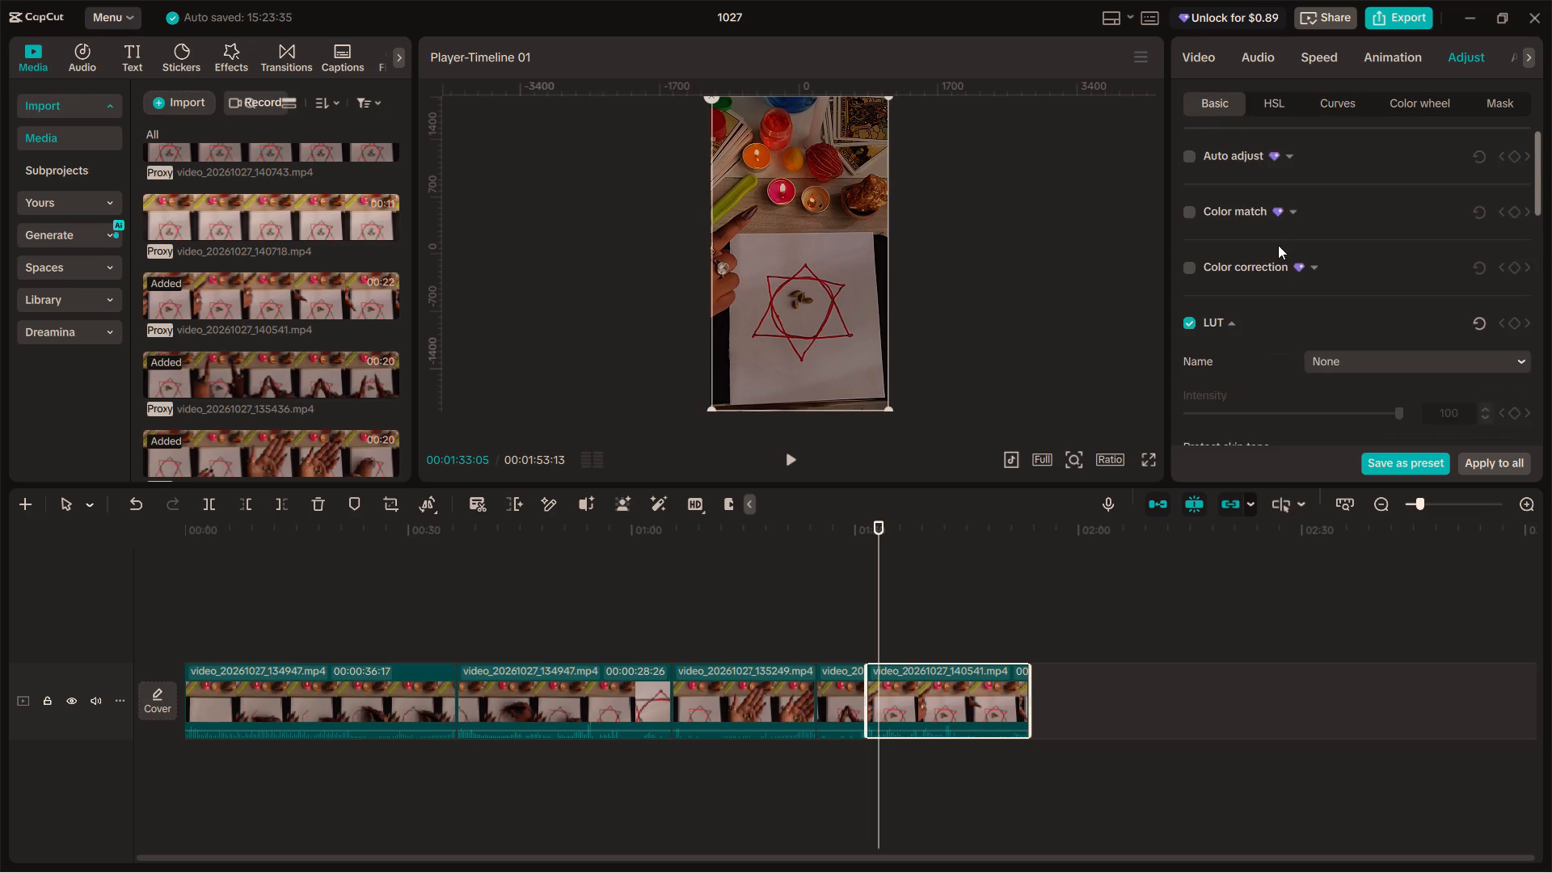
scroll(1285, 268, "down", 6)
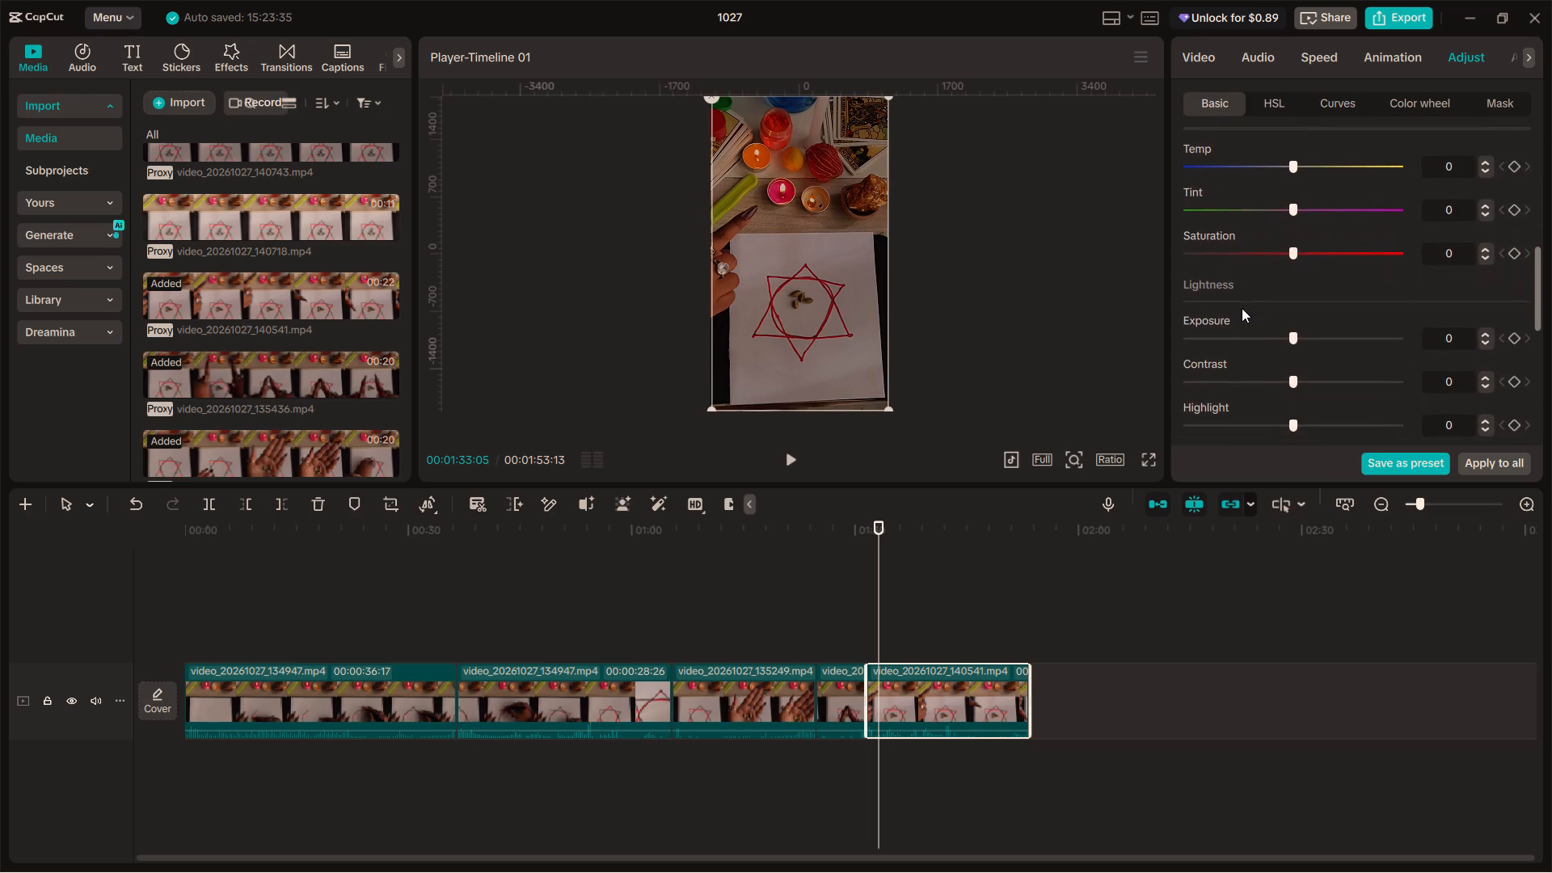
left_click_drag(1293, 333, 1252, 326)
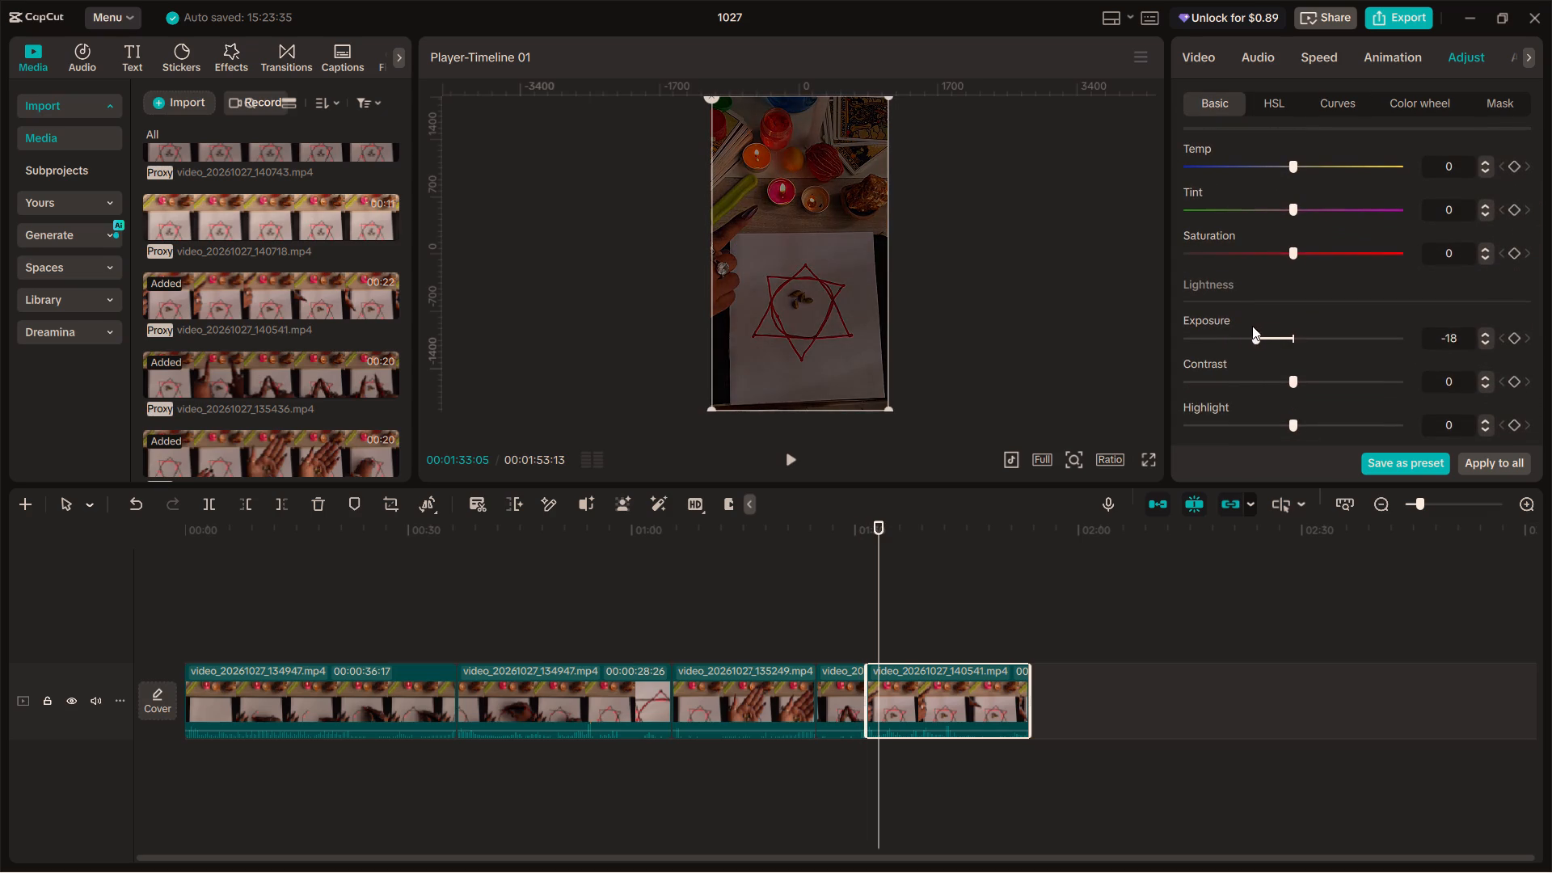
left_click_drag(1252, 326, 1276, 342)
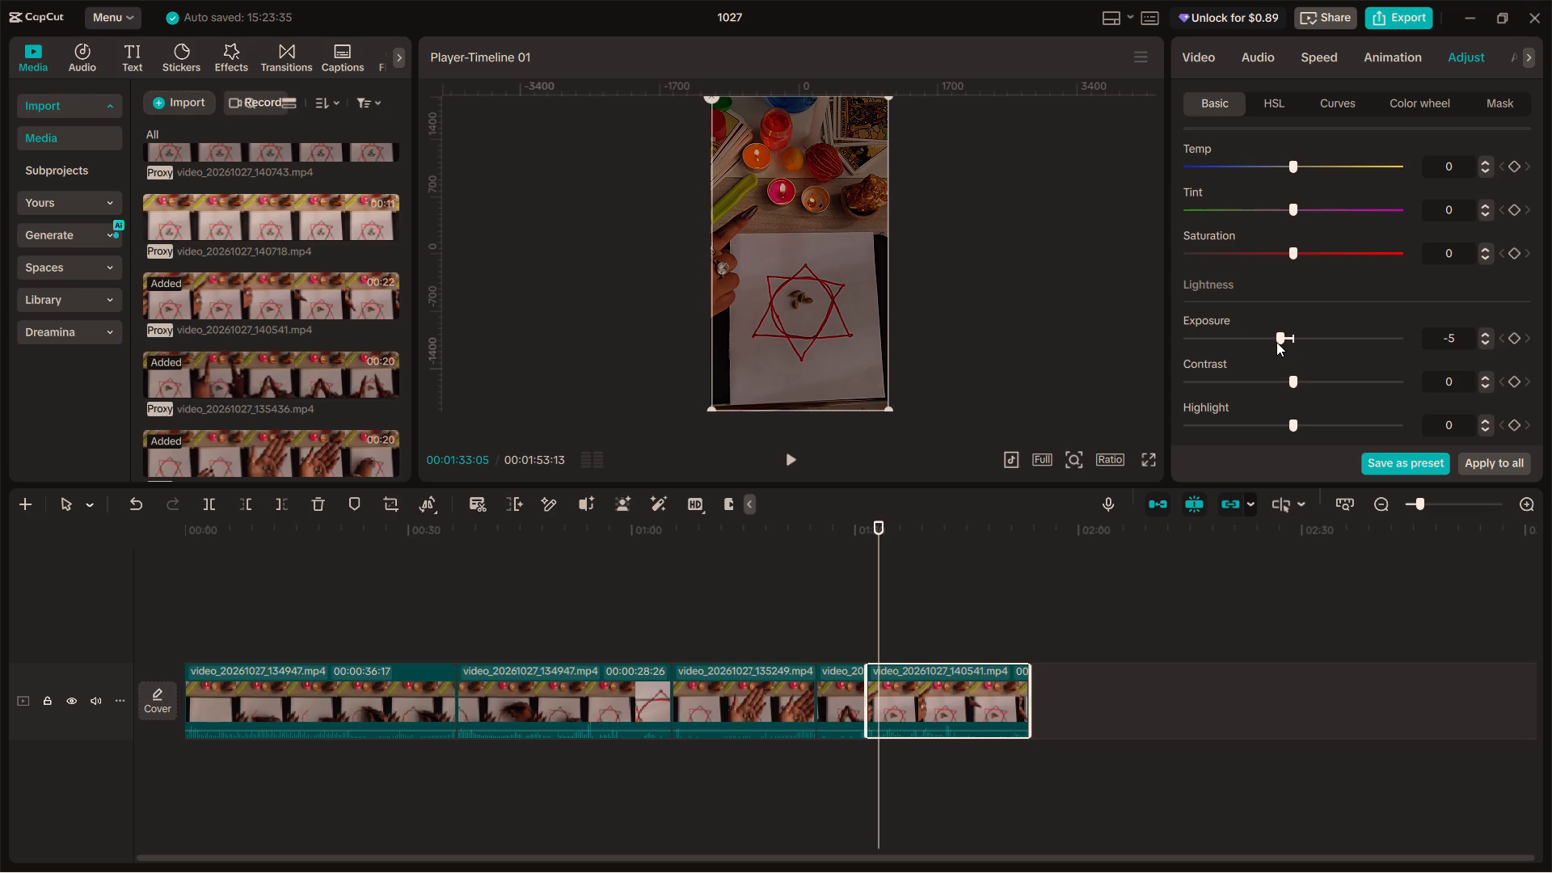
left_click_drag(1276, 342, 1283, 348)
Play from about 00:01:28 across the join to about 00:01:35 to check the darkened video_20261027_140541.
left_click(838, 611)
key("space")
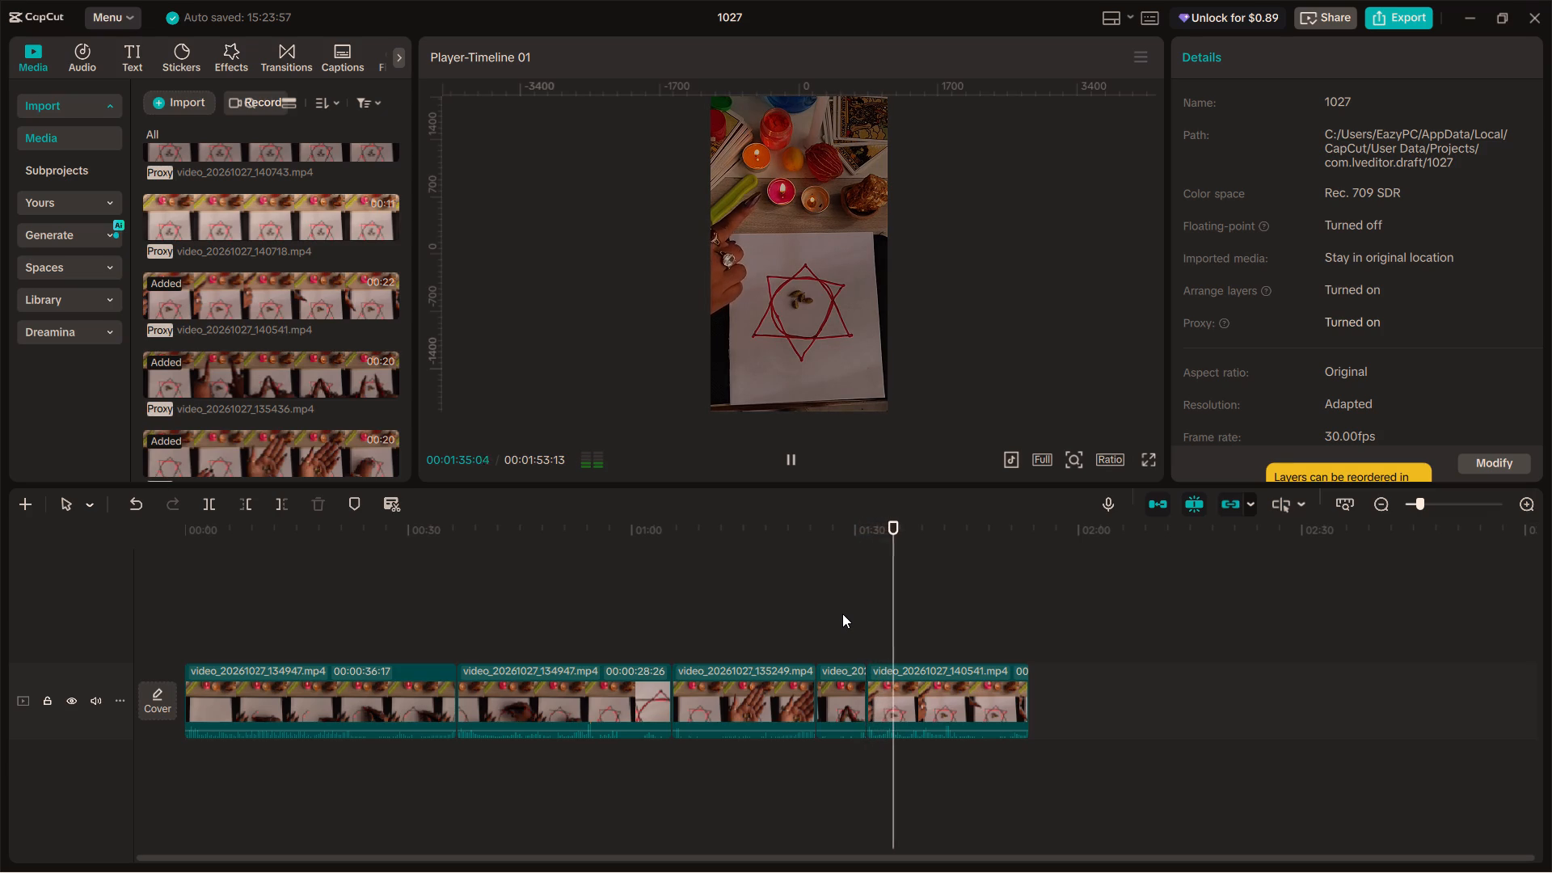
Add a point just before the white end of video_20261027_140541's Luma curve and raise it to the top of the graph.
left_click(933, 702)
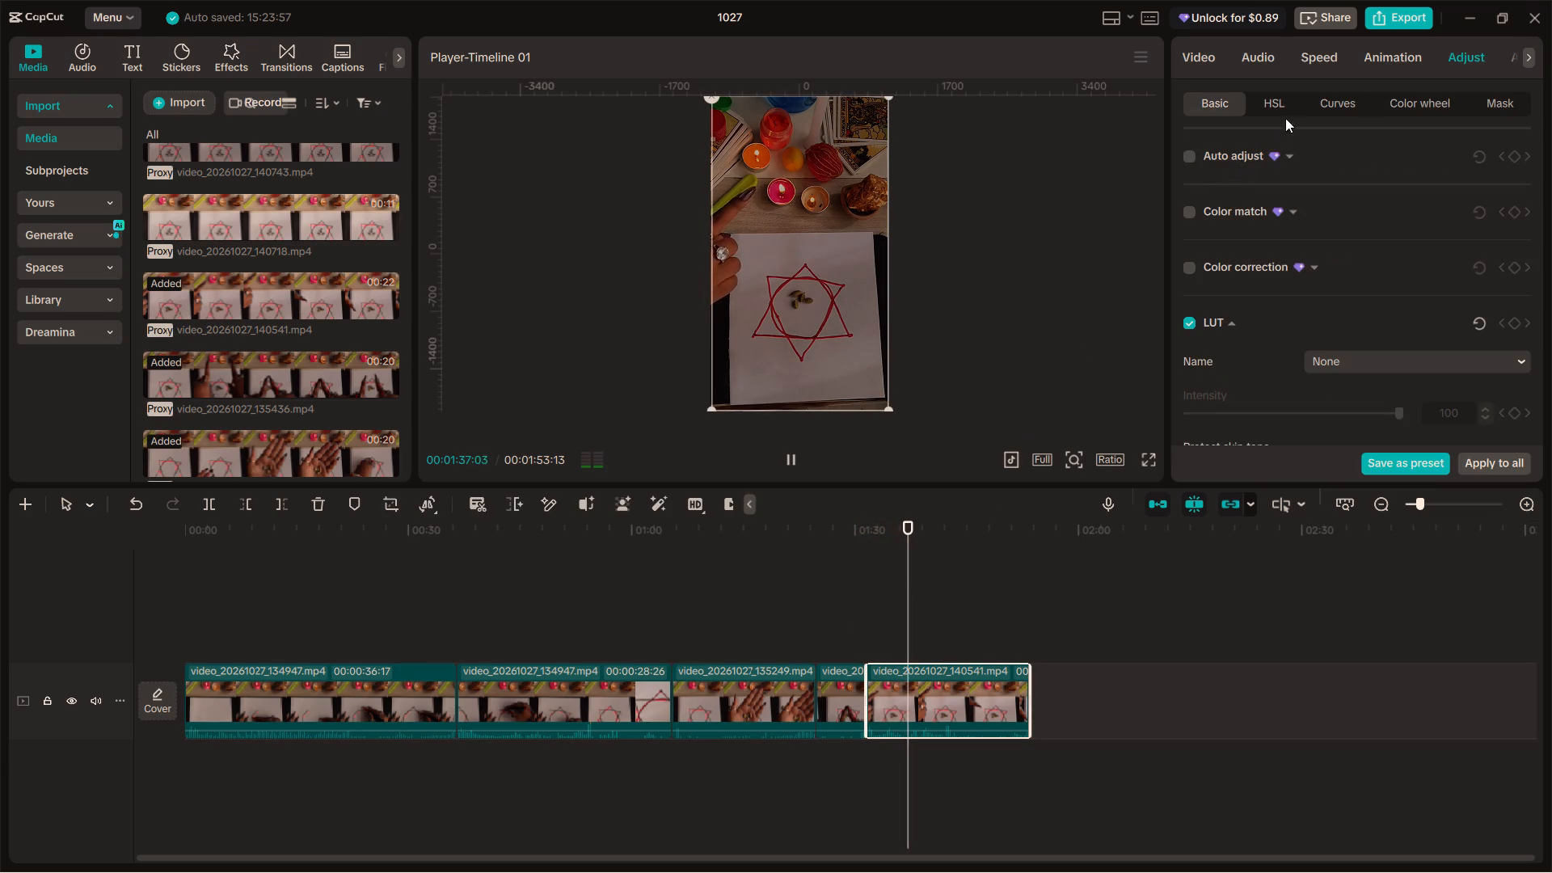
left_click(1331, 110)
left_click_drag(1521, 264, 1544, 207)
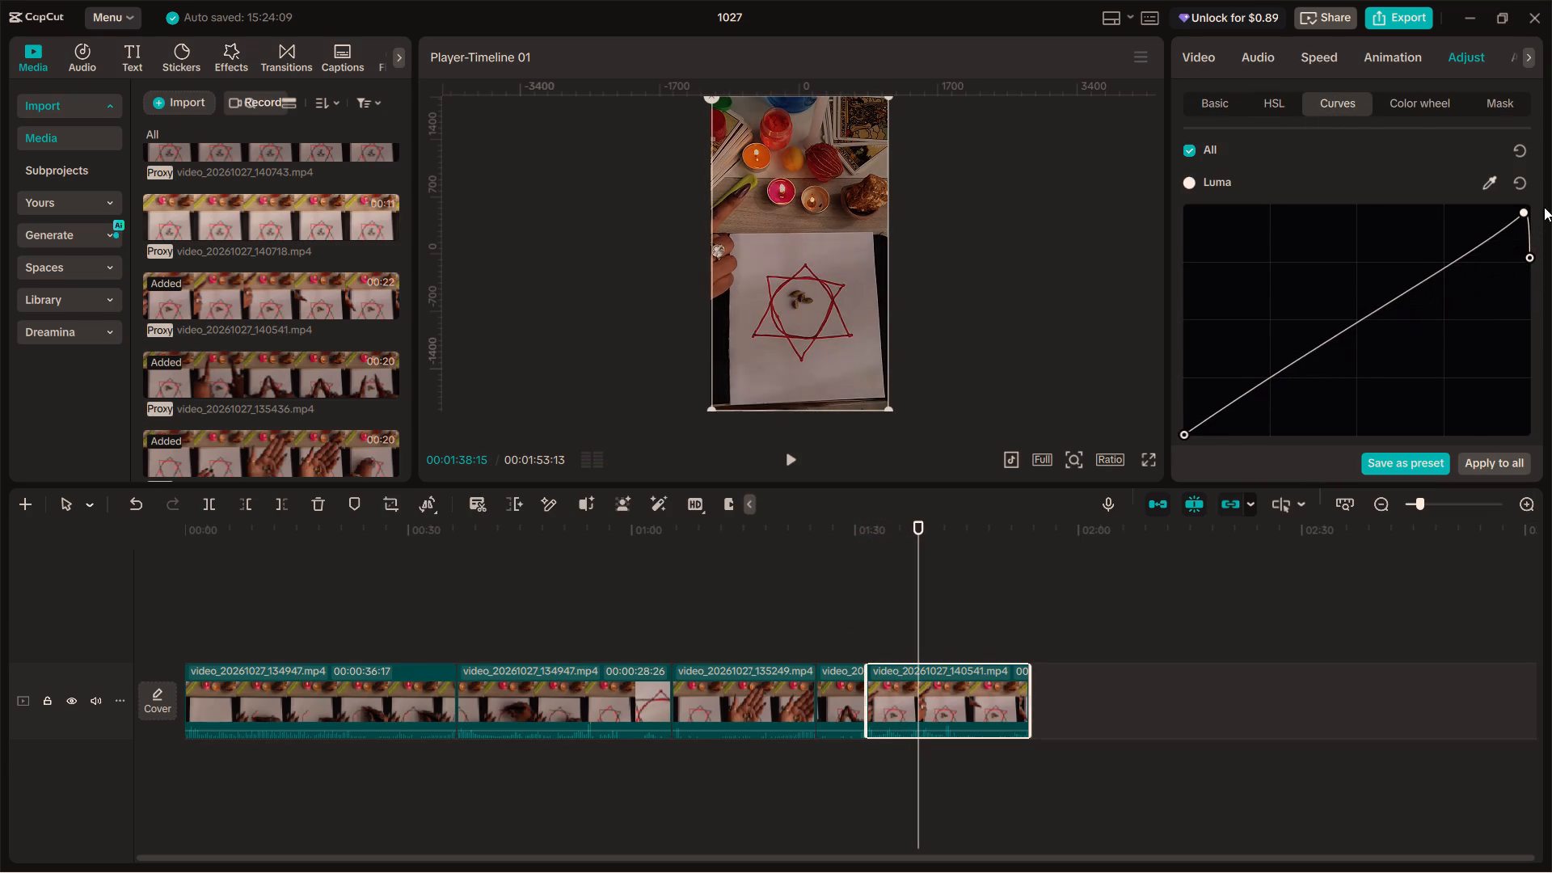
left_click_drag(1544, 207, 1550, 182)
left_click(1219, 82)
left_click(1217, 91)
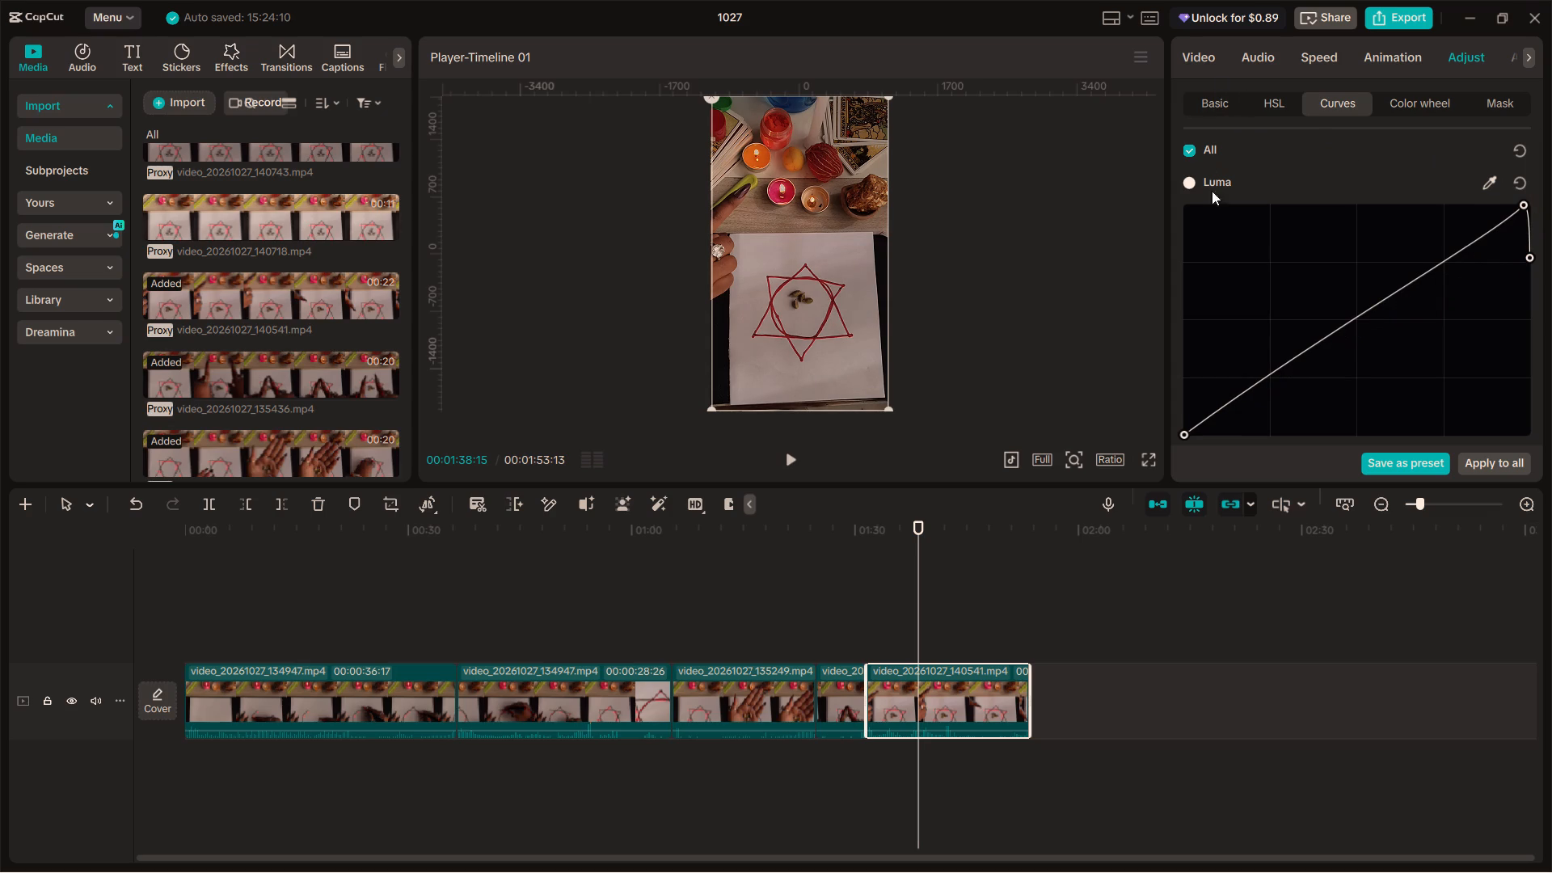
Lower the exposure of video_20261027_140541 to -11.
left_click(1206, 109)
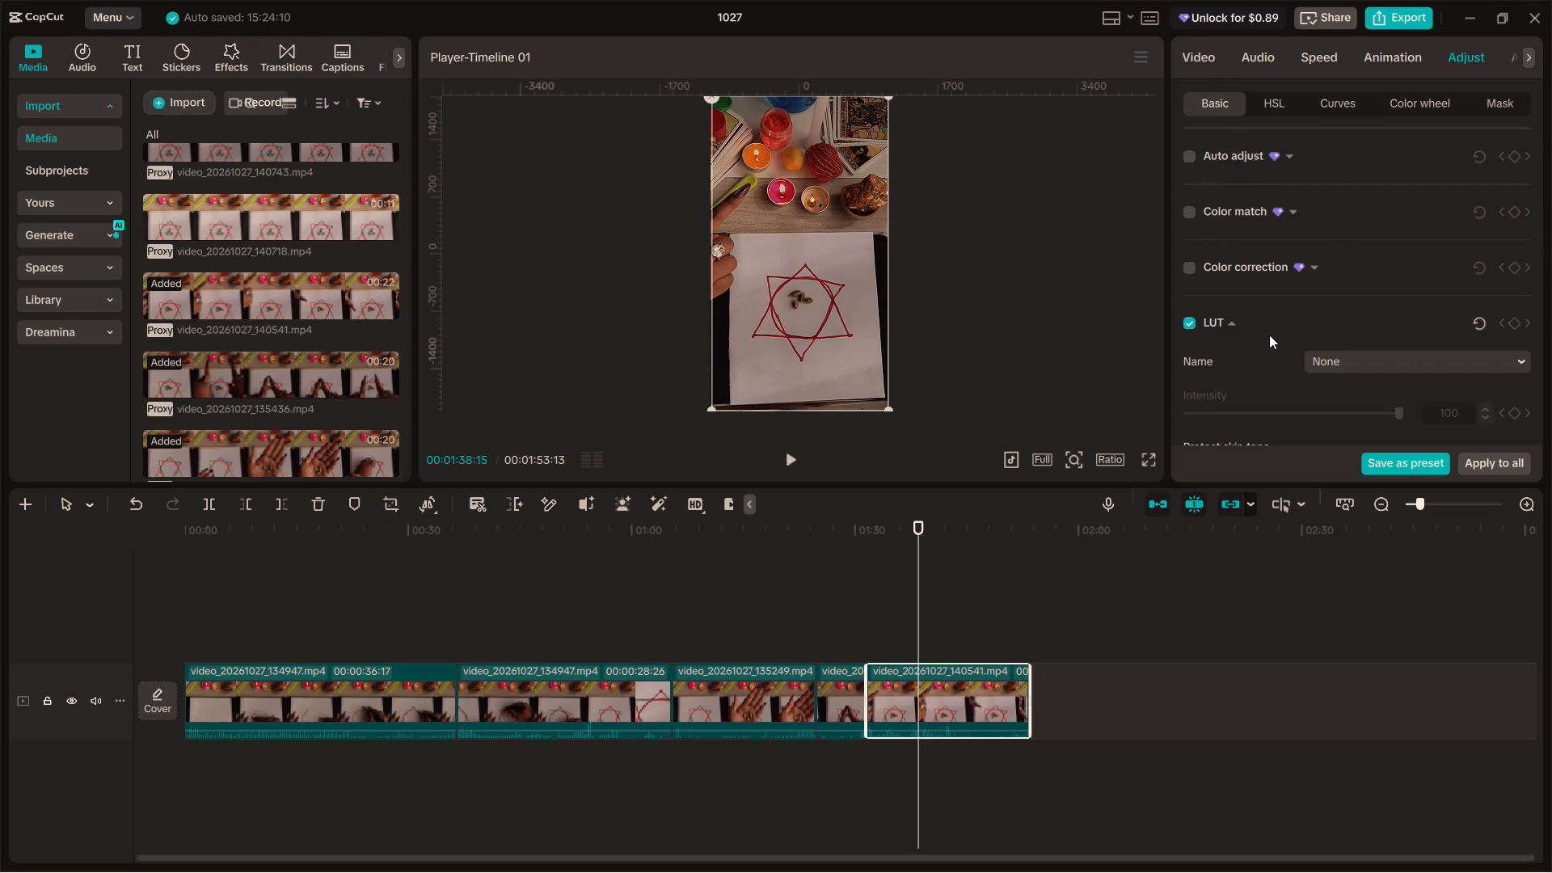
scroll(1267, 342, "down", 4)
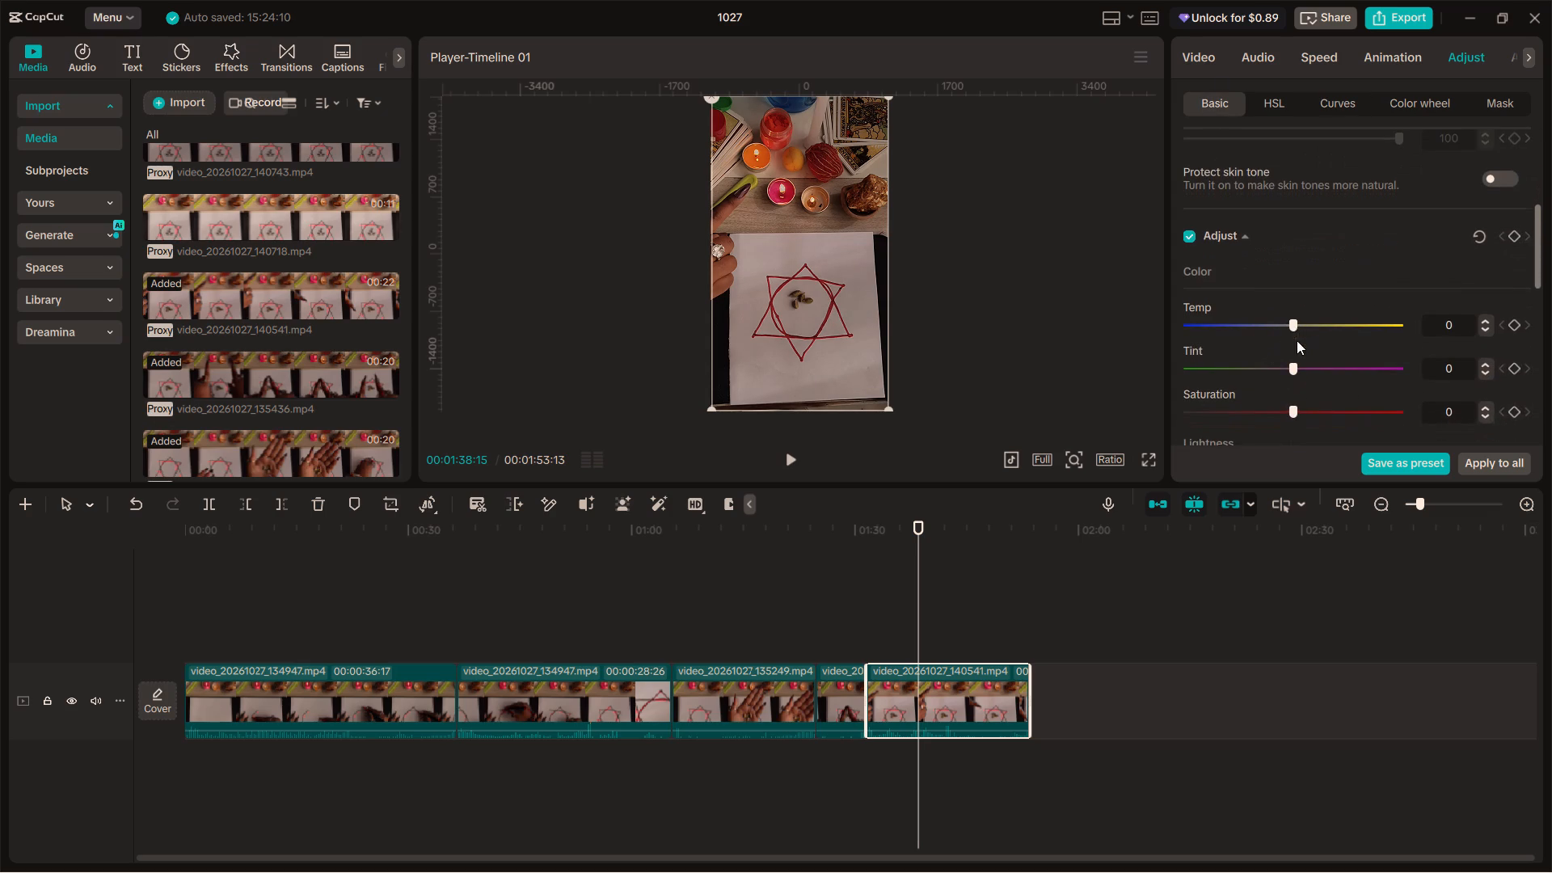
scroll(1279, 344, "down", 4)
left_click_drag(1282, 226, 1278, 226)
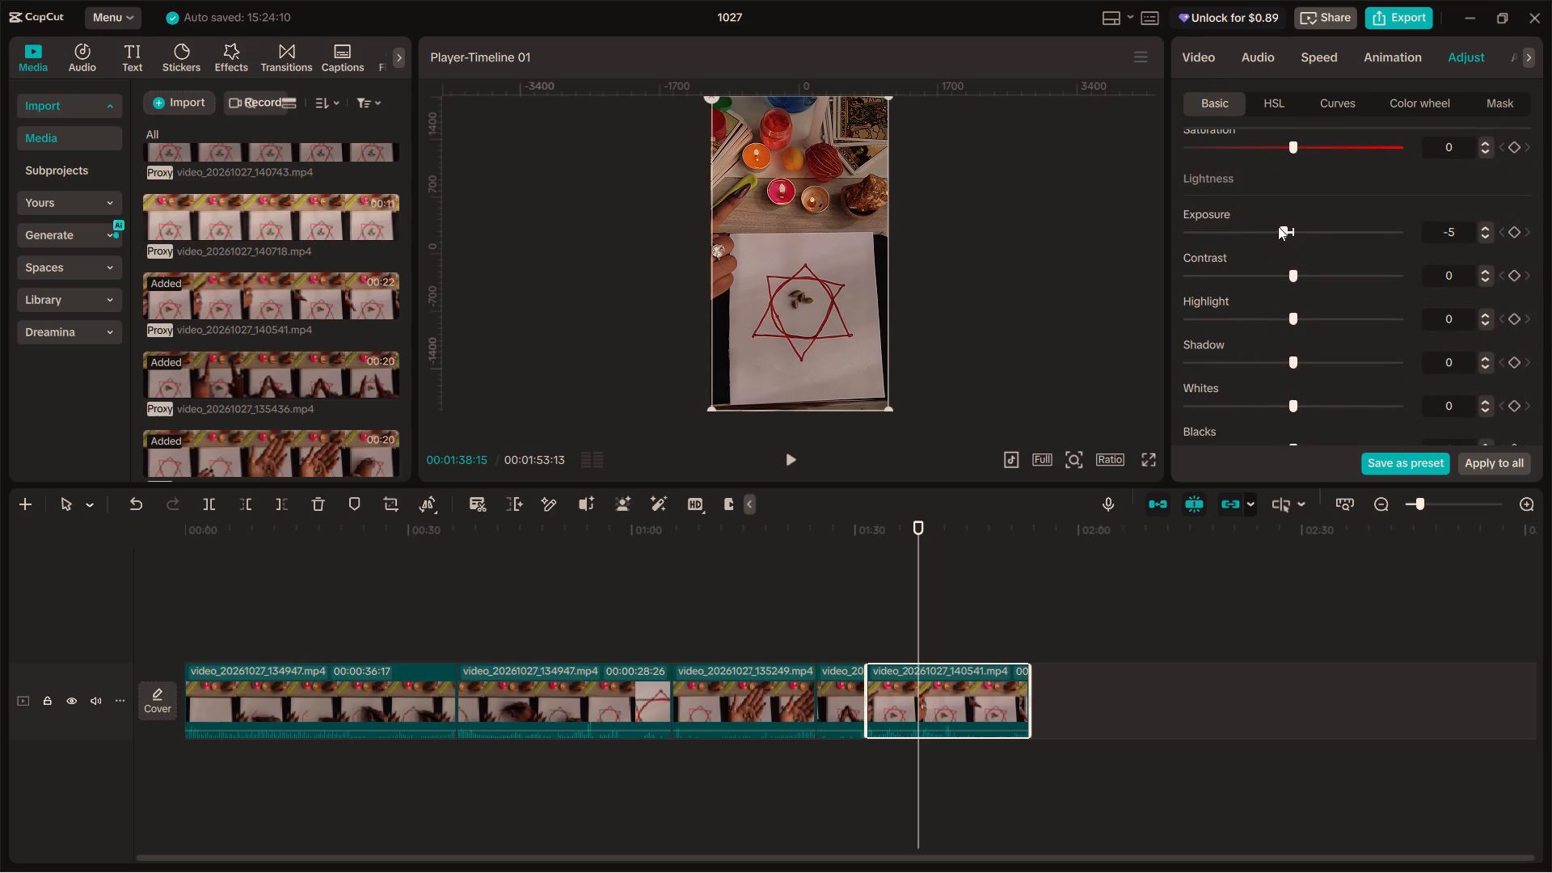
left_click_drag(1278, 226, 1266, 225)
Scrub back to about 00:01:28 and forward across the join to about 00:01:37 to compare the two clips' brightness.
left_click(913, 536)
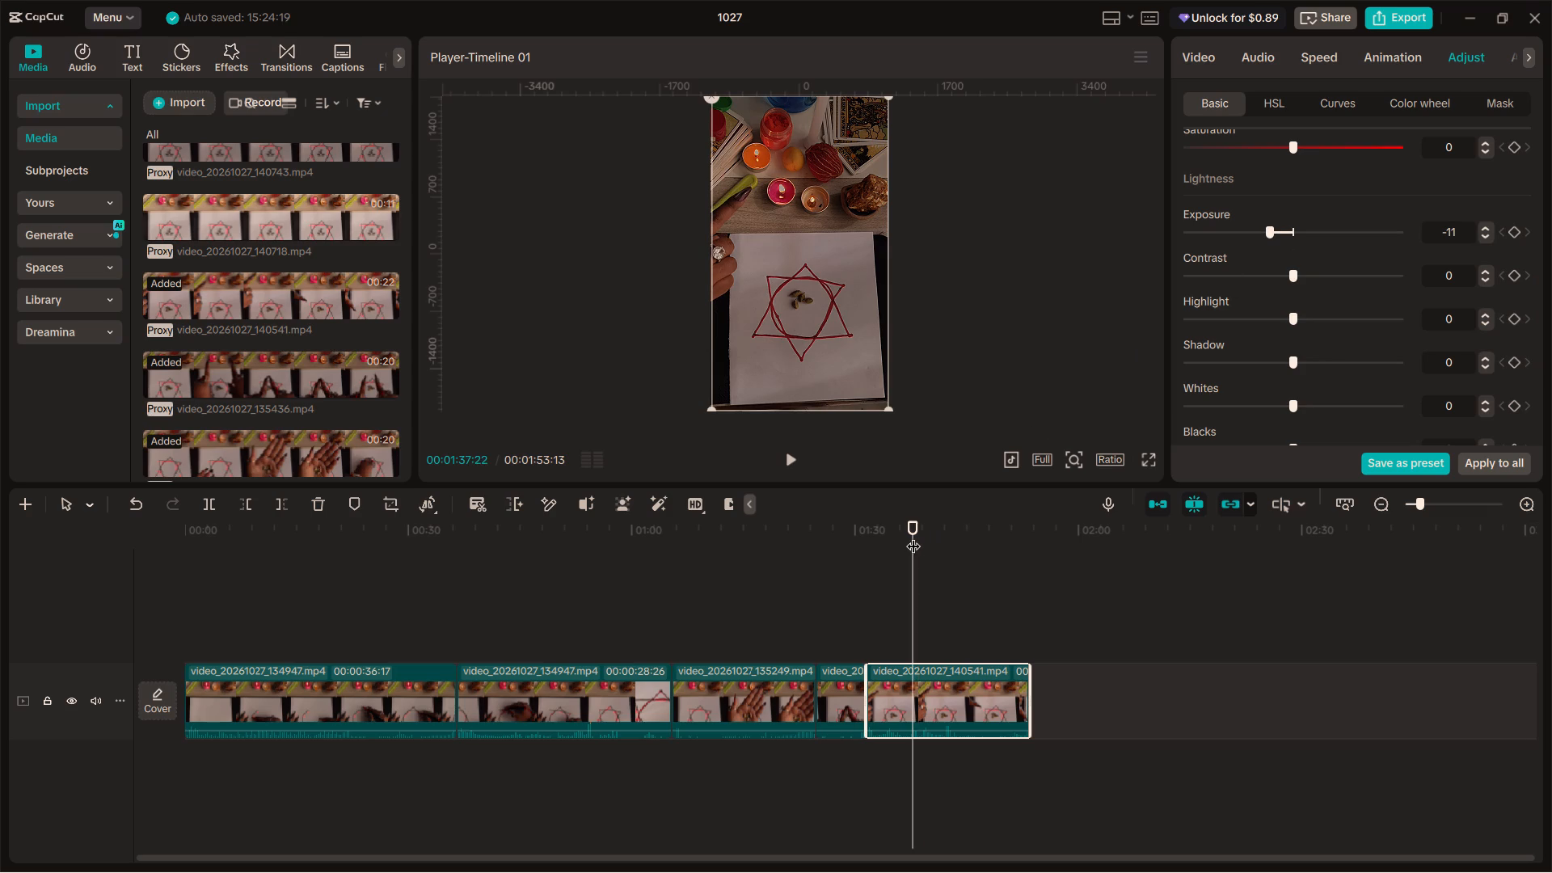
left_click_drag(913, 536, 842, 477)
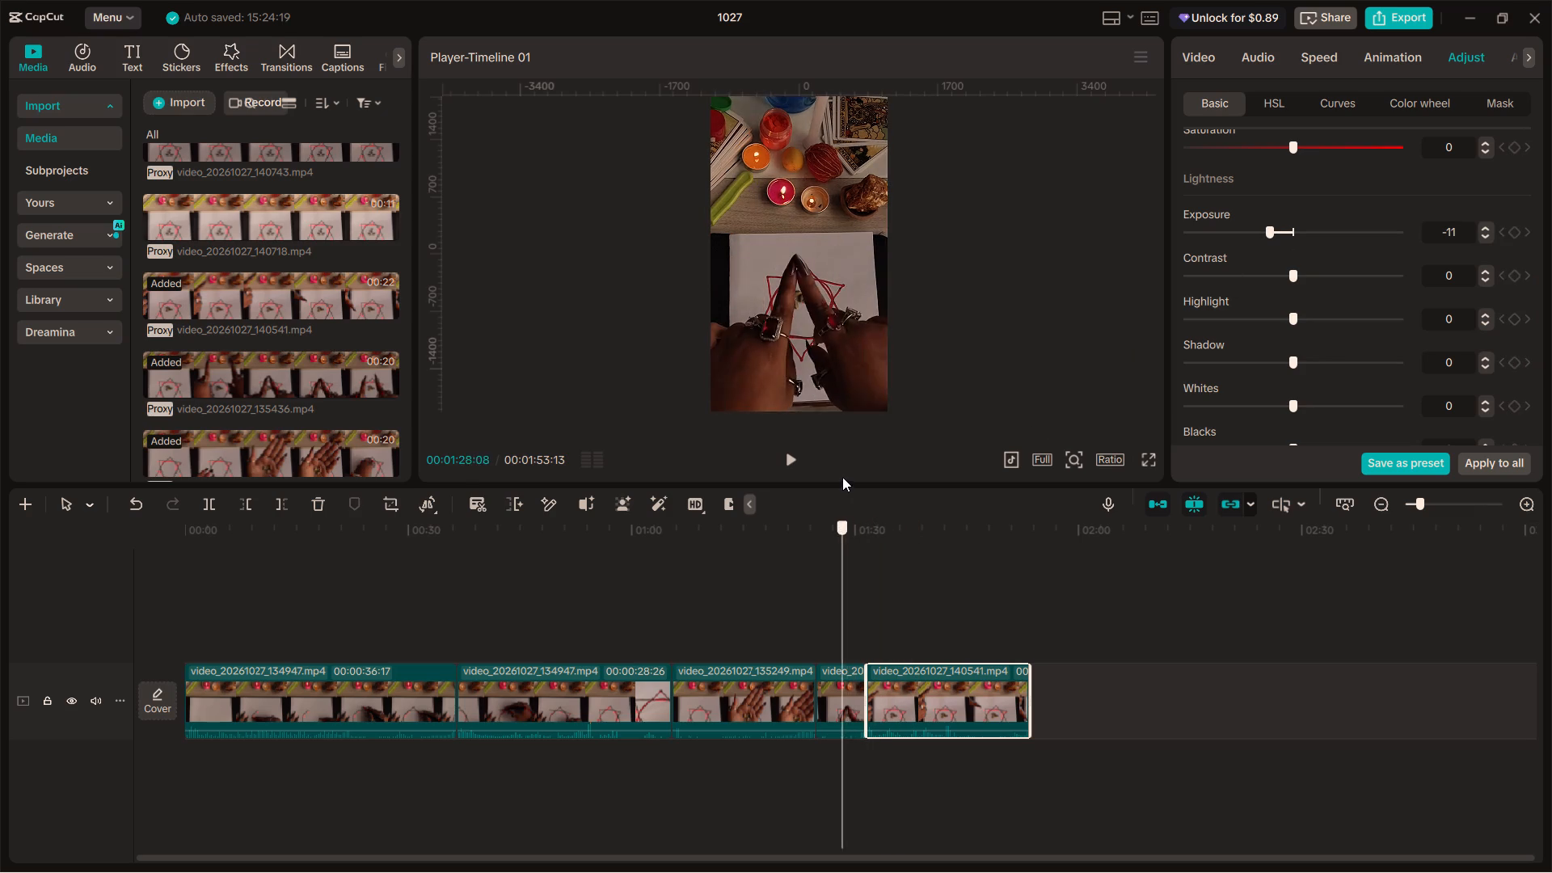
left_click_drag(842, 477, 905, 516)
key("space")
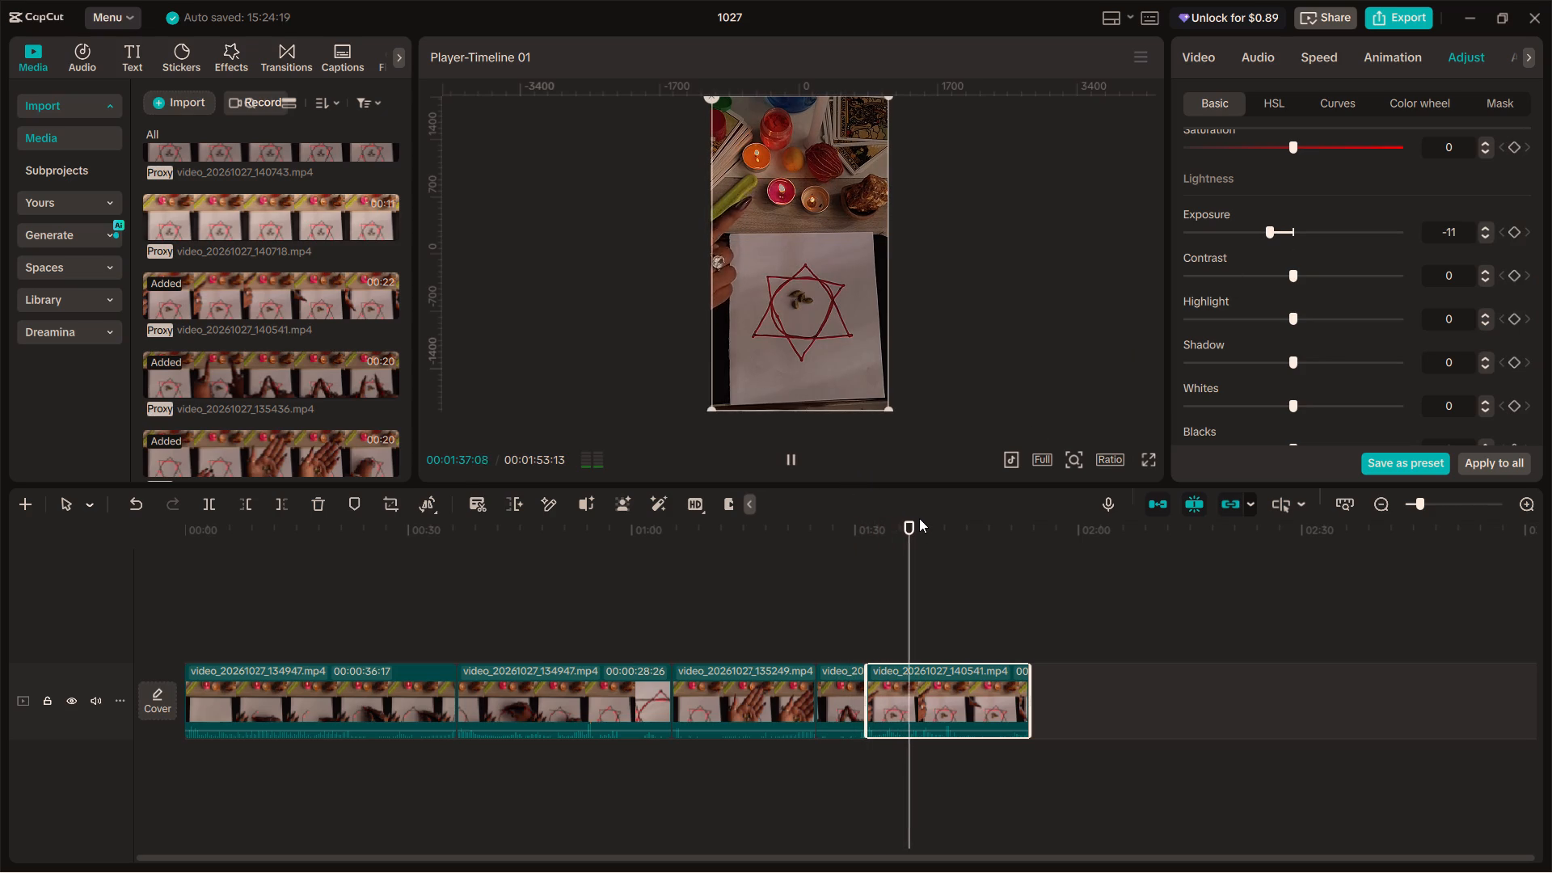
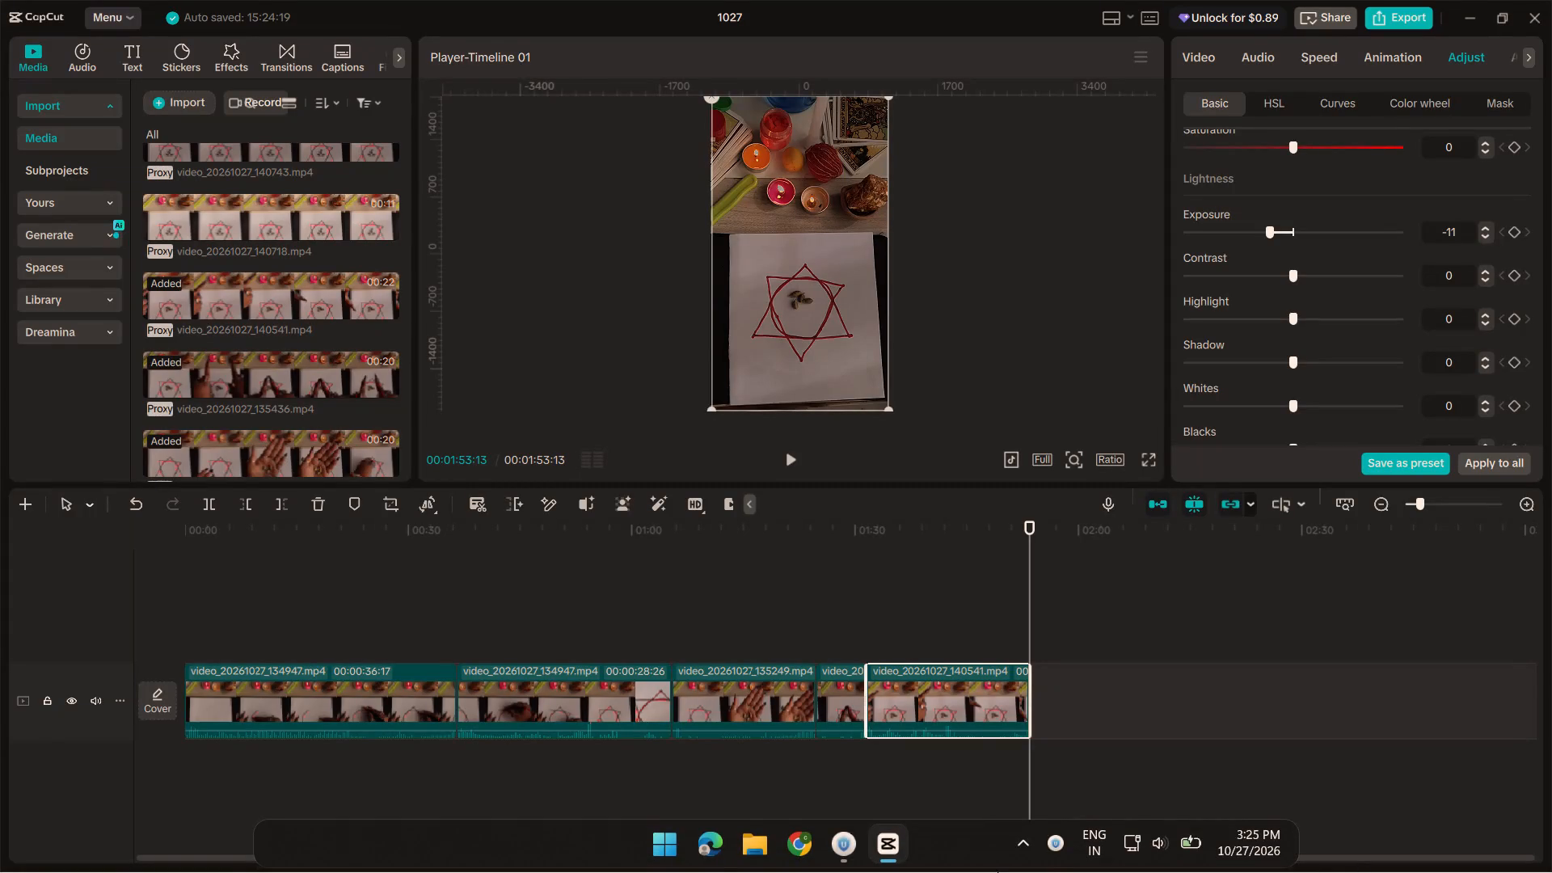
Play from about 00:01:45 to 00:01:49, then from about 00:01:30 across the join into video_20261027_140541 to review its brightness.
left_click(969, 627)
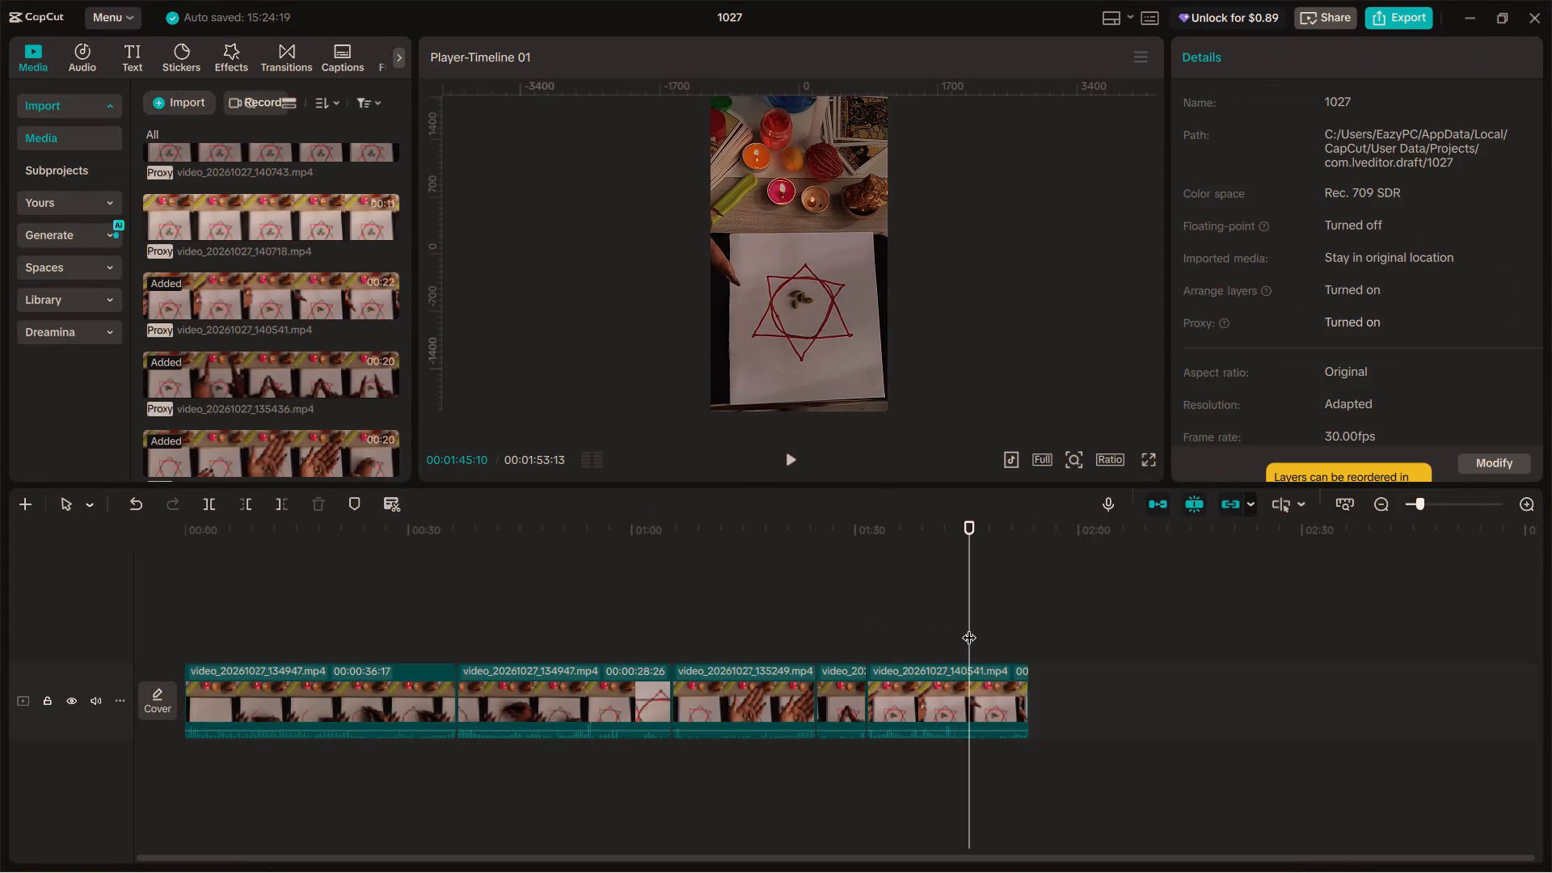
key("space")
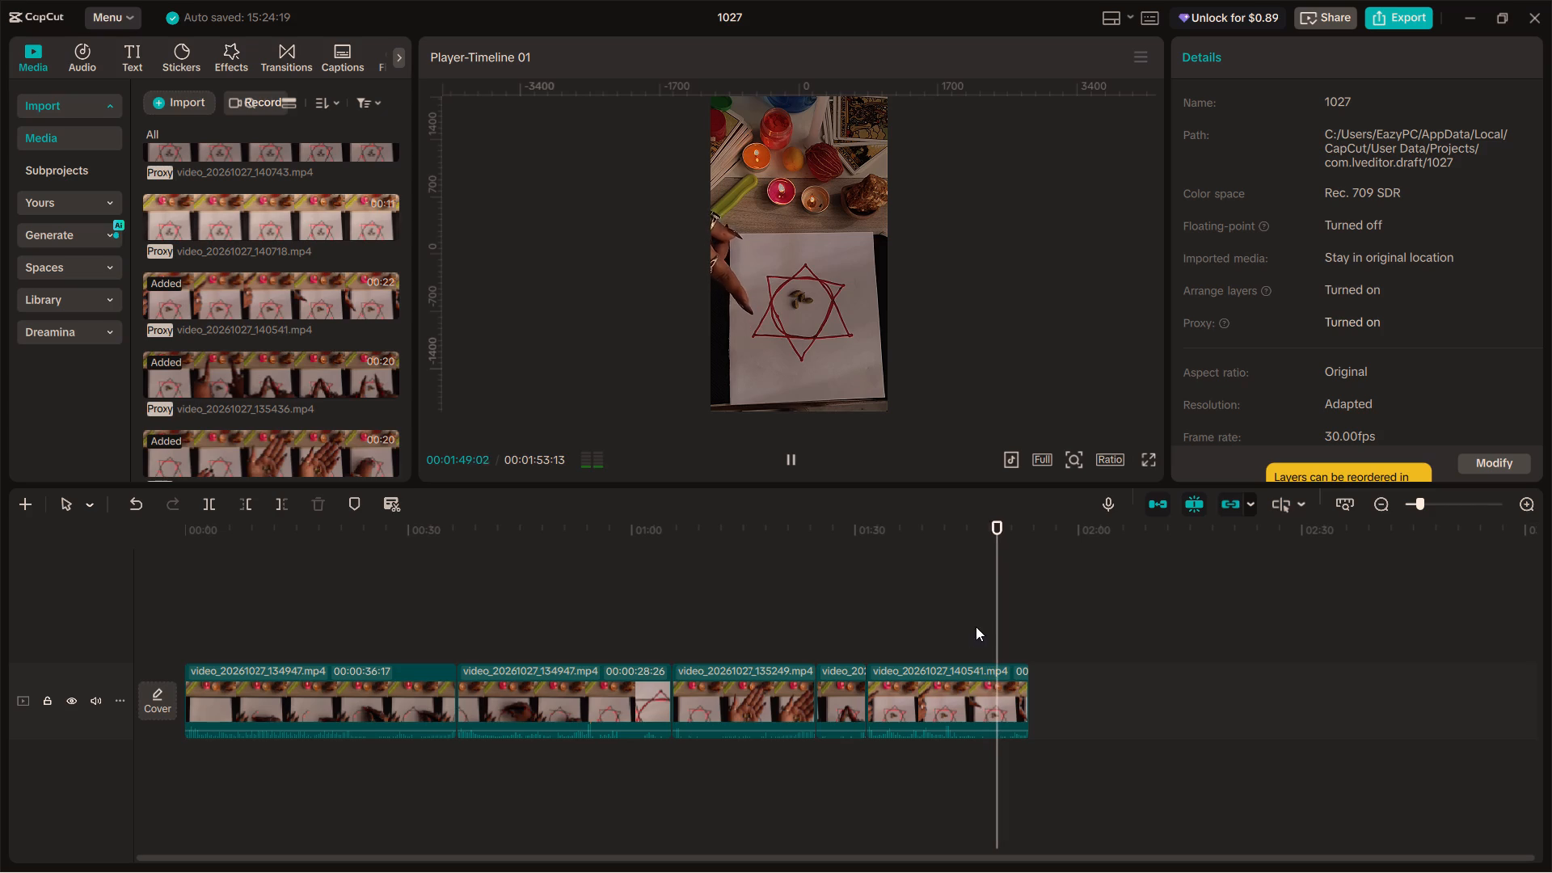
key("space")
left_click_drag(1001, 610, 943, 593)
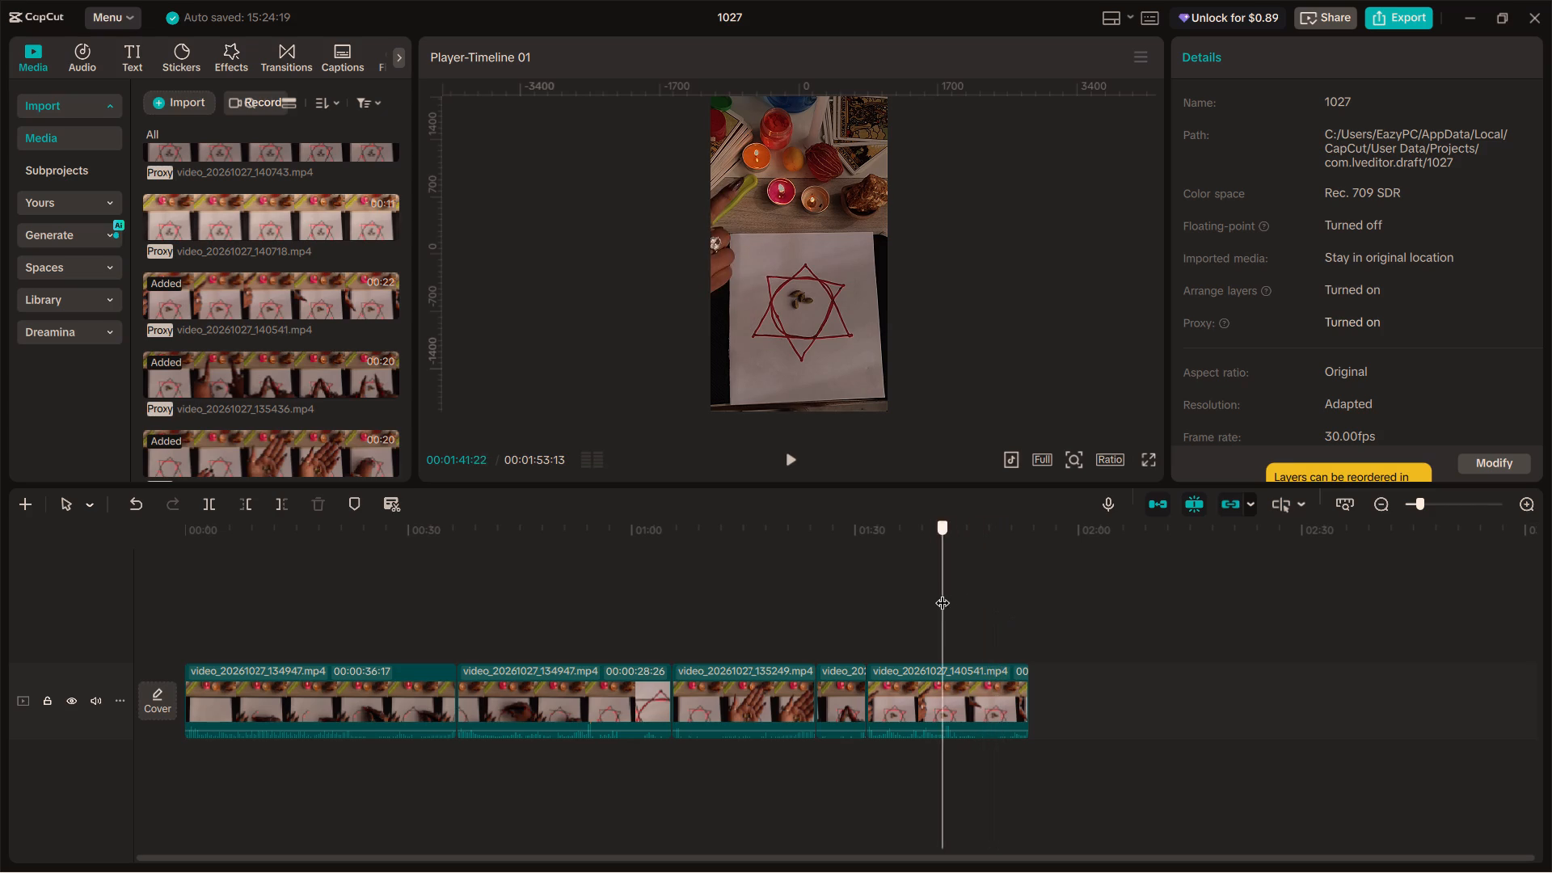
left_click_drag(943, 593, 860, 564)
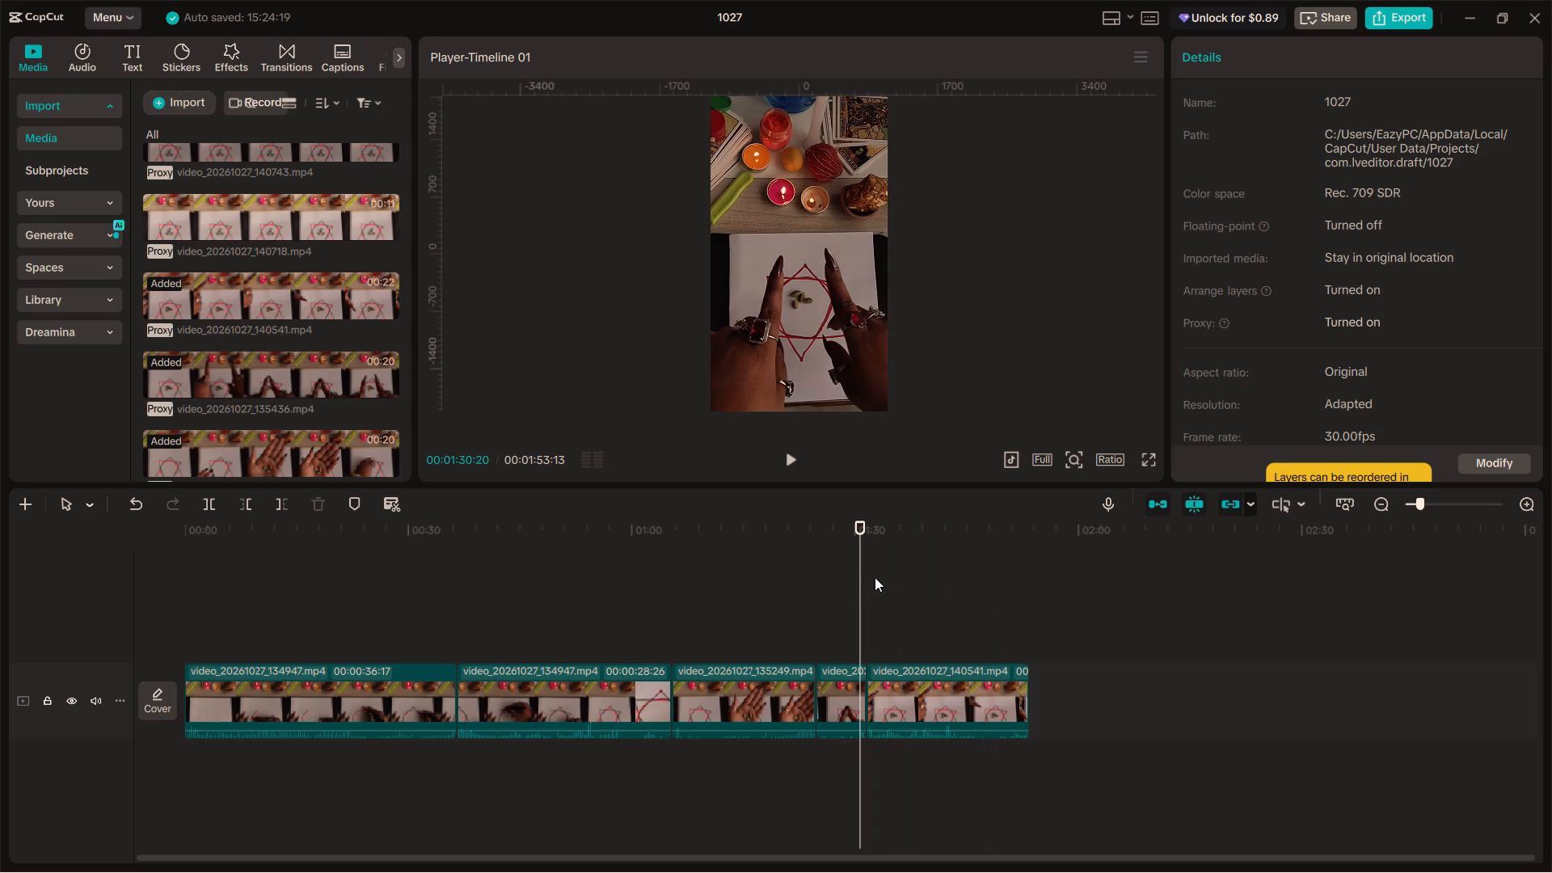
key("space")
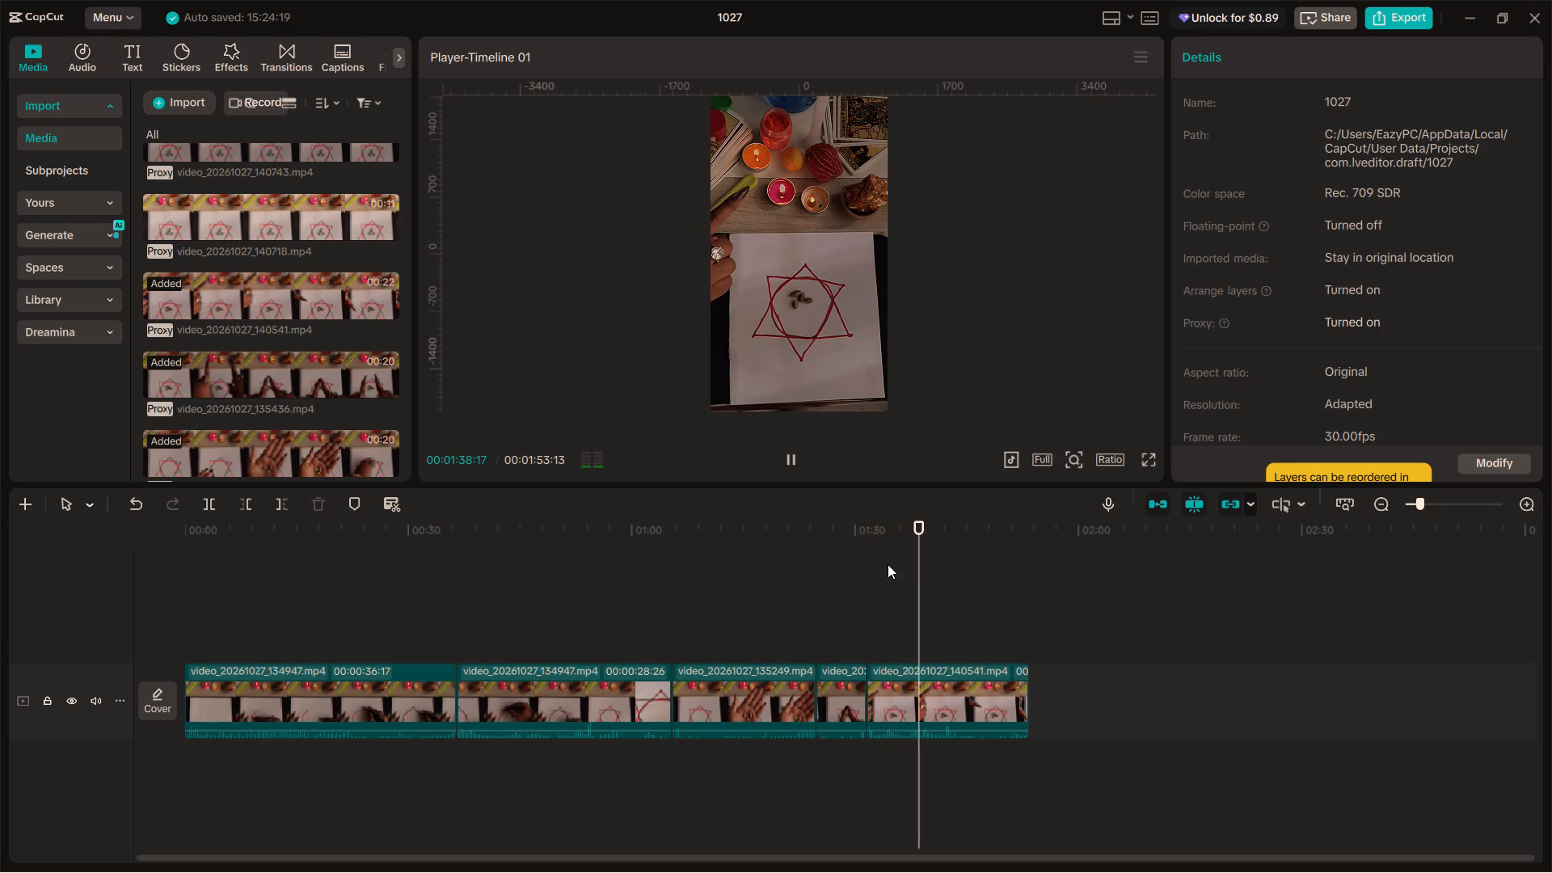
Preview video_20261027_140718 from the media library and add it at the end of the timeline, after video_20261027_140541.
scroll(314, 332, "up", 1)
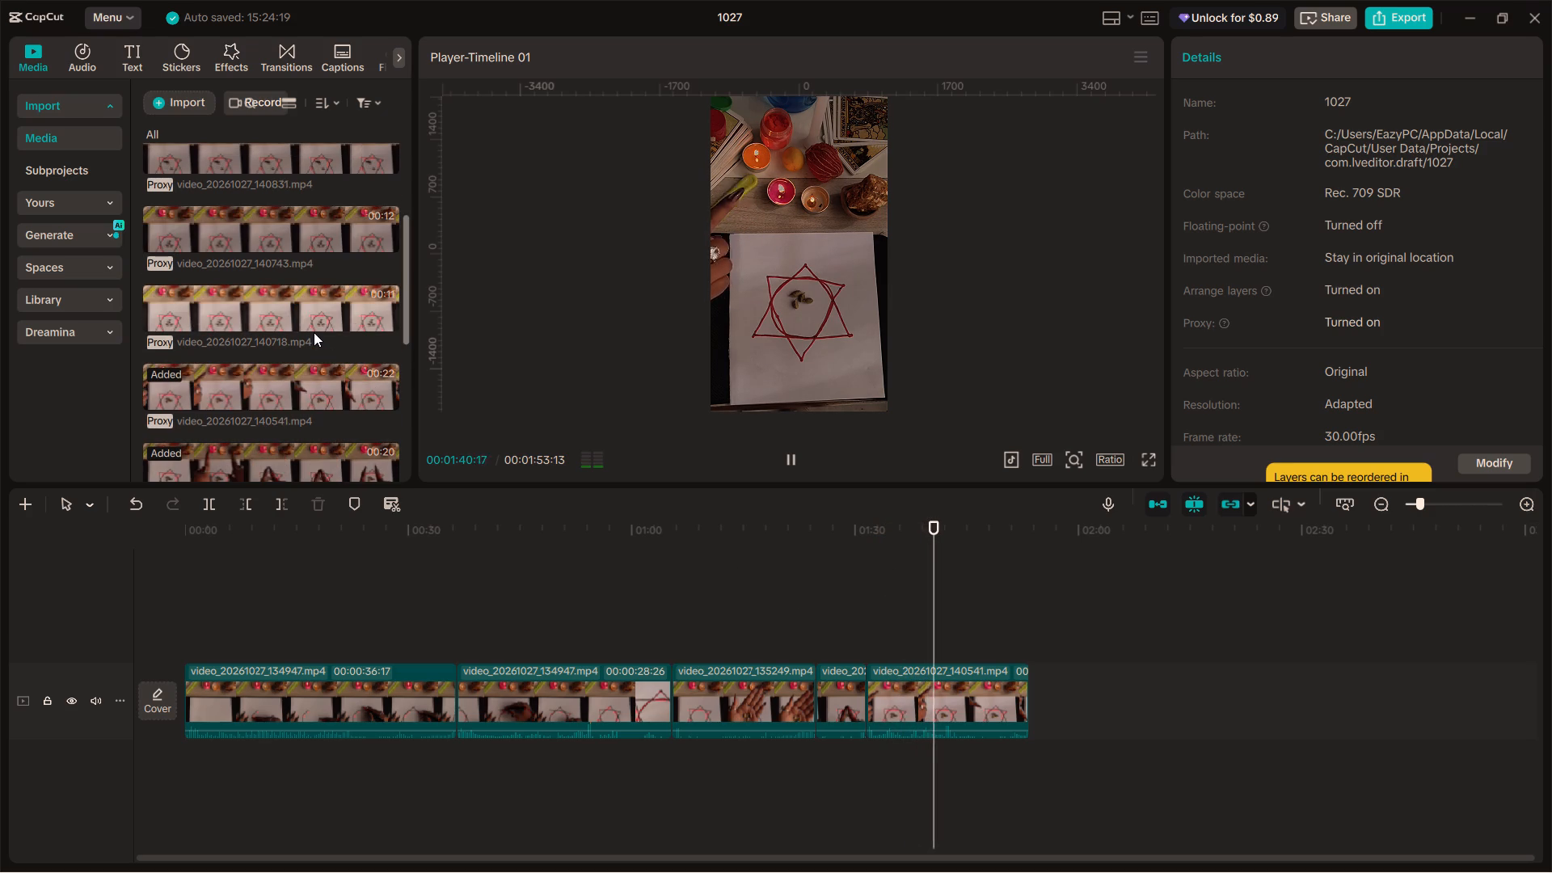
left_click(290, 323)
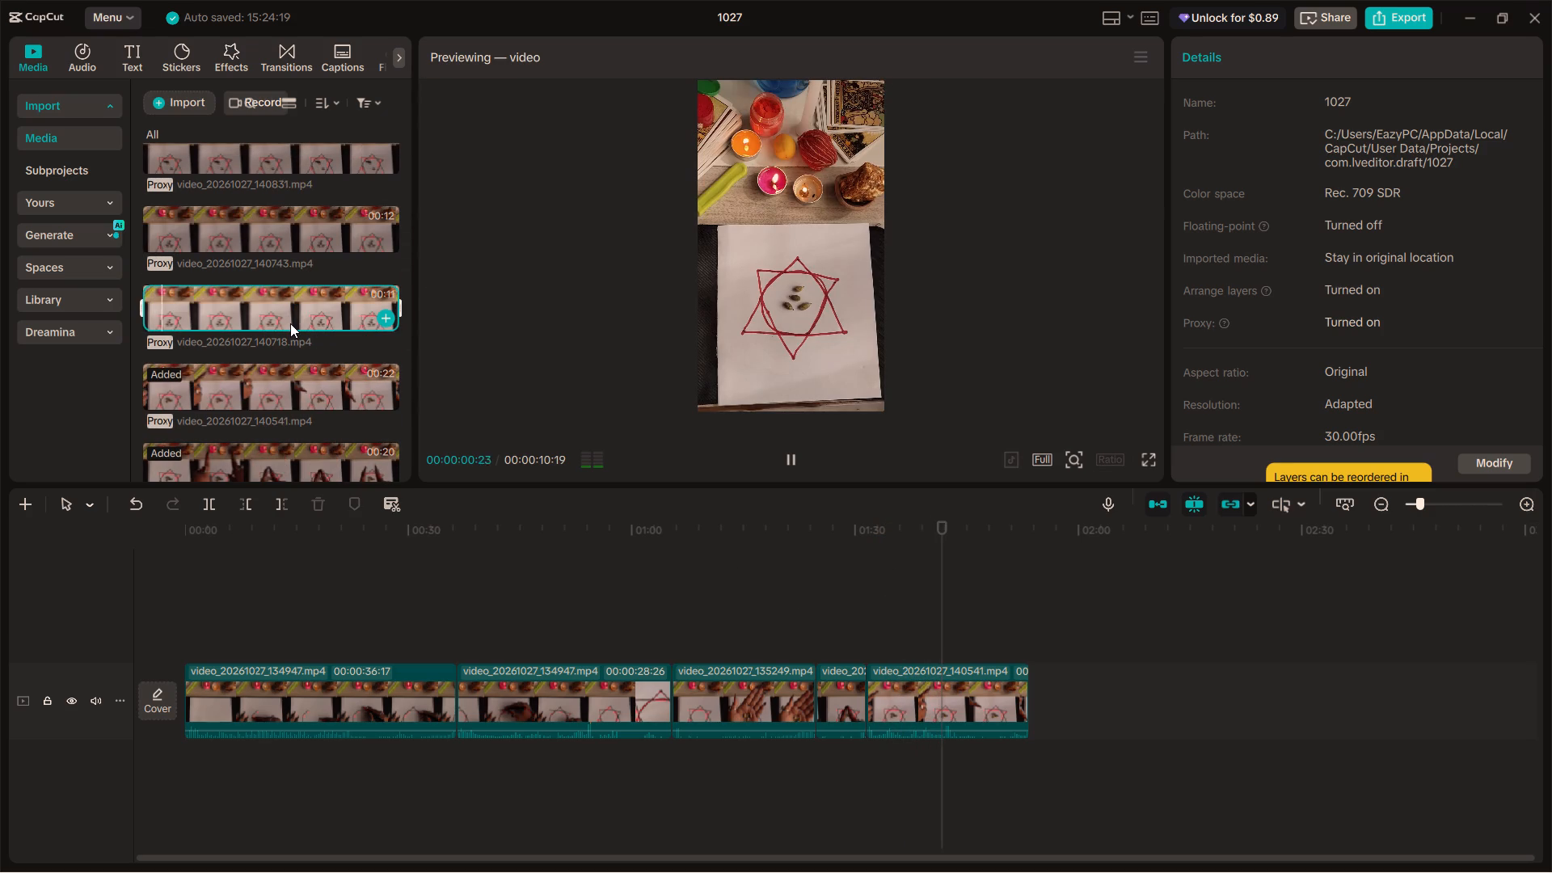
left_click_drag(275, 310, 1056, 677)
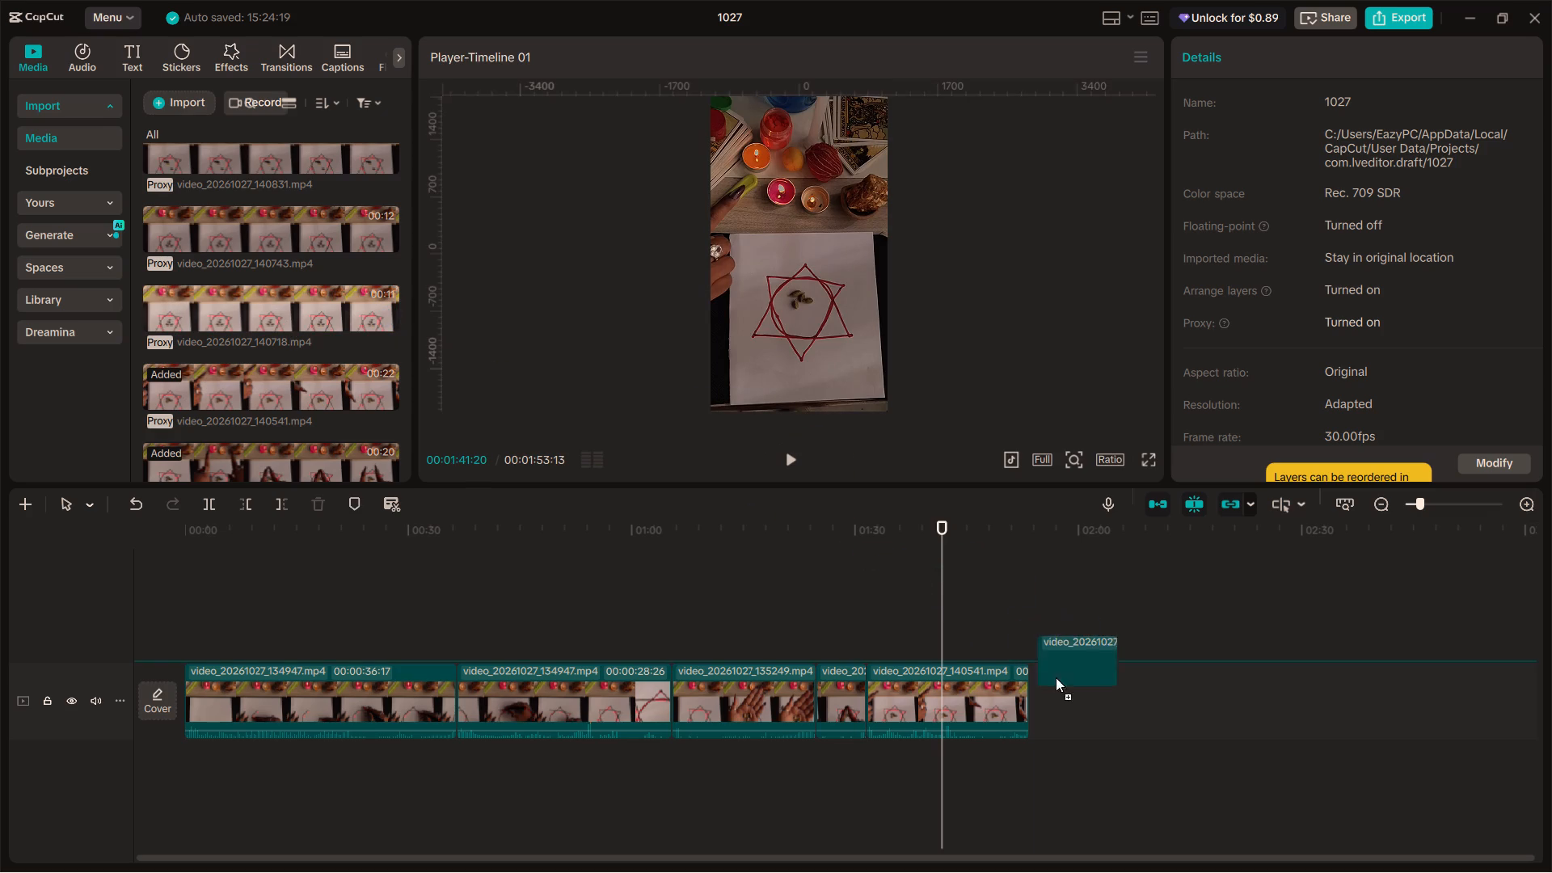
left_click_drag(1056, 677, 1035, 696)
Play and scrub from about 00:01:50 to the join at 00:01:53 to compare video_20261027_140541 with the newly added clip.
left_click(1003, 644)
key("space")
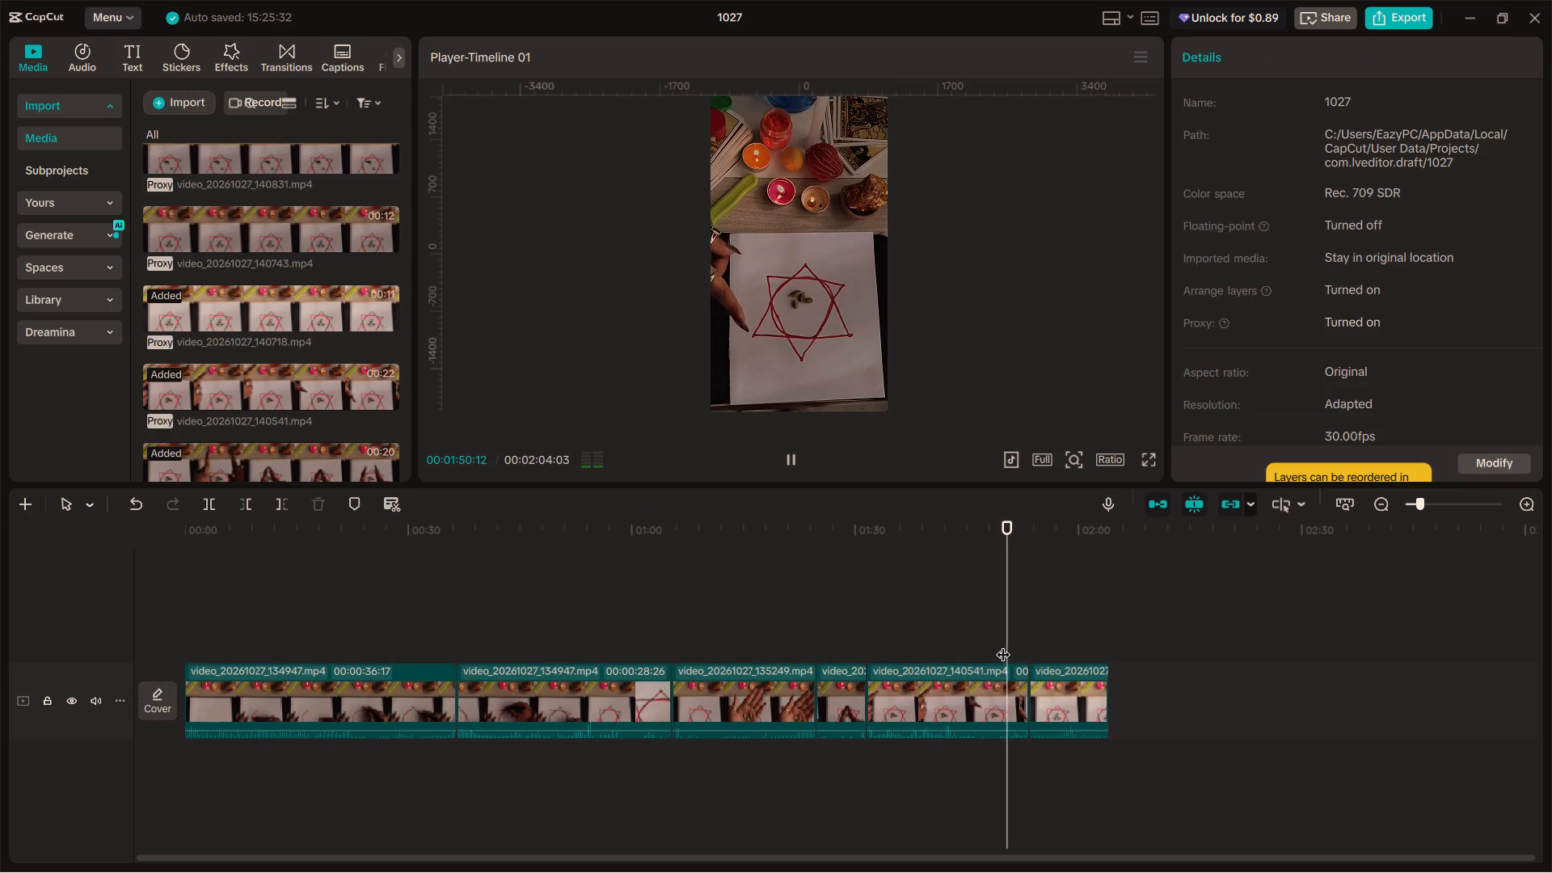
left_click_drag(1009, 644, 1026, 636)
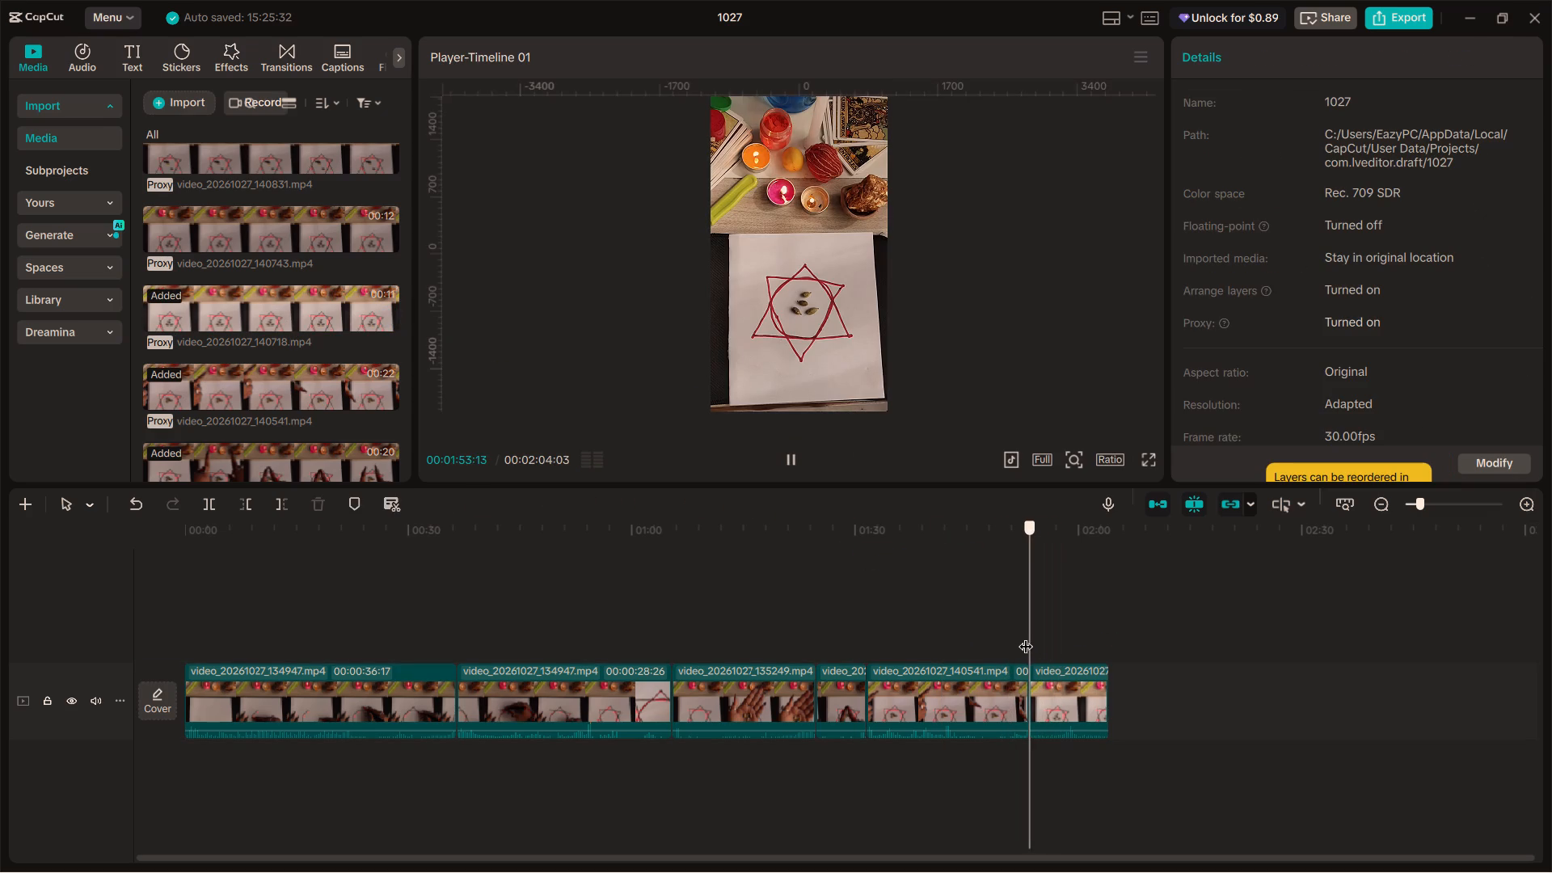
left_click_drag(1026, 636, 1019, 615)
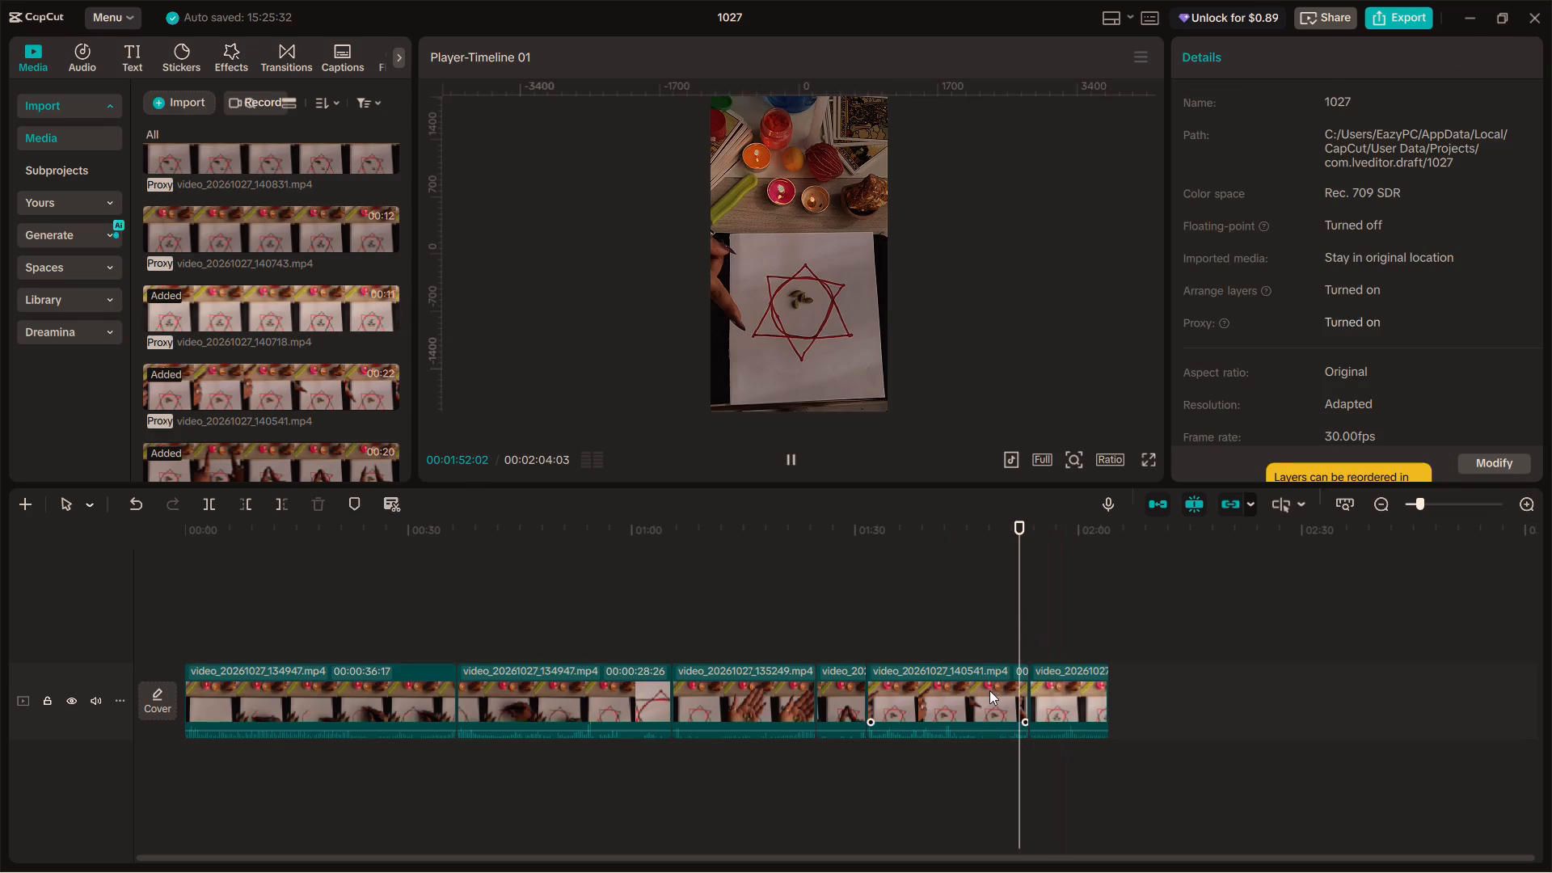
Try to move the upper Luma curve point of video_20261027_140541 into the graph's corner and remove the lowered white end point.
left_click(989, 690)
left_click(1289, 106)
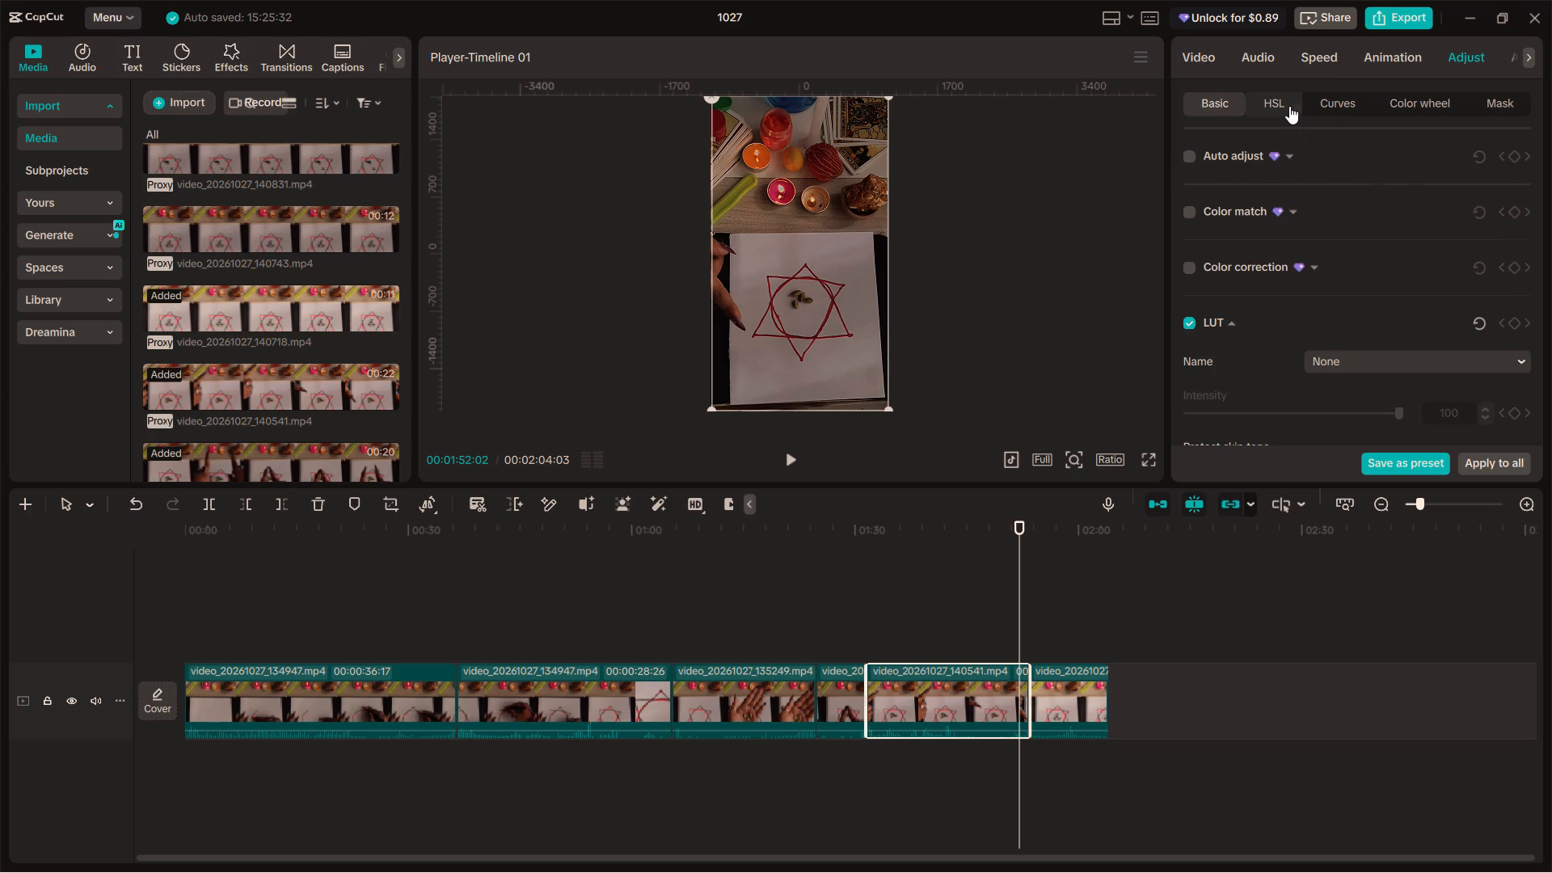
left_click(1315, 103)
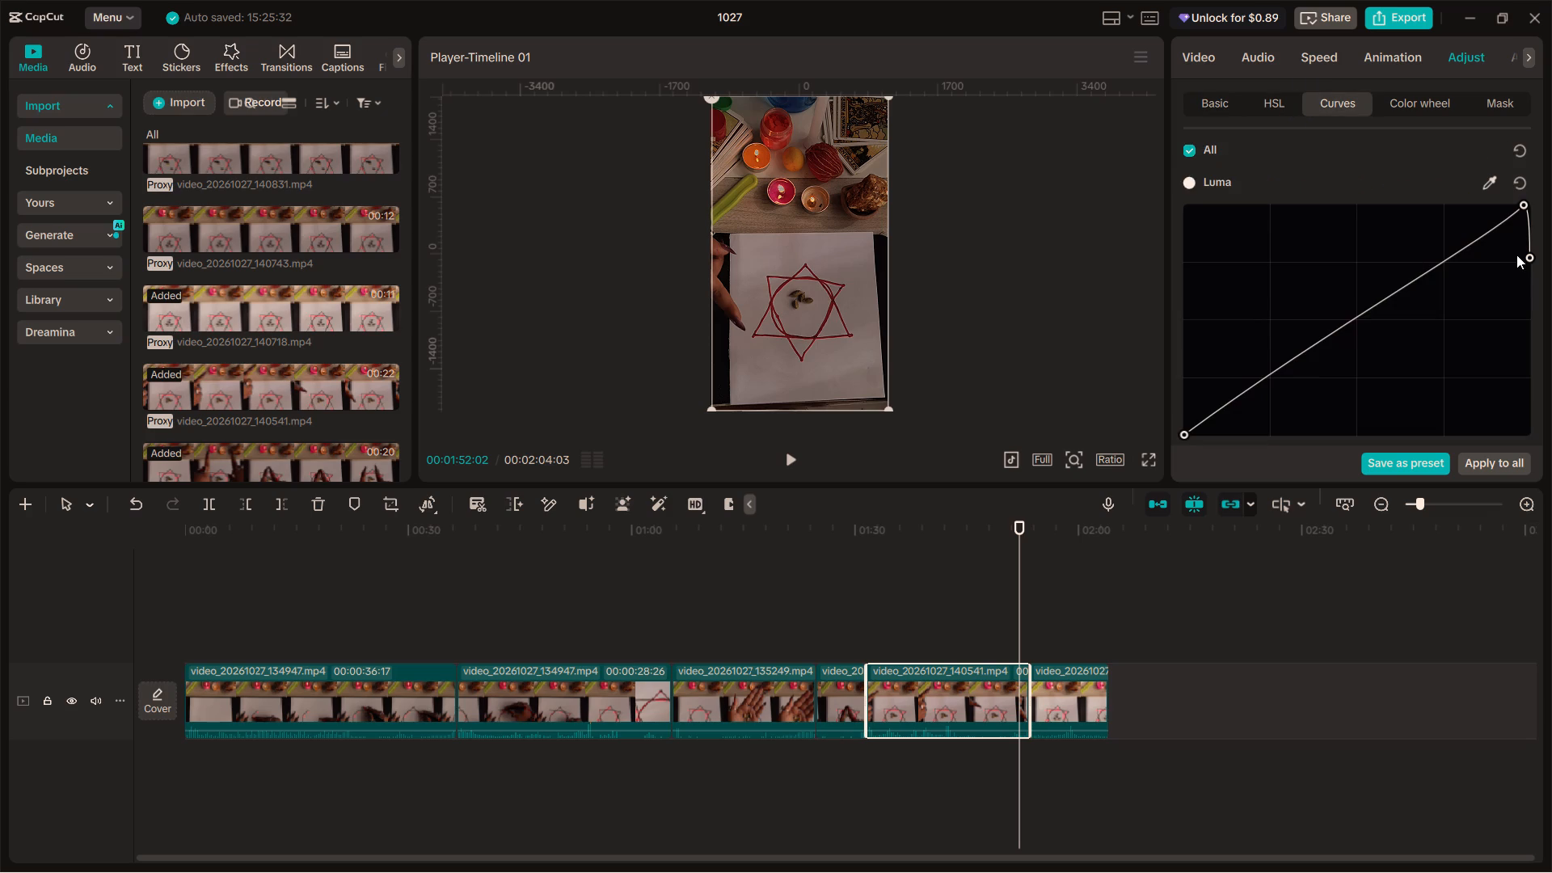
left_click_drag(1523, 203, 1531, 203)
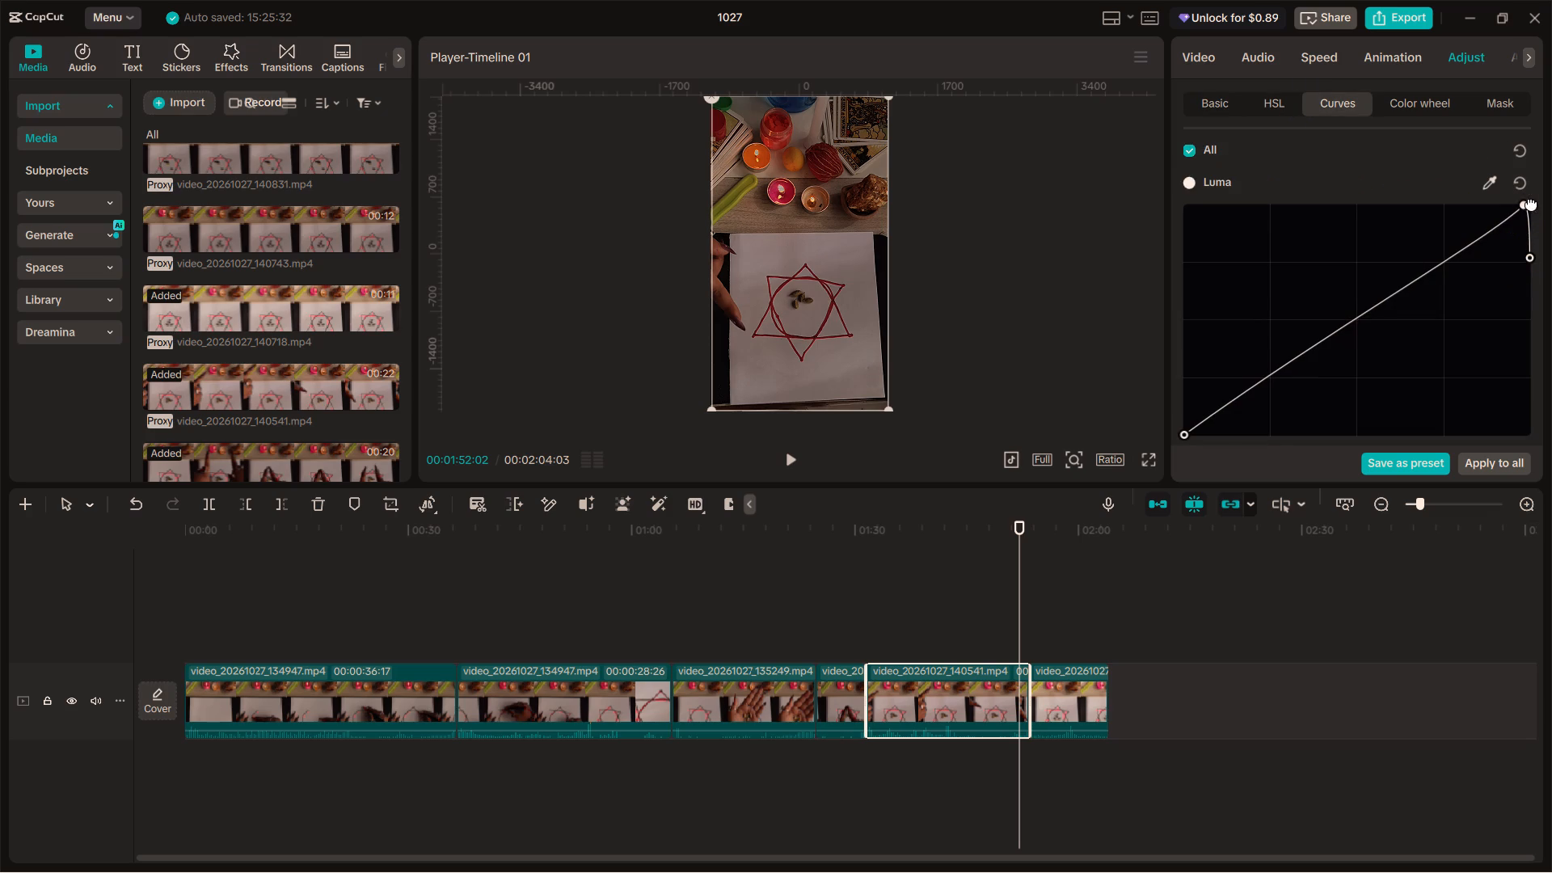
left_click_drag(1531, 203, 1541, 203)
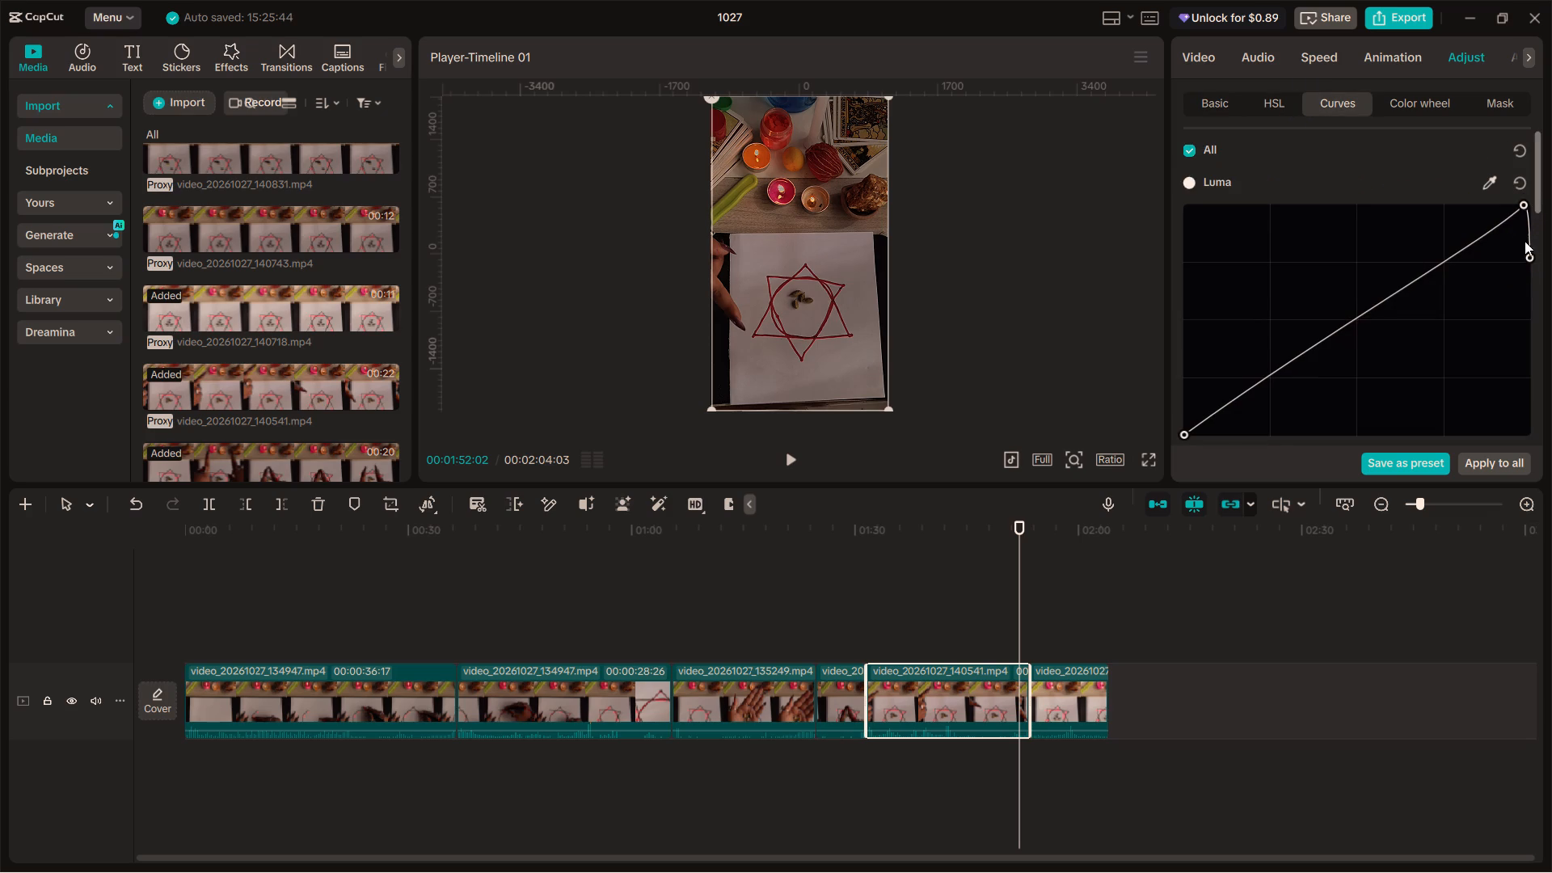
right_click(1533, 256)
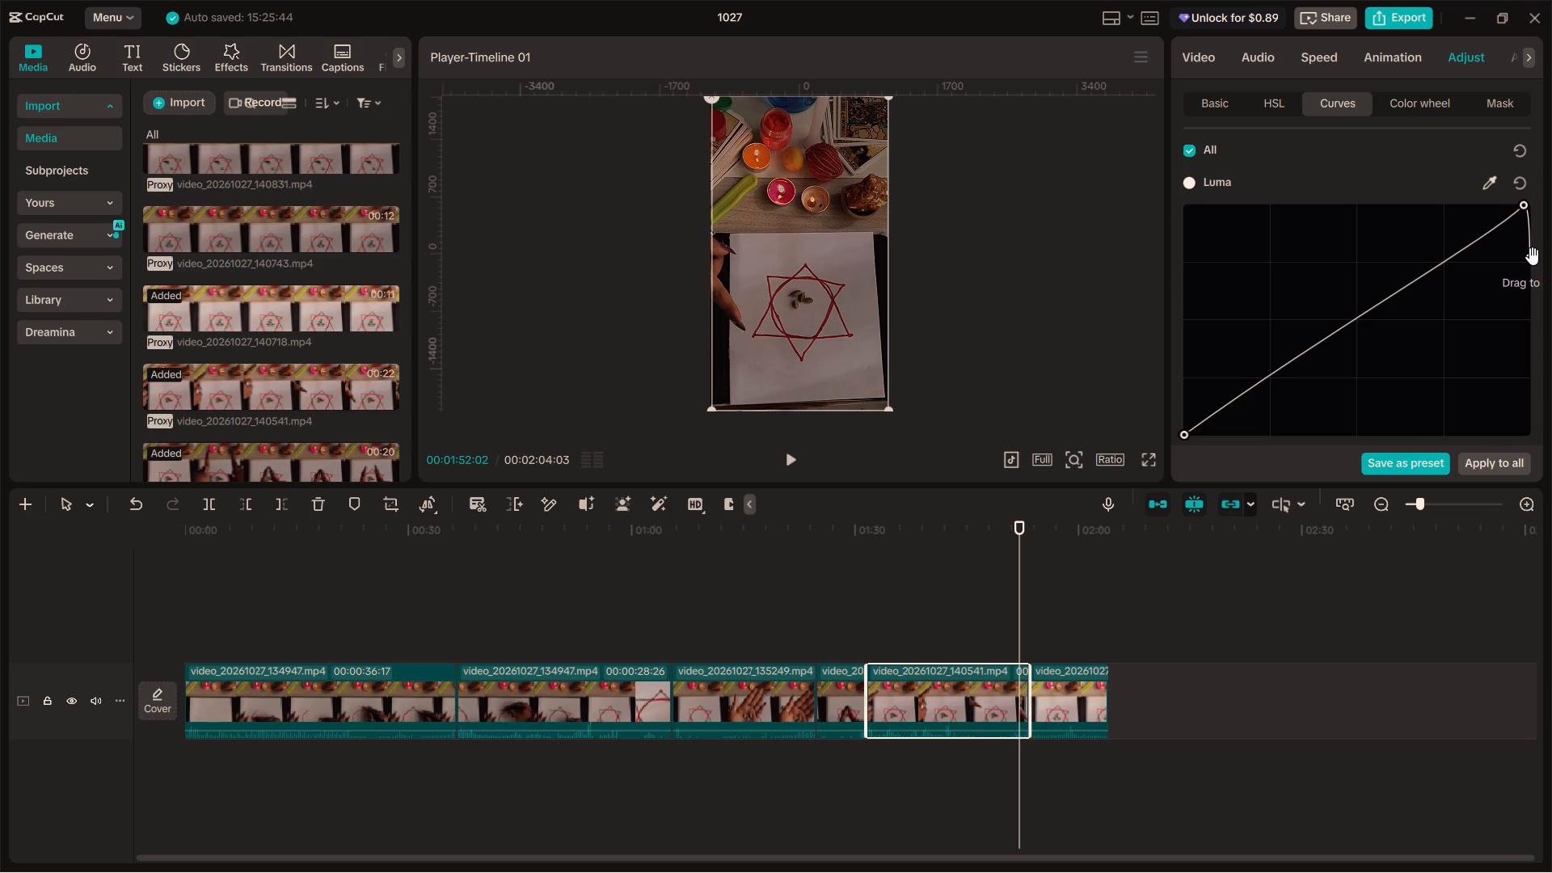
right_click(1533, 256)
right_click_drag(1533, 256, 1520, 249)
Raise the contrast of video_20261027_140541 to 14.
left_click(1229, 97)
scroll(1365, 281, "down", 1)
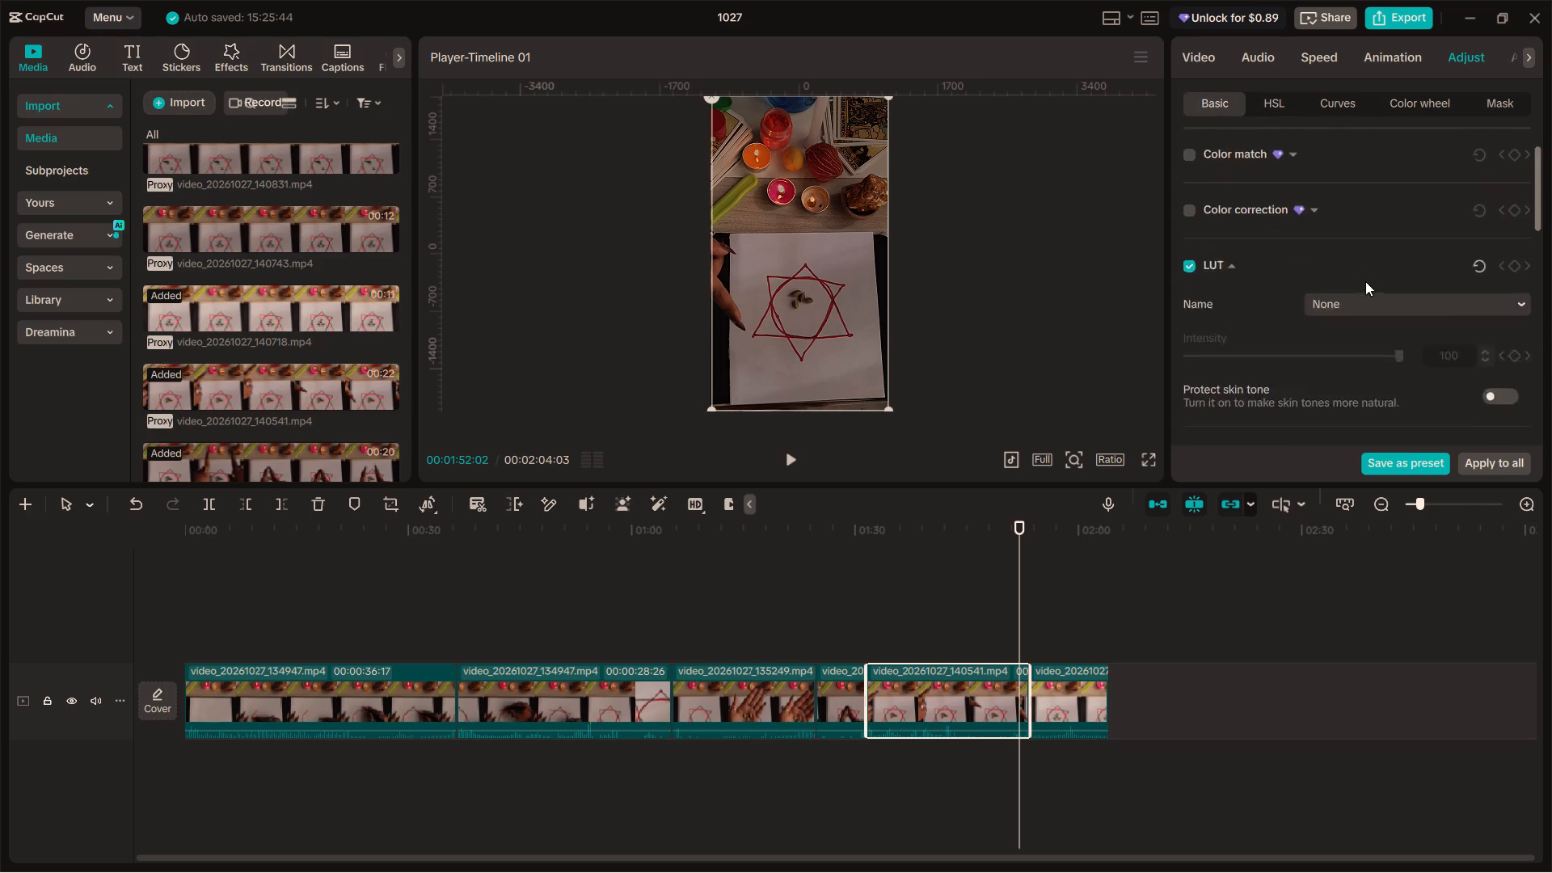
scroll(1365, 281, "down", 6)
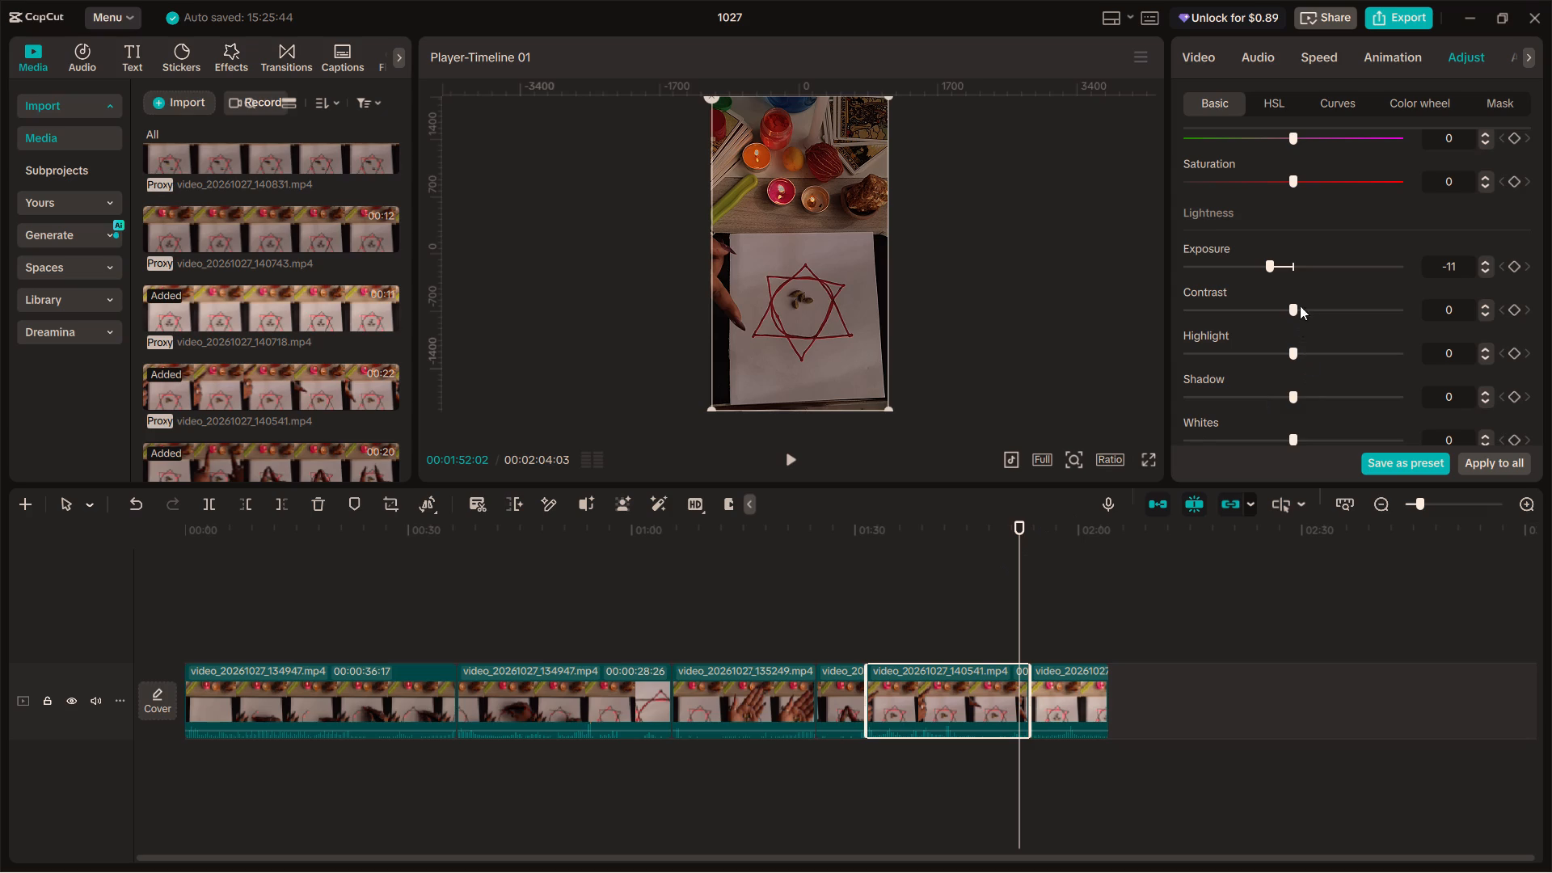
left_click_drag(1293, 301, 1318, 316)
Scrub back to about 00:01:30 and across the join to about 00:01:33 to compare video_20261027_140541 with the preceding clip.
left_click_drag(1021, 544, 926, 520)
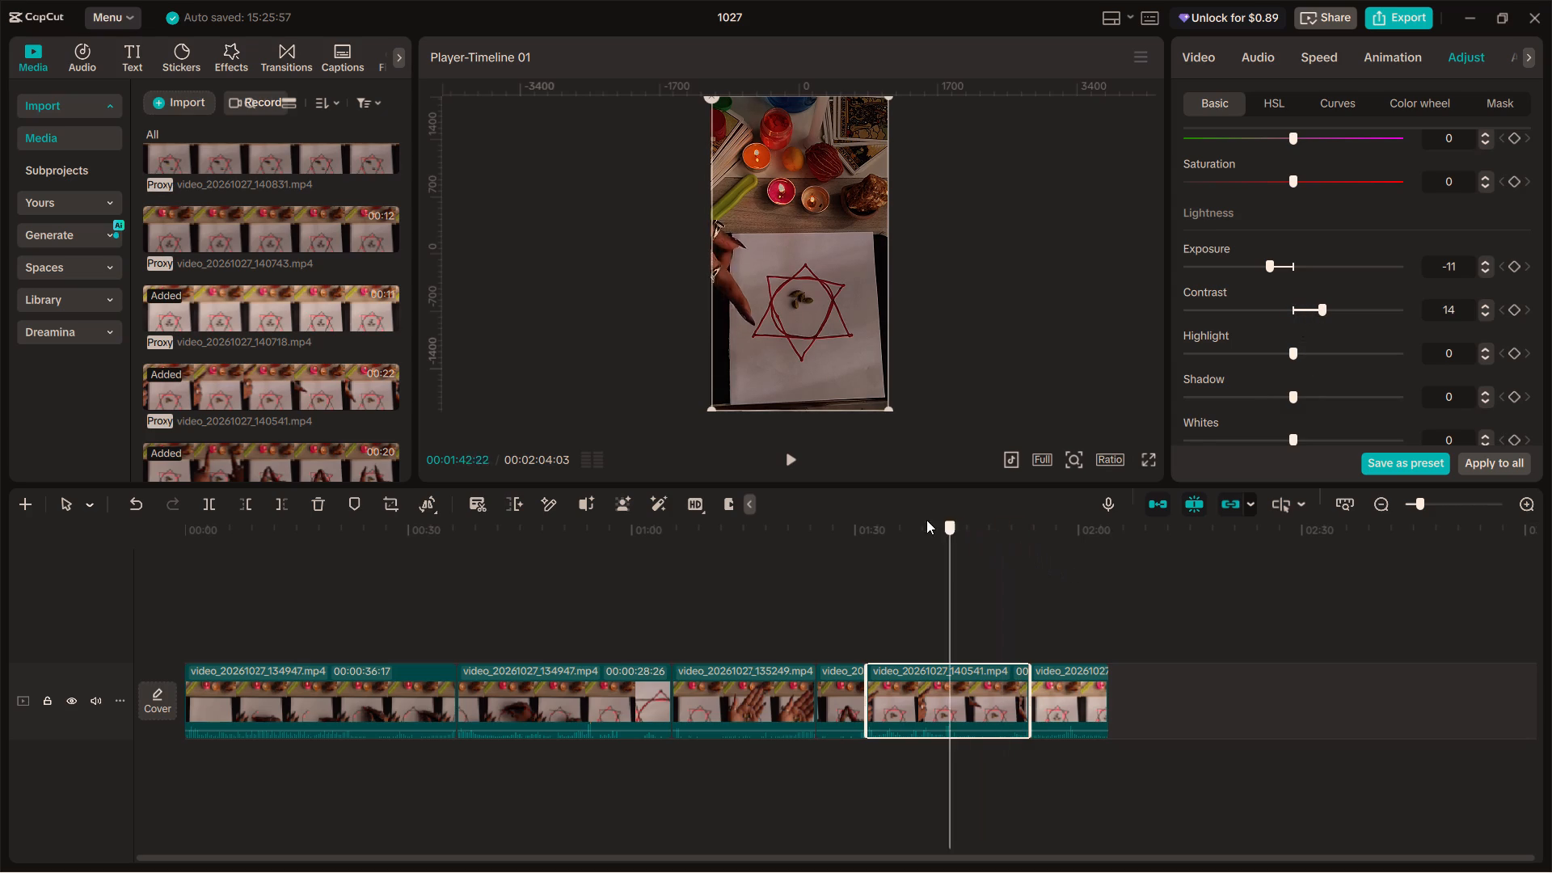
left_click_drag(926, 520, 854, 517)
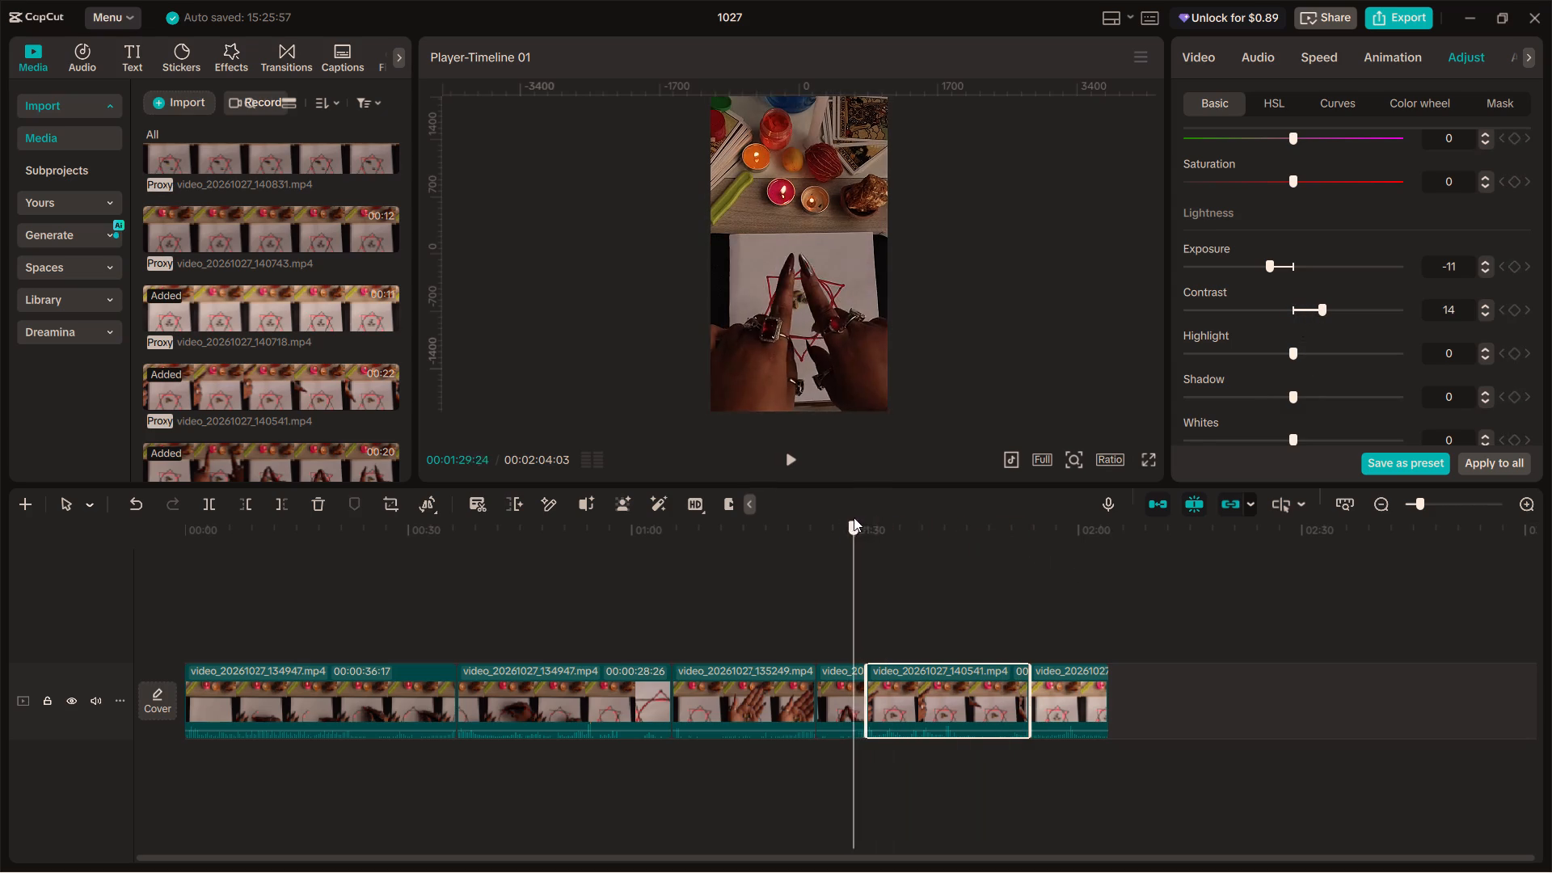
left_click_drag(854, 517, 877, 521)
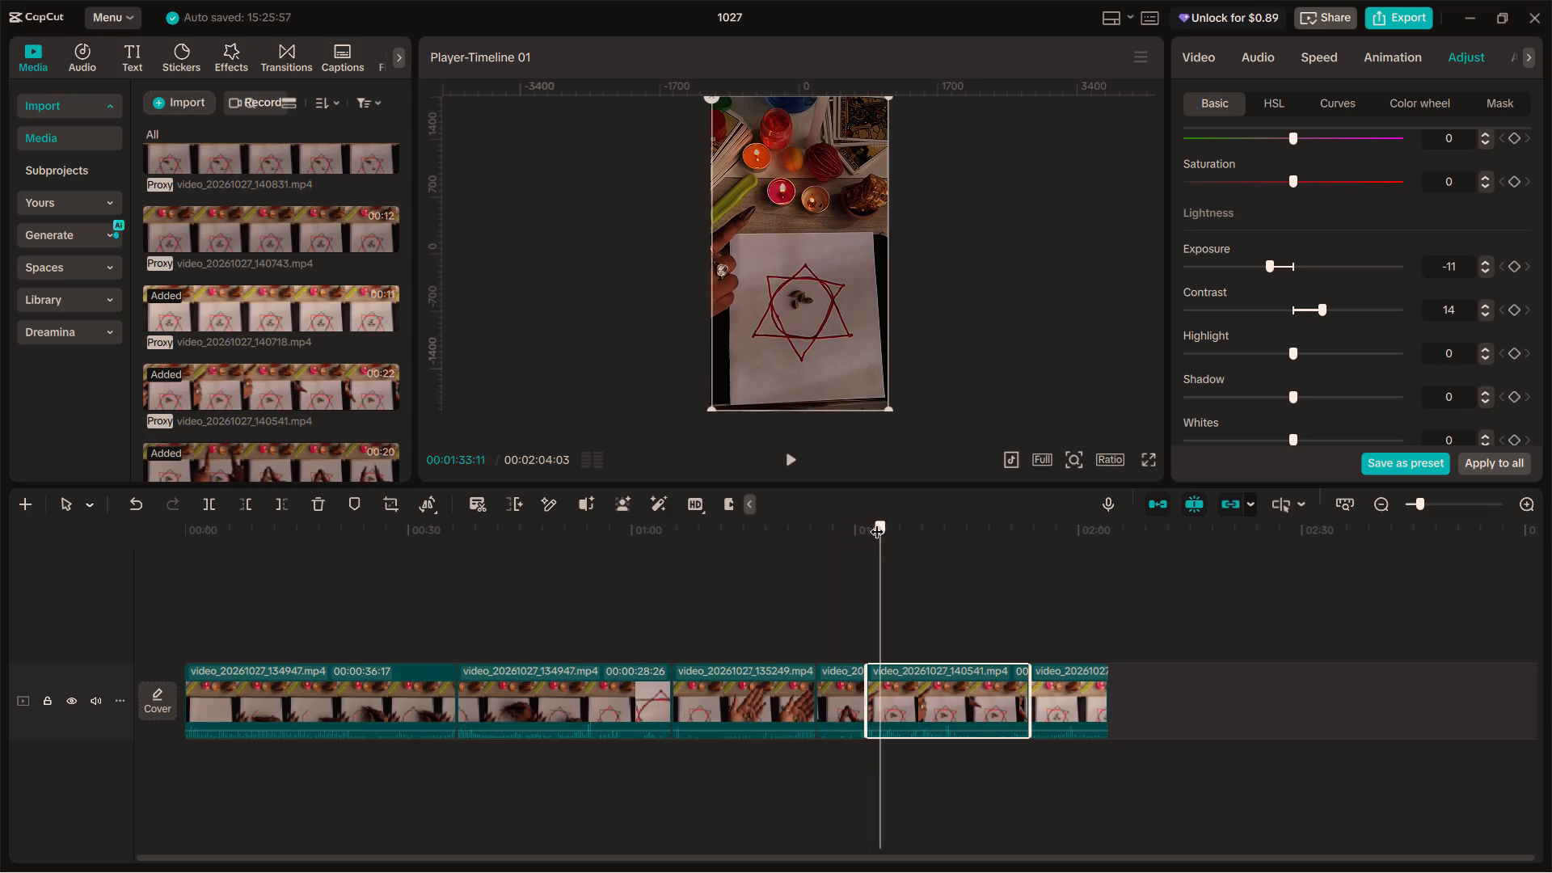
left_click_drag(877, 521, 855, 521)
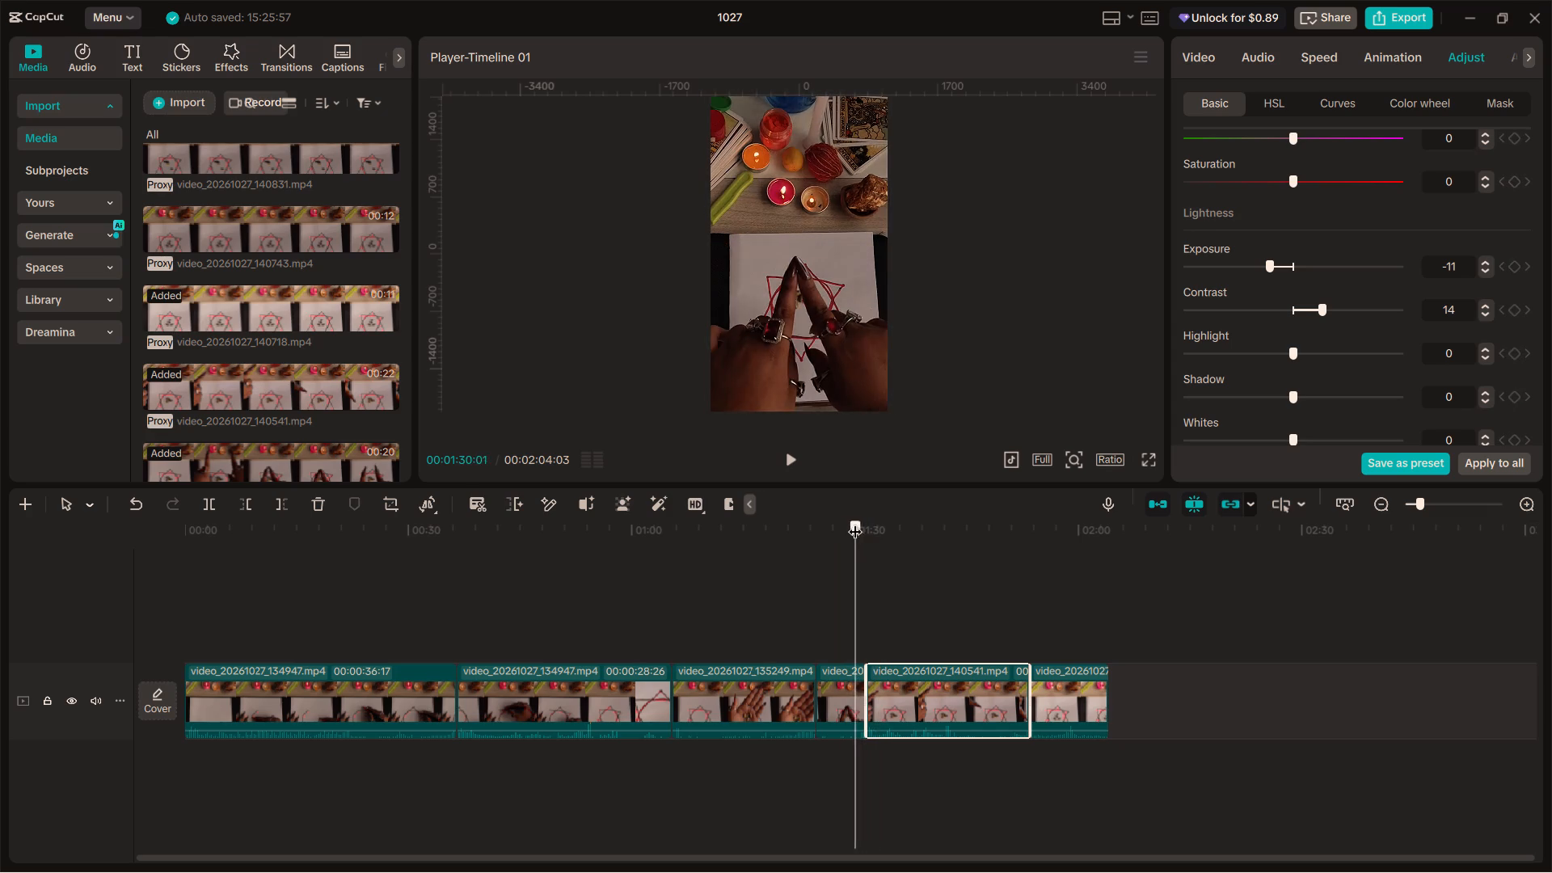
left_click_drag(855, 521, 855, 523)
left_click_drag(855, 523, 868, 524)
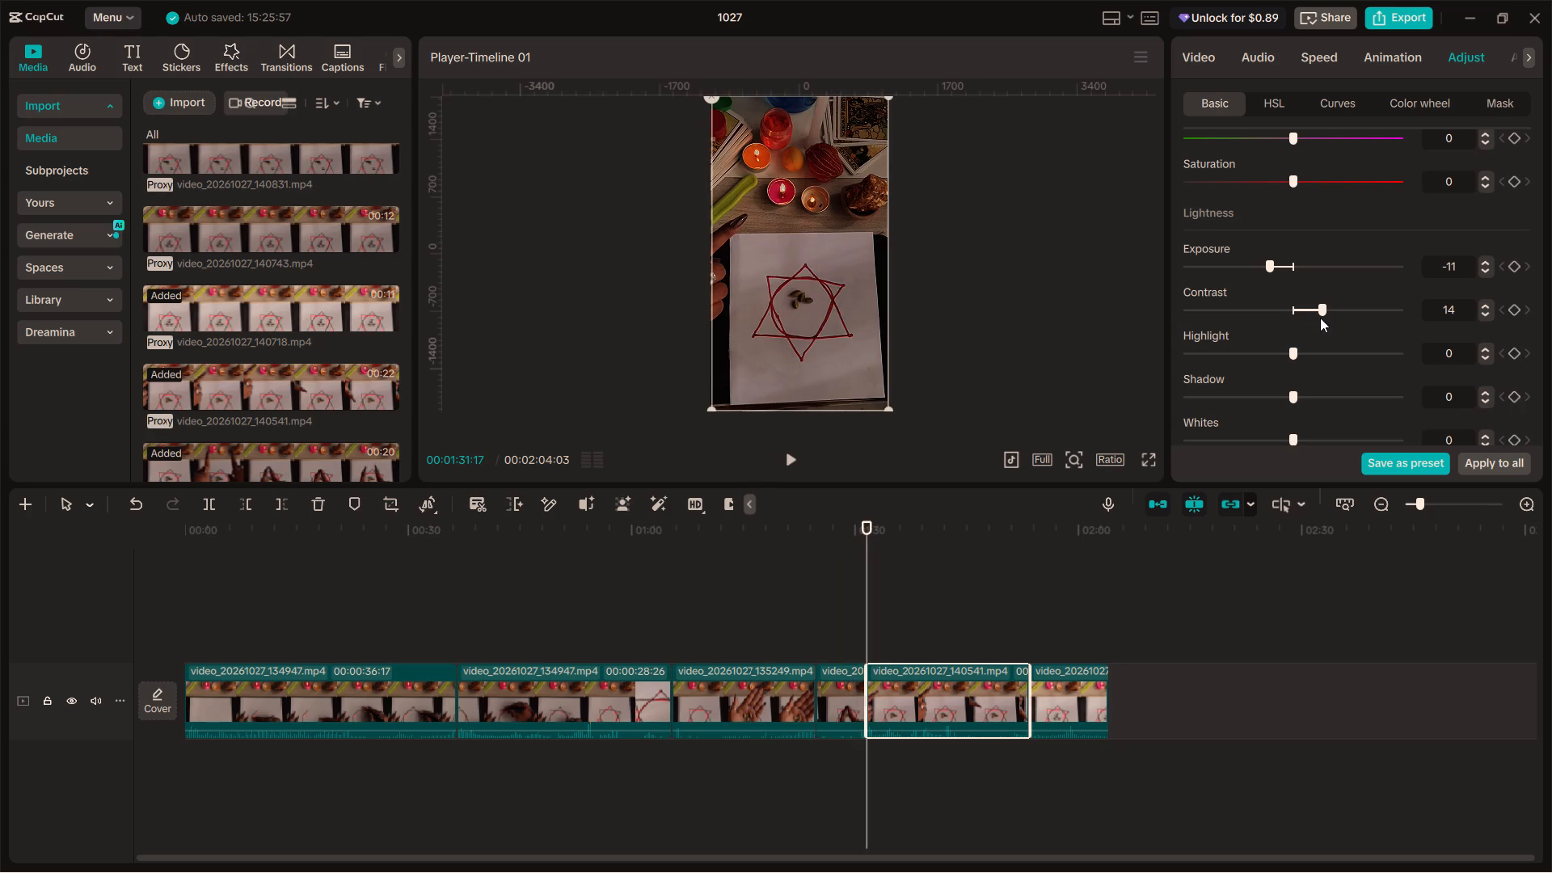
Set the contrast of video_20261027_140541 to 6.
left_click_drag(1320, 314, 1305, 308)
left_click_drag(1305, 308, 1301, 308)
Scrub between about 00:01:29 and 00:01:31 across the join to compare the contrast of the two clips.
left_click_drag(873, 593, 859, 586)
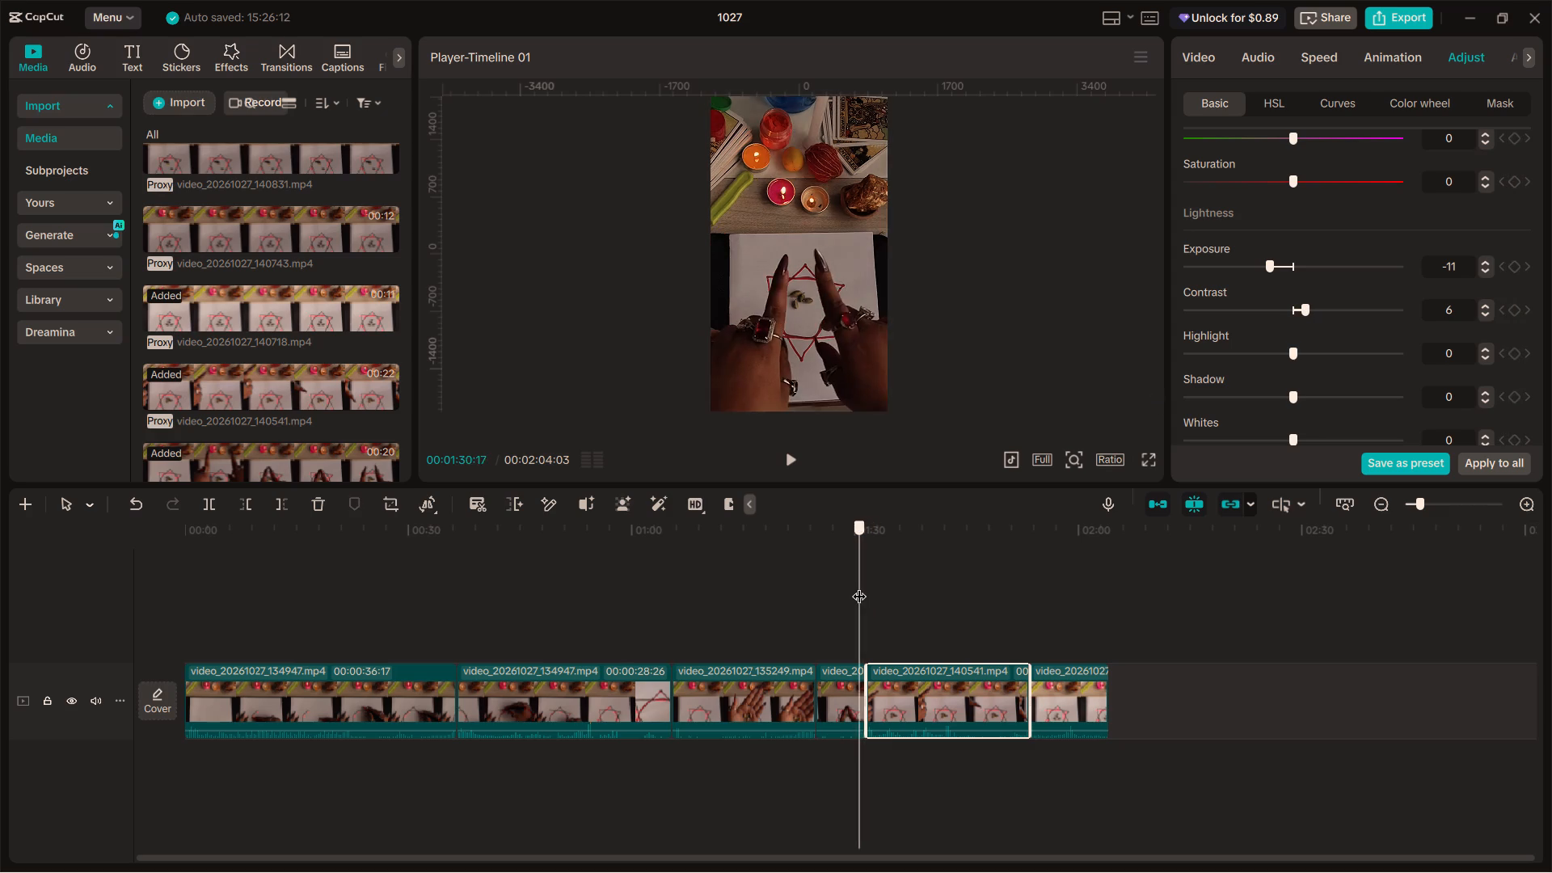
left_click_drag(859, 586, 852, 564)
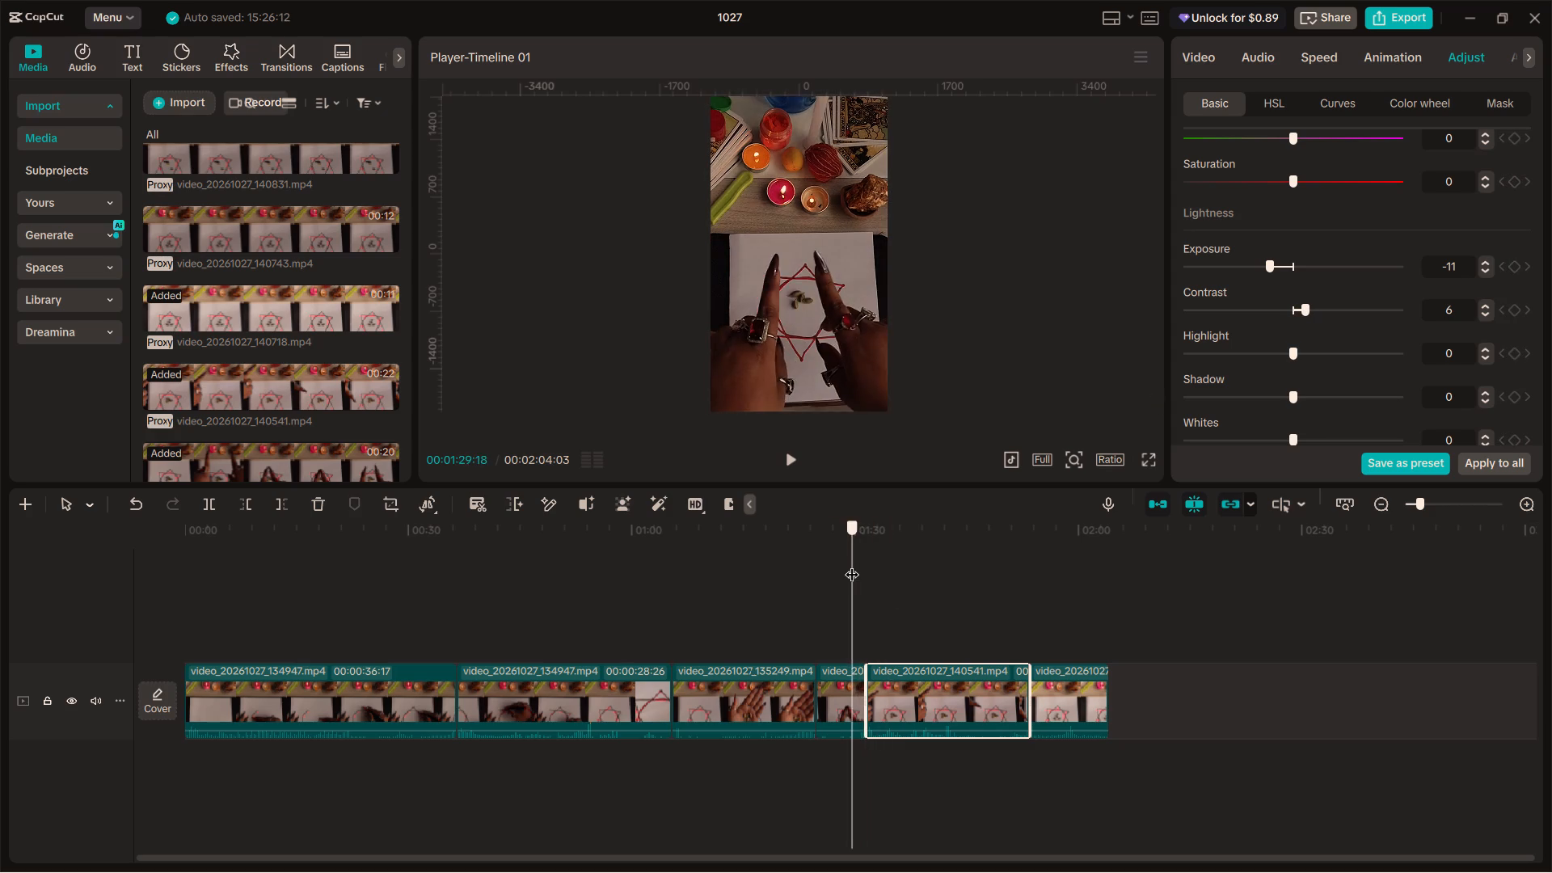
left_click_drag(852, 564, 864, 564)
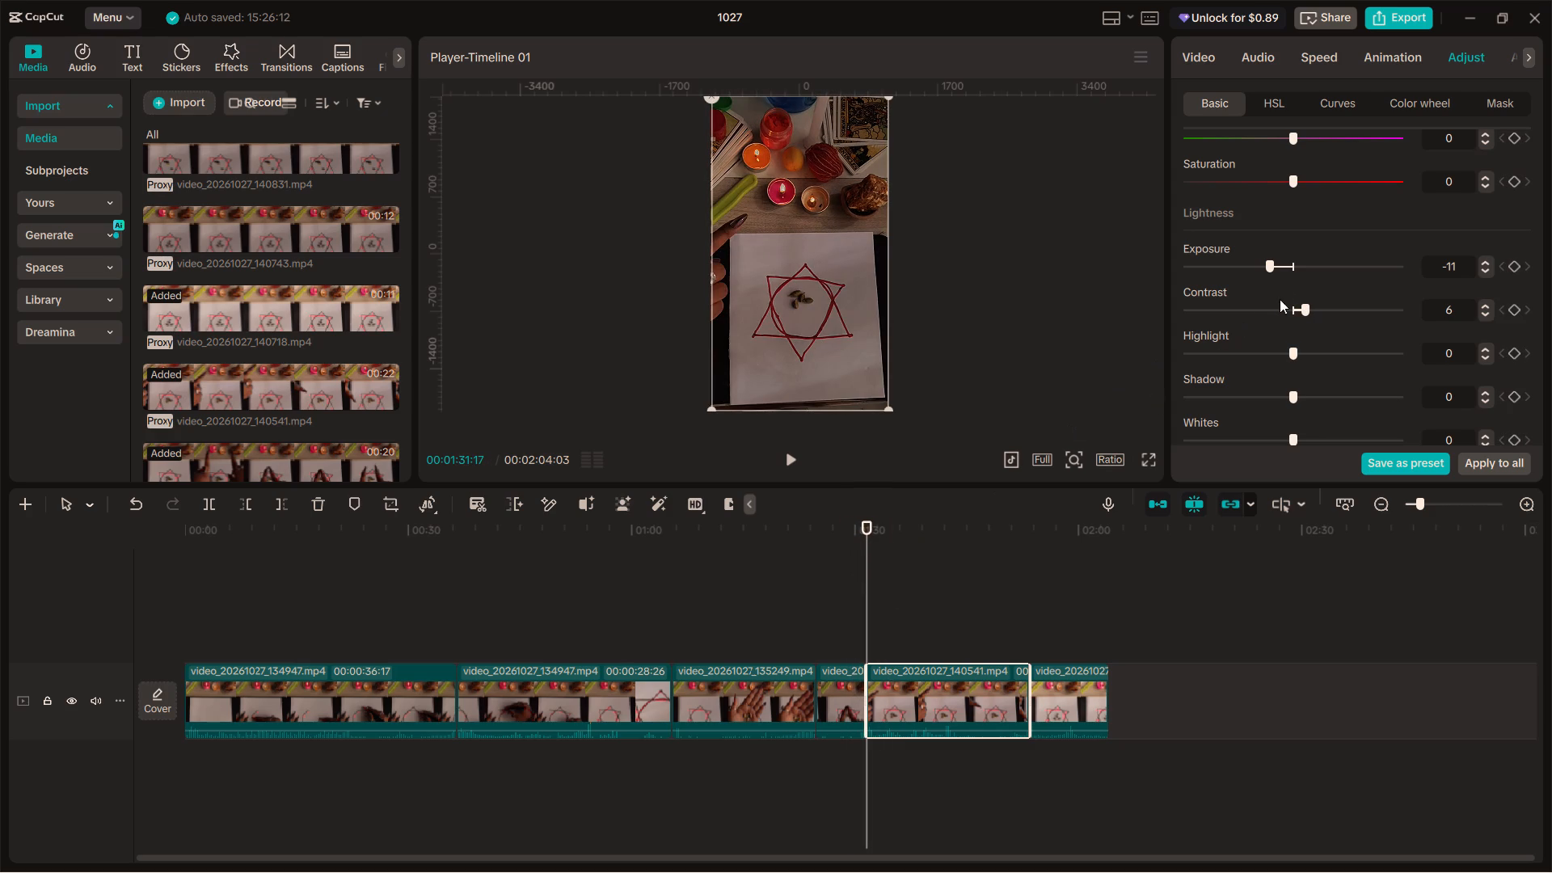
Lower the saturation of video_20261027_140541 to -6.
left_click_drag(1291, 179, 1282, 179)
left_click_drag(1282, 179, 1276, 180)
Scrub back and forth between about 00:01:29 and 00:01:31 to compare the two clips' colour across the join.
left_click_drag(866, 603, 852, 595)
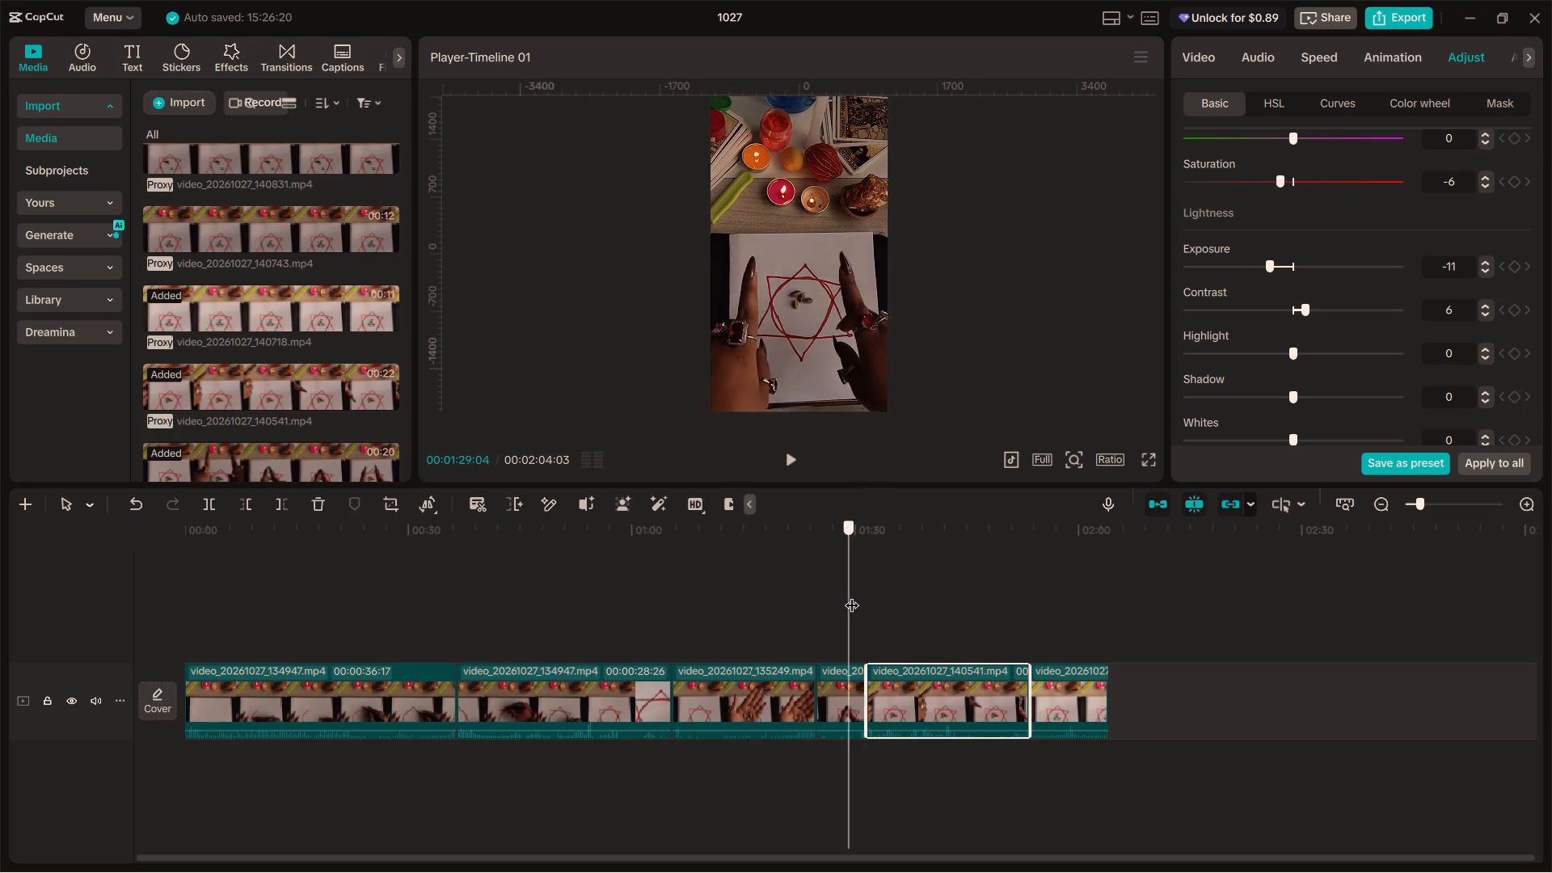
left_click_drag(852, 595, 874, 630)
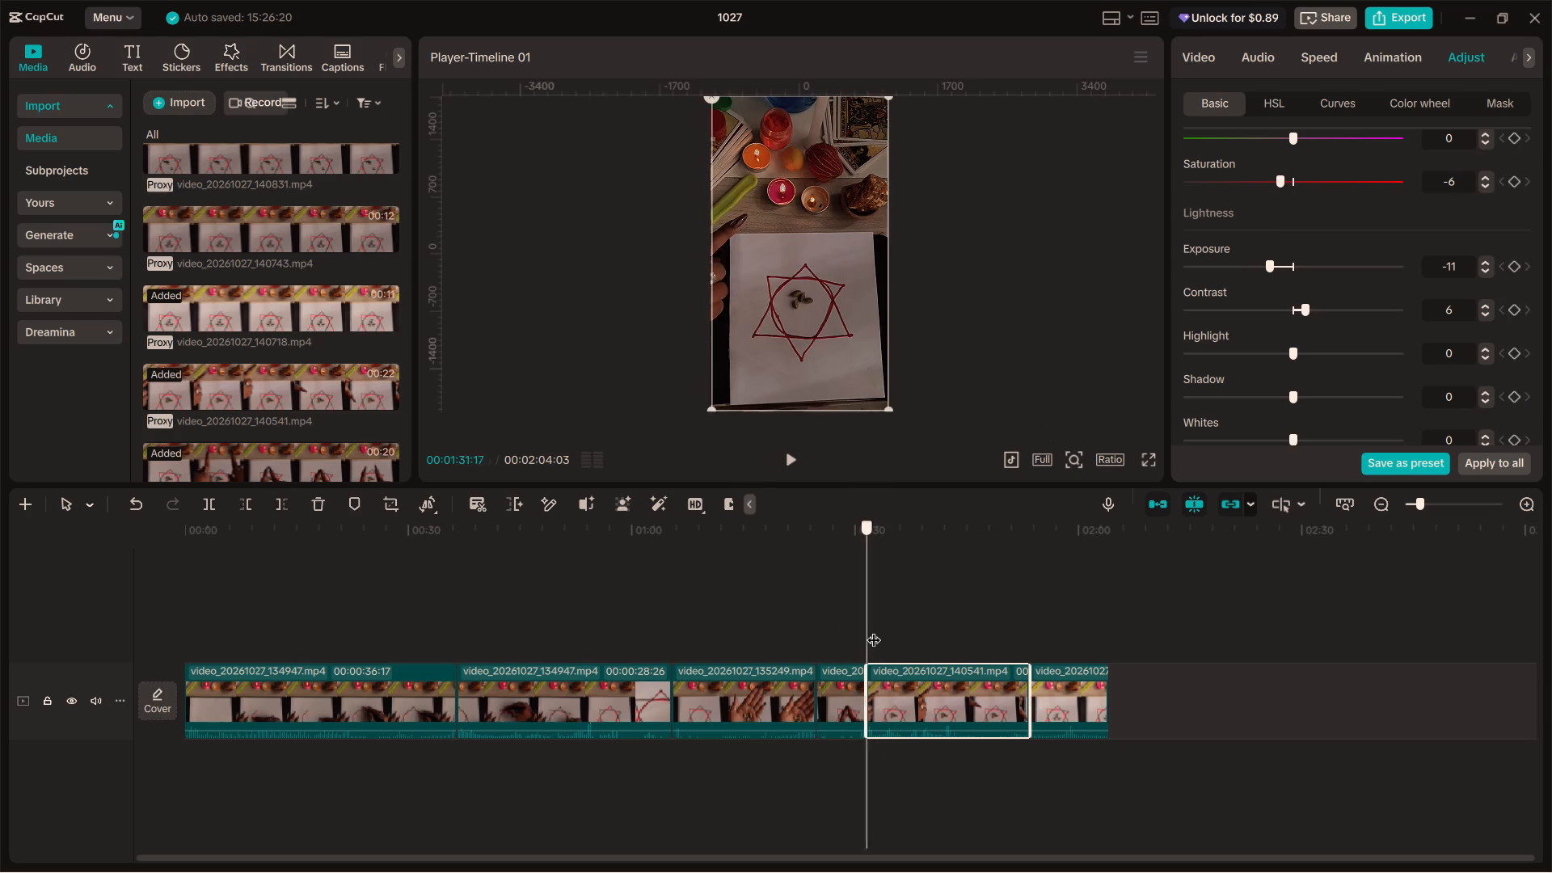
left_click_drag(874, 630, 871, 638)
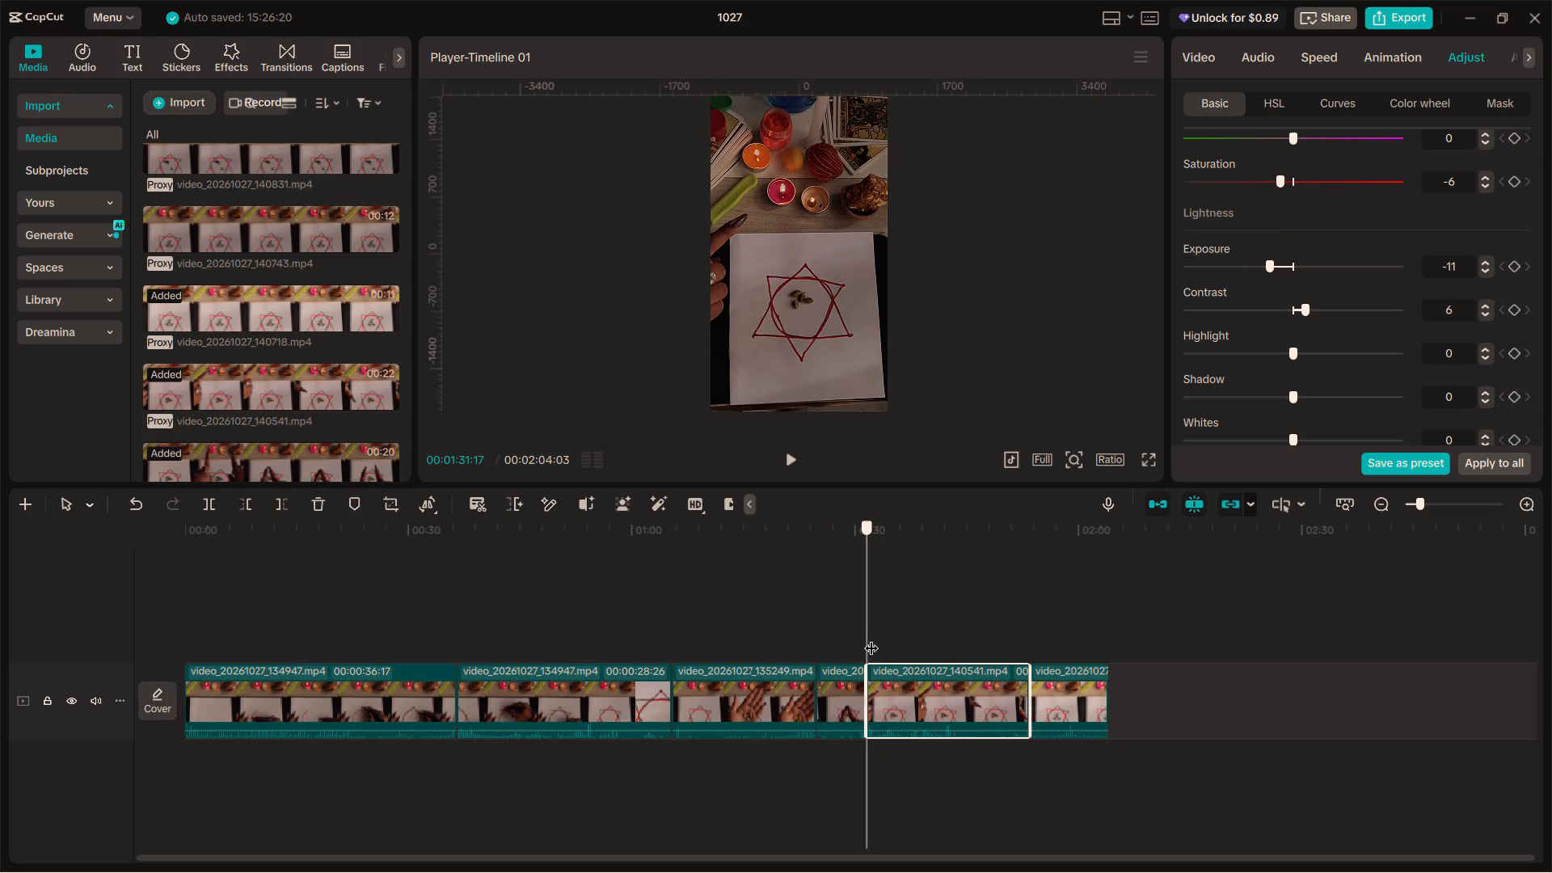
left_click_drag(871, 638, 857, 636)
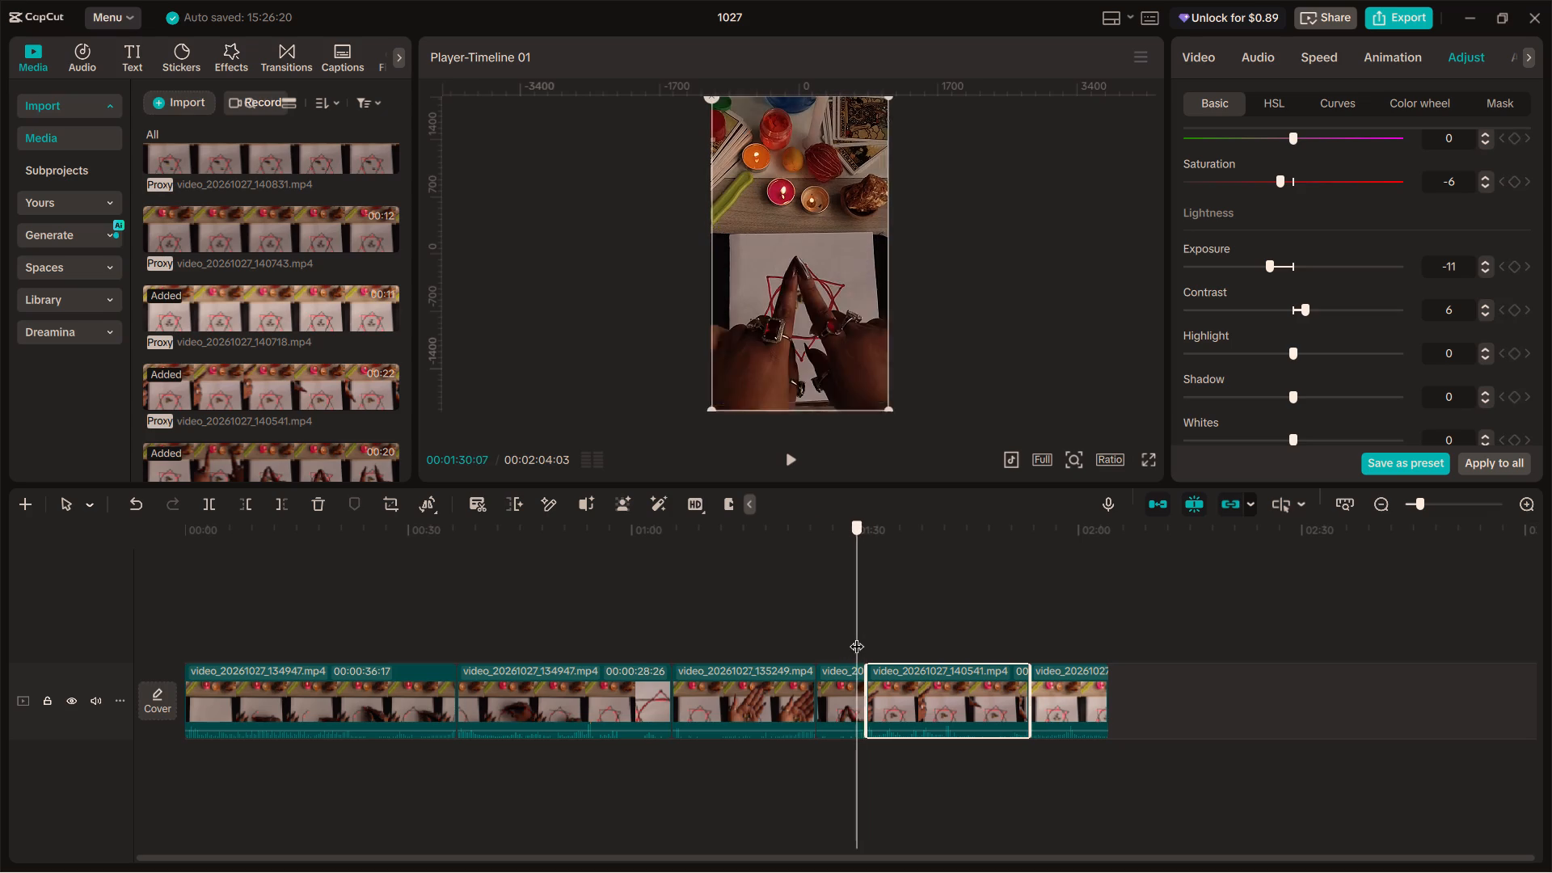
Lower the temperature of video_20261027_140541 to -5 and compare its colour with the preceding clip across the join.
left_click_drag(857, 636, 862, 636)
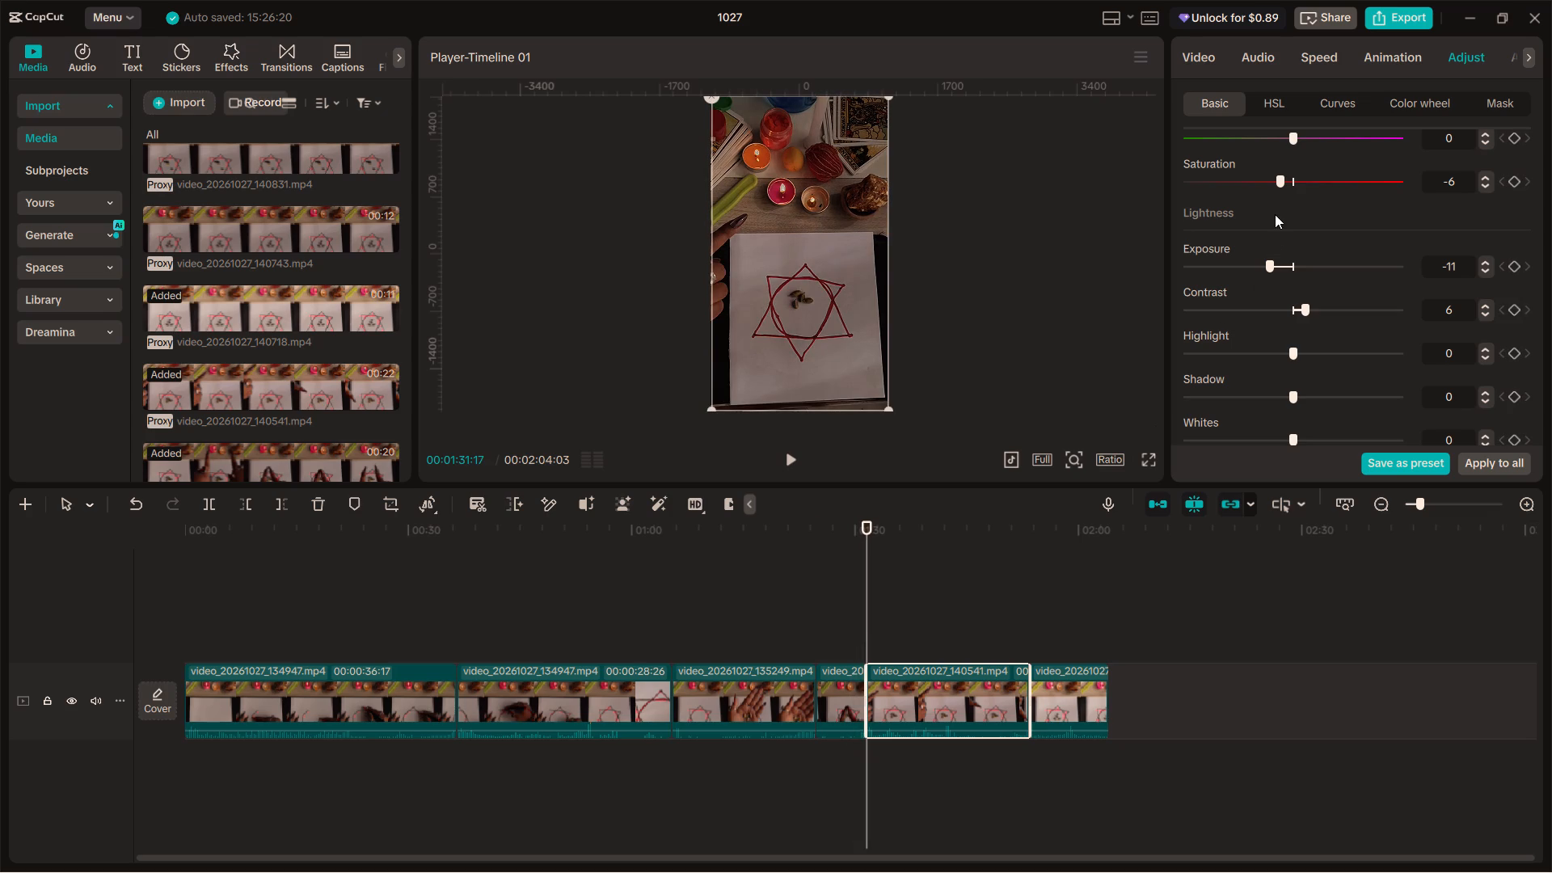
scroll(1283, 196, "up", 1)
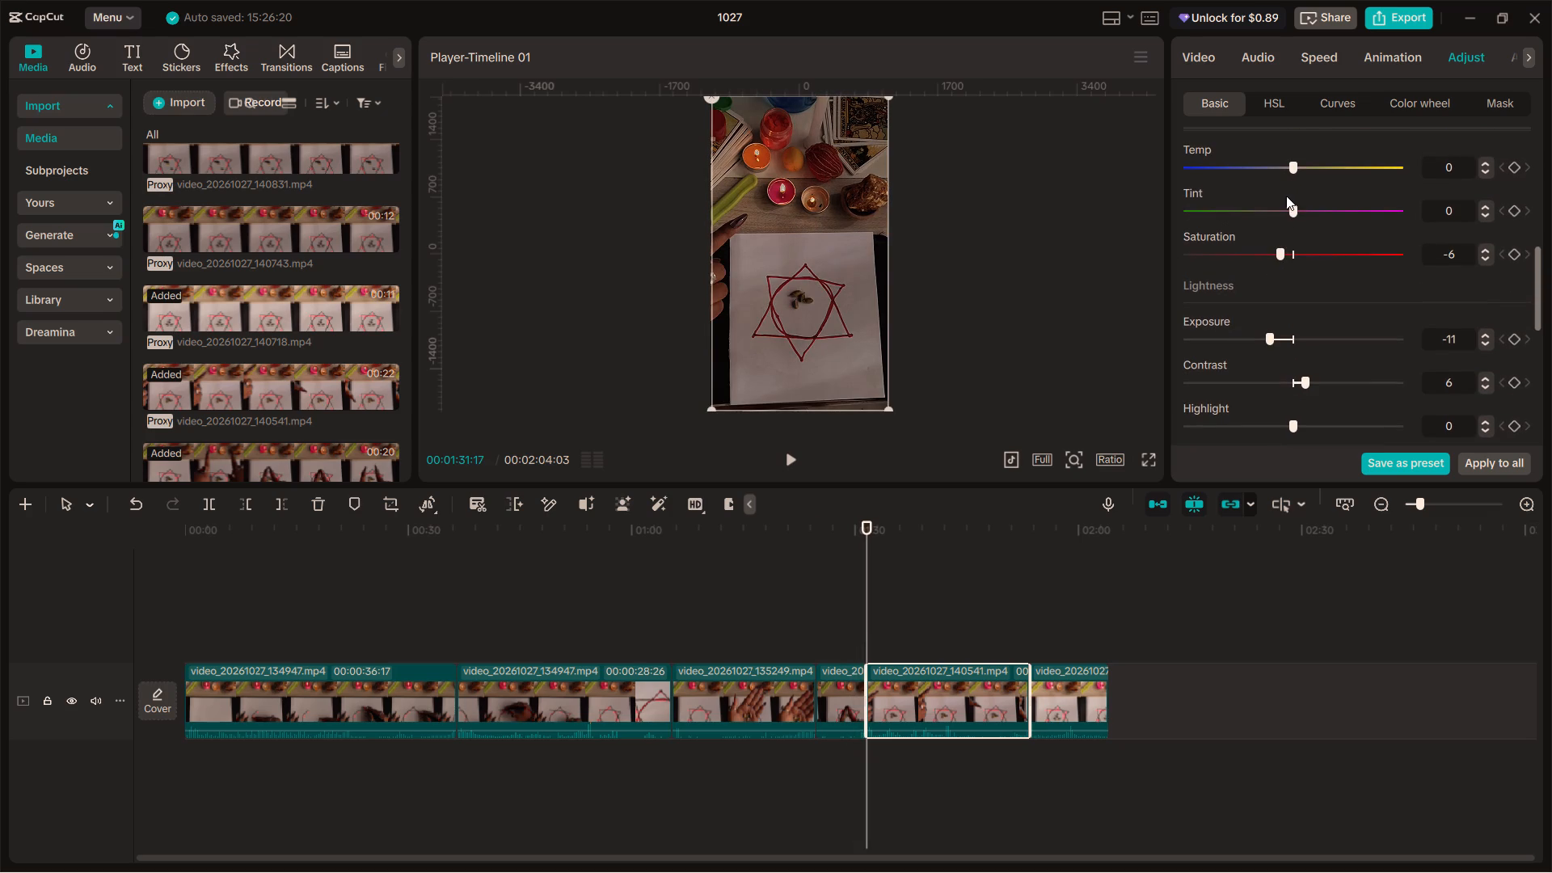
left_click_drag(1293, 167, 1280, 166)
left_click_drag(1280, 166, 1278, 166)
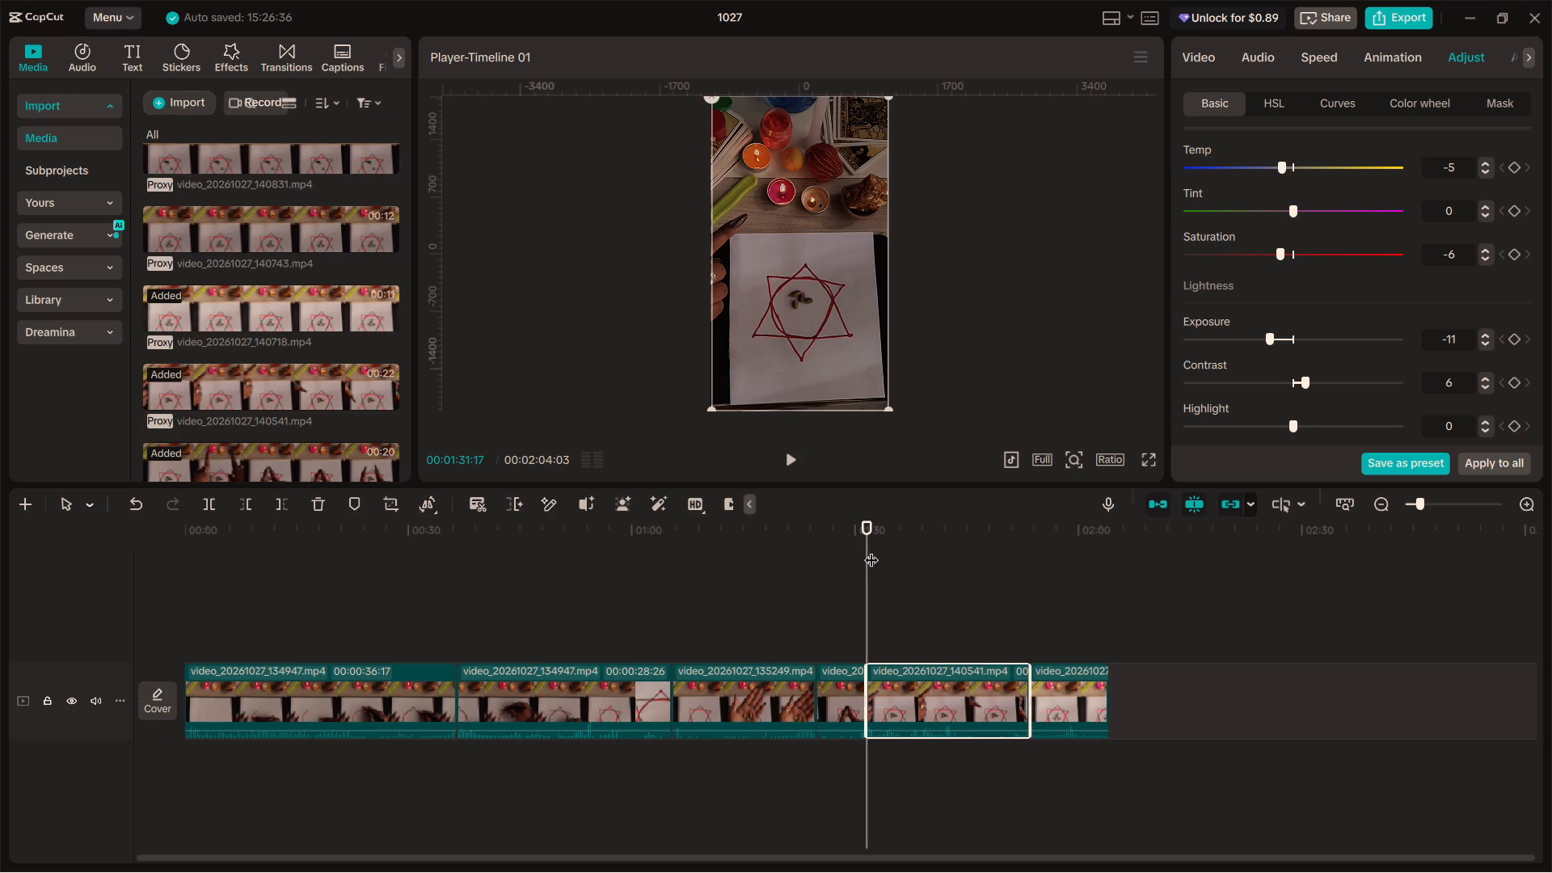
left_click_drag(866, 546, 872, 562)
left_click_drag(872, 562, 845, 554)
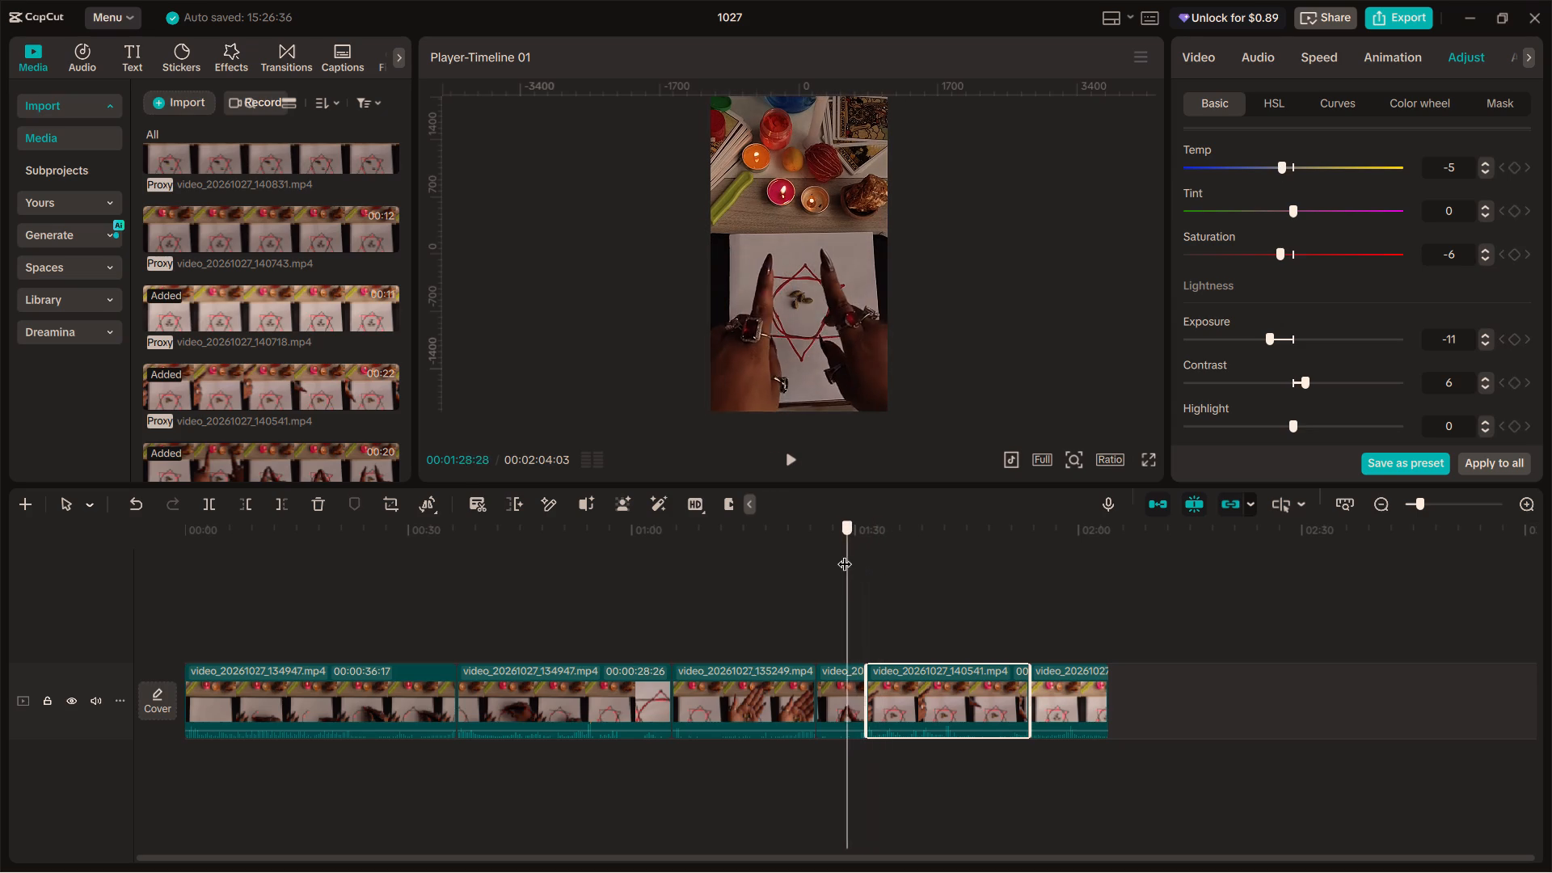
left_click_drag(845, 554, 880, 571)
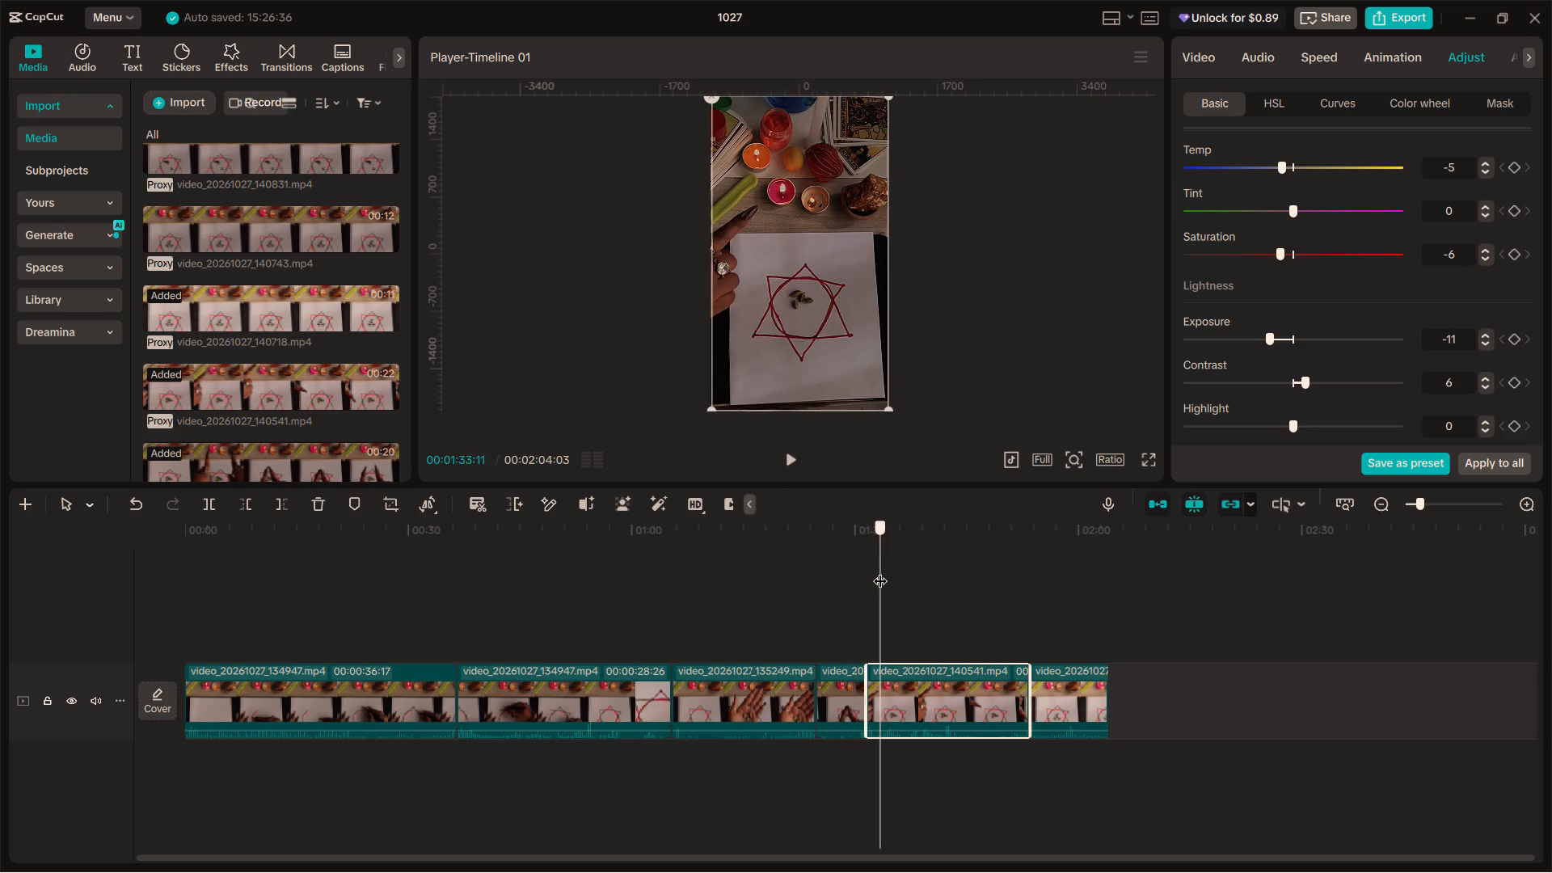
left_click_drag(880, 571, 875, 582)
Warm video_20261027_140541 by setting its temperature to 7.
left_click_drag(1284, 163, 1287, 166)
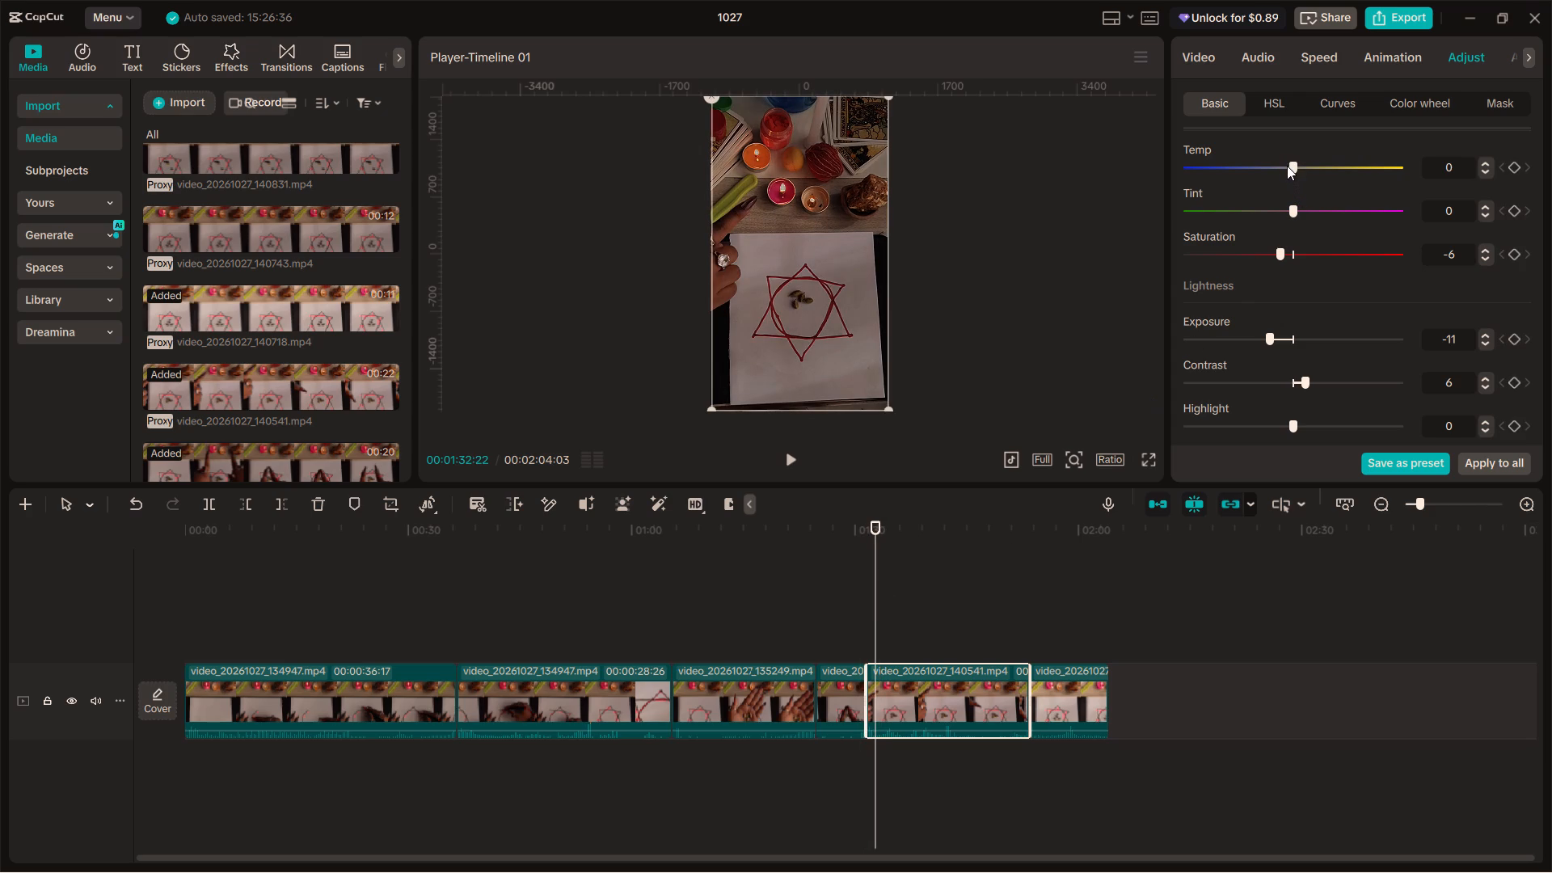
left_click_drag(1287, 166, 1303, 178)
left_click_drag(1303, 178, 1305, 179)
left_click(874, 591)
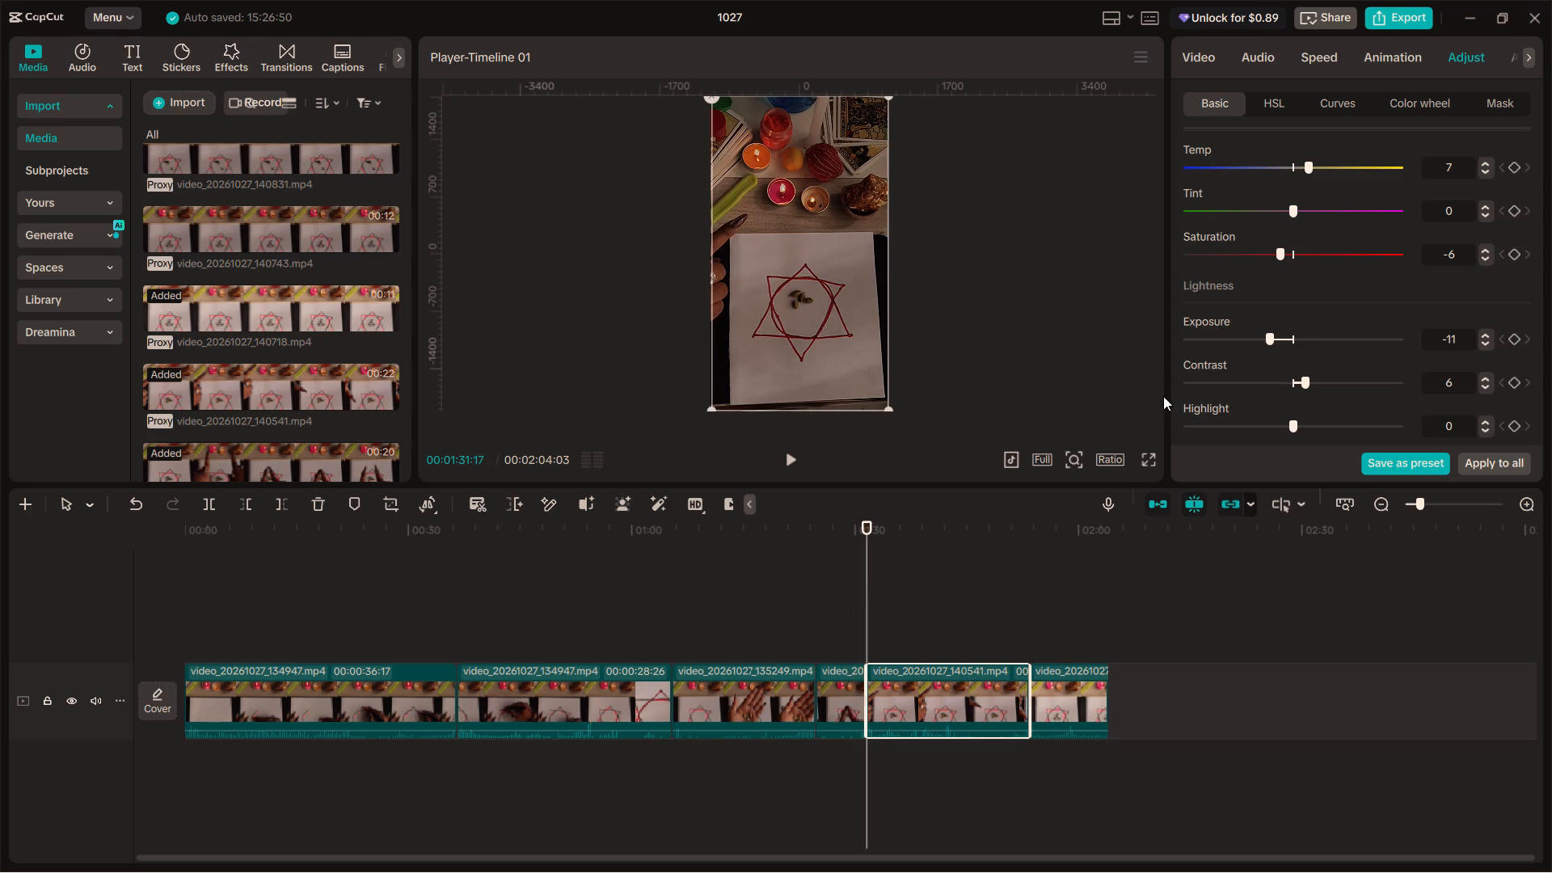
Set the contrast of video_20261027_140541 to 8.
triple_click(1481, 389)
double_click(1481, 389)
left_click(1481, 389)
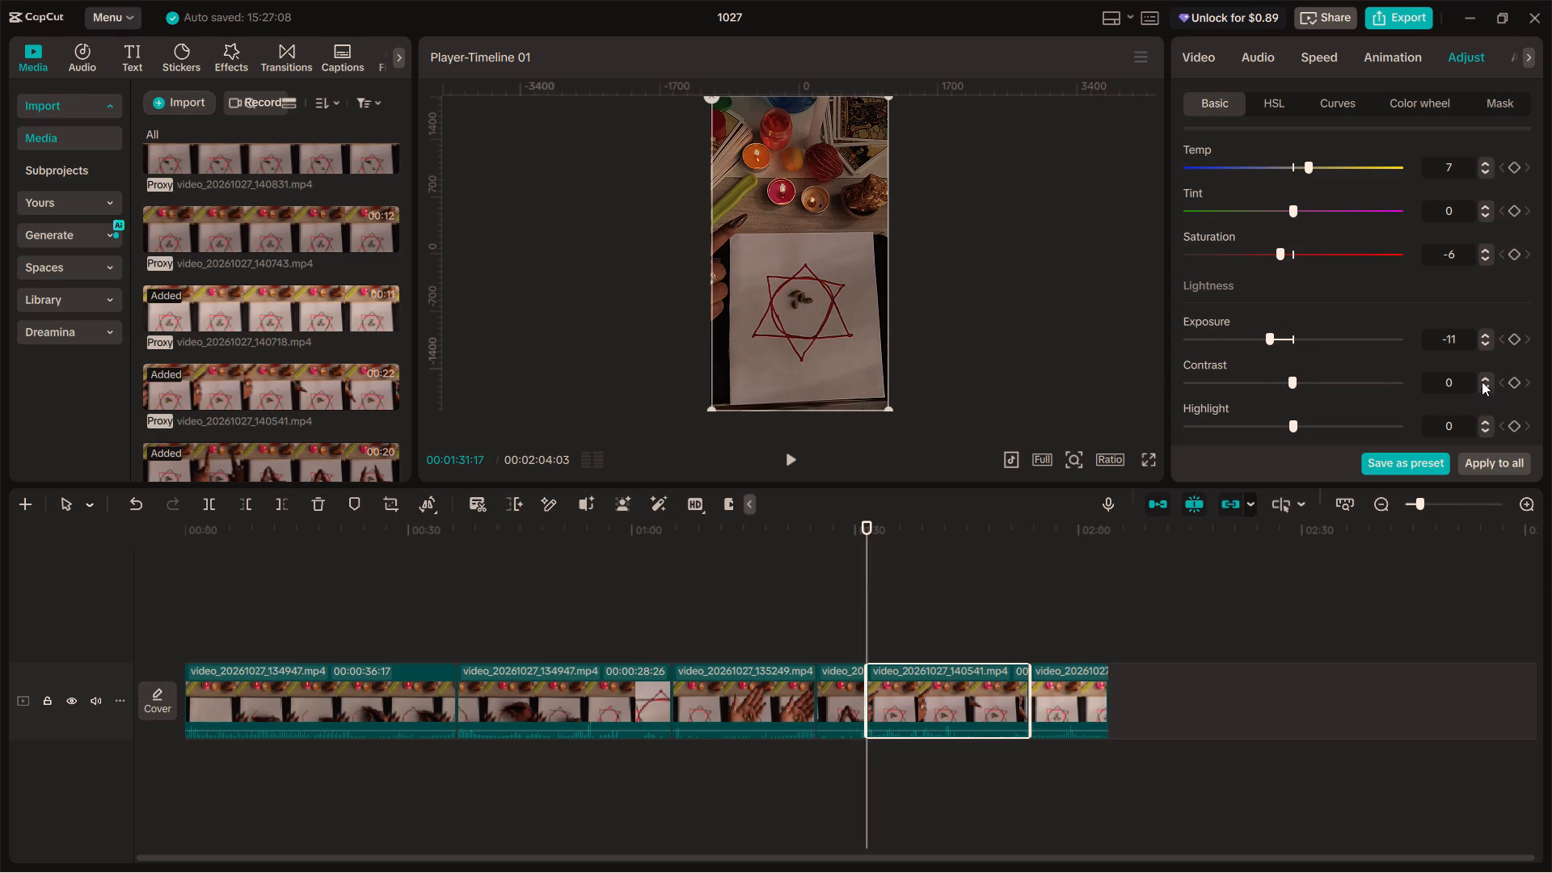
triple_click(1486, 377)
triple_click(1486, 377)
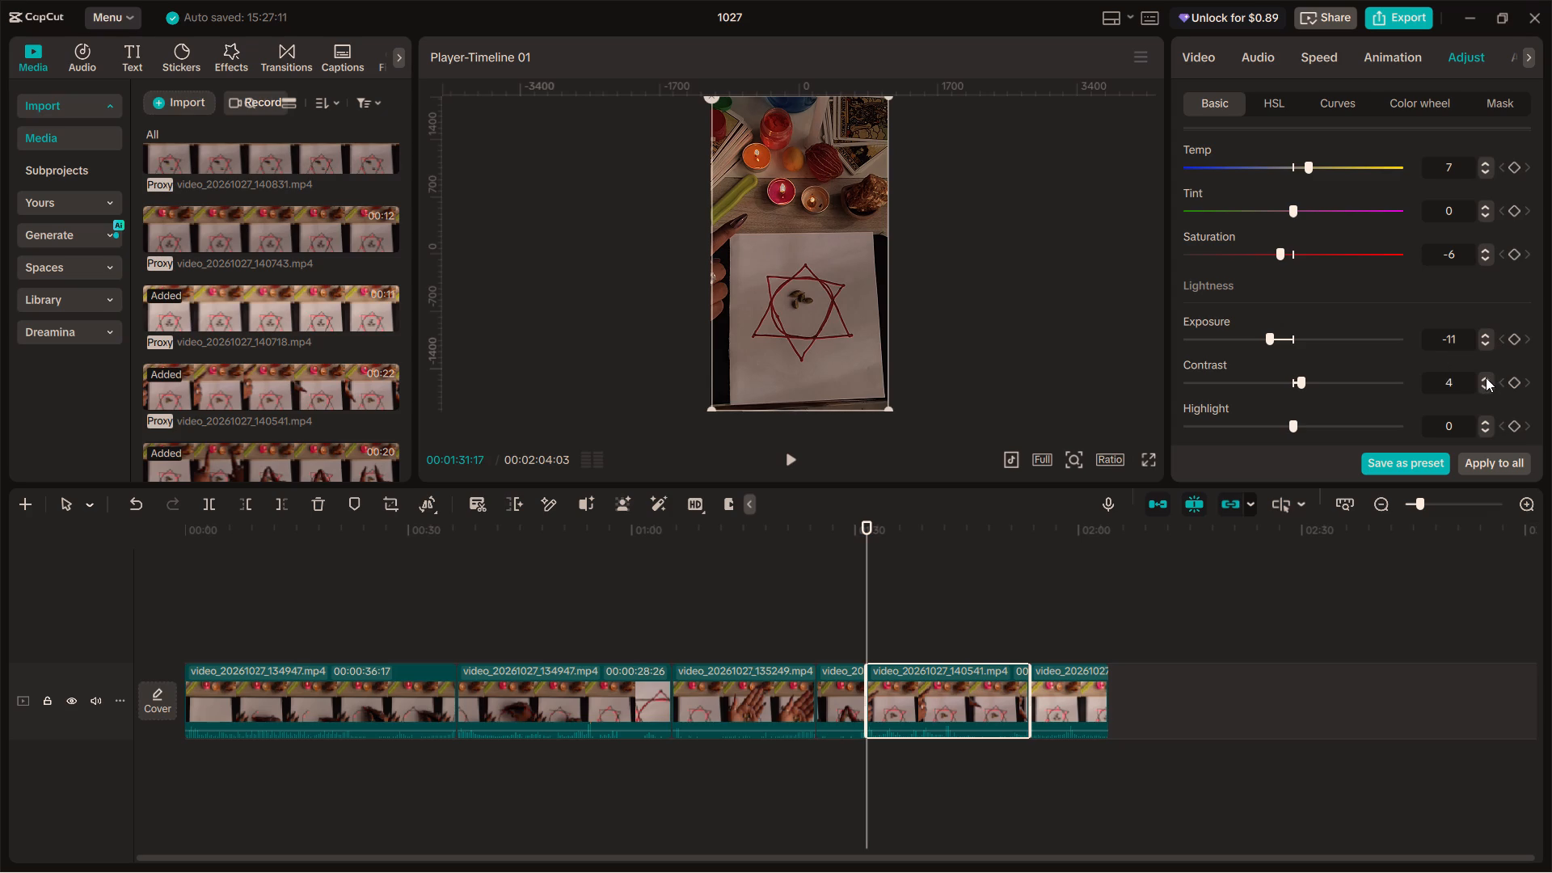
double_click(1486, 377)
Set the exposure of video_20261027_140541 to -6 and compare its brightness with the preceding clip across the join.
triple_click(1486, 342)
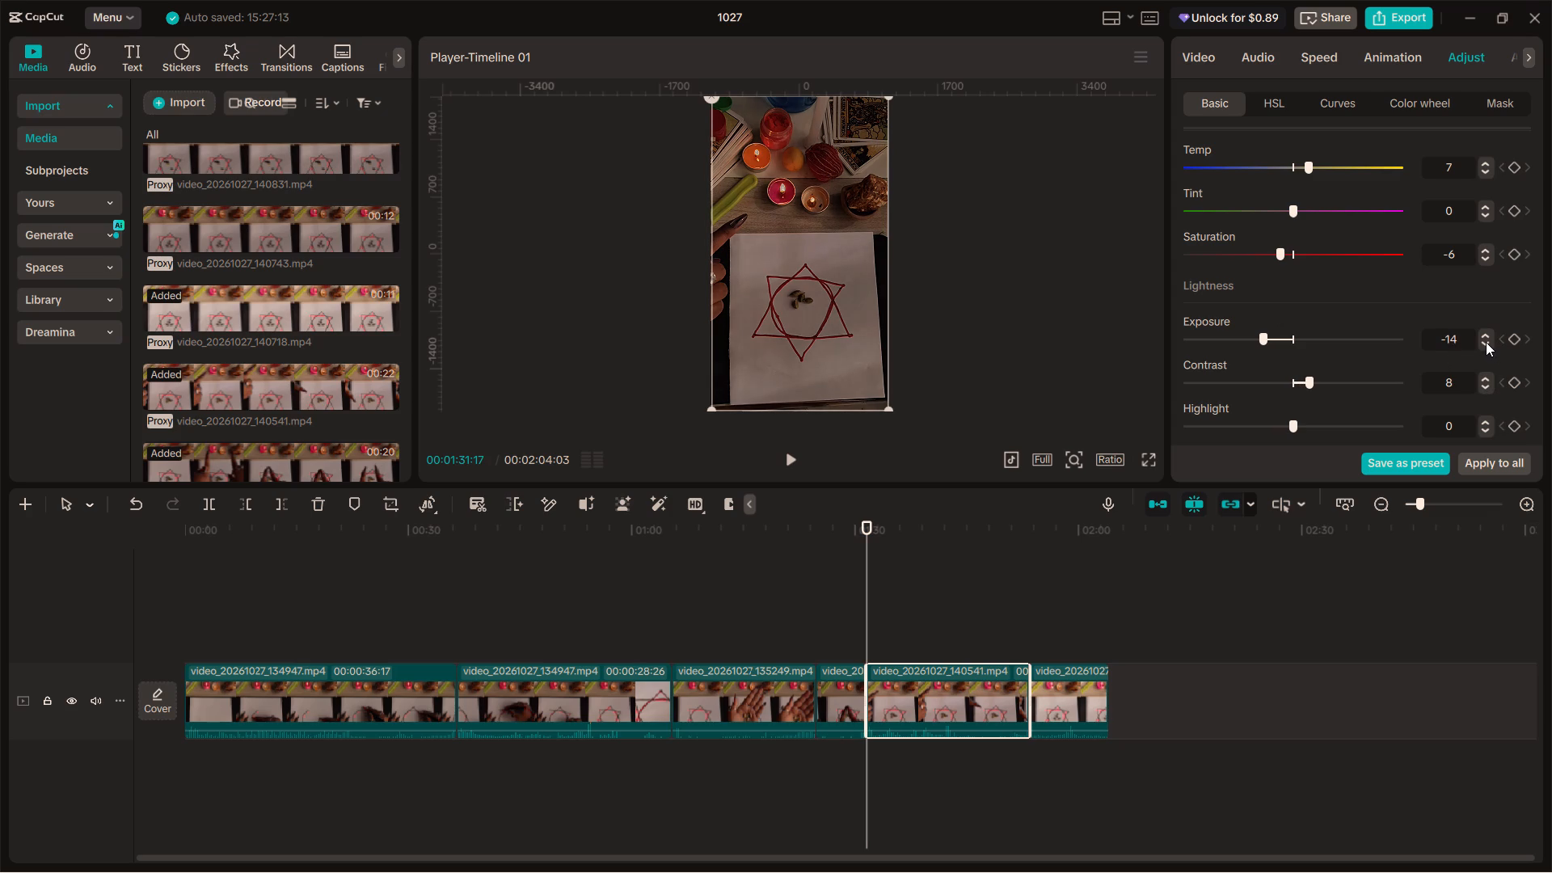
left_click(1486, 342)
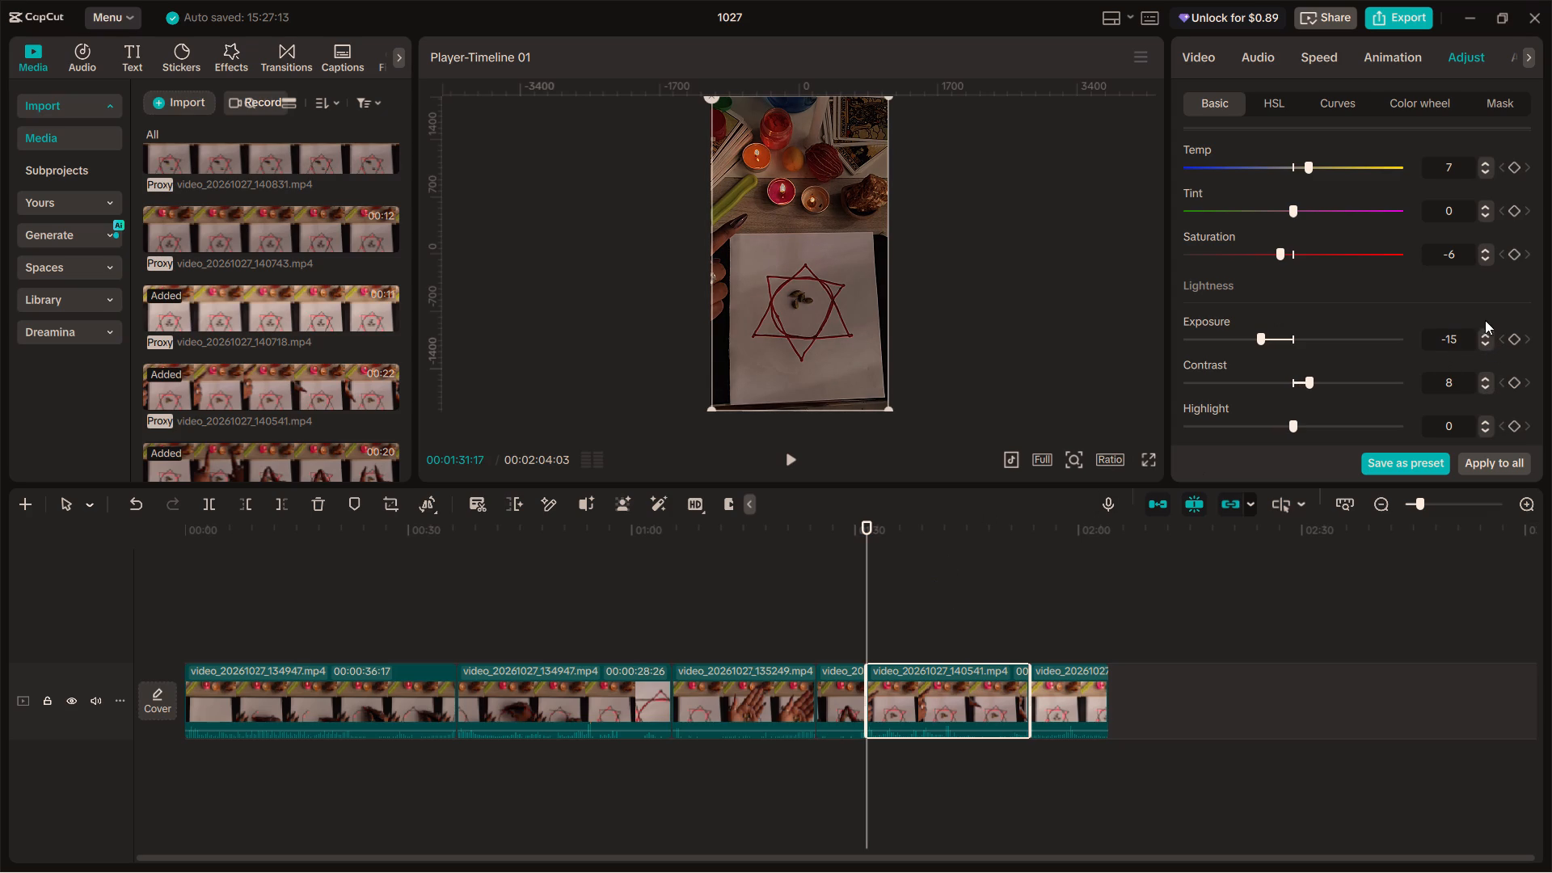
triple_click(1484, 333)
triple_click(1484, 333)
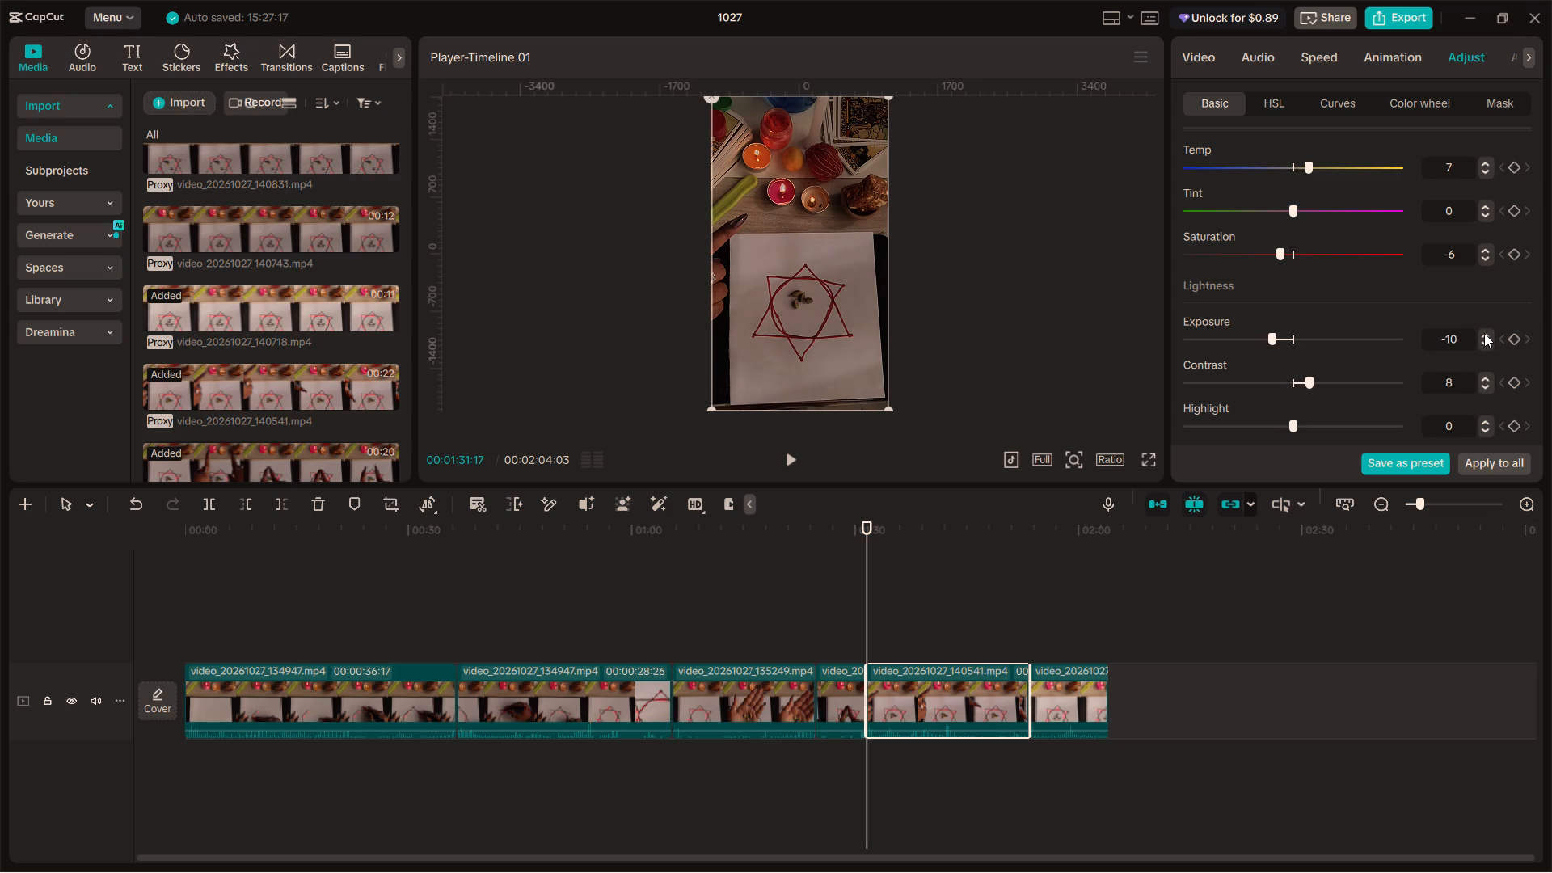
triple_click(1484, 333)
left_click_drag(862, 628, 849, 617)
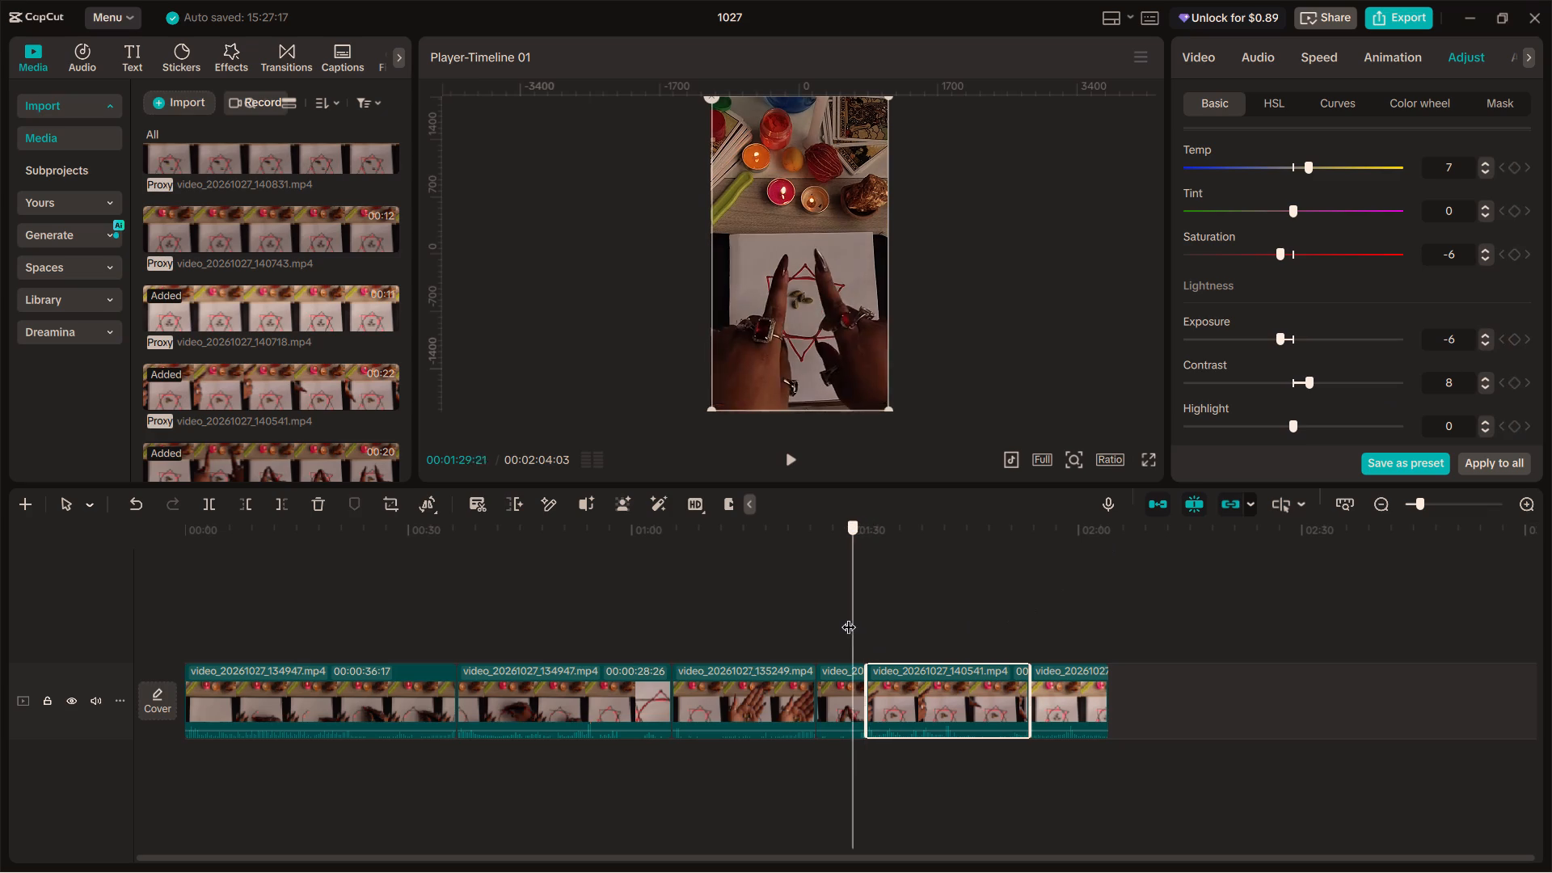
left_click_drag(849, 617, 867, 617)
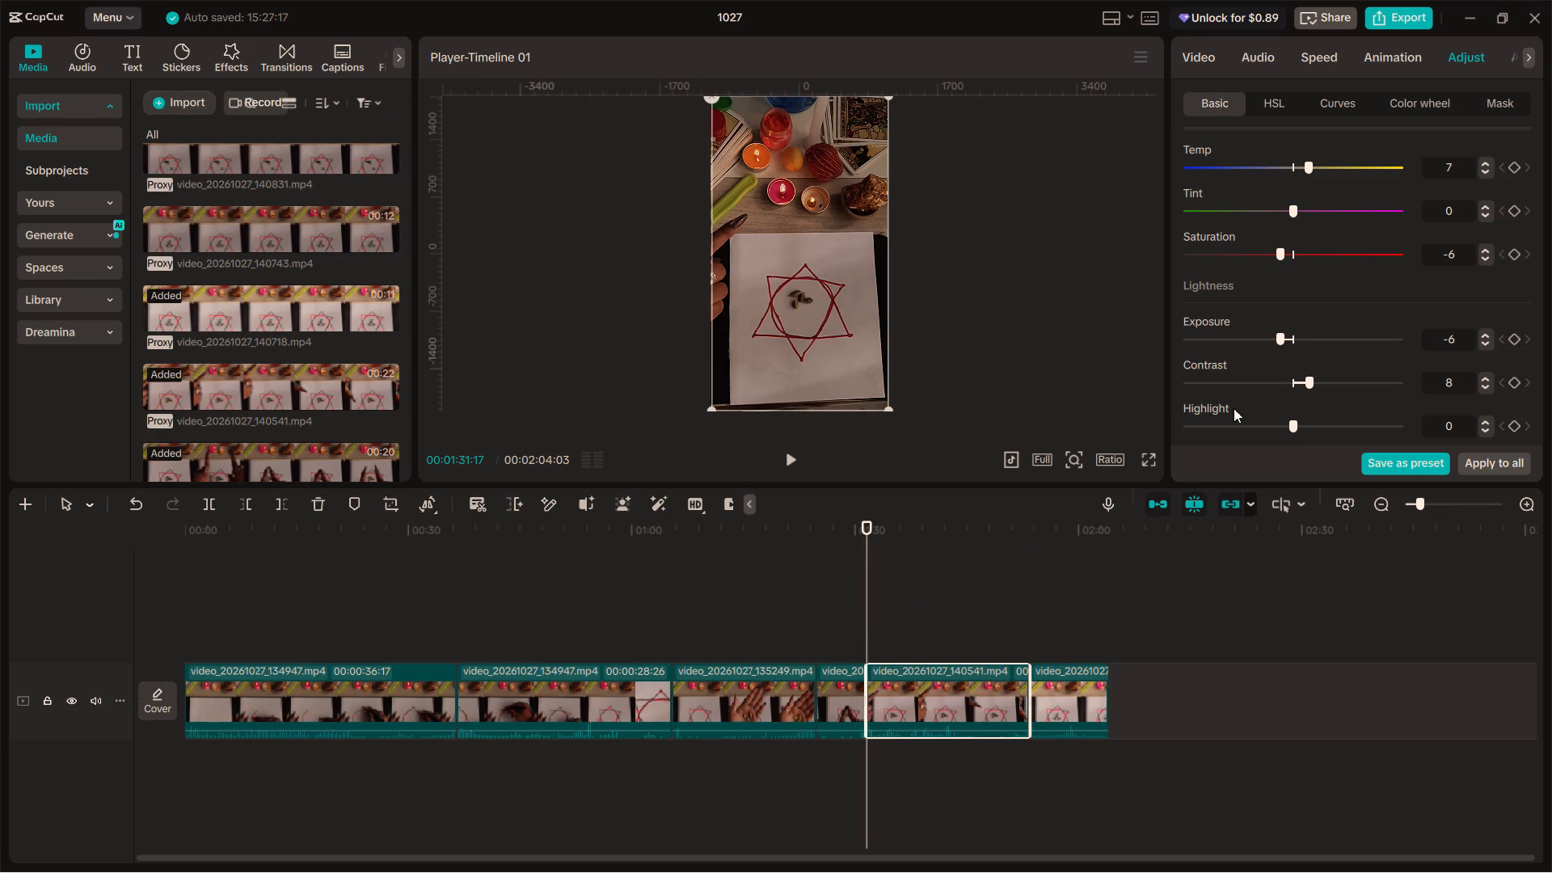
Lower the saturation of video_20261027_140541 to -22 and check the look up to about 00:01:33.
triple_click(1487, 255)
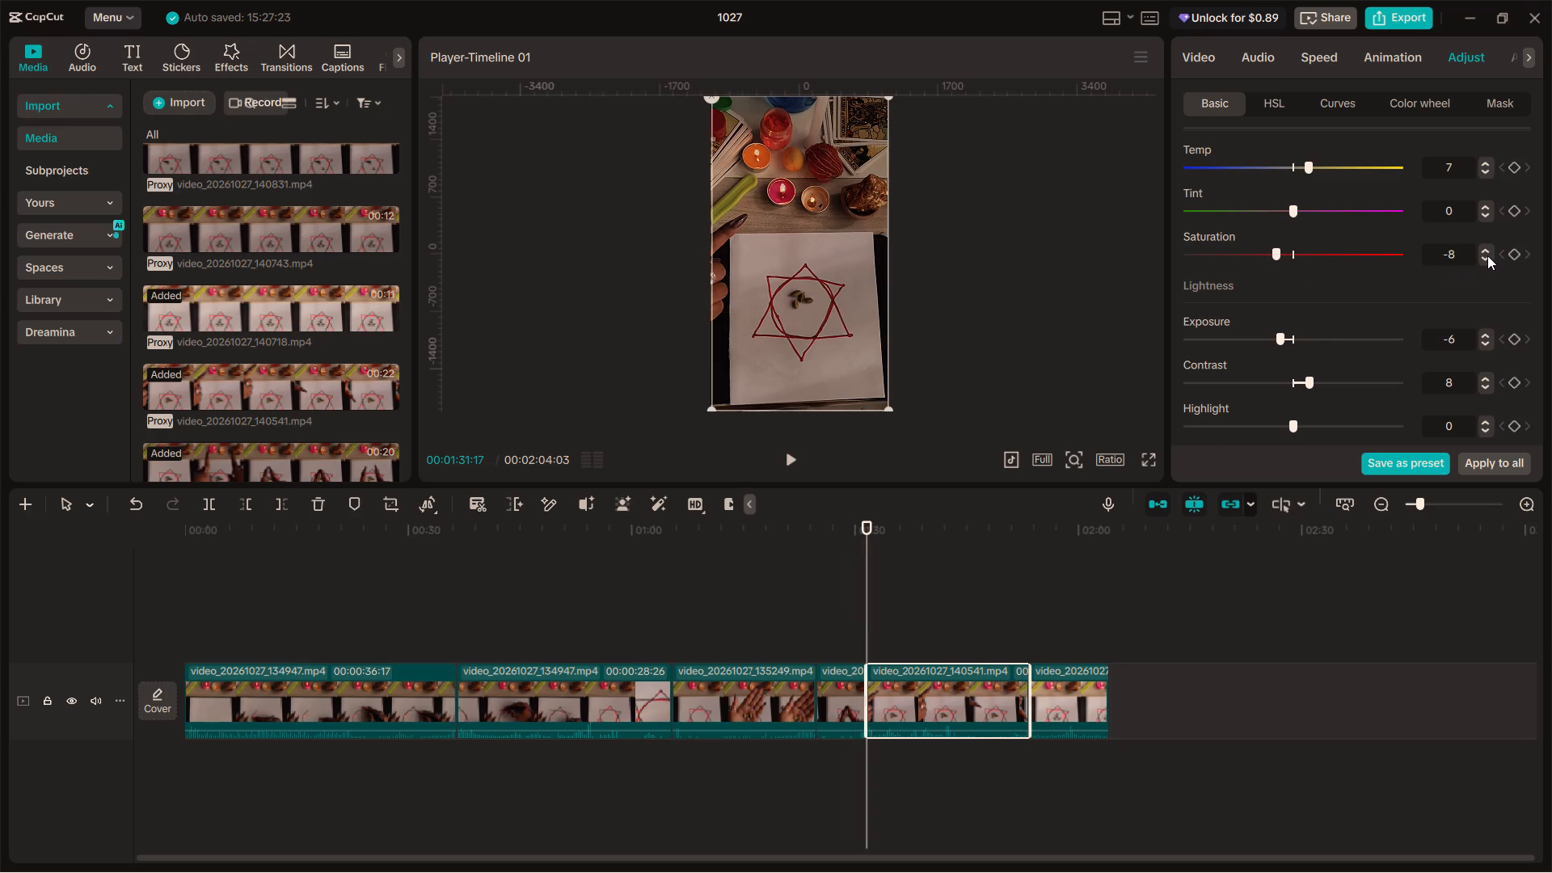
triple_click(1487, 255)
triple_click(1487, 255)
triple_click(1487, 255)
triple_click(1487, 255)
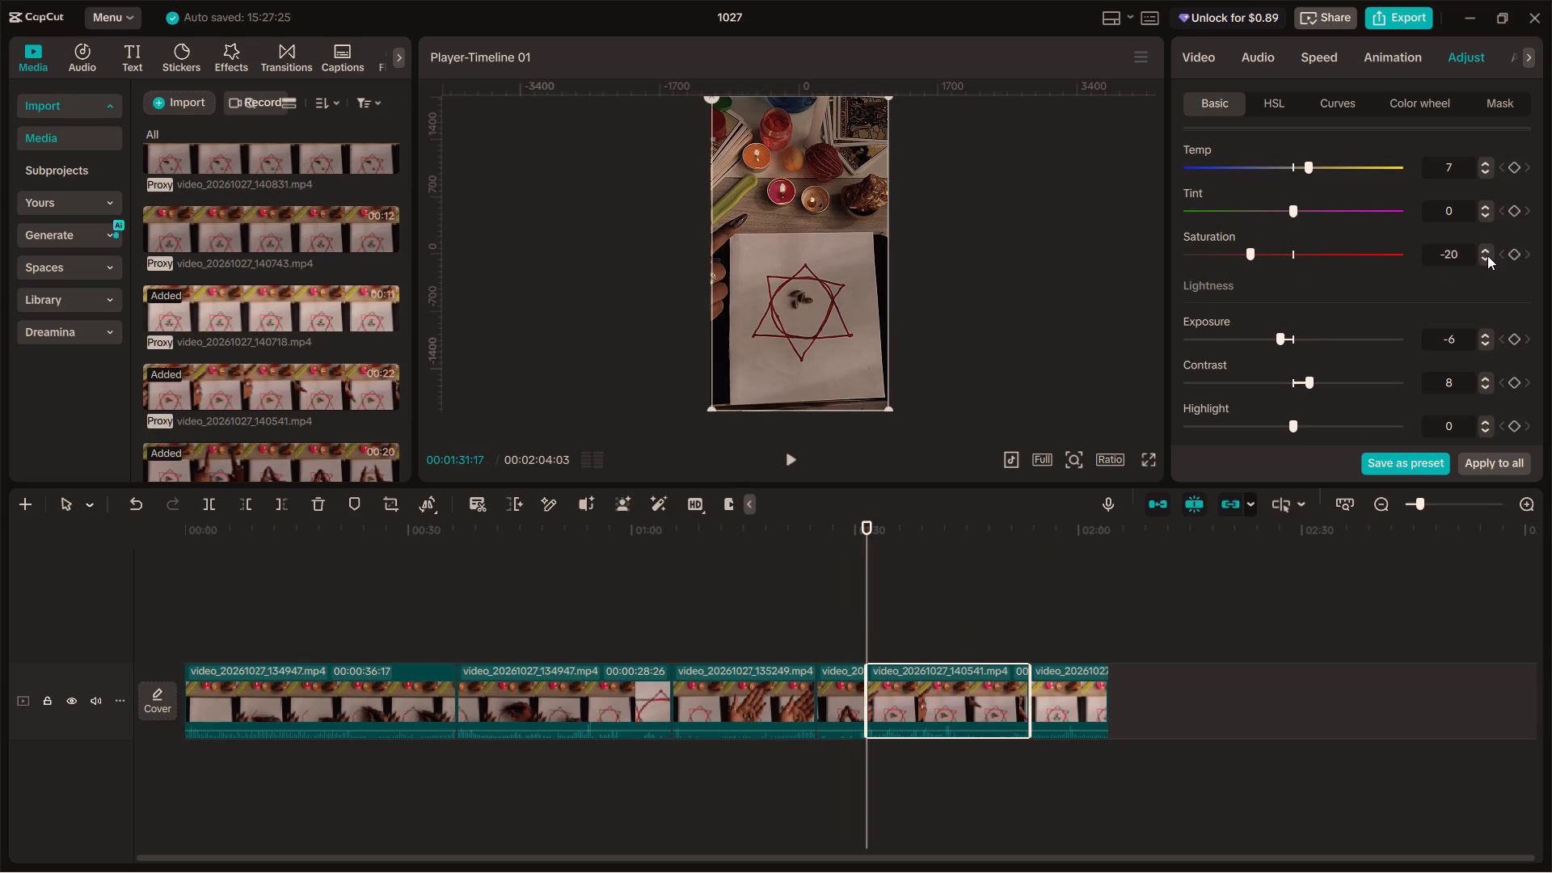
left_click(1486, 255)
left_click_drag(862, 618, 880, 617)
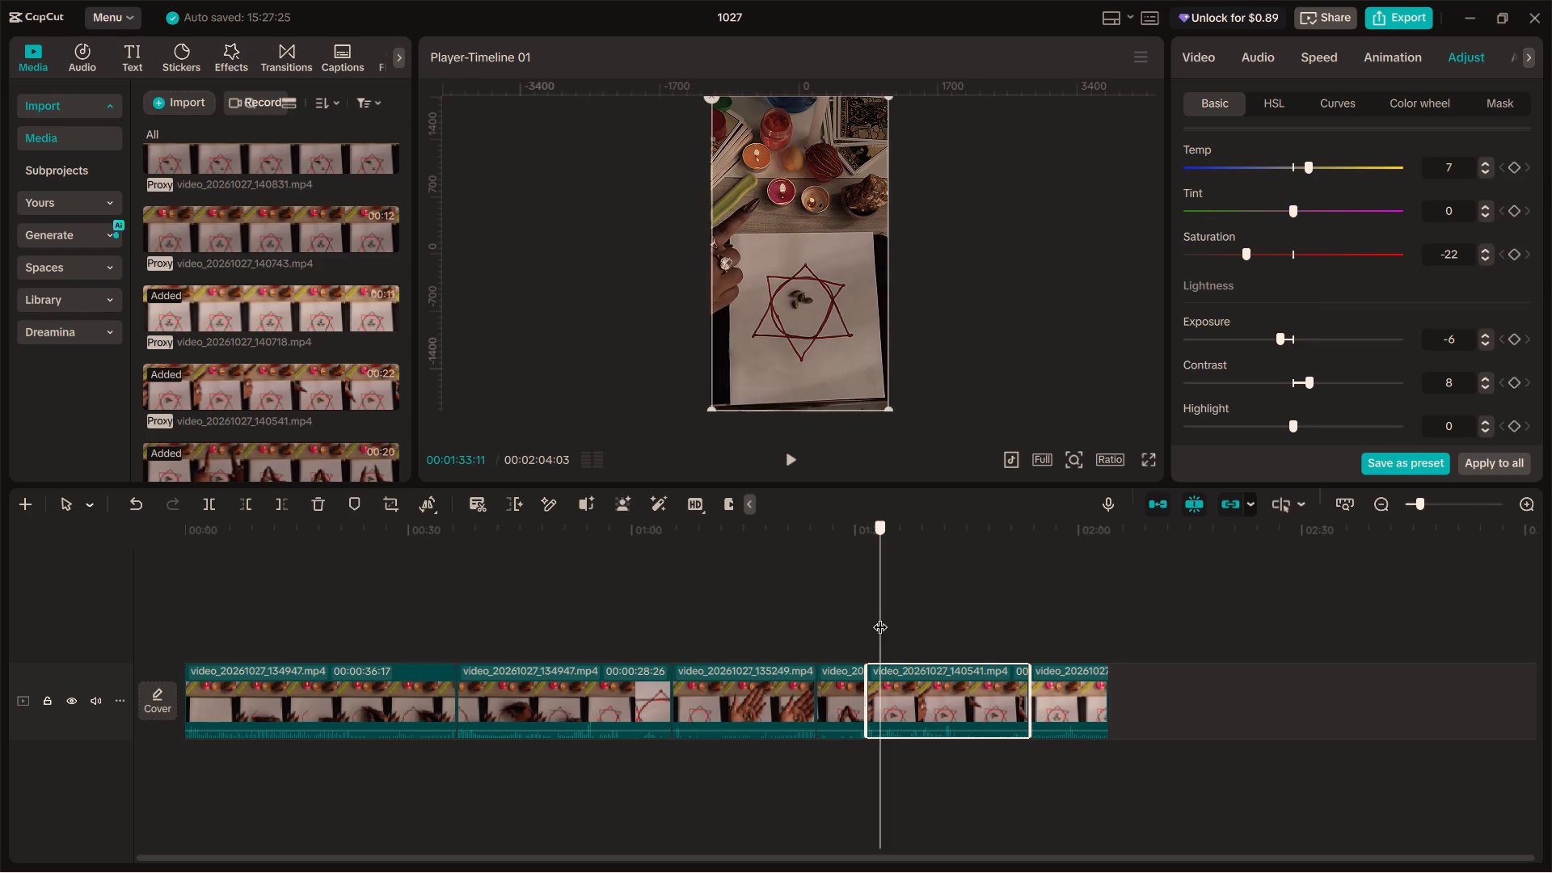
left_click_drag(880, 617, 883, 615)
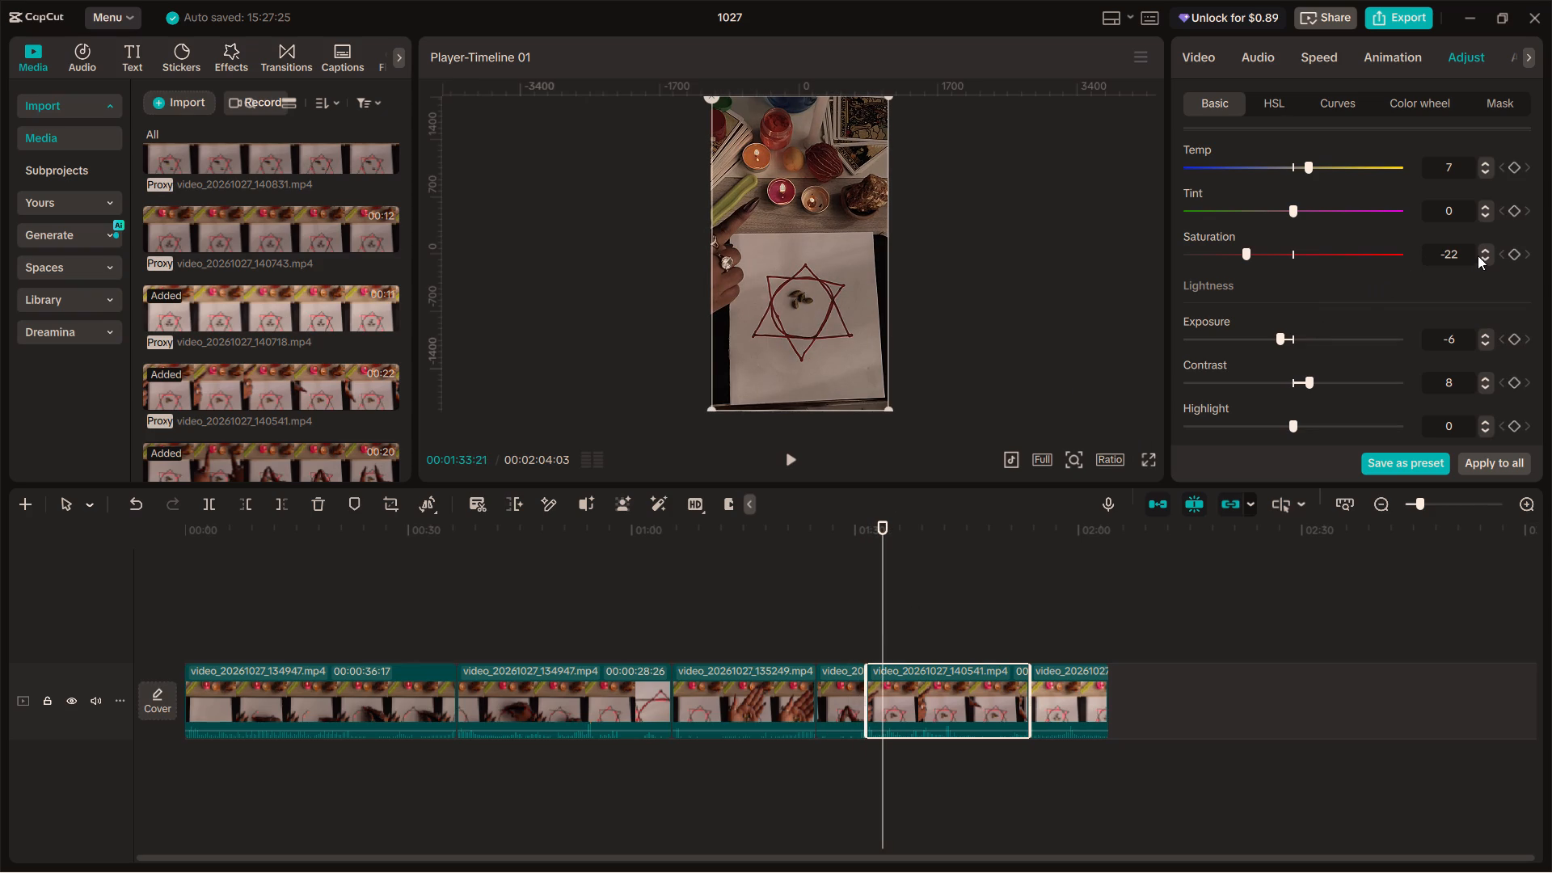
Raise the saturation of video_20261027_140541 to -3, comparing its colour with the preceding clip across the join.
triple_click(1482, 247)
triple_click(1482, 247)
triple_click(1482, 247)
triple_click(1482, 247)
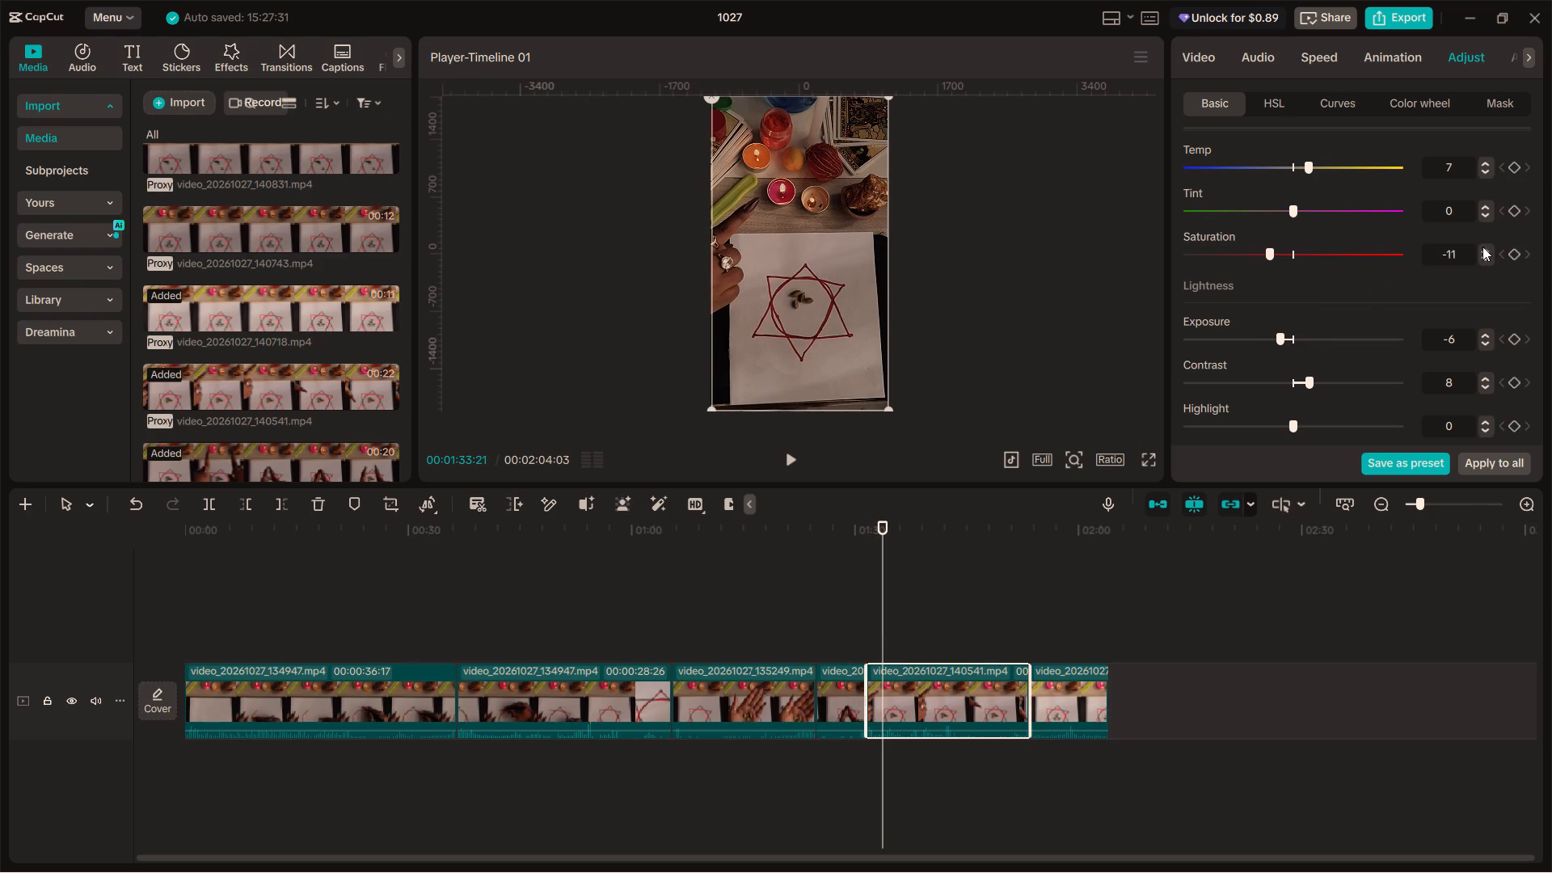
double_click(1482, 247)
left_click(884, 603)
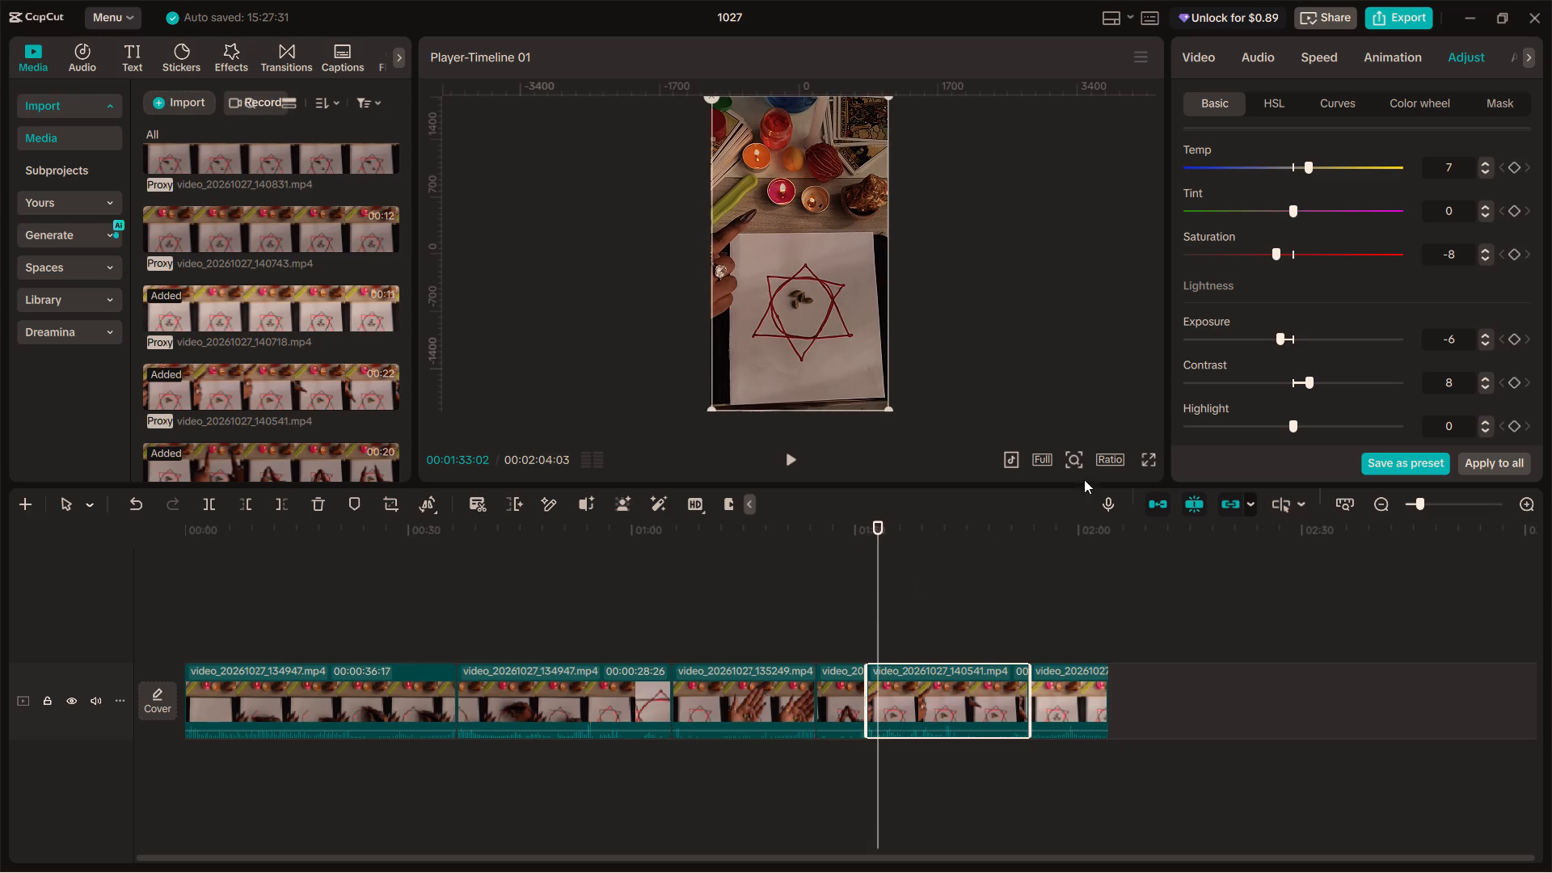
double_click(1484, 249)
left_click_drag(883, 594, 867, 591)
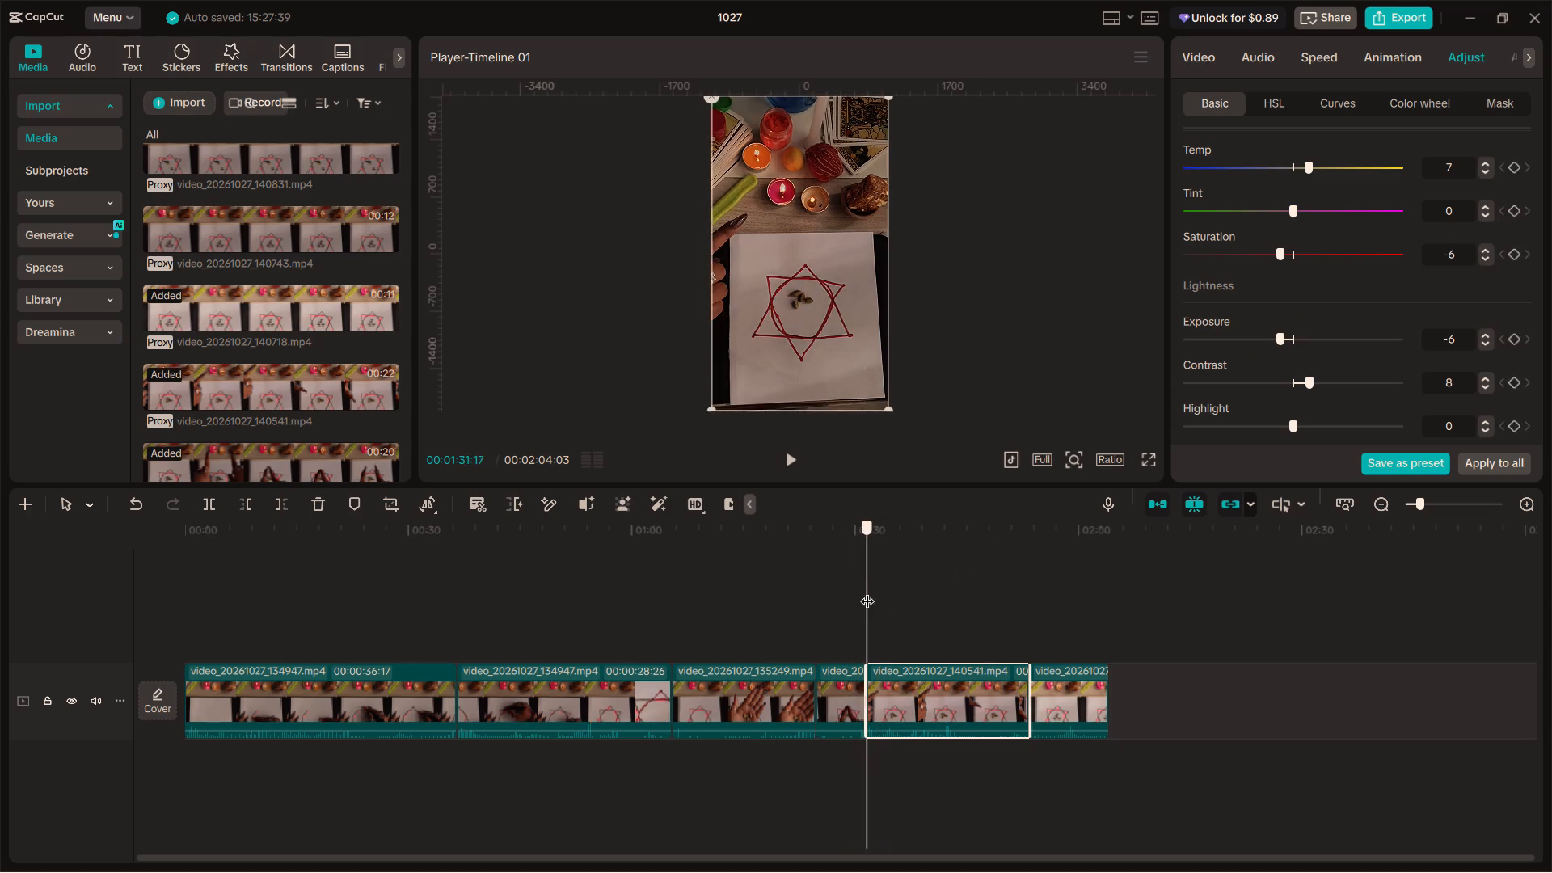
left_click_drag(867, 591, 871, 591)
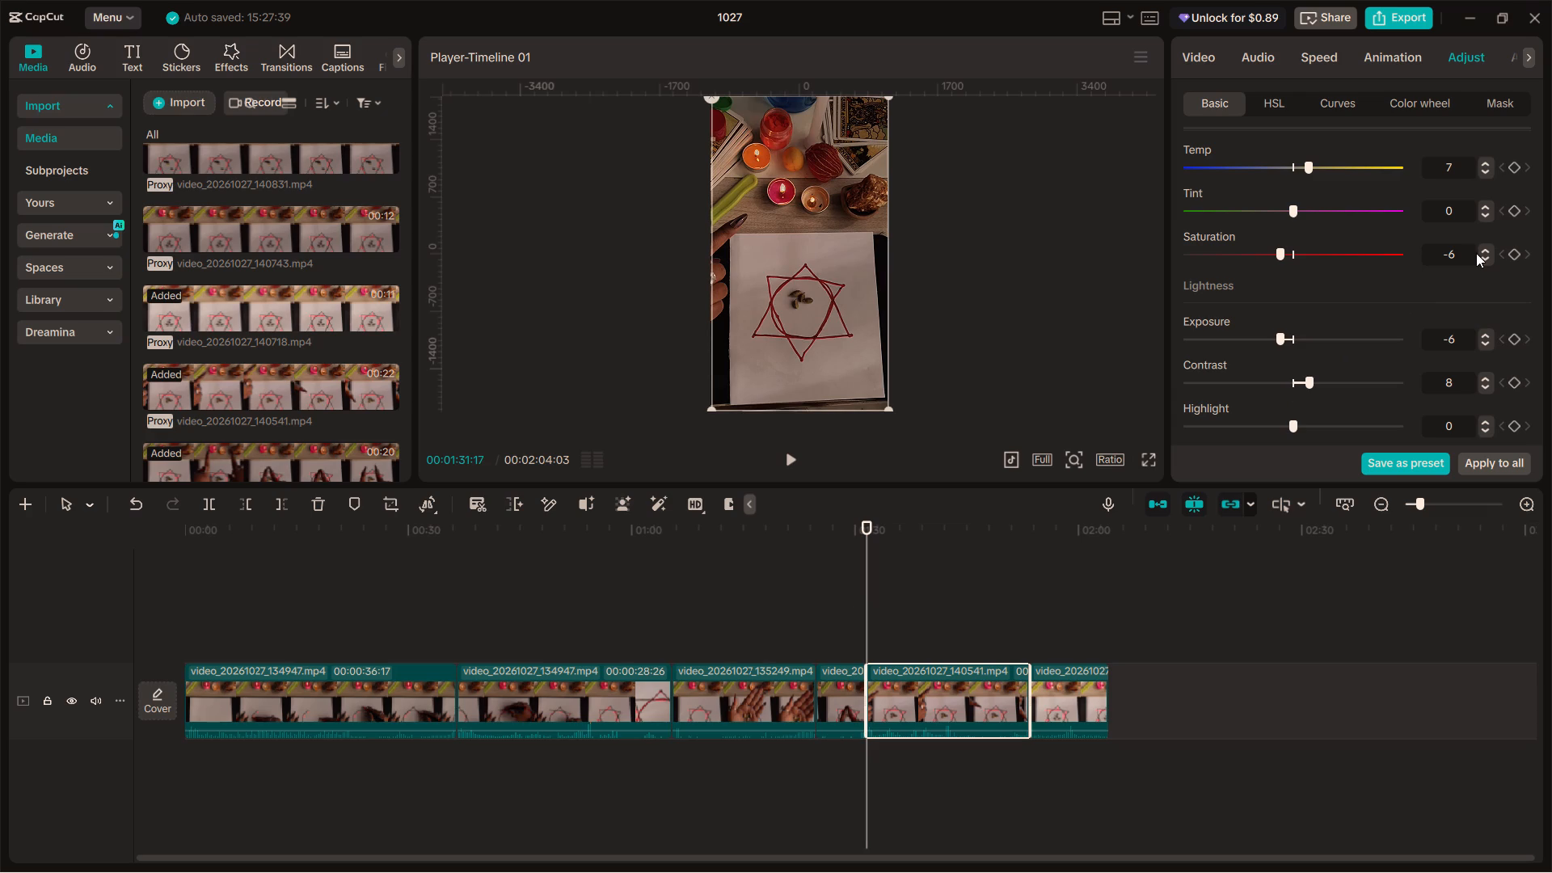
triple_click(1480, 253)
left_click_drag(867, 600, 851, 595)
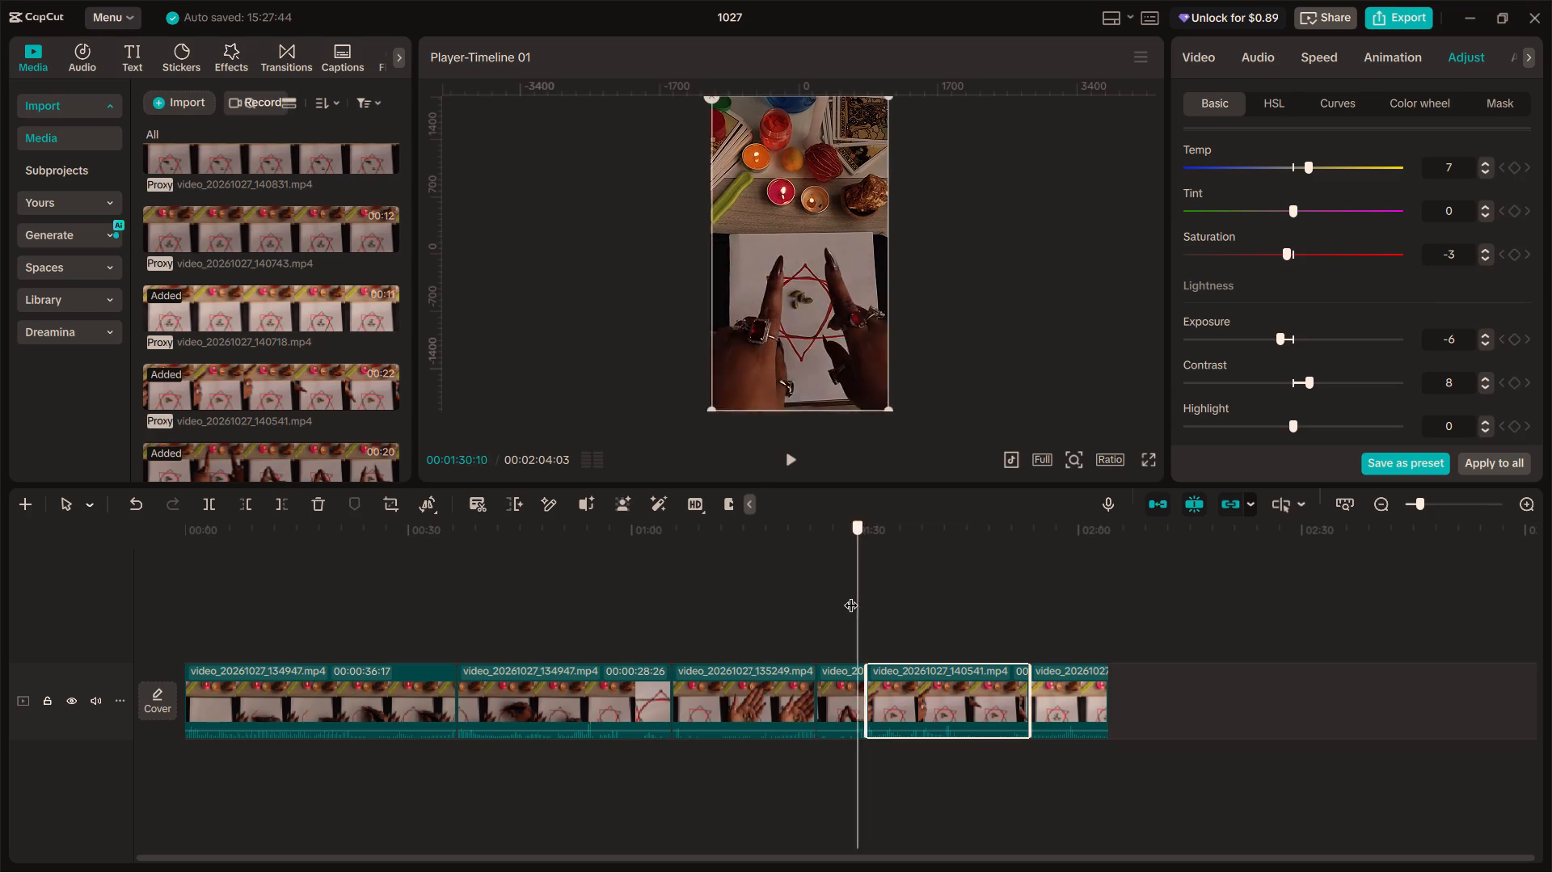
left_click_drag(851, 595, 876, 601)
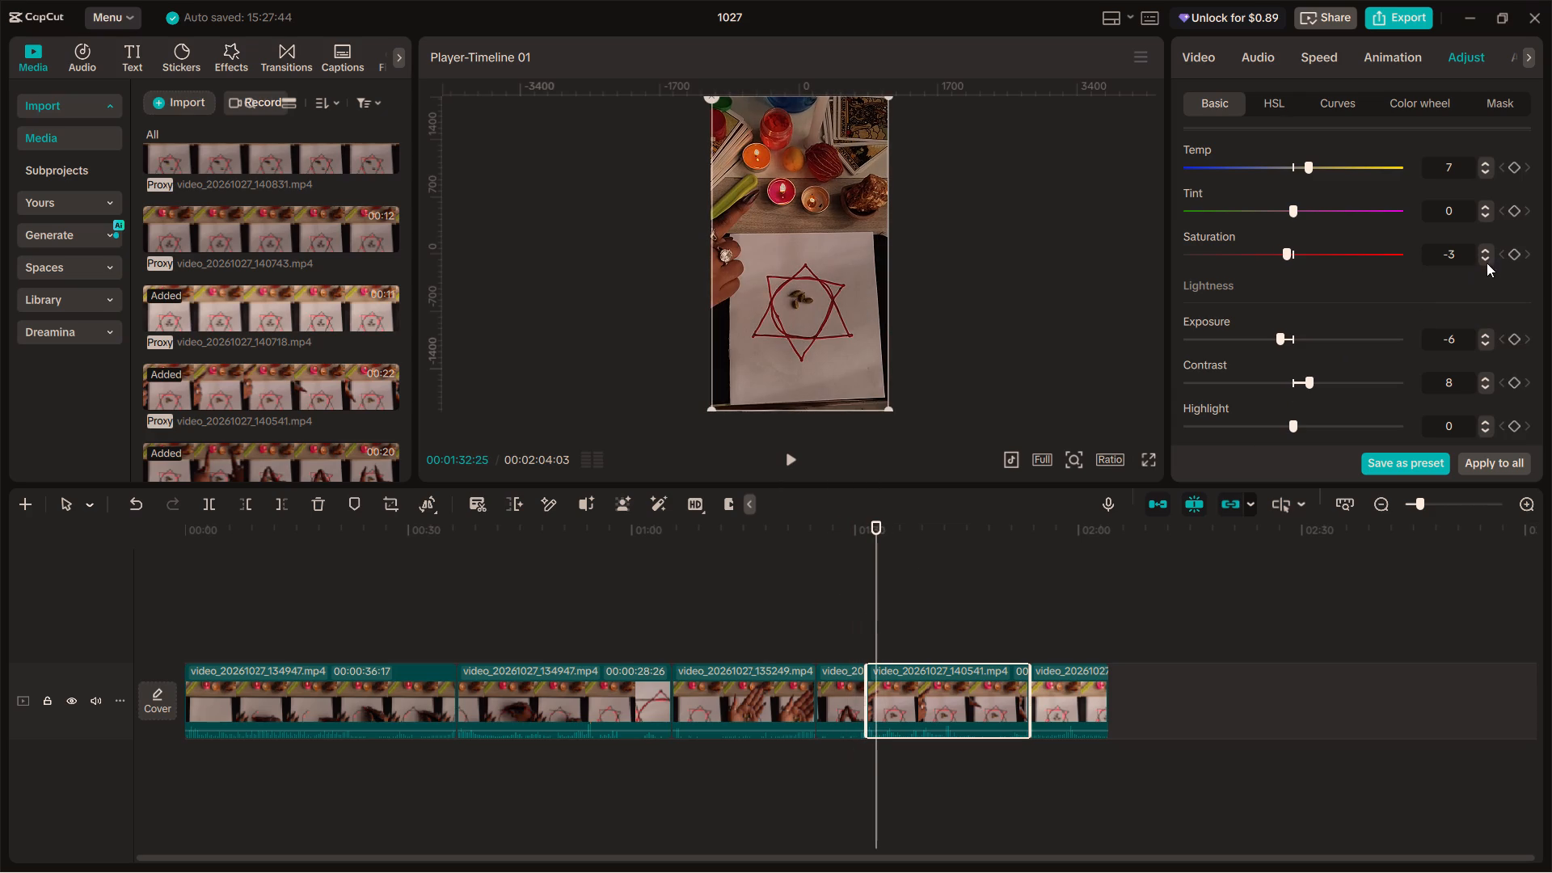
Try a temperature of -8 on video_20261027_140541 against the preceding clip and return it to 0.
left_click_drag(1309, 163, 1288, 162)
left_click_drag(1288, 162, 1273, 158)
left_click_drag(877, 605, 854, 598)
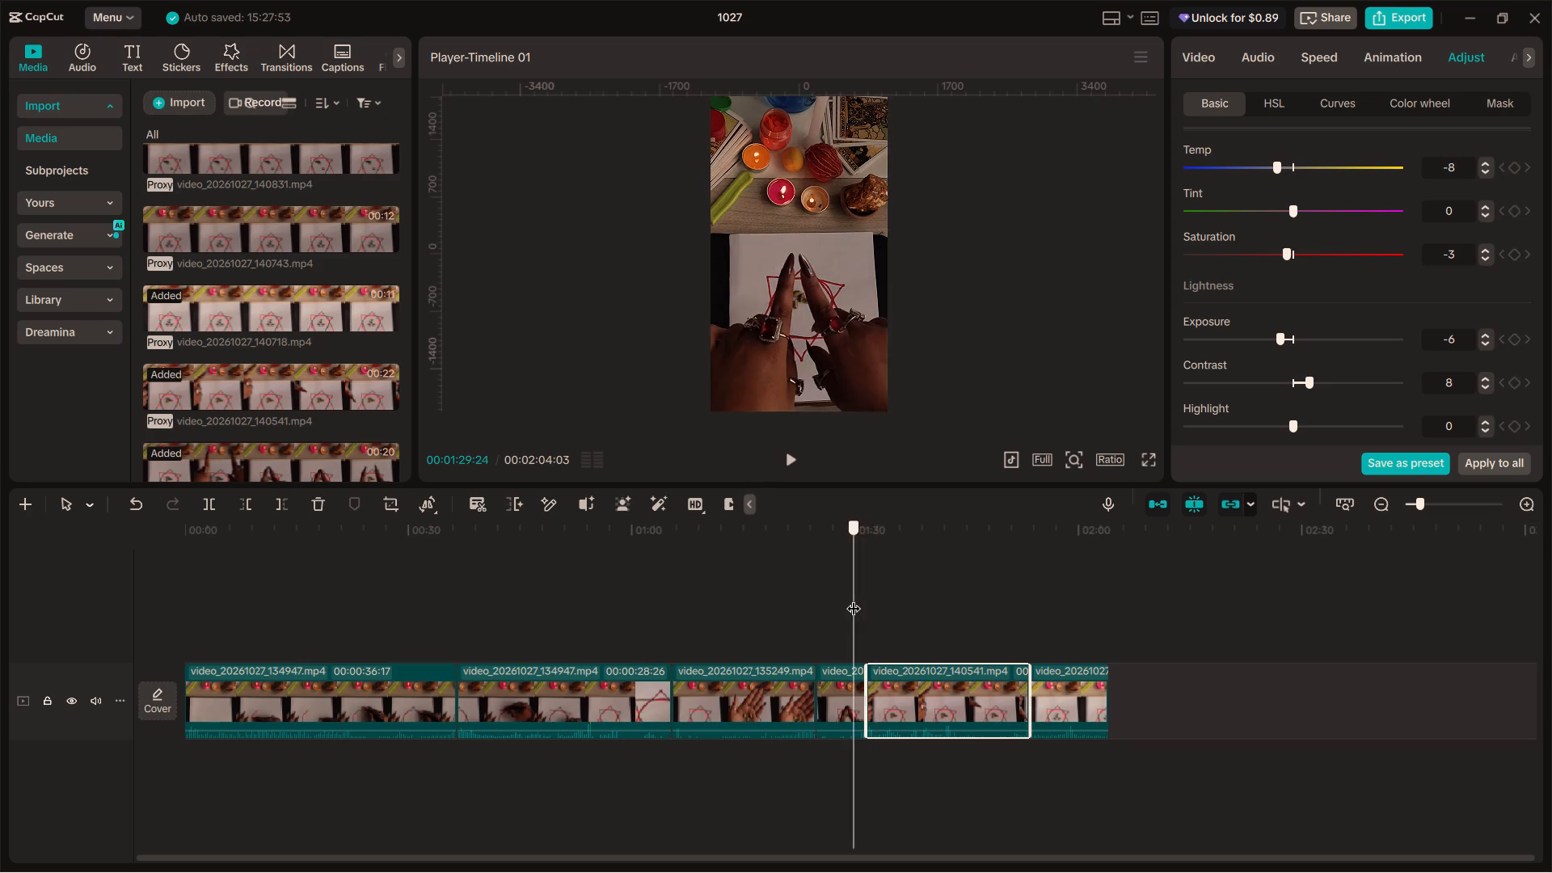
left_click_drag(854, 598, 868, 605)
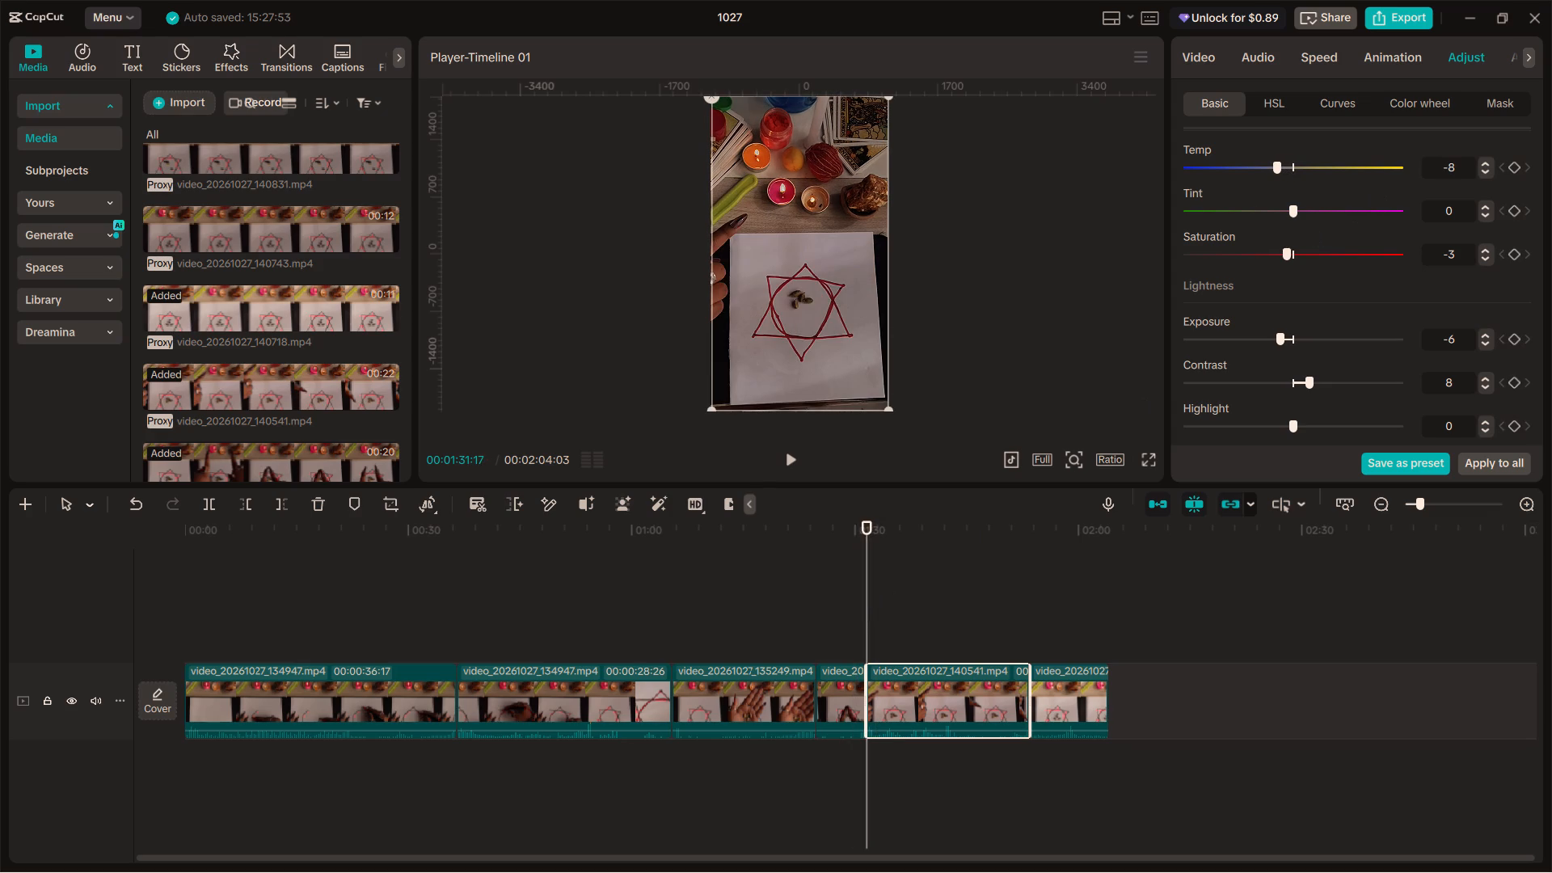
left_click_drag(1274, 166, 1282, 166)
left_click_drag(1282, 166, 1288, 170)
Play back from the preceding clip across the join into video_20261027_140541 to check how brightness and colour match.
left_click_drag(863, 578, 879, 584)
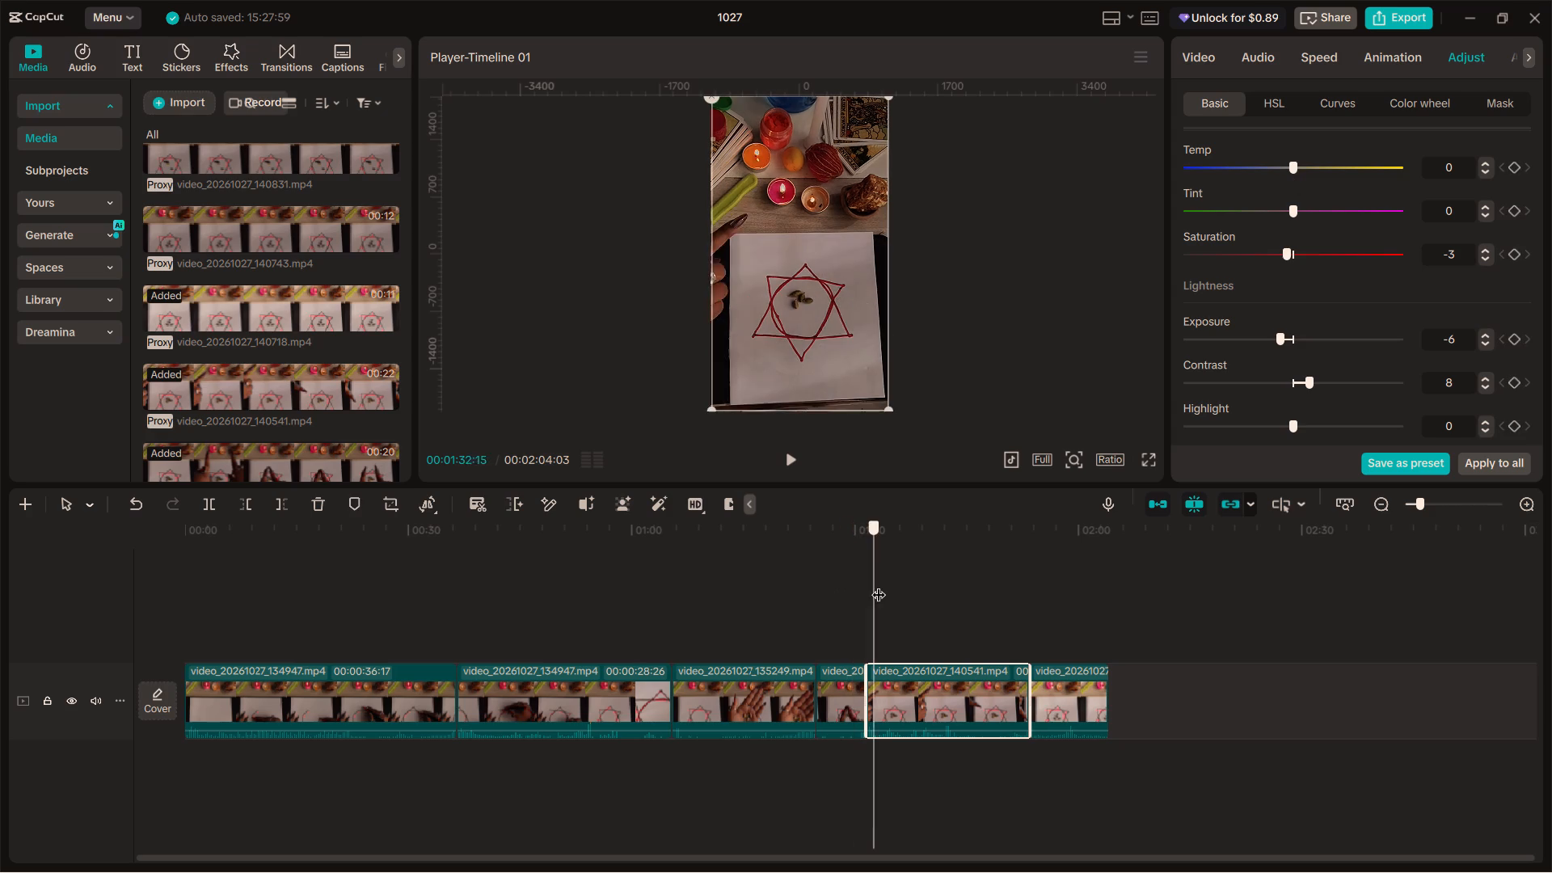
left_click_drag(879, 584, 844, 572)
key("space")
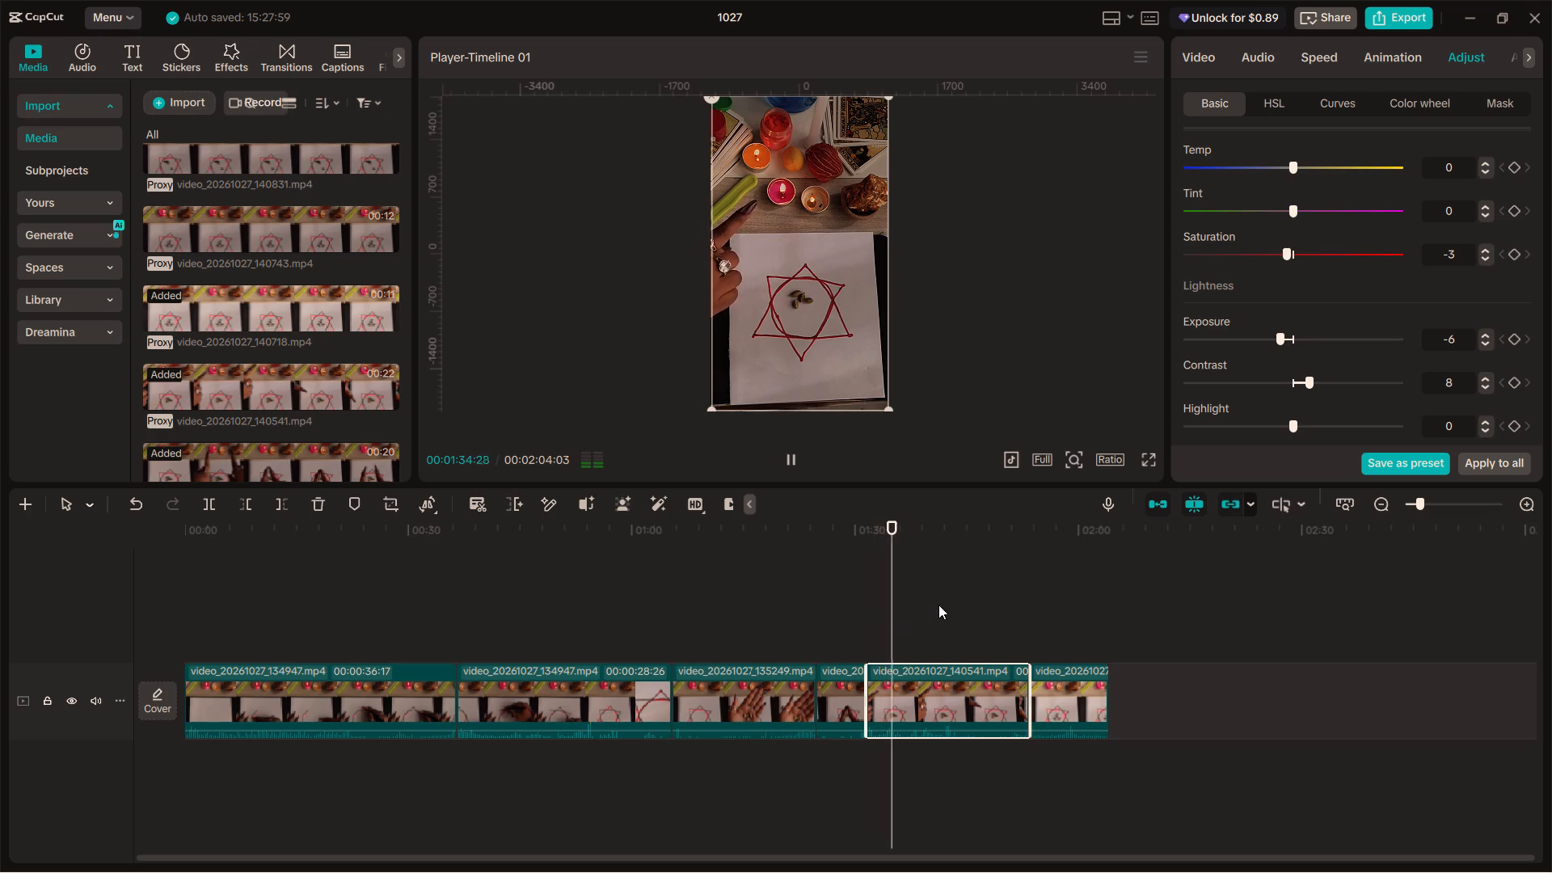
Give the last clip on the timeline the same adjustments as video_20261027_140541: saturation -3, exposure -6 and contrast 8.
left_click_drag(904, 602, 976, 647)
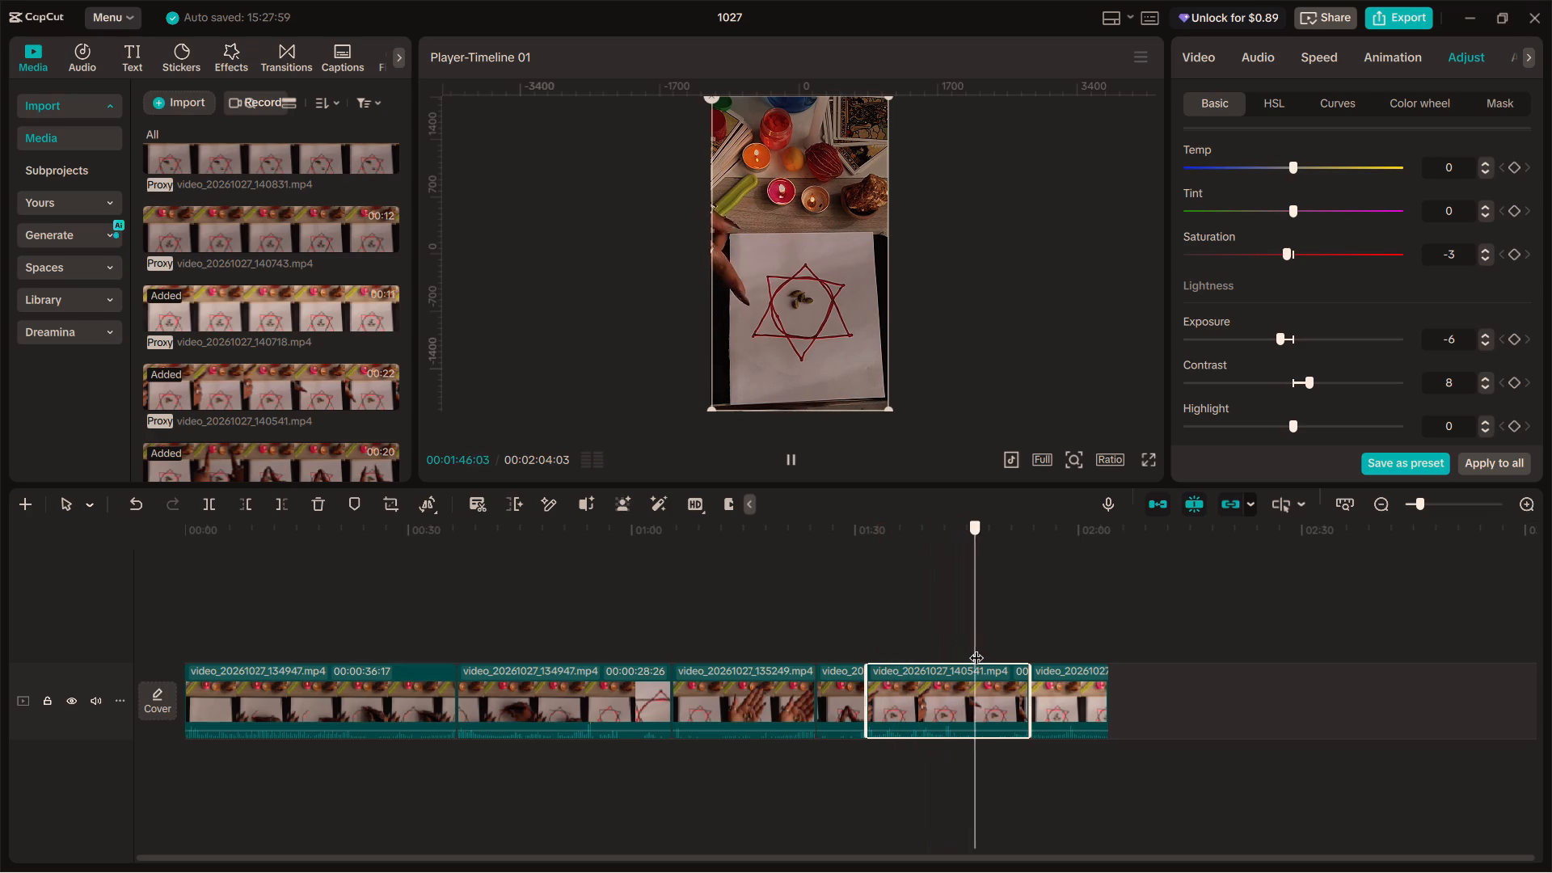
left_click_drag(976, 647, 974, 643)
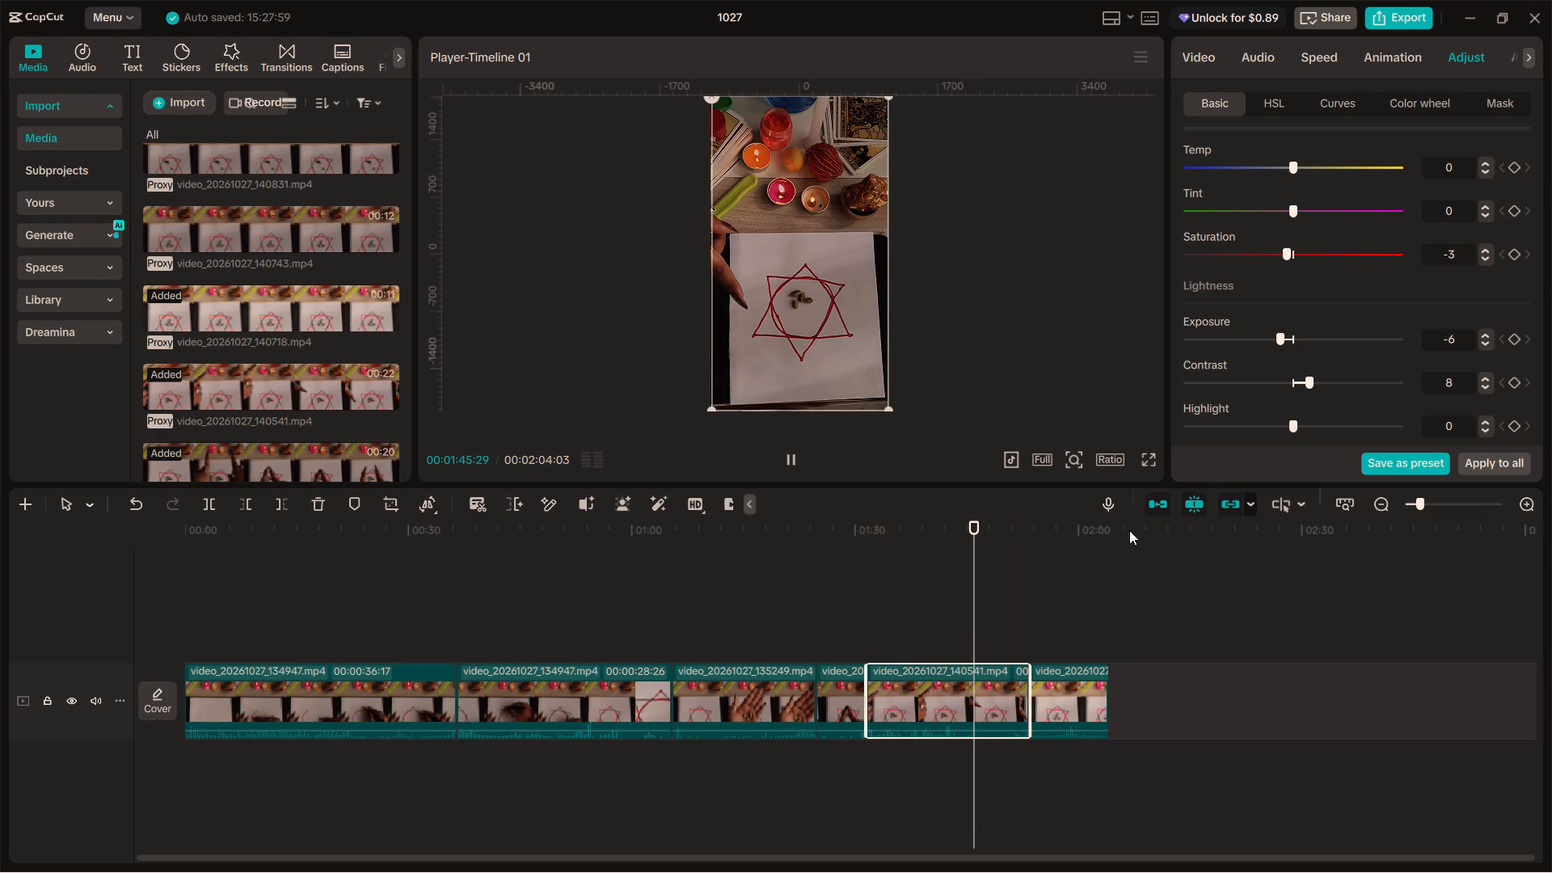
scroll(1285, 313, "down", 1)
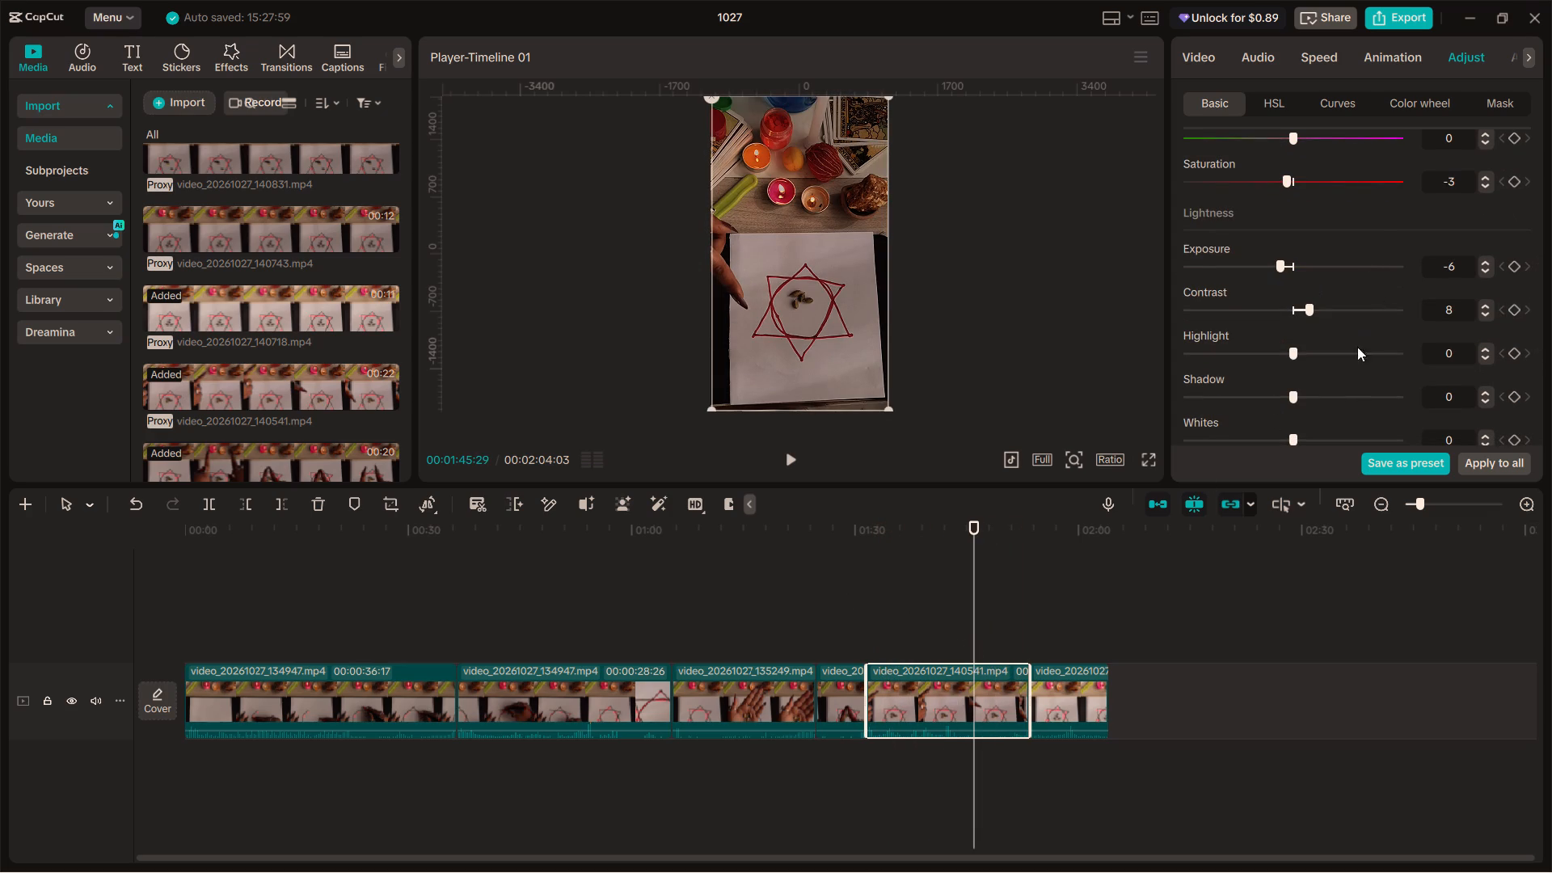
left_click(1048, 688)
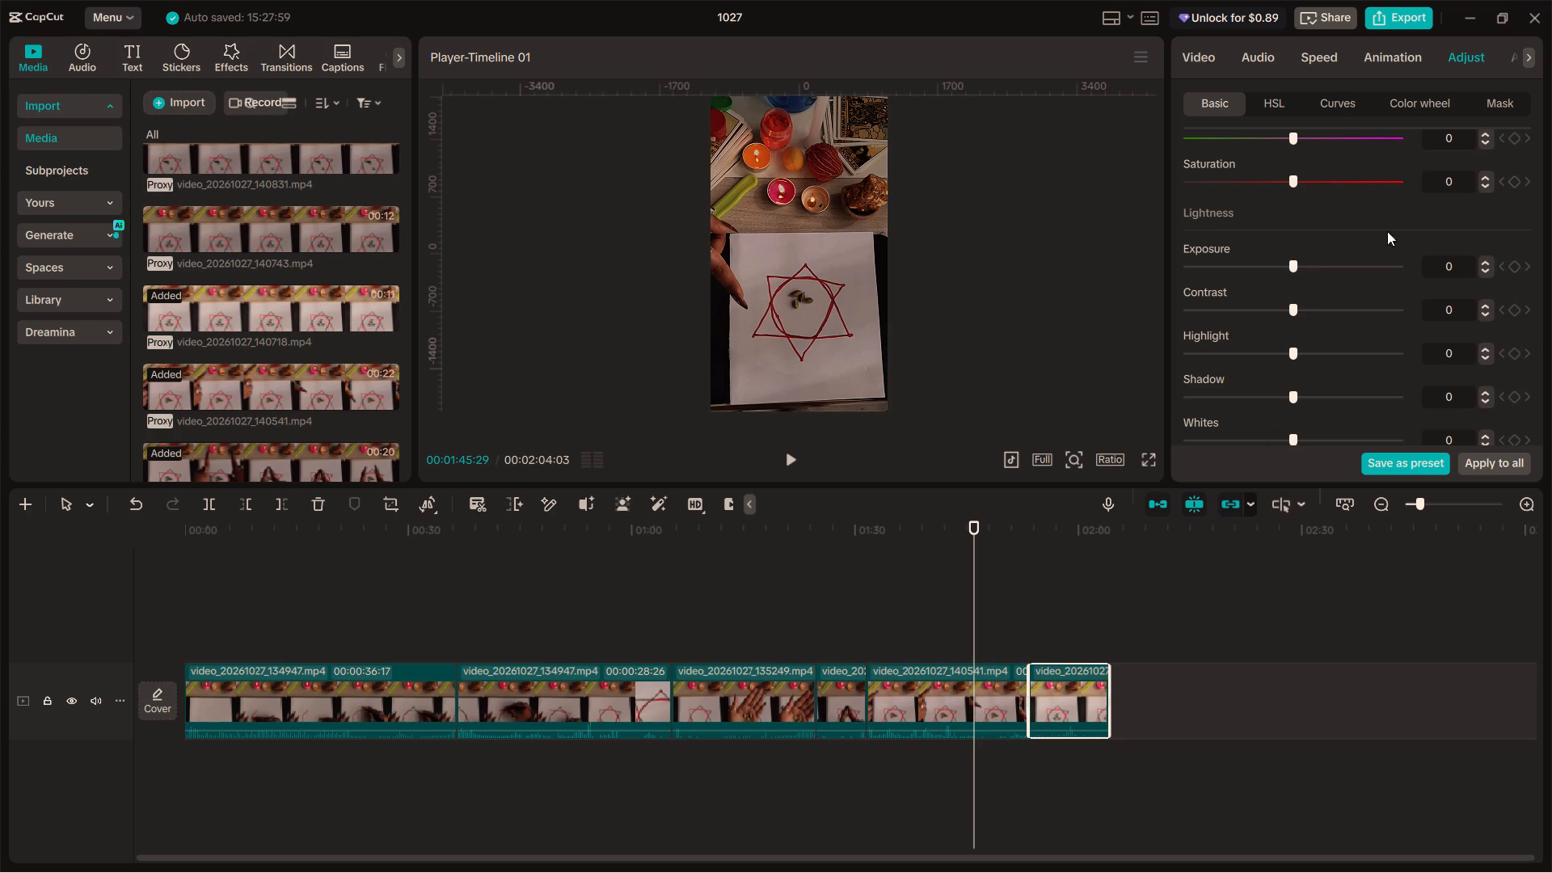
left_click(1480, 188)
left_click(1488, 188)
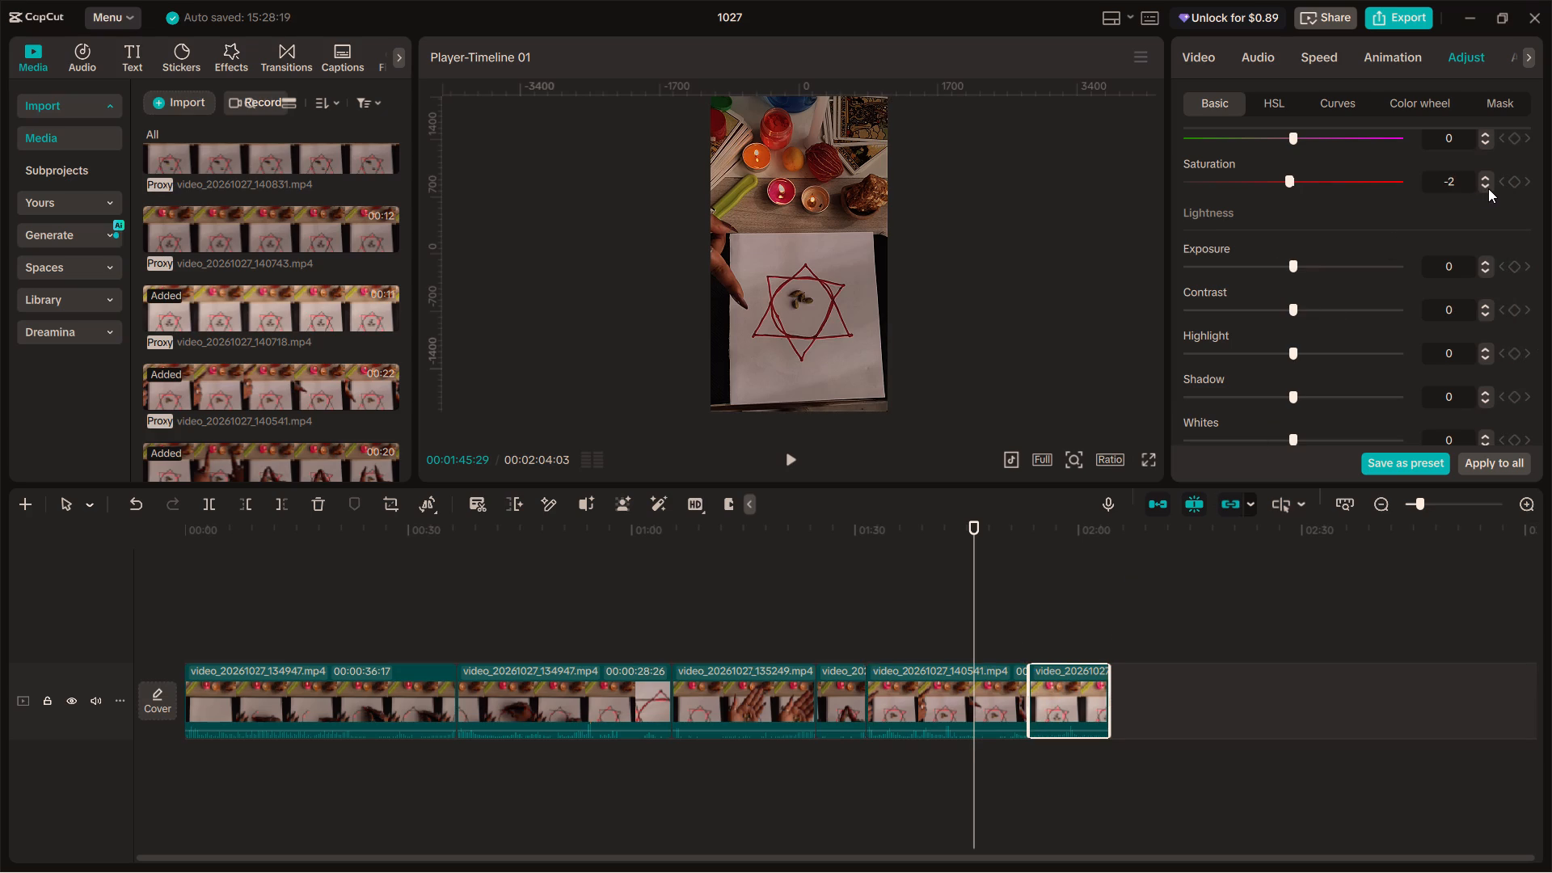
left_click(1488, 188)
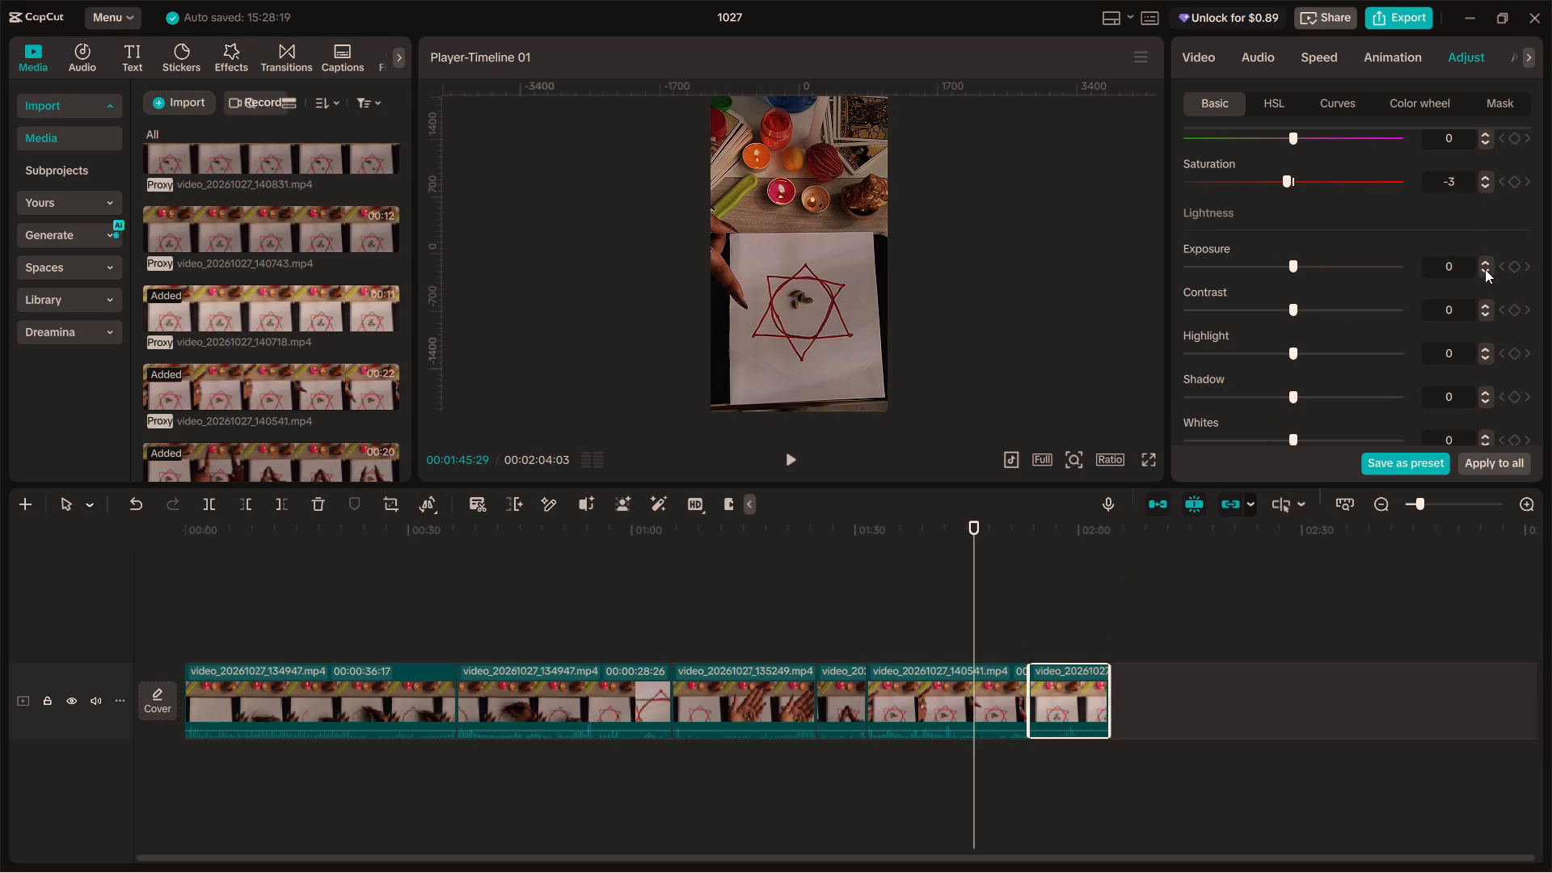
triple_click(1485, 269)
left_click(1485, 269)
double_click(1485, 269)
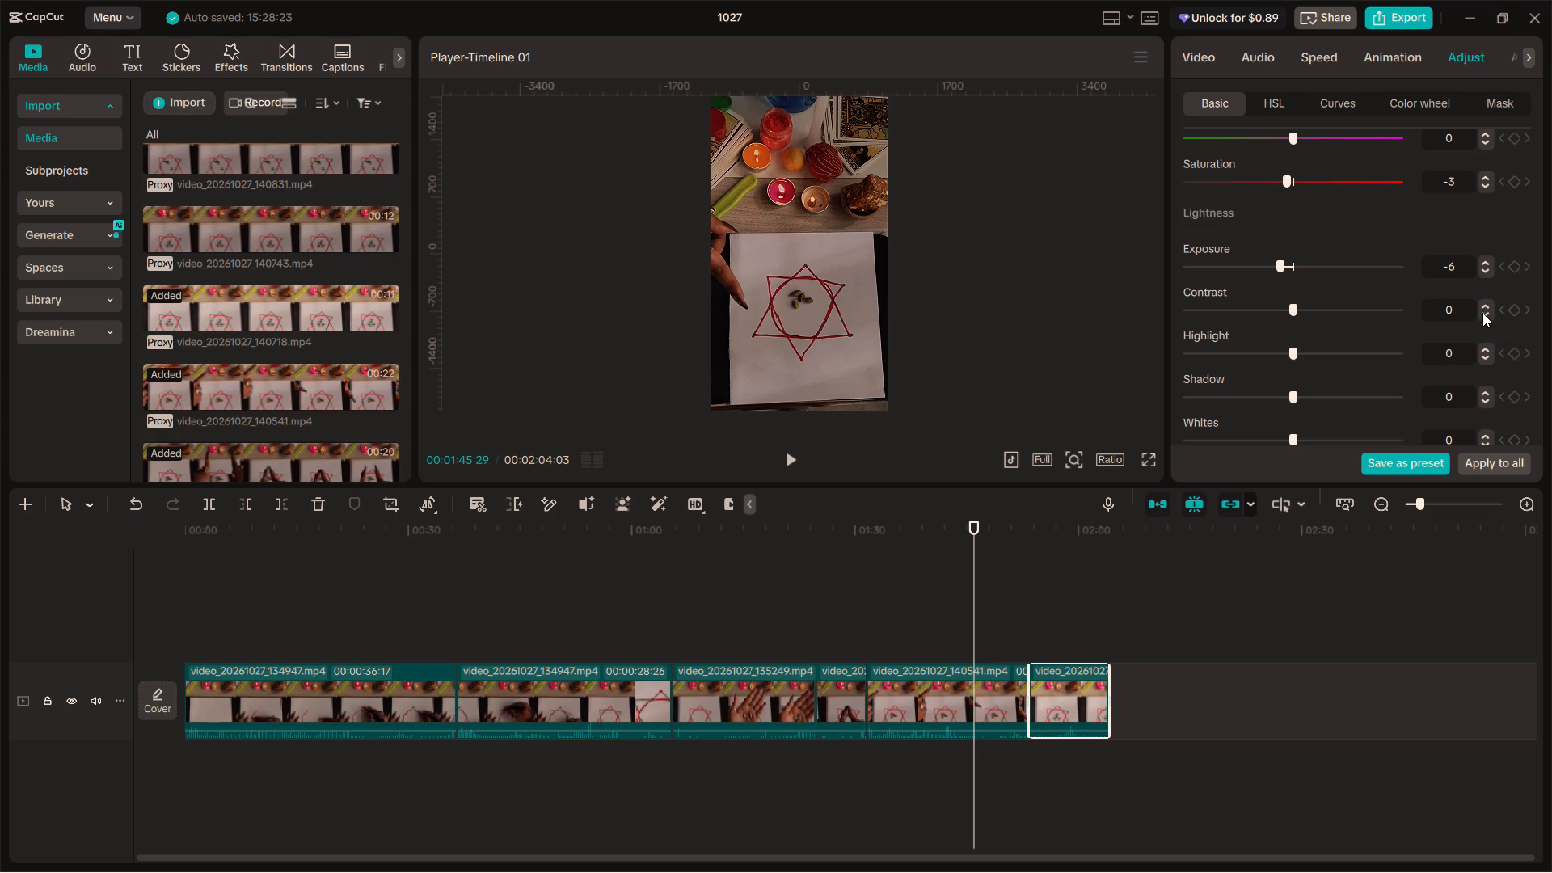
triple_click(1482, 305)
triple_click(1482, 305)
left_click(1482, 305)
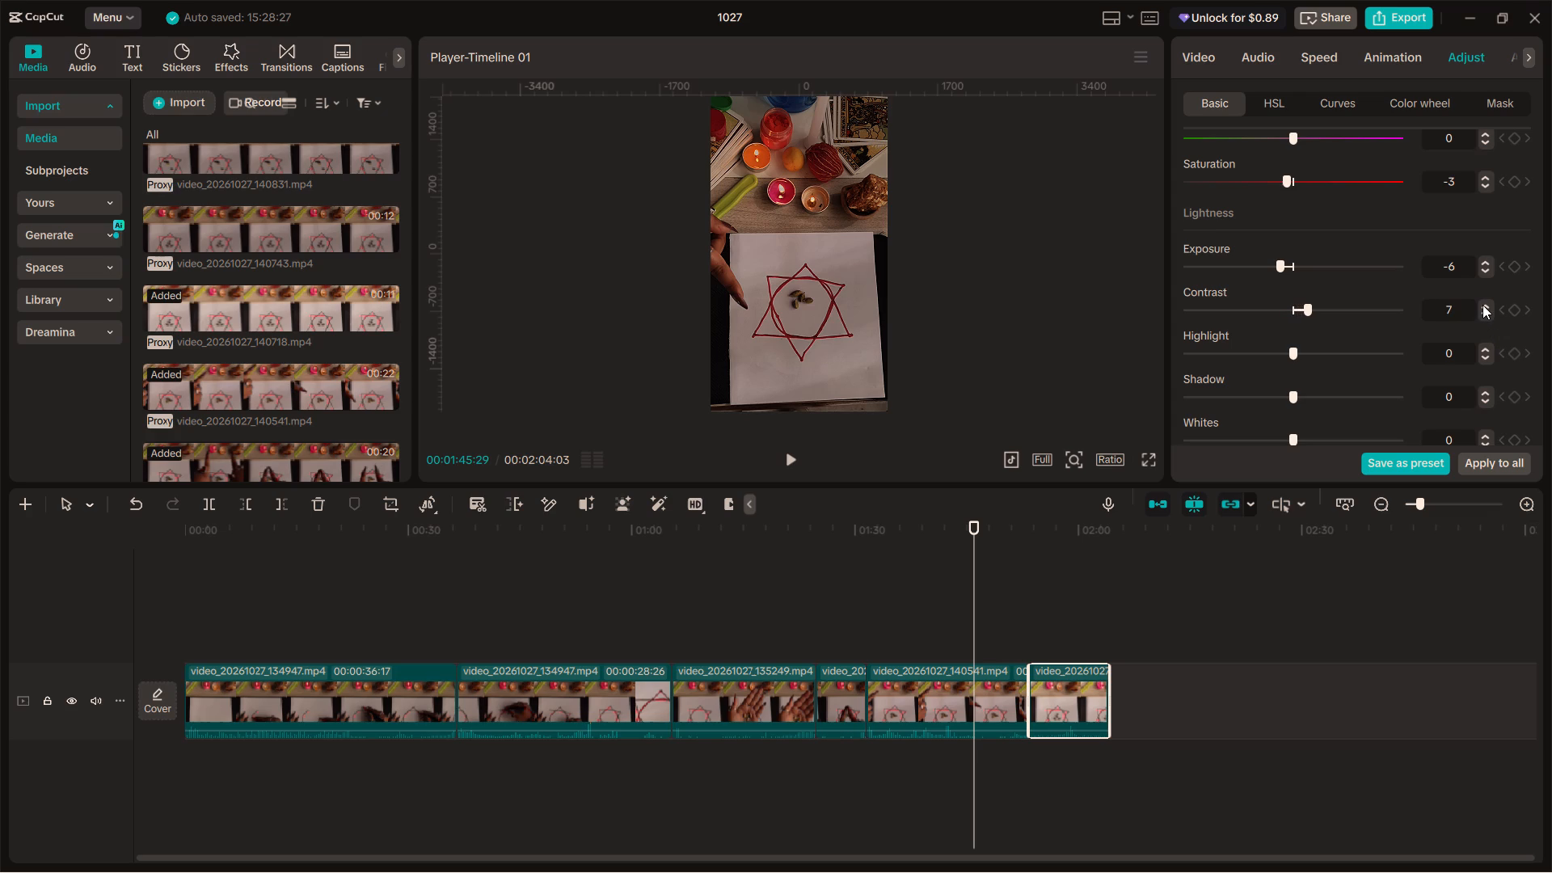
left_click(1482, 305)
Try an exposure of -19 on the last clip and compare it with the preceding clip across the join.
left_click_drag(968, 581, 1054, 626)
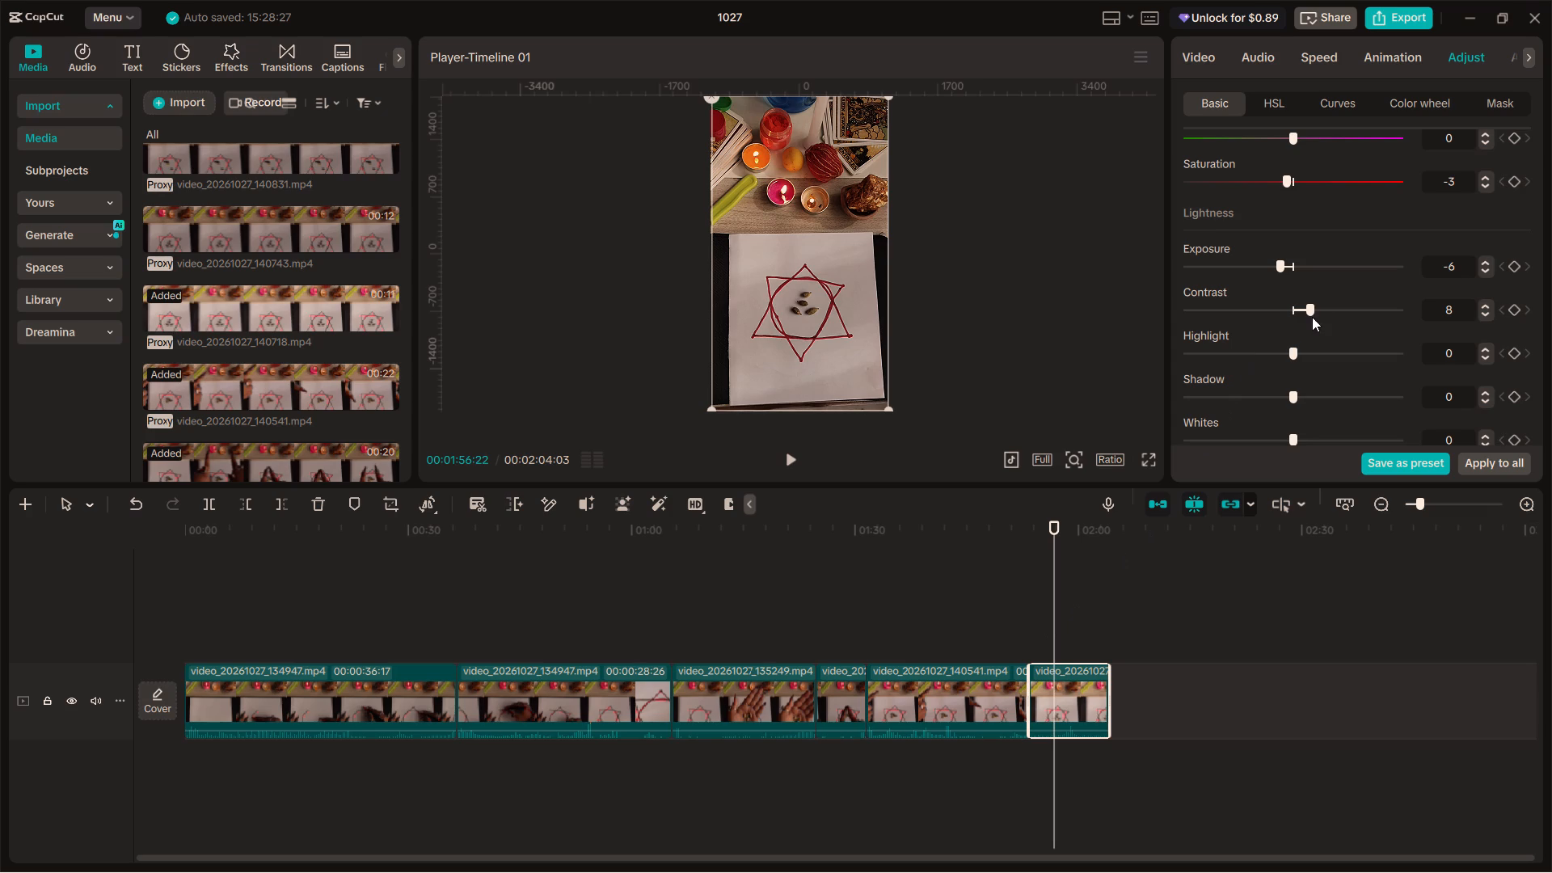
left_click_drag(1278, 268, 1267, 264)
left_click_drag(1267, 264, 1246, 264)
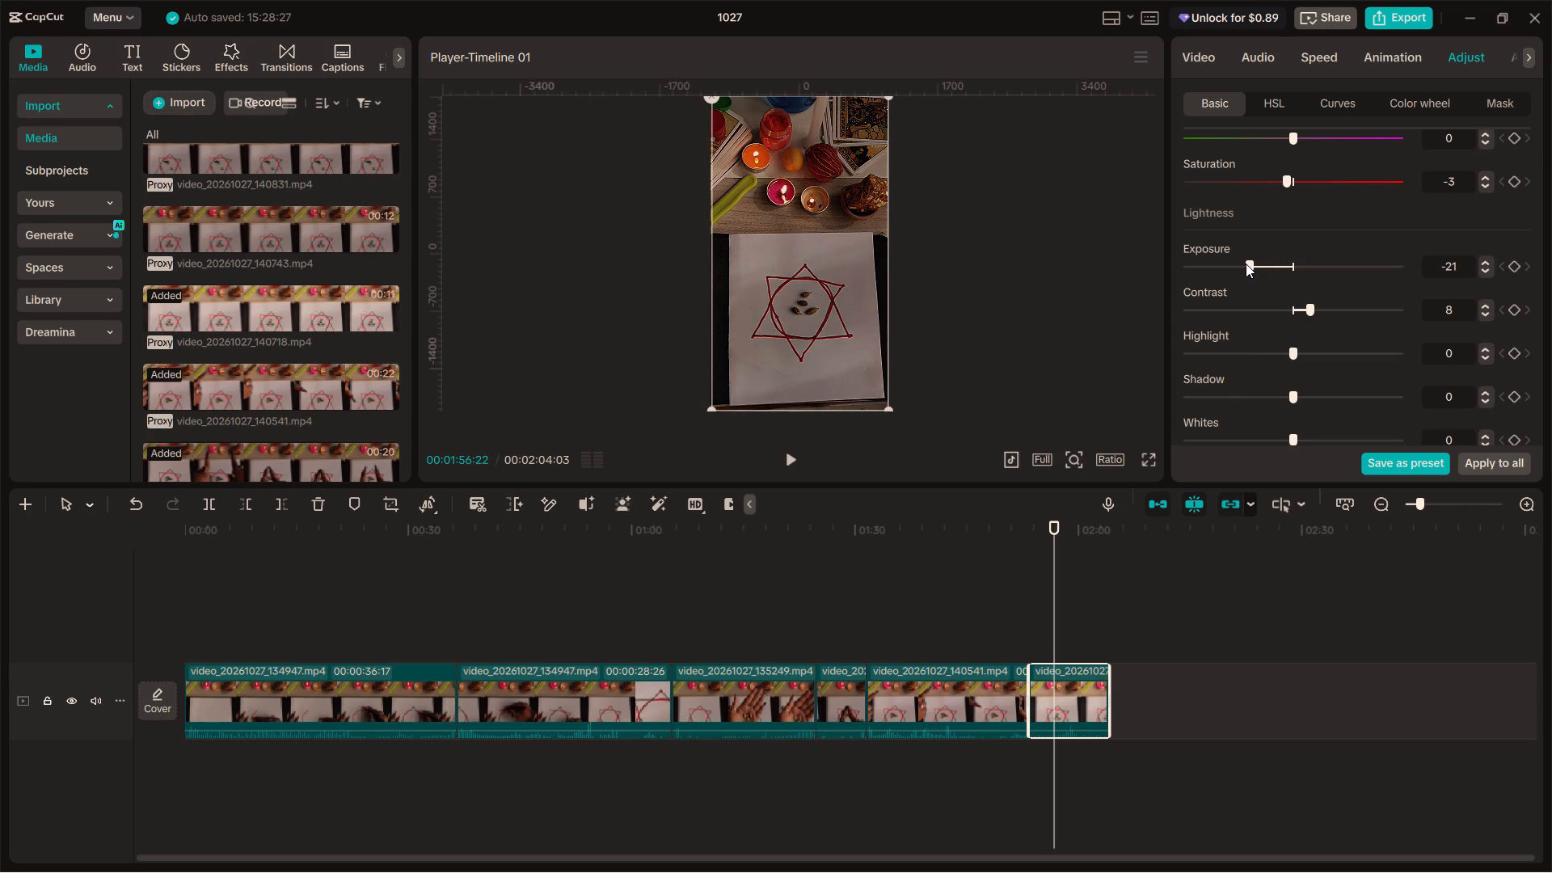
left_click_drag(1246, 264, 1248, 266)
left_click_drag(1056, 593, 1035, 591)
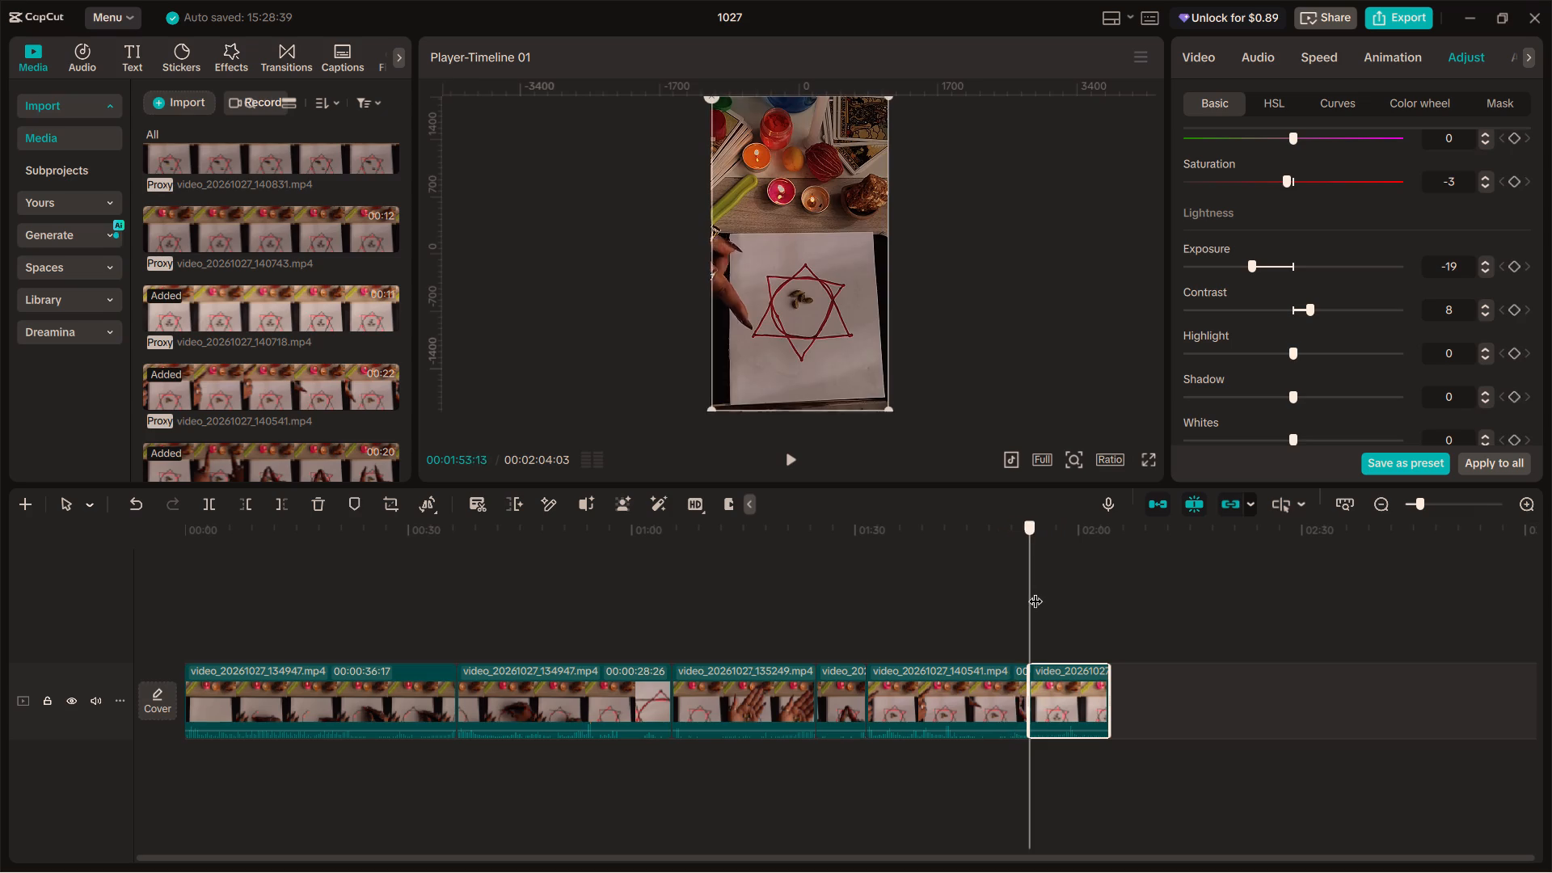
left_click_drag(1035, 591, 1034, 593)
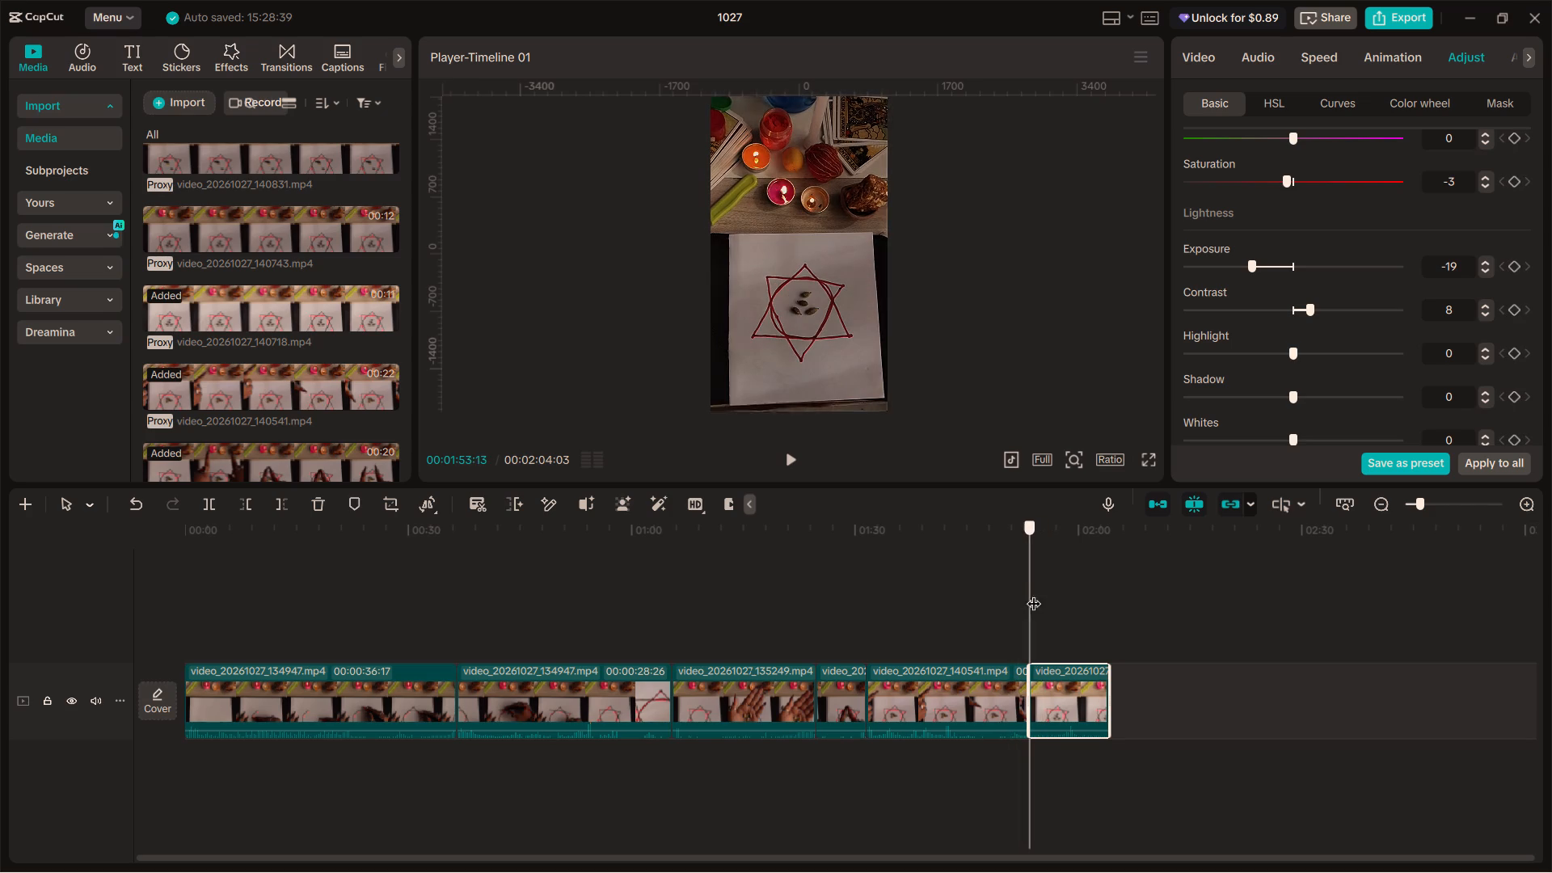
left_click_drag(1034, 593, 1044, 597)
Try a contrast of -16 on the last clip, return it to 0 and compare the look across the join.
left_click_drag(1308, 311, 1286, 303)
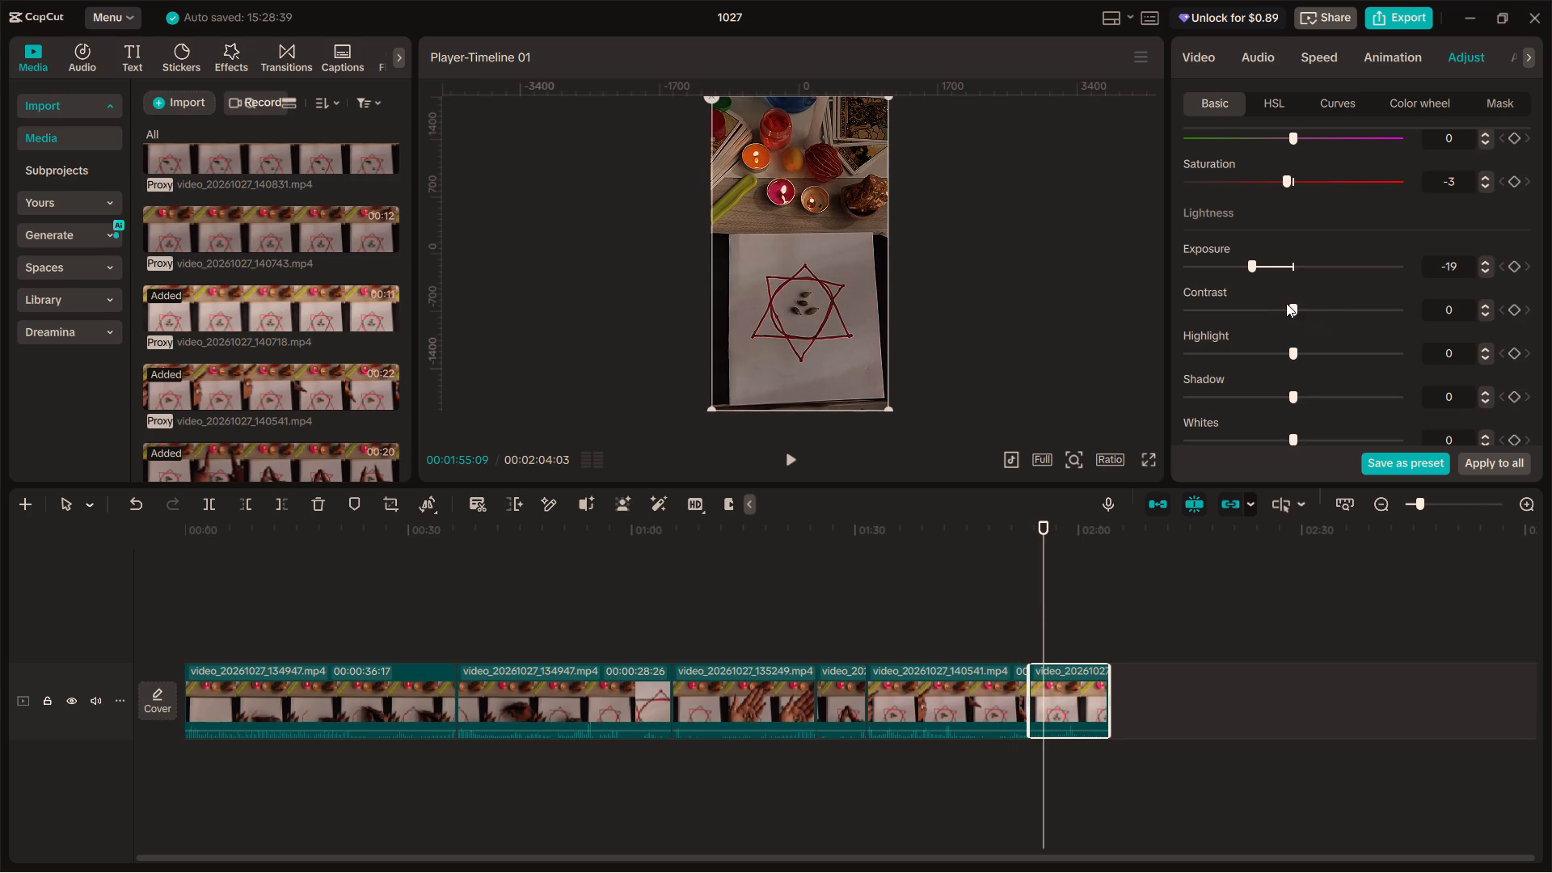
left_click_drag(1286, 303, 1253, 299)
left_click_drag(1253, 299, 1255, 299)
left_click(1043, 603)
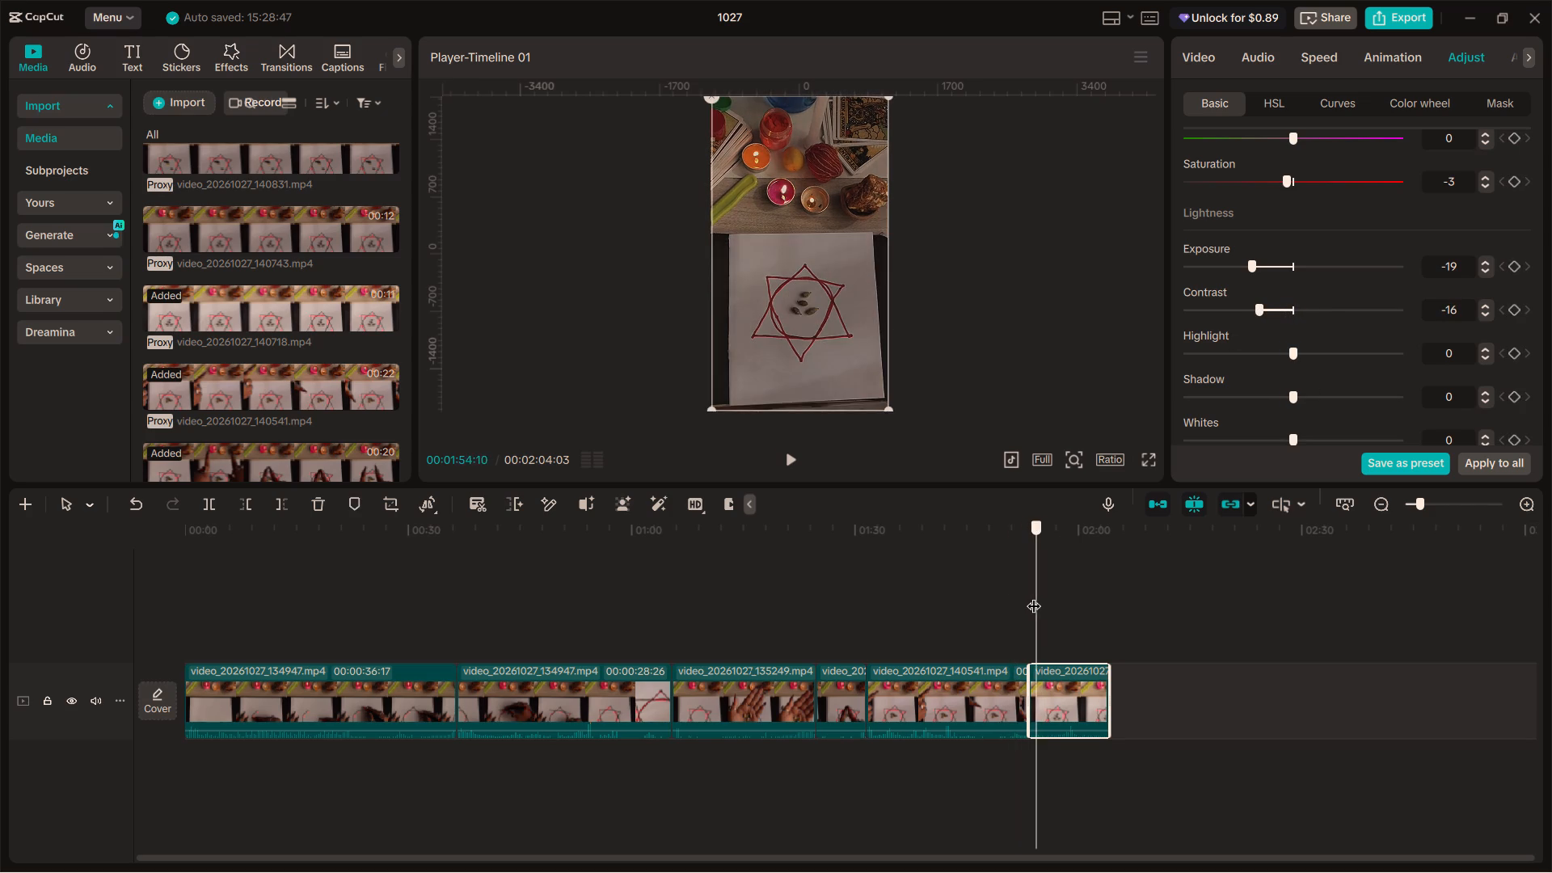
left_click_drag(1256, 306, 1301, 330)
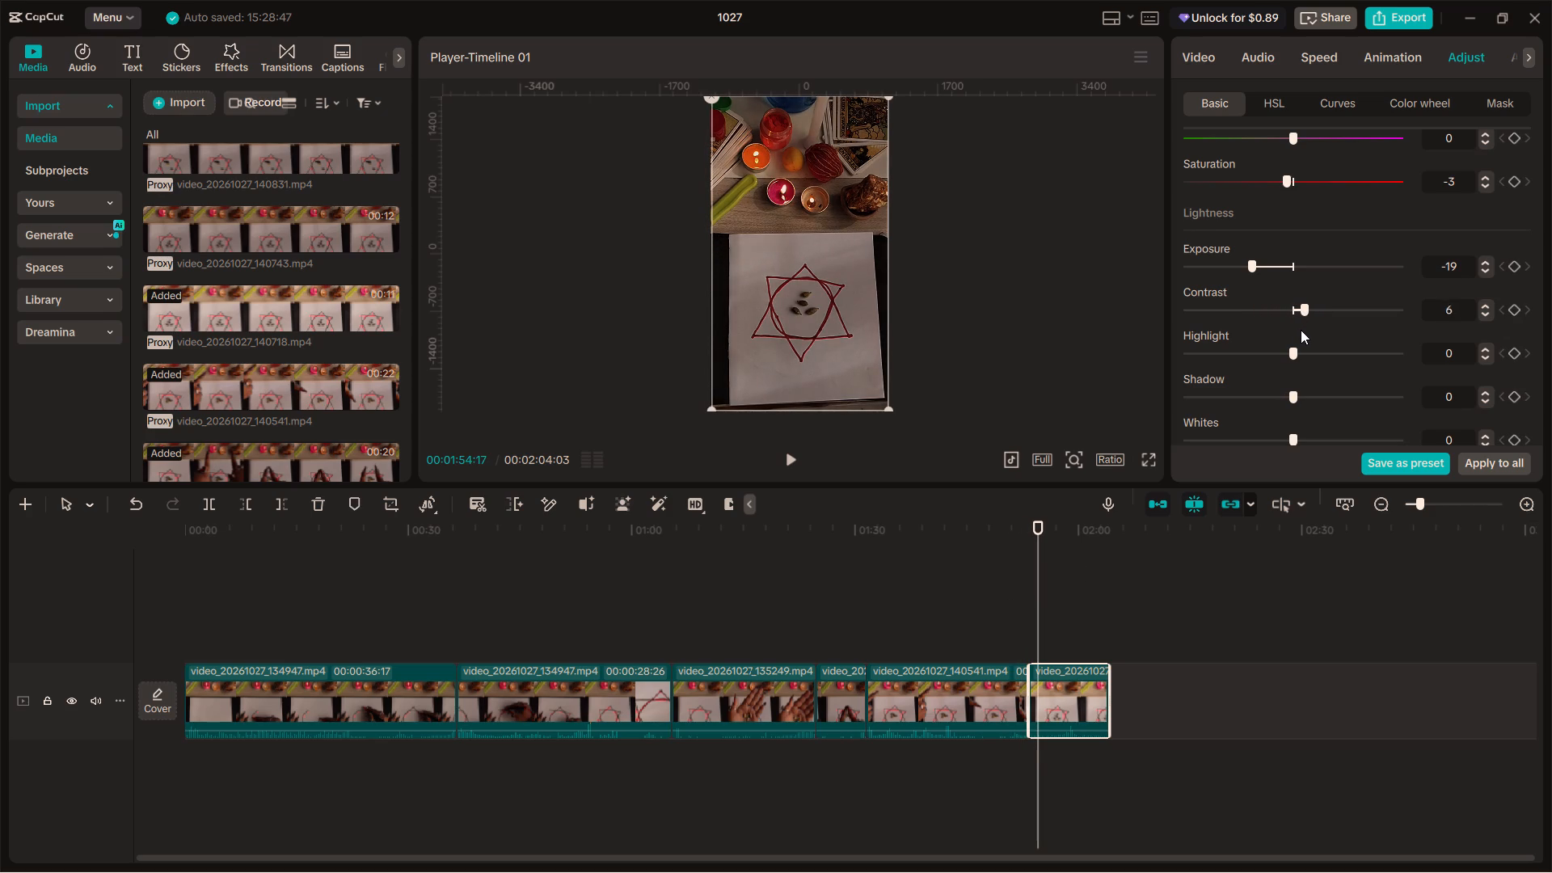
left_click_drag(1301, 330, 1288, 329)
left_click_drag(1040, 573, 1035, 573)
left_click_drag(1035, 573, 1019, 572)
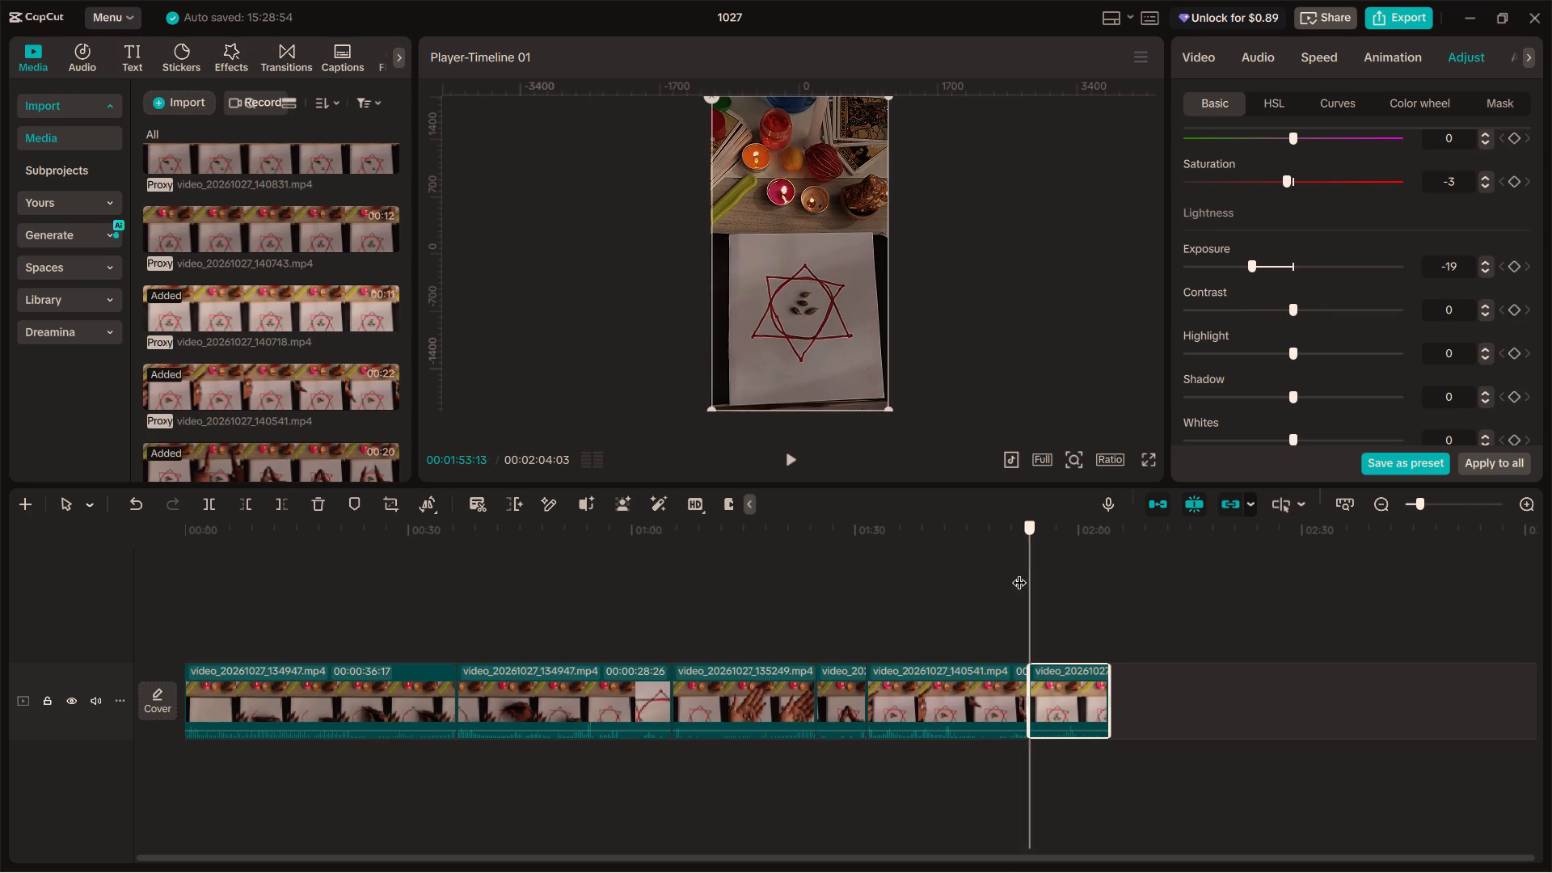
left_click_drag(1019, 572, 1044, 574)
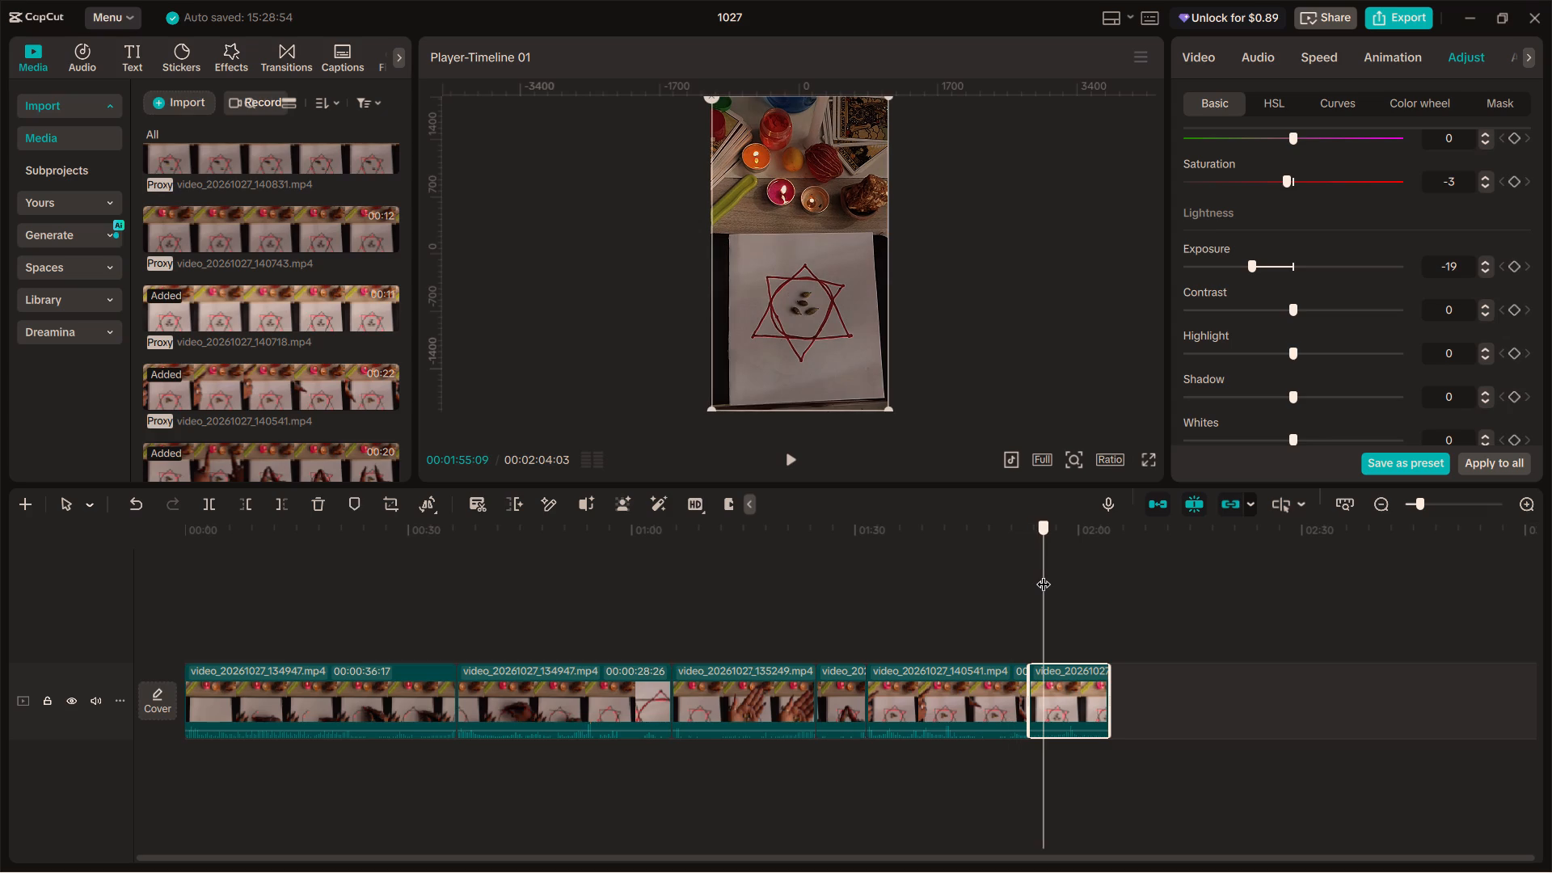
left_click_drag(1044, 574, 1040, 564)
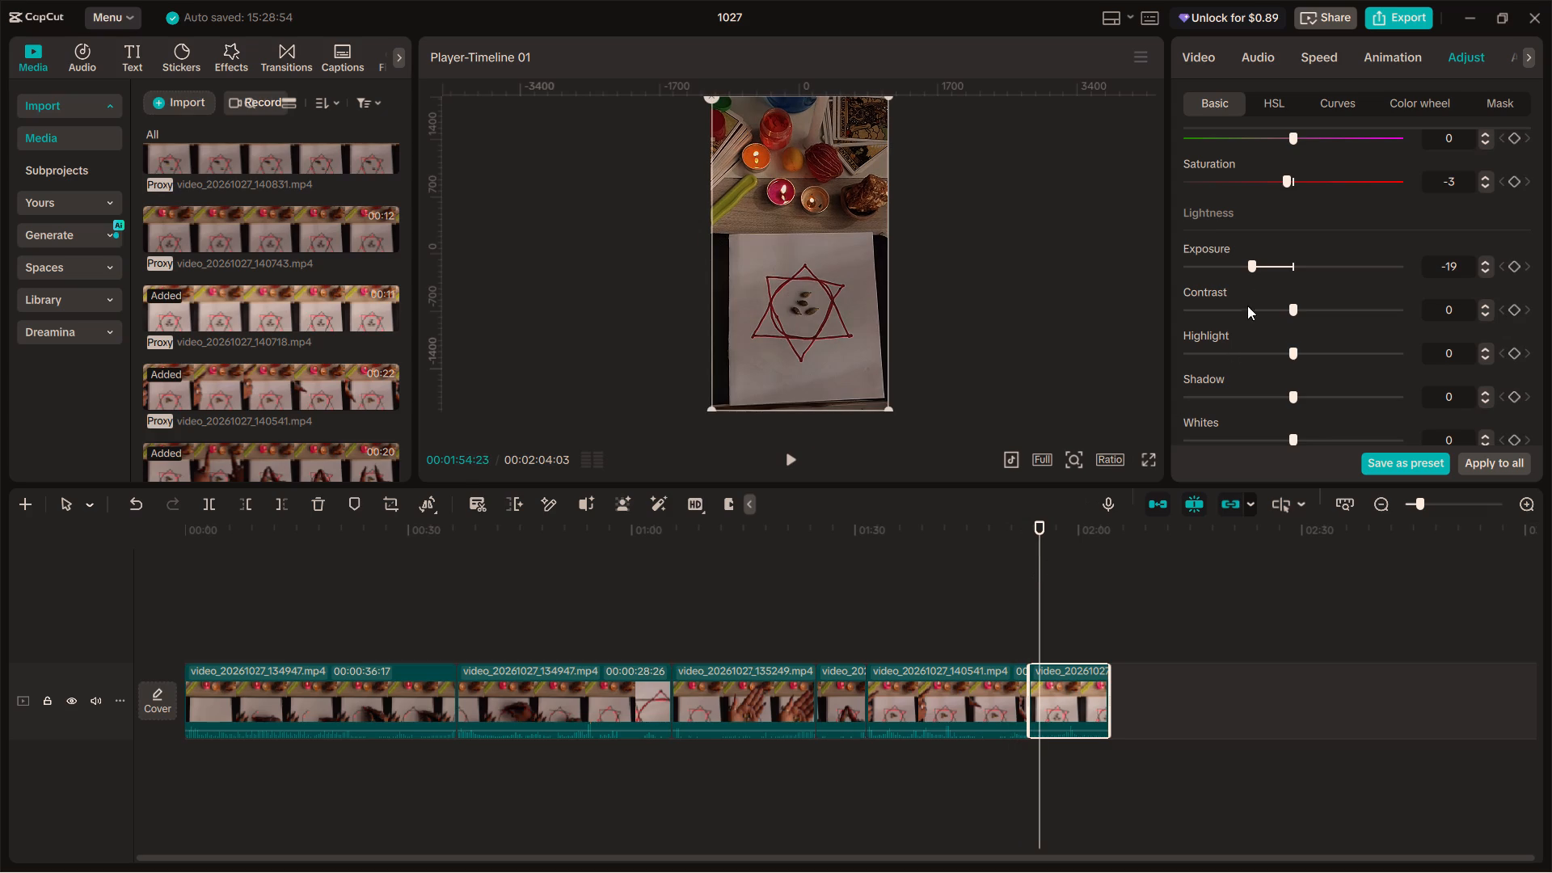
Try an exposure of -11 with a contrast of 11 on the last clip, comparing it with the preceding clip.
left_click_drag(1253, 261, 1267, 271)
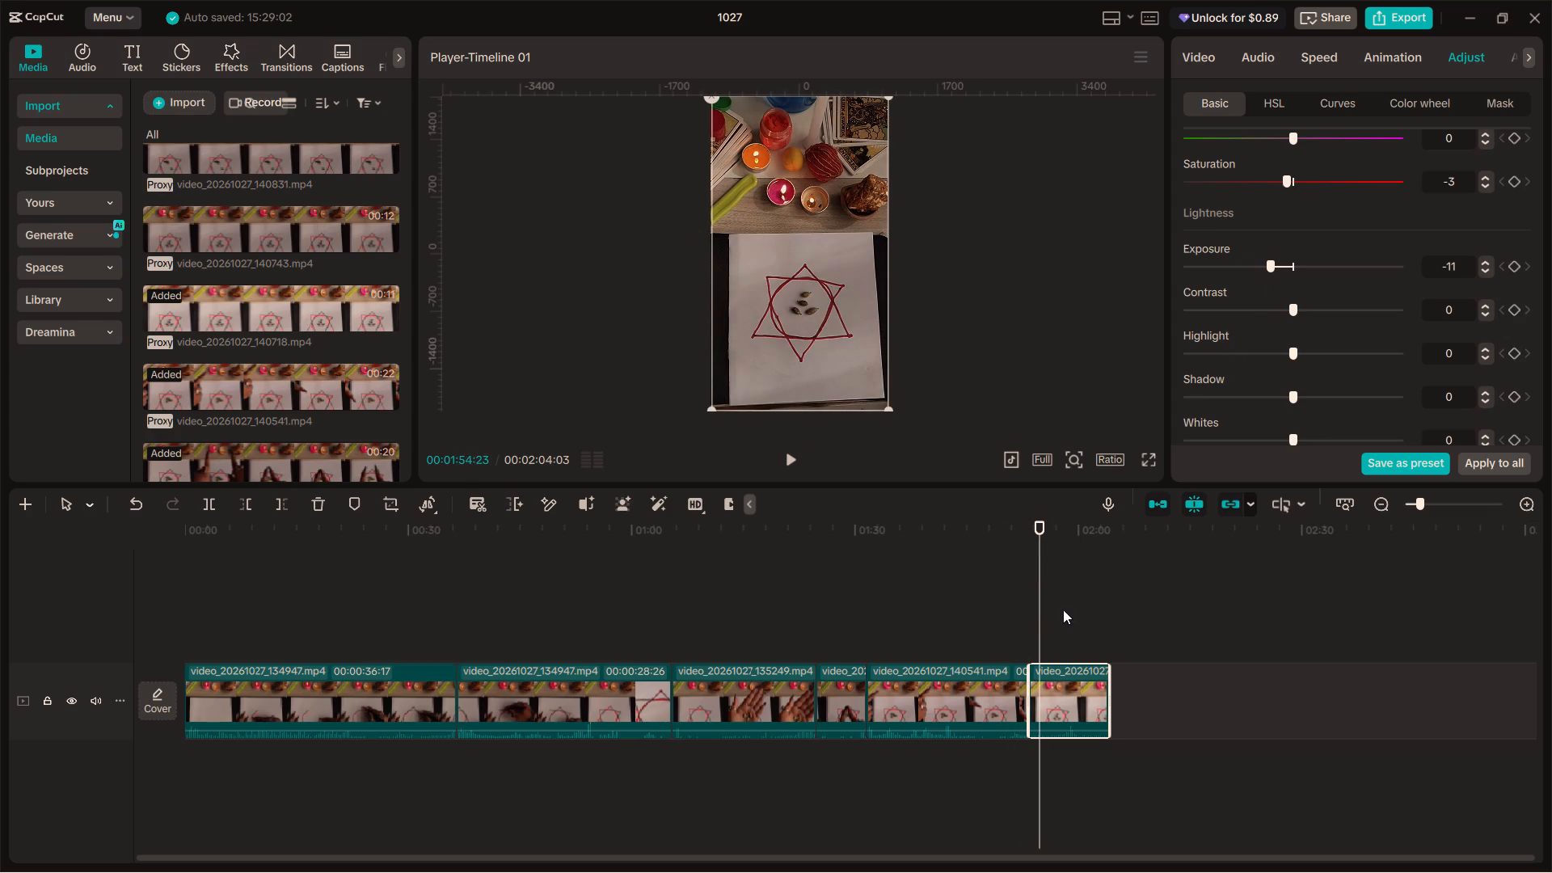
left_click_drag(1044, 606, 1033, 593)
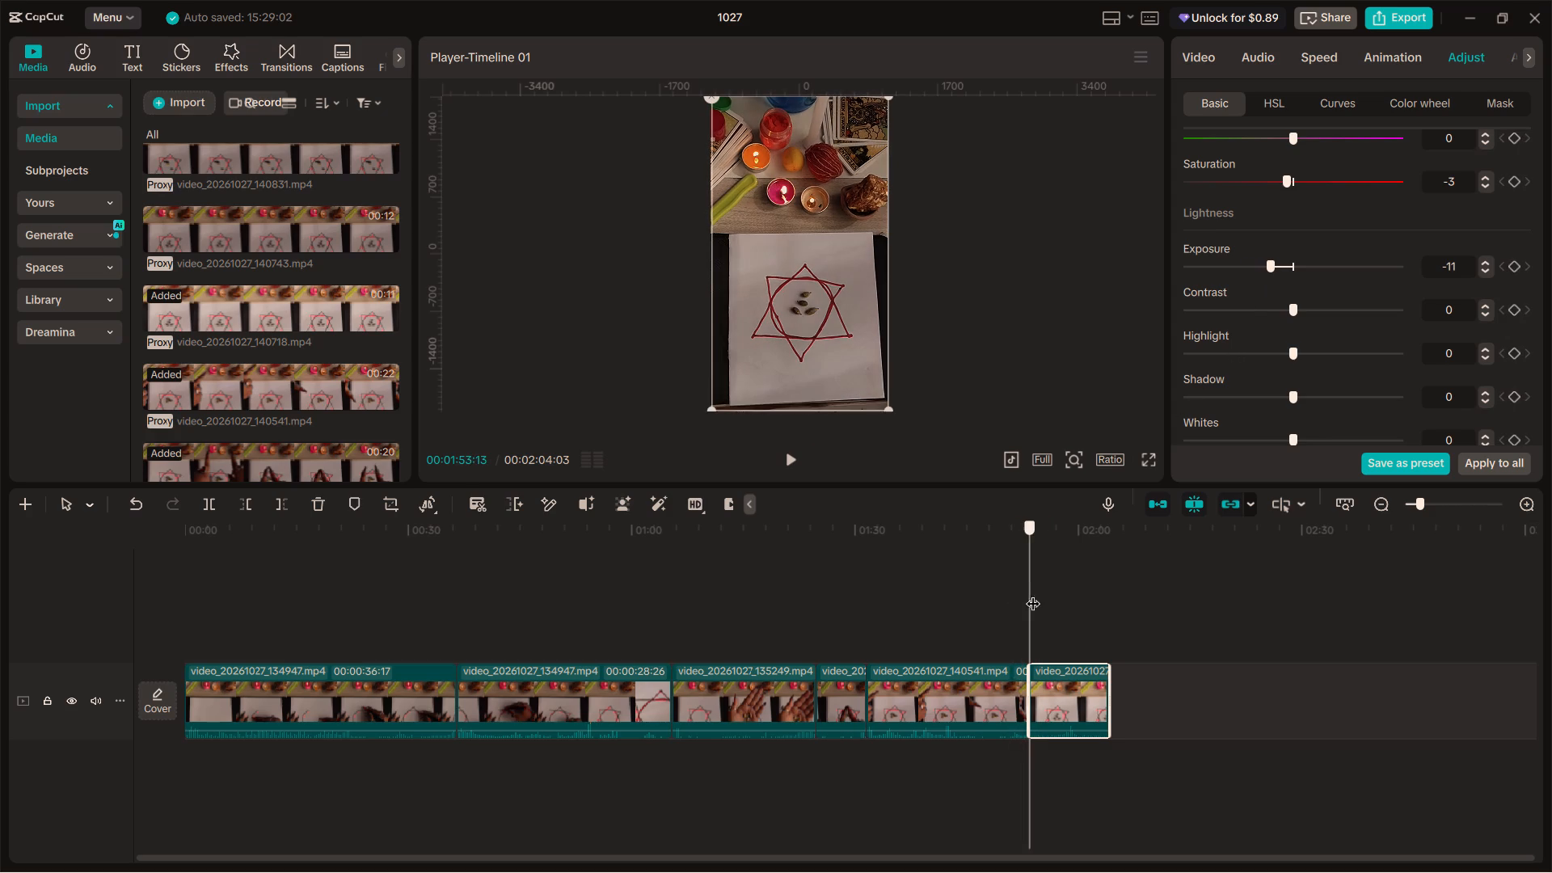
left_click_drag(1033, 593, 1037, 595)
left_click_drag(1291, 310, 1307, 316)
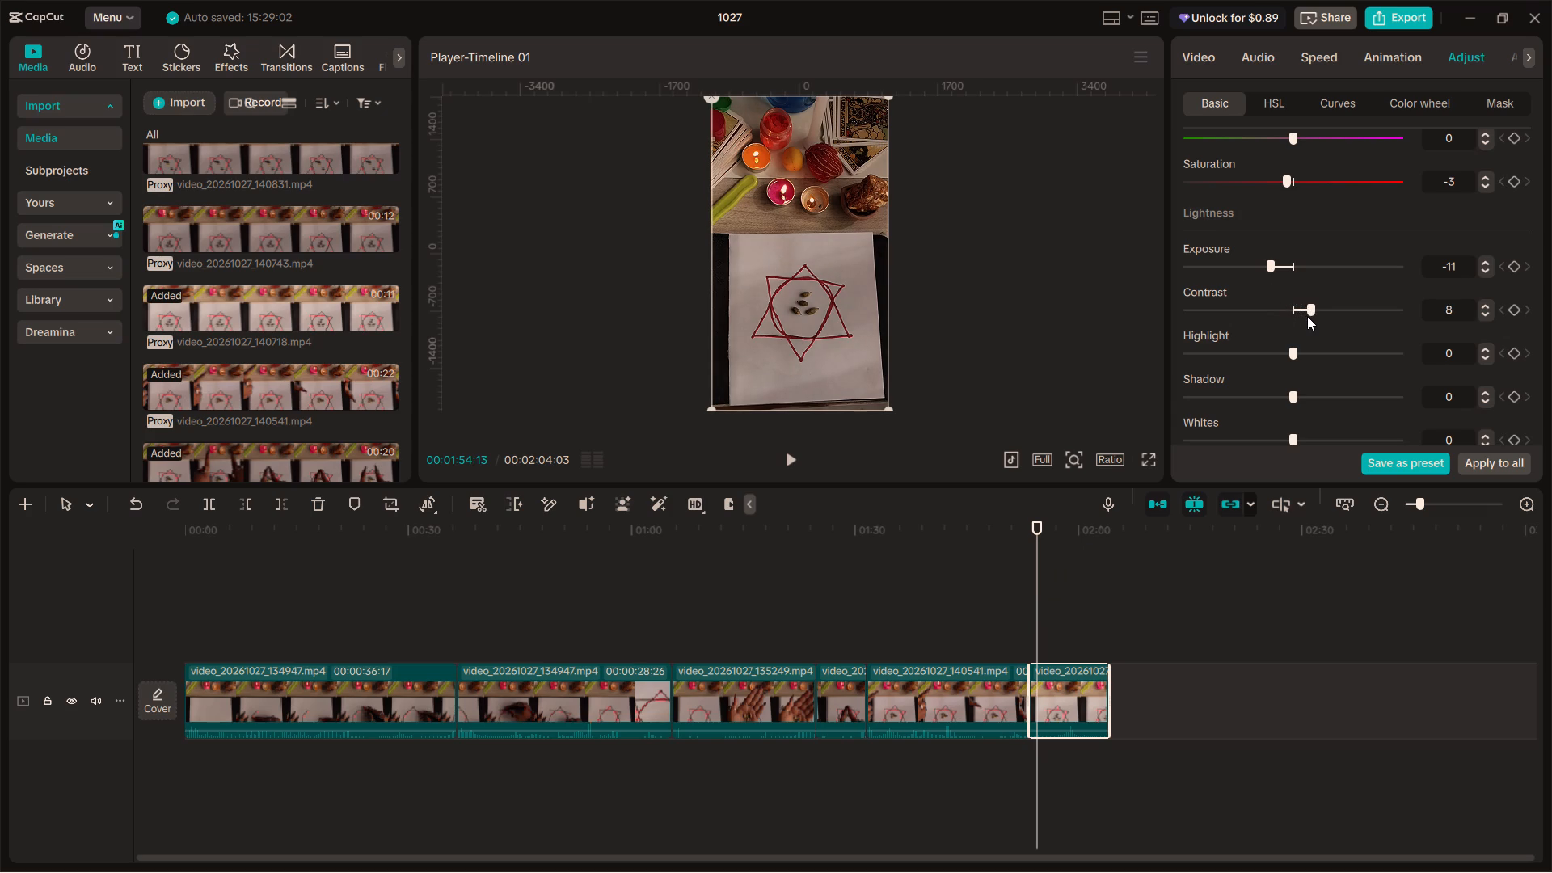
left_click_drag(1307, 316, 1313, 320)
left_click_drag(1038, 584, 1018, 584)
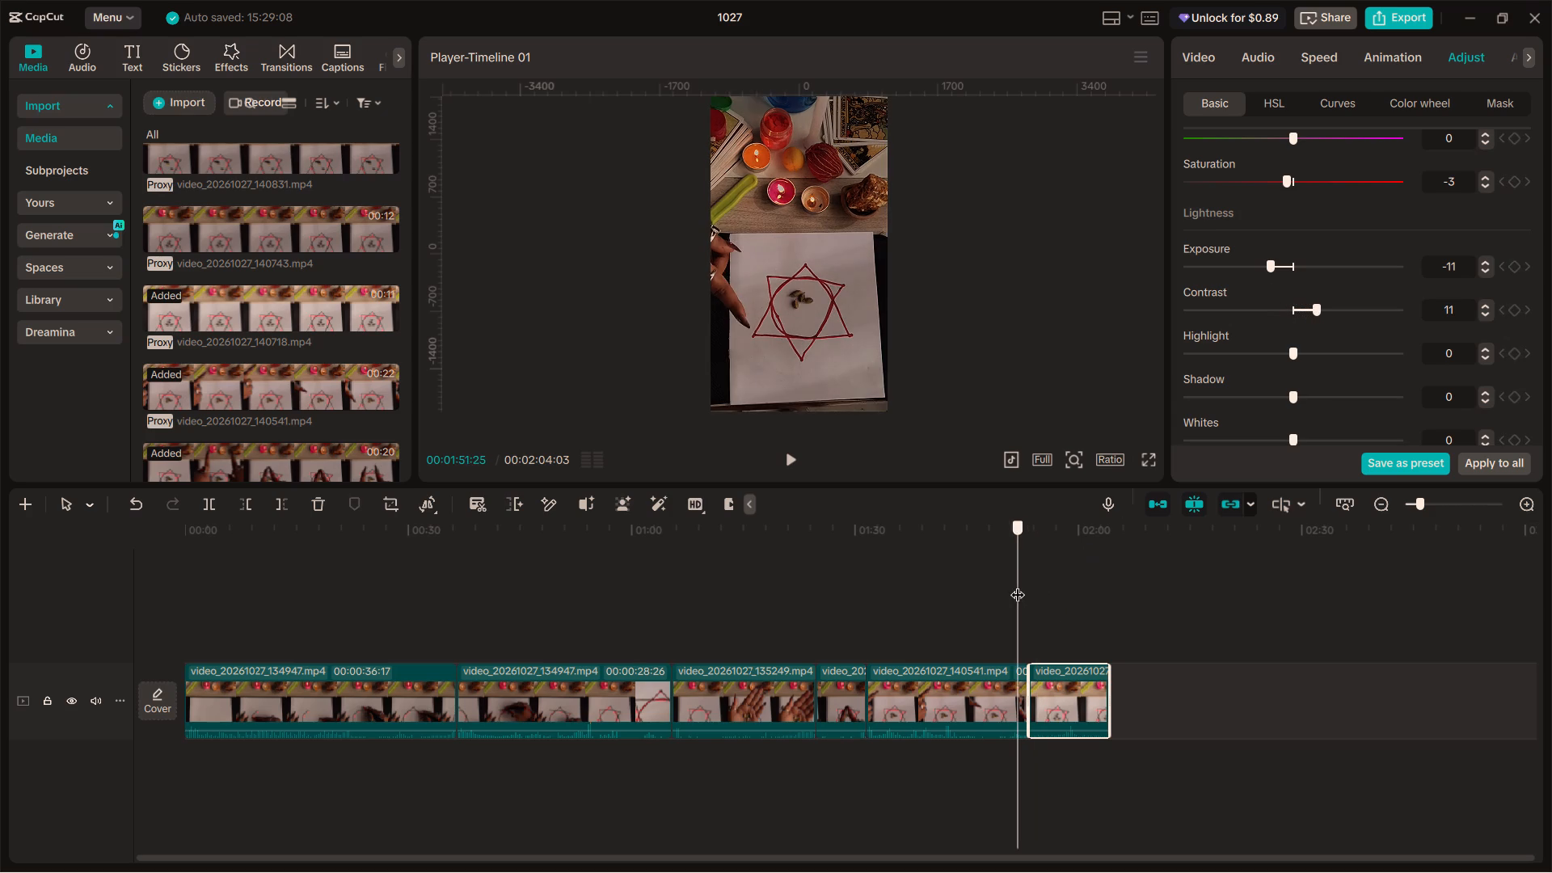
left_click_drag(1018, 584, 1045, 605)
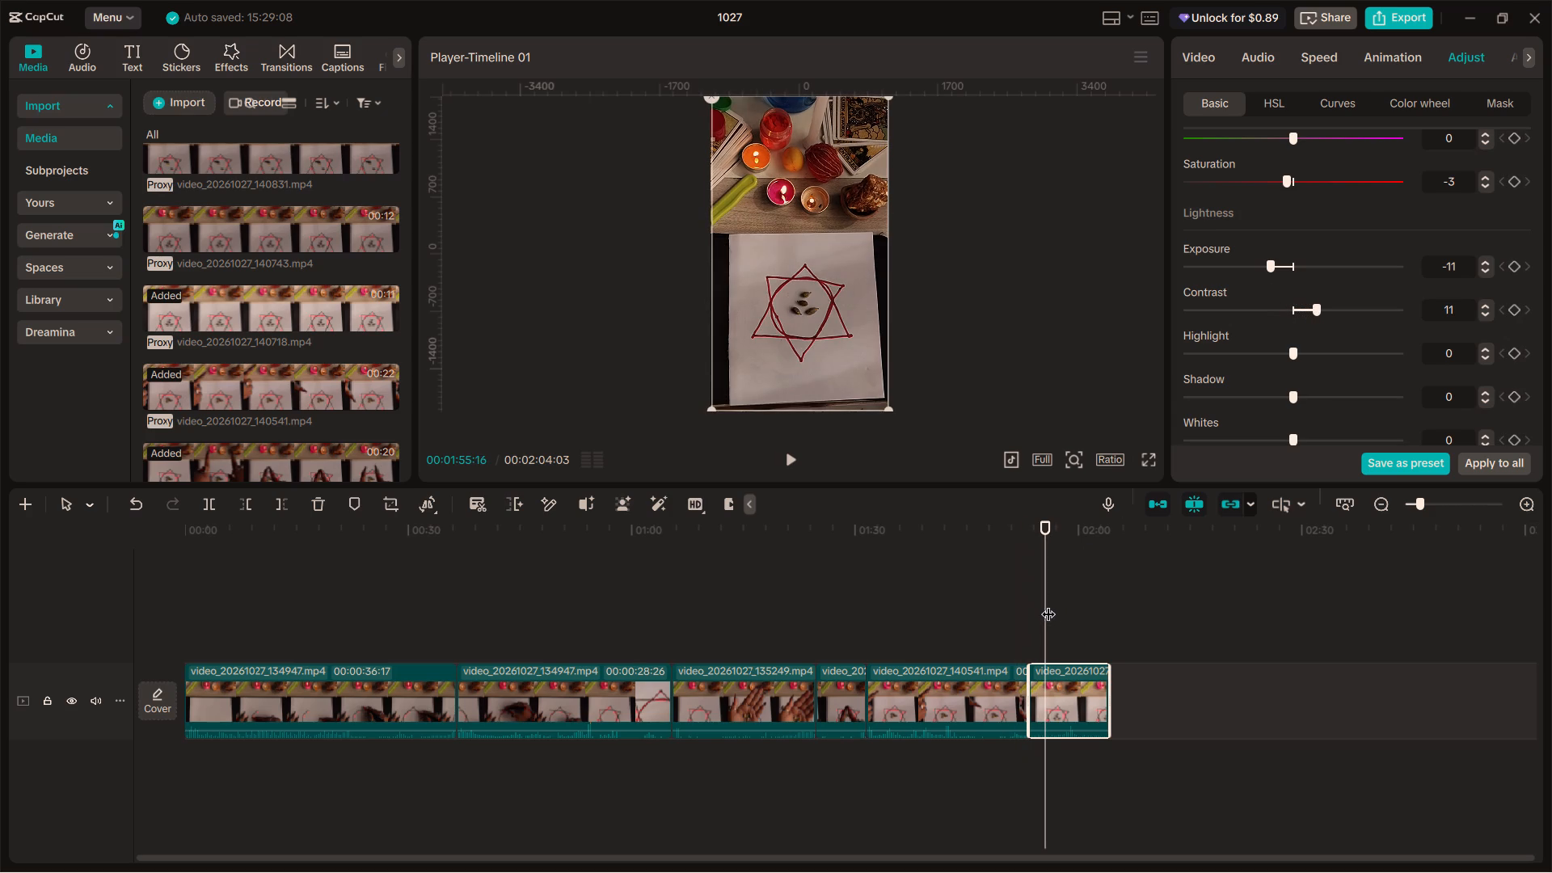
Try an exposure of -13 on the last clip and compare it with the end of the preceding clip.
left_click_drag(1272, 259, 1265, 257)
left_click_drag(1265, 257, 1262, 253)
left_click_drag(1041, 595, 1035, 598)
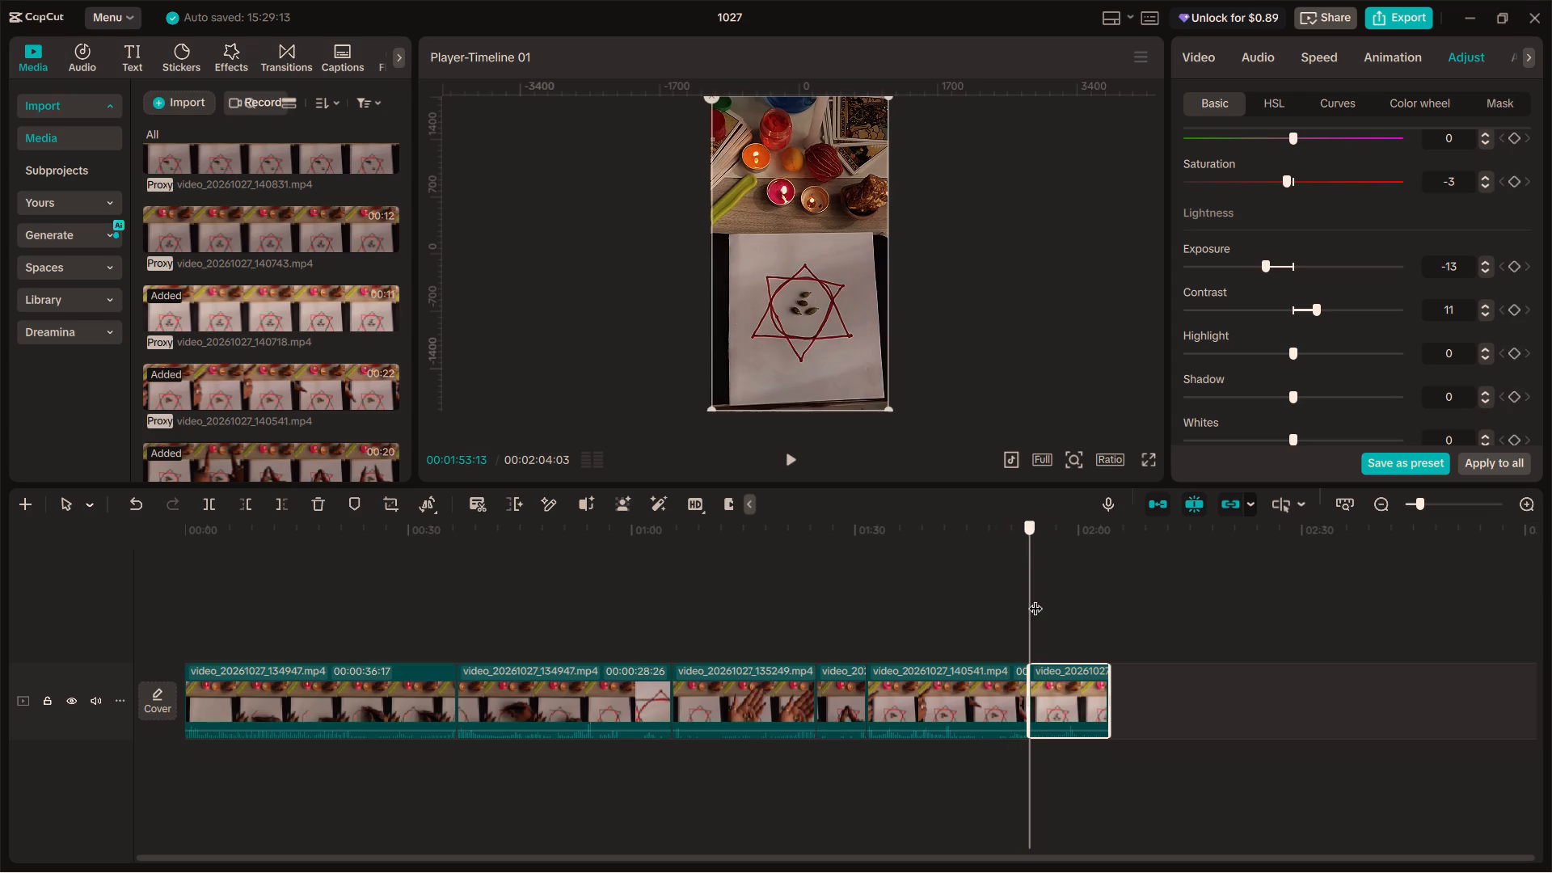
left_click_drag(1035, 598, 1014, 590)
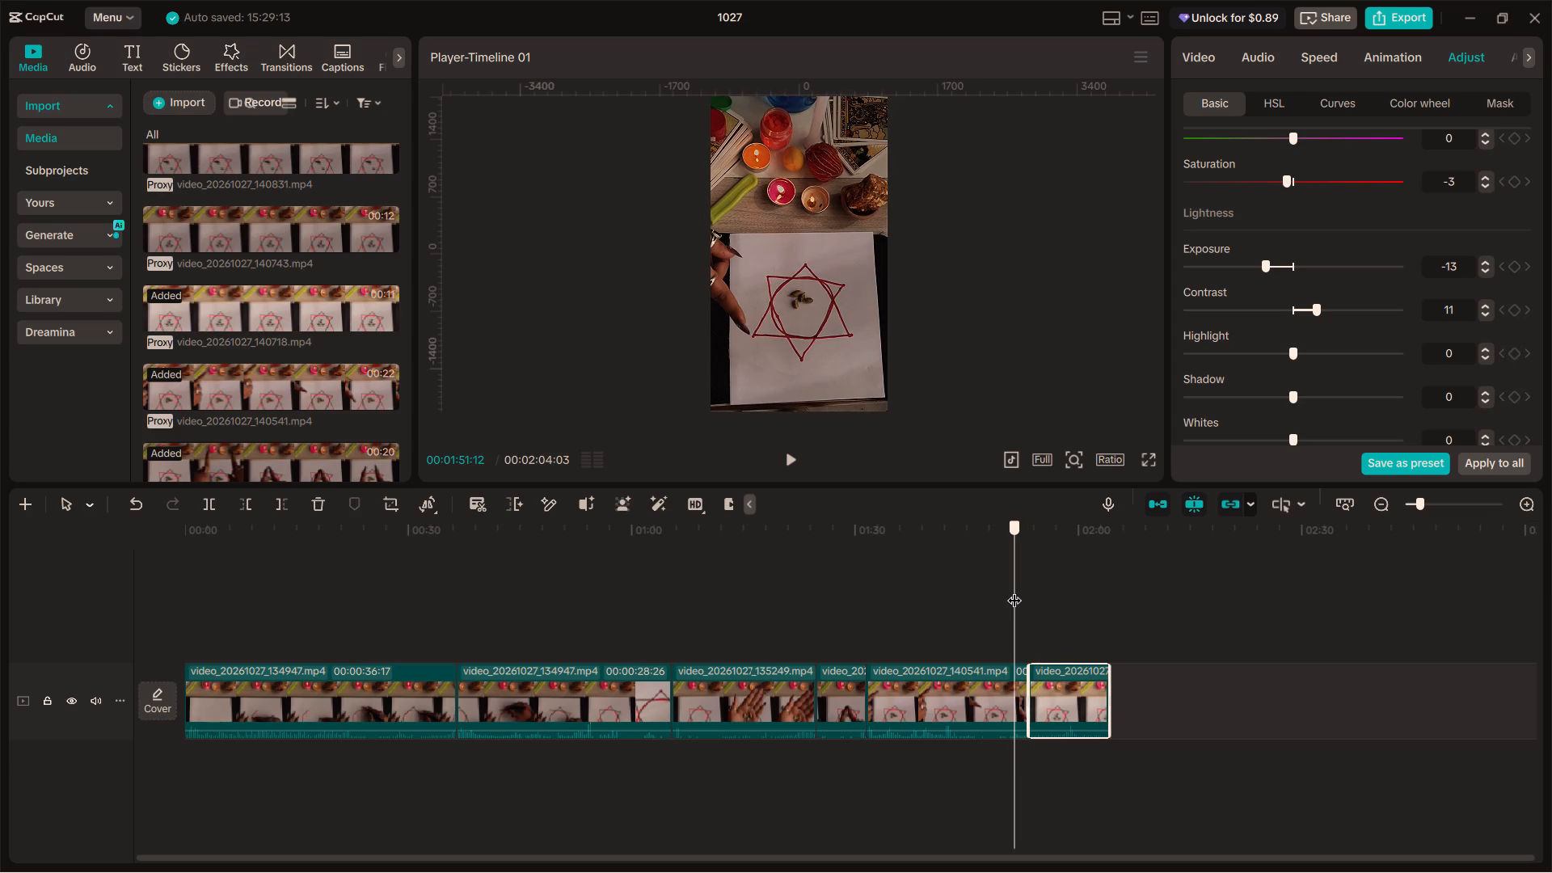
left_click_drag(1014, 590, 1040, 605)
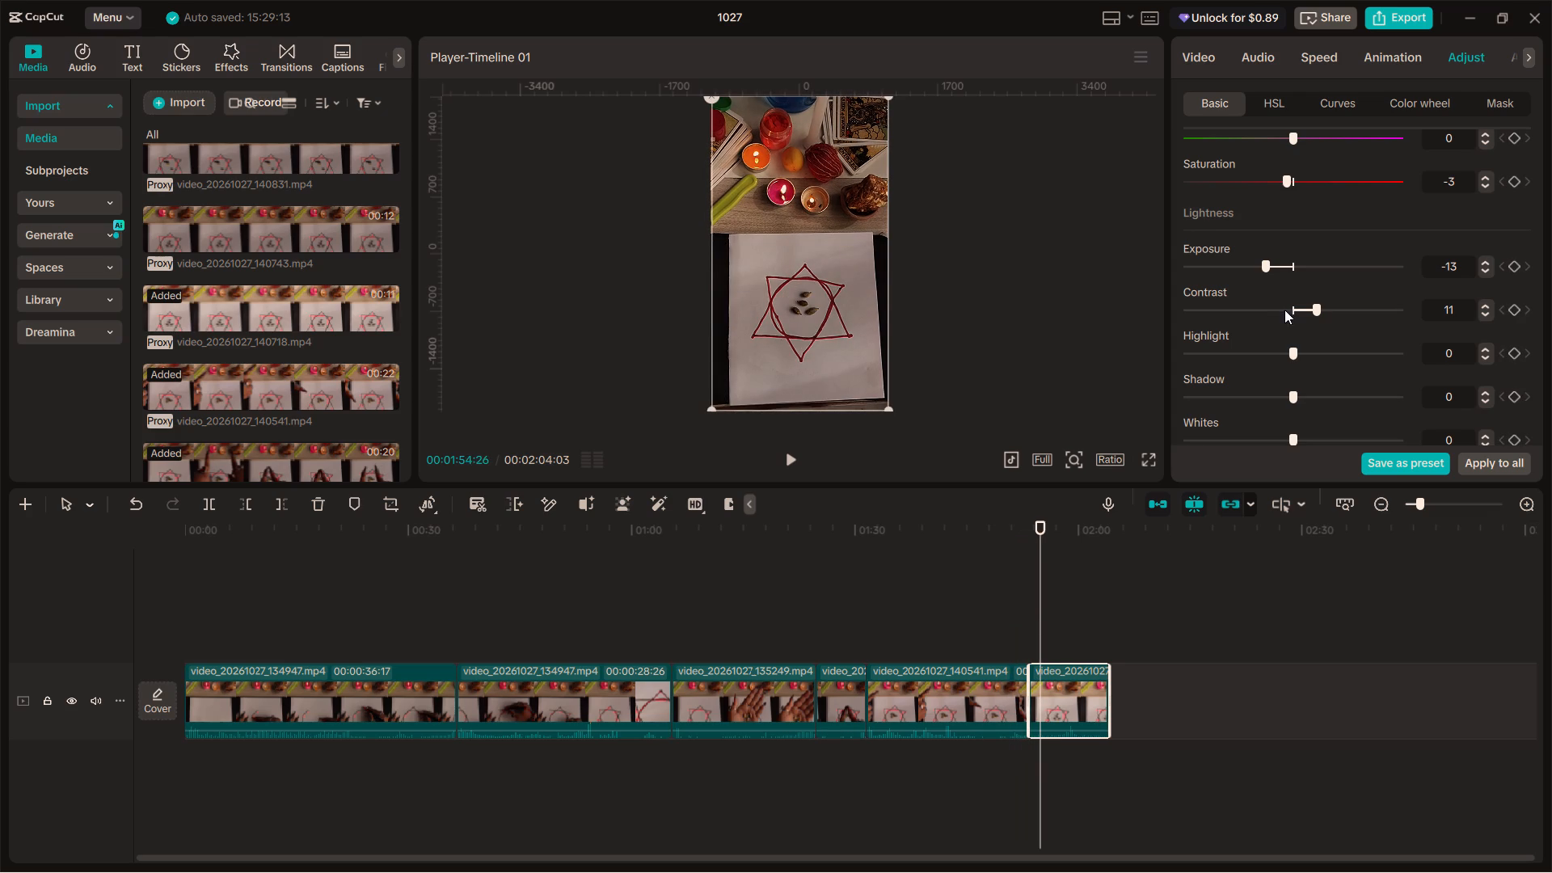
Lower the last clip's contrast to 7 and compare its look with the preceding clip across the join.
left_click_drag(1321, 307, 1305, 302)
left_click_drag(1038, 560, 1030, 575)
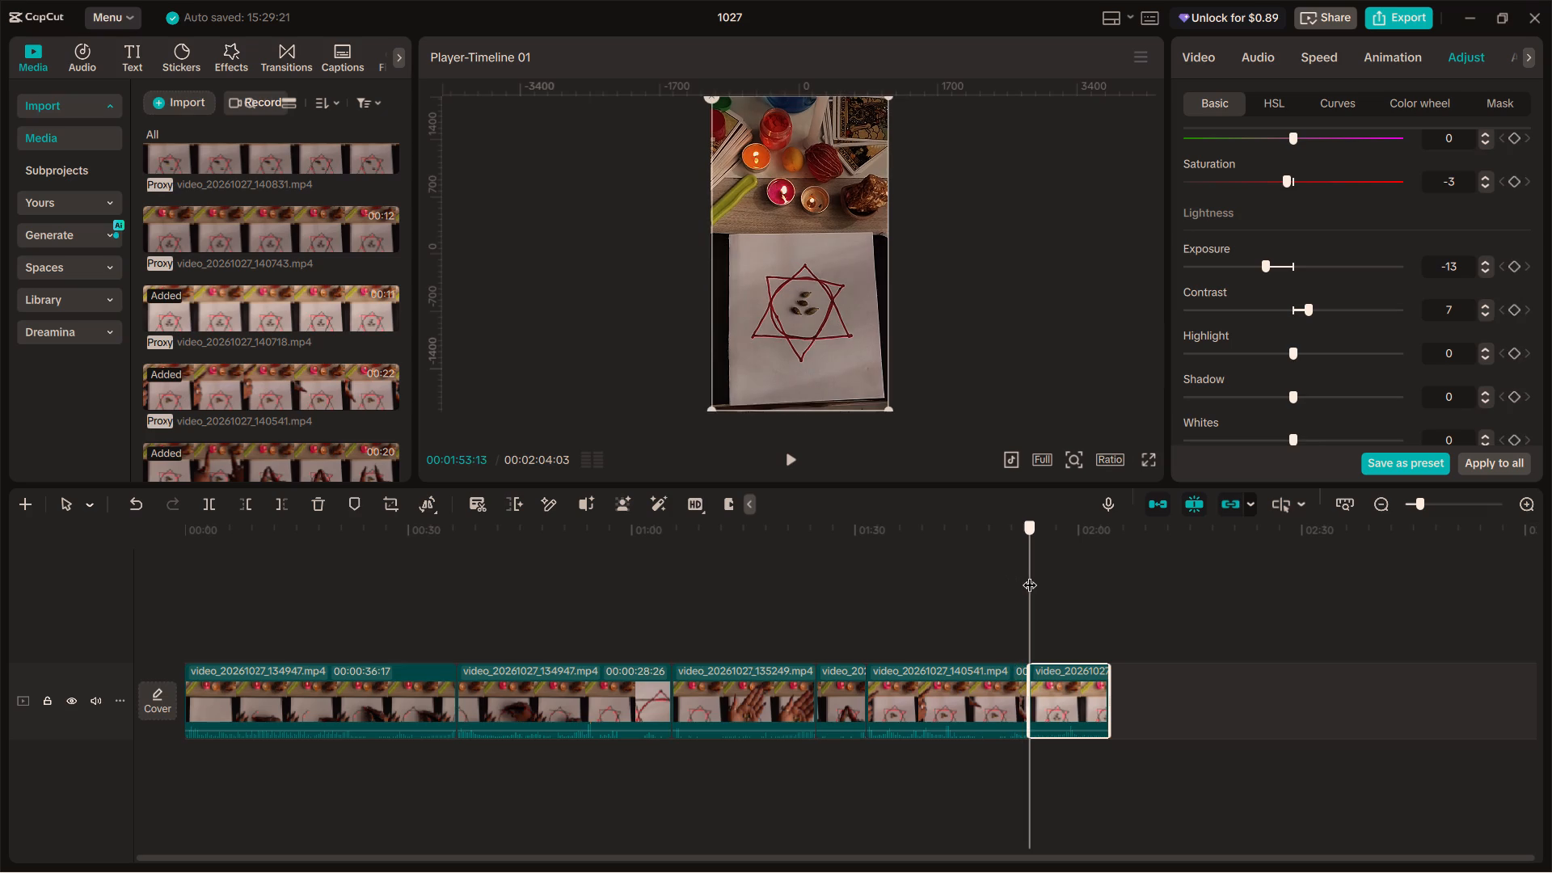
left_click_drag(1030, 575, 1022, 574)
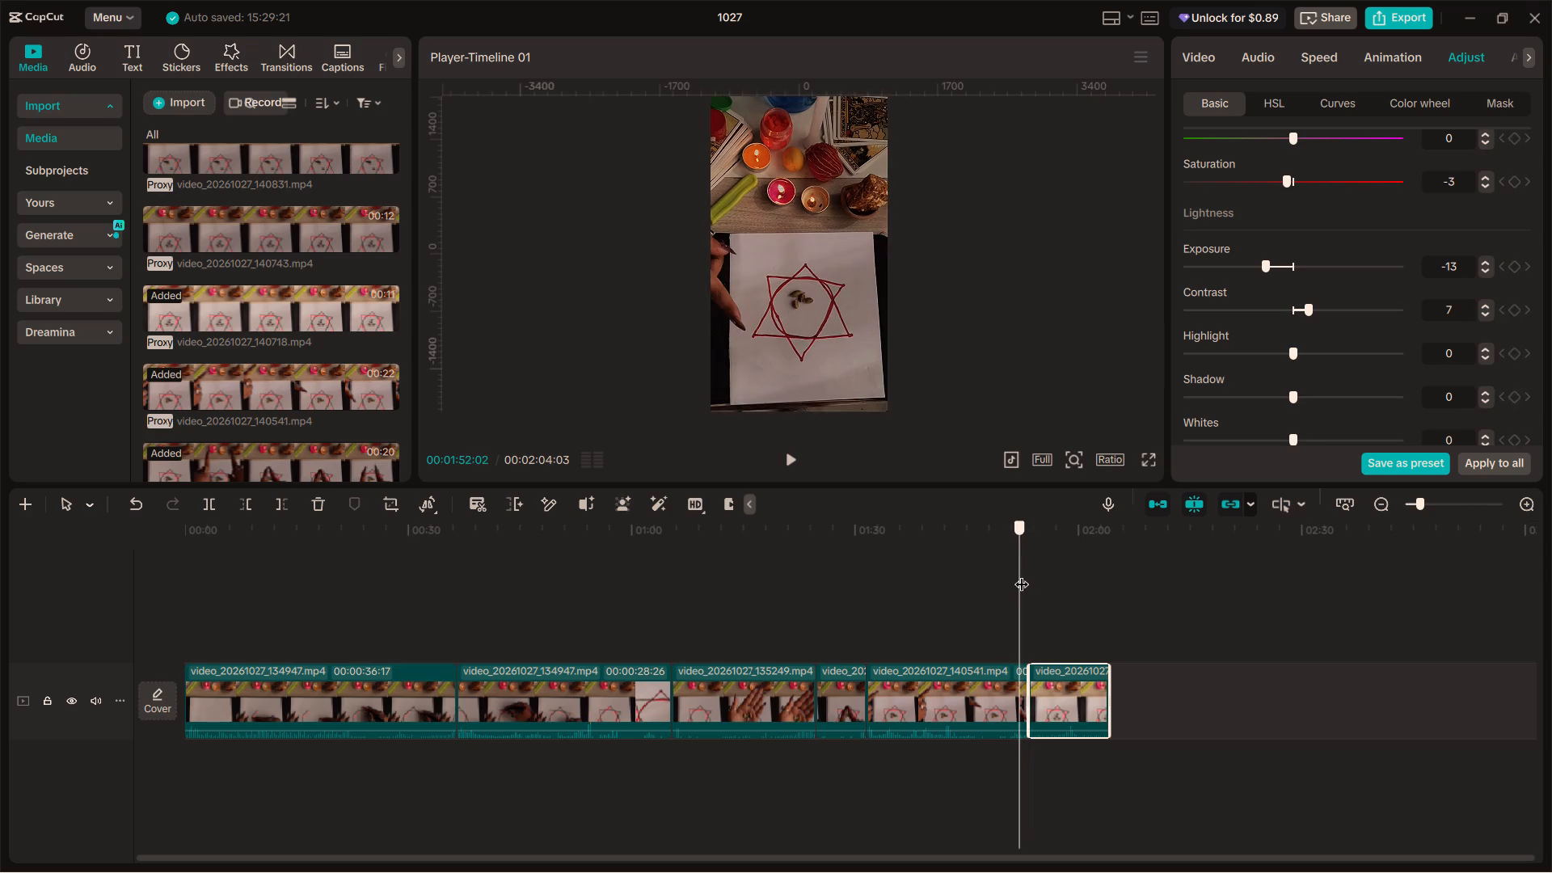
left_click_drag(1022, 574, 1033, 580)
Try an exposure of -10 on the last clip, settle on -18 and compare it with the preceding clip across the join.
left_click_drag(1264, 267, 1270, 265)
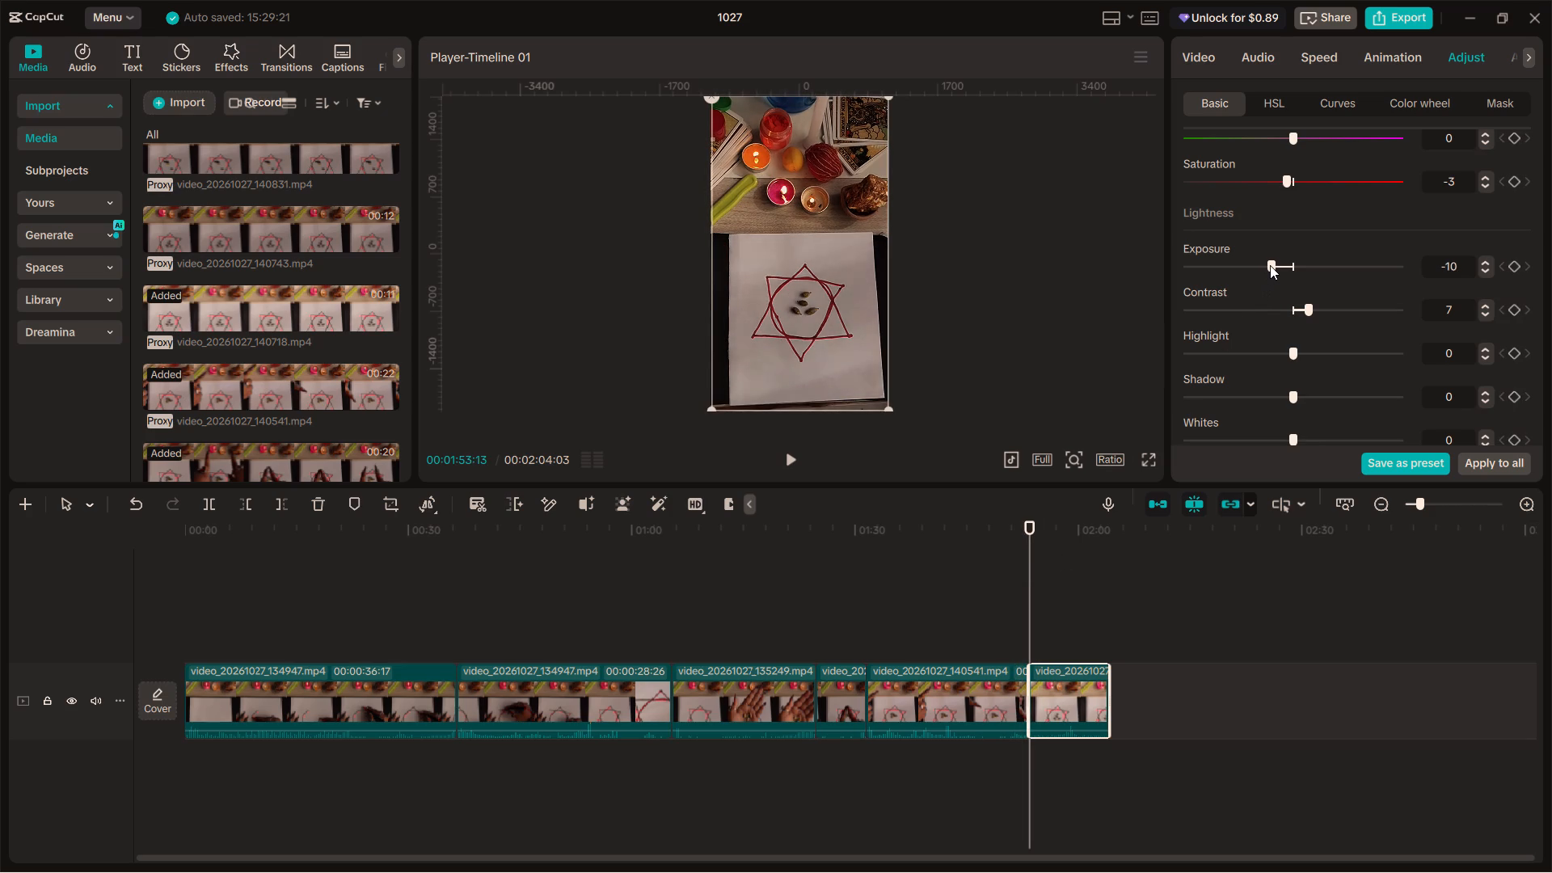
left_click_drag(1270, 265, 1252, 261)
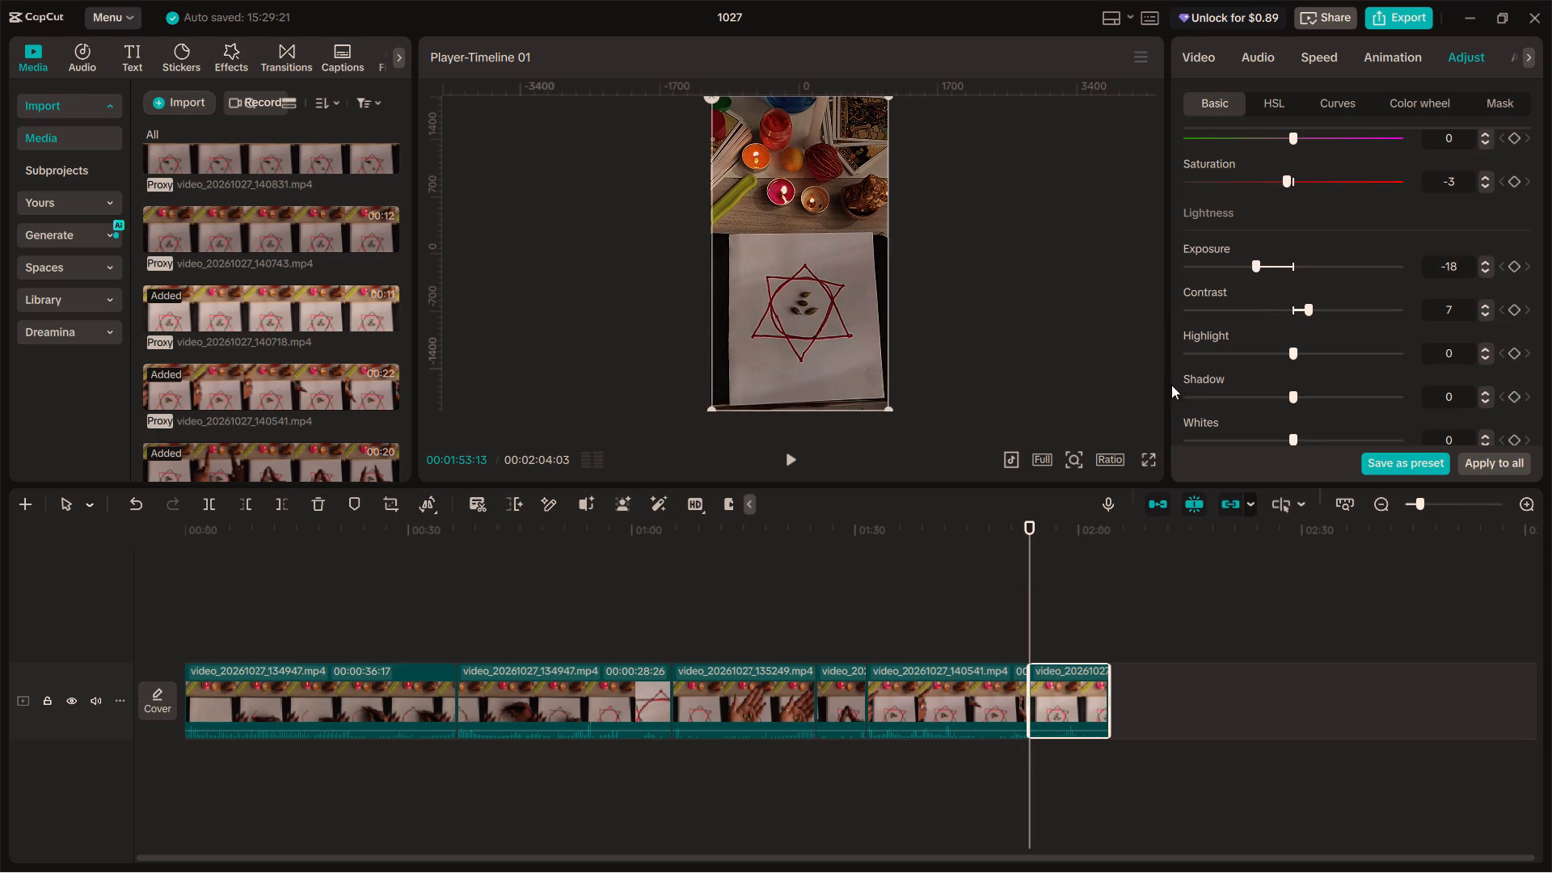
left_click_drag(1031, 571, 1017, 572)
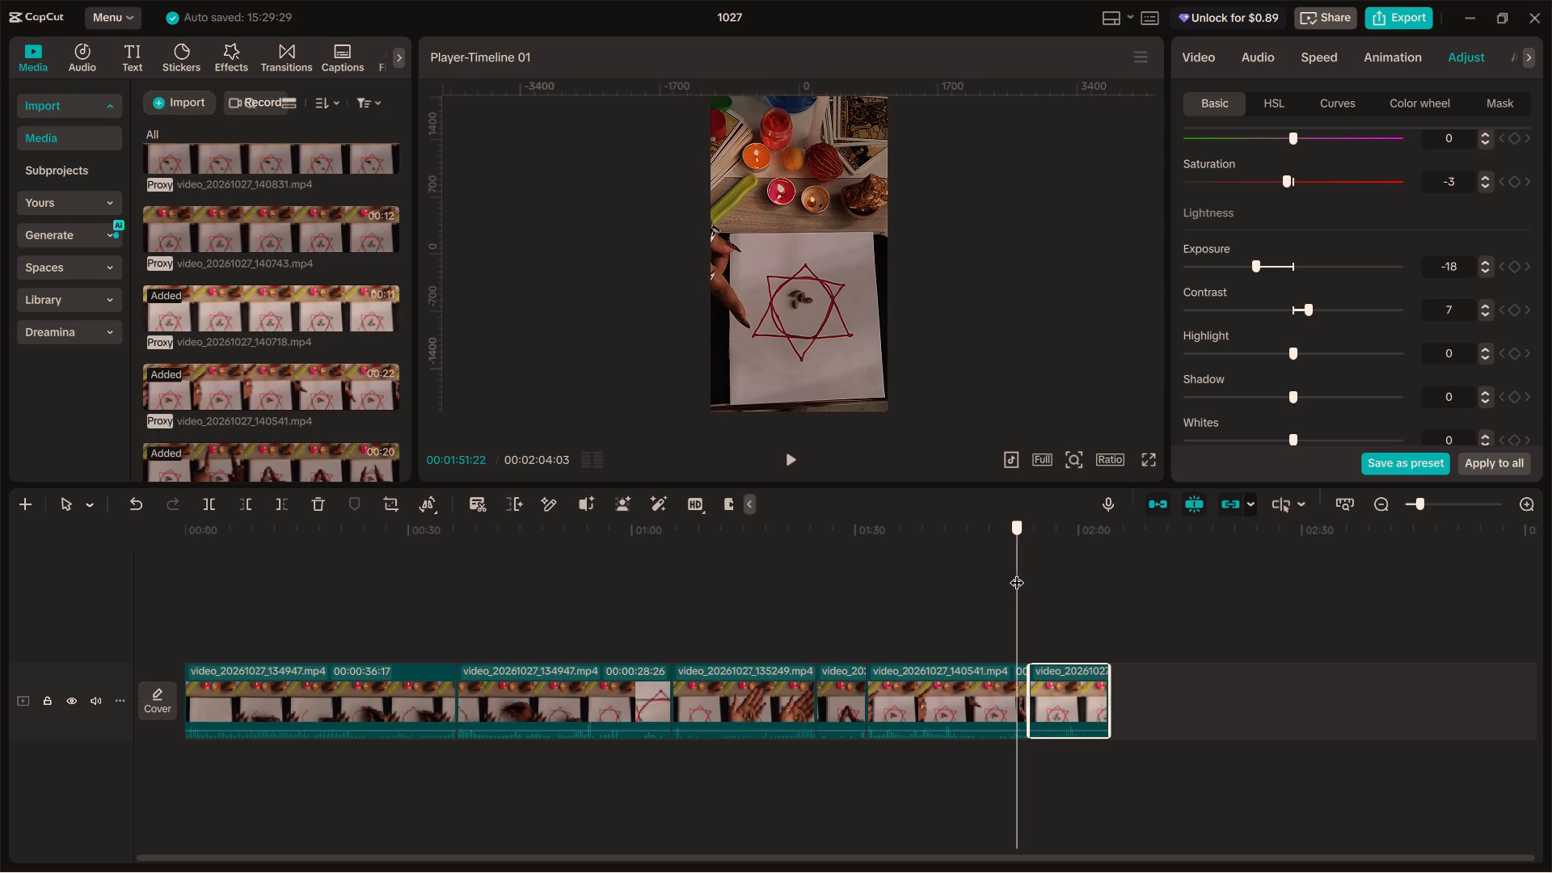
left_click_drag(1017, 572, 1027, 580)
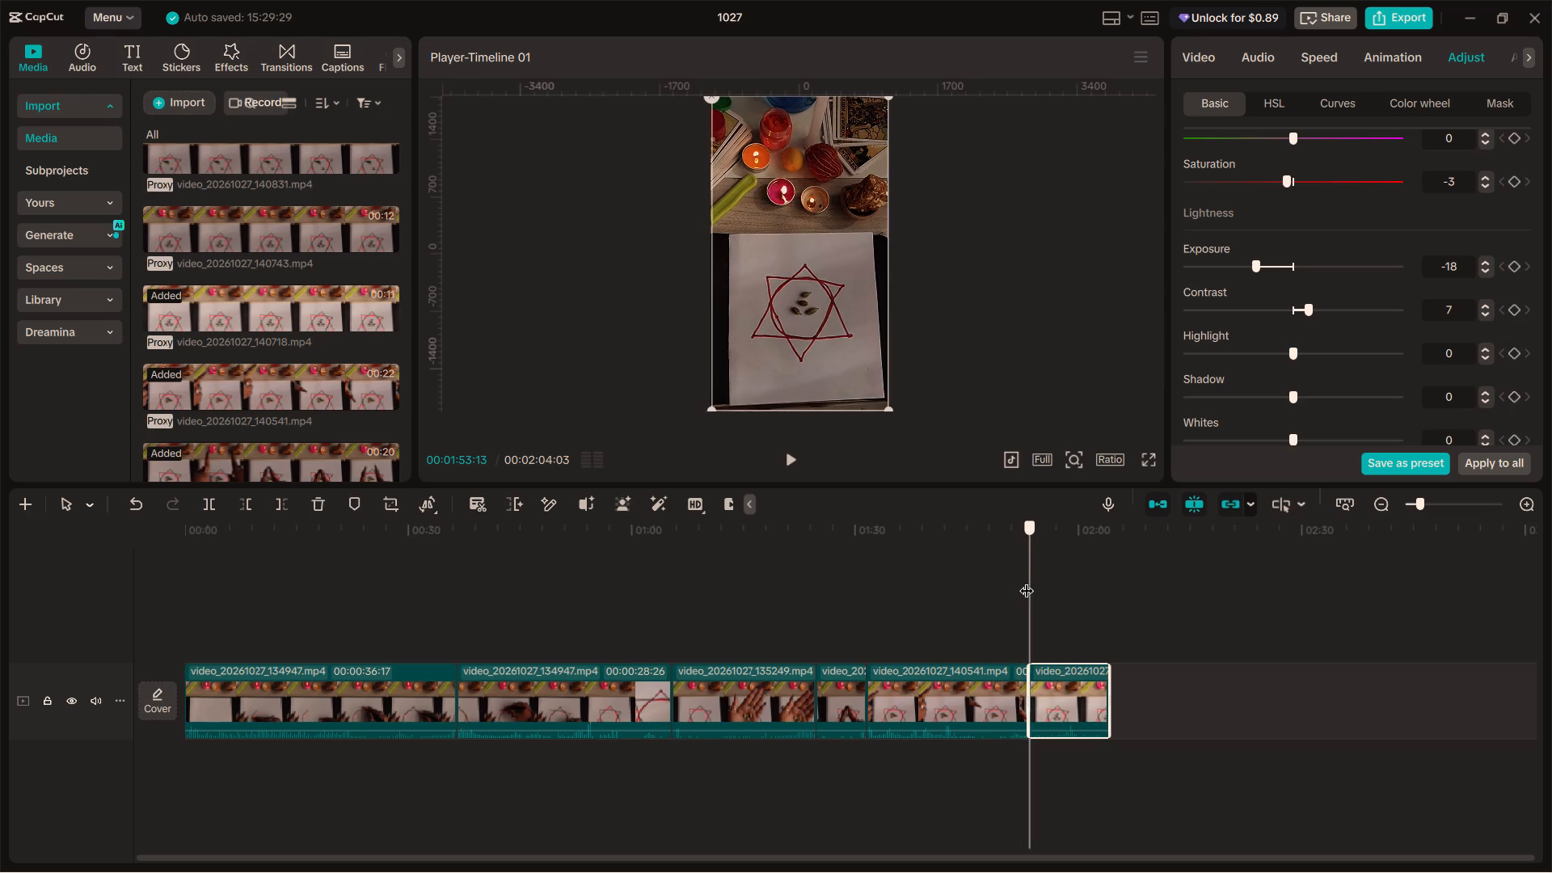
left_click_drag(1027, 580, 1056, 594)
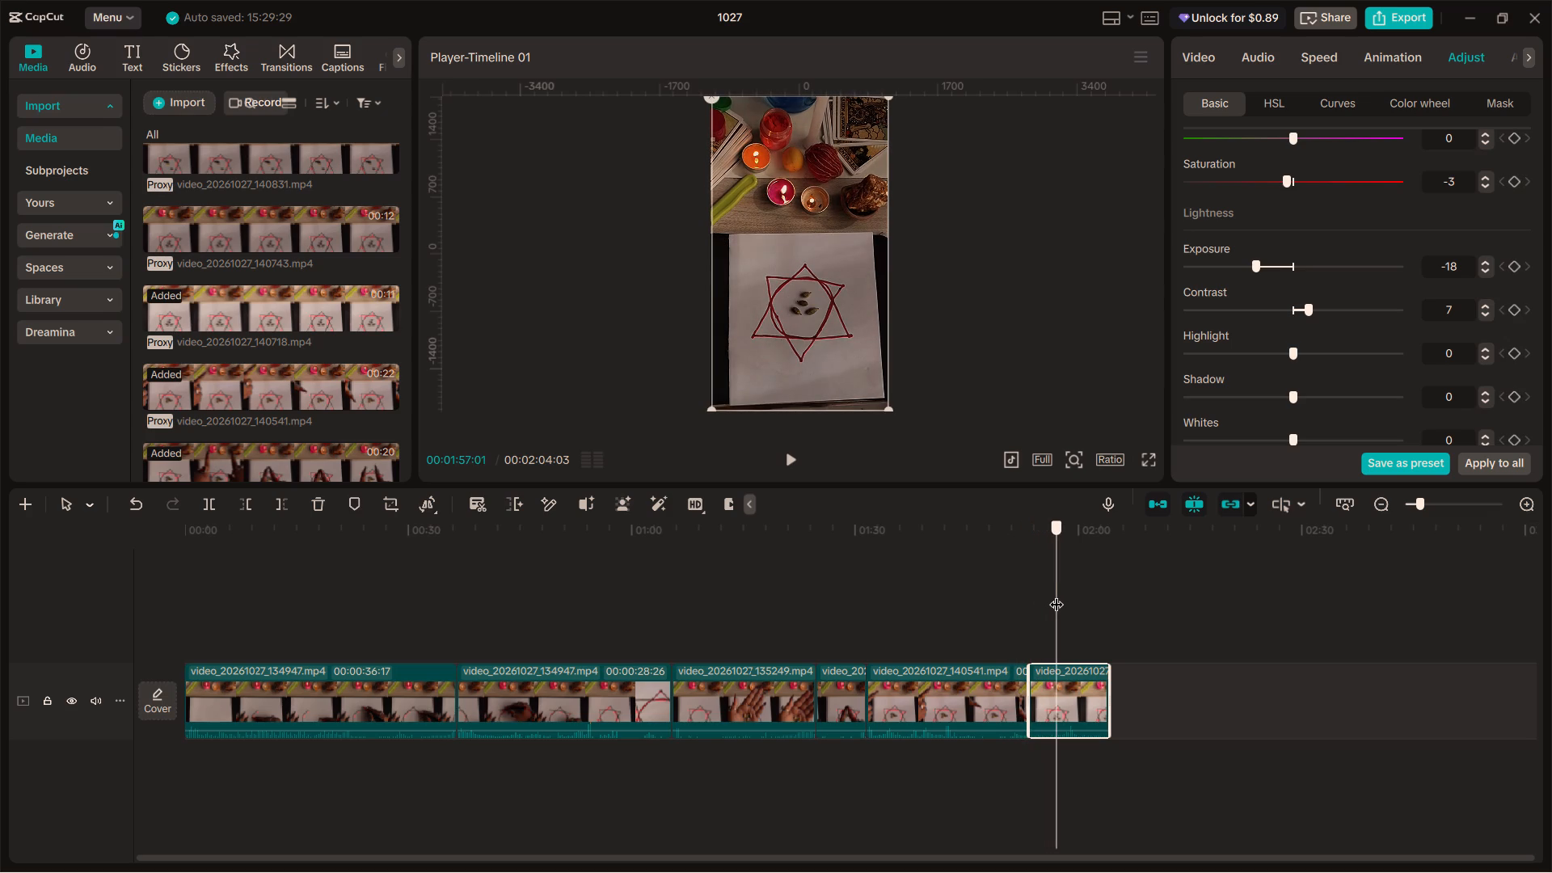
left_click_drag(1056, 594, 997, 579)
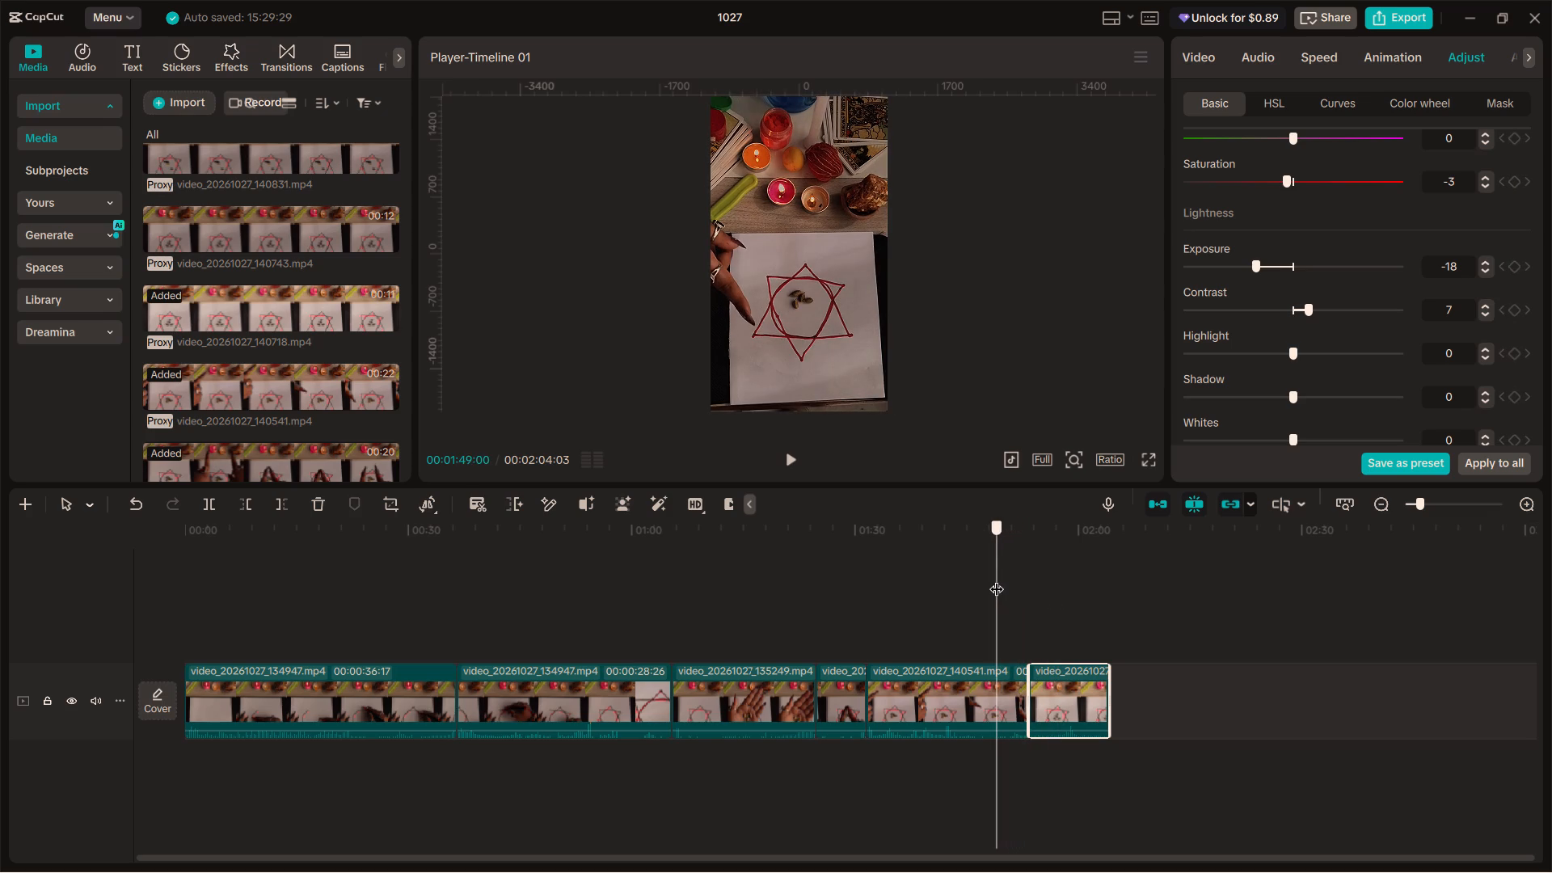
left_click_drag(997, 579, 1011, 584)
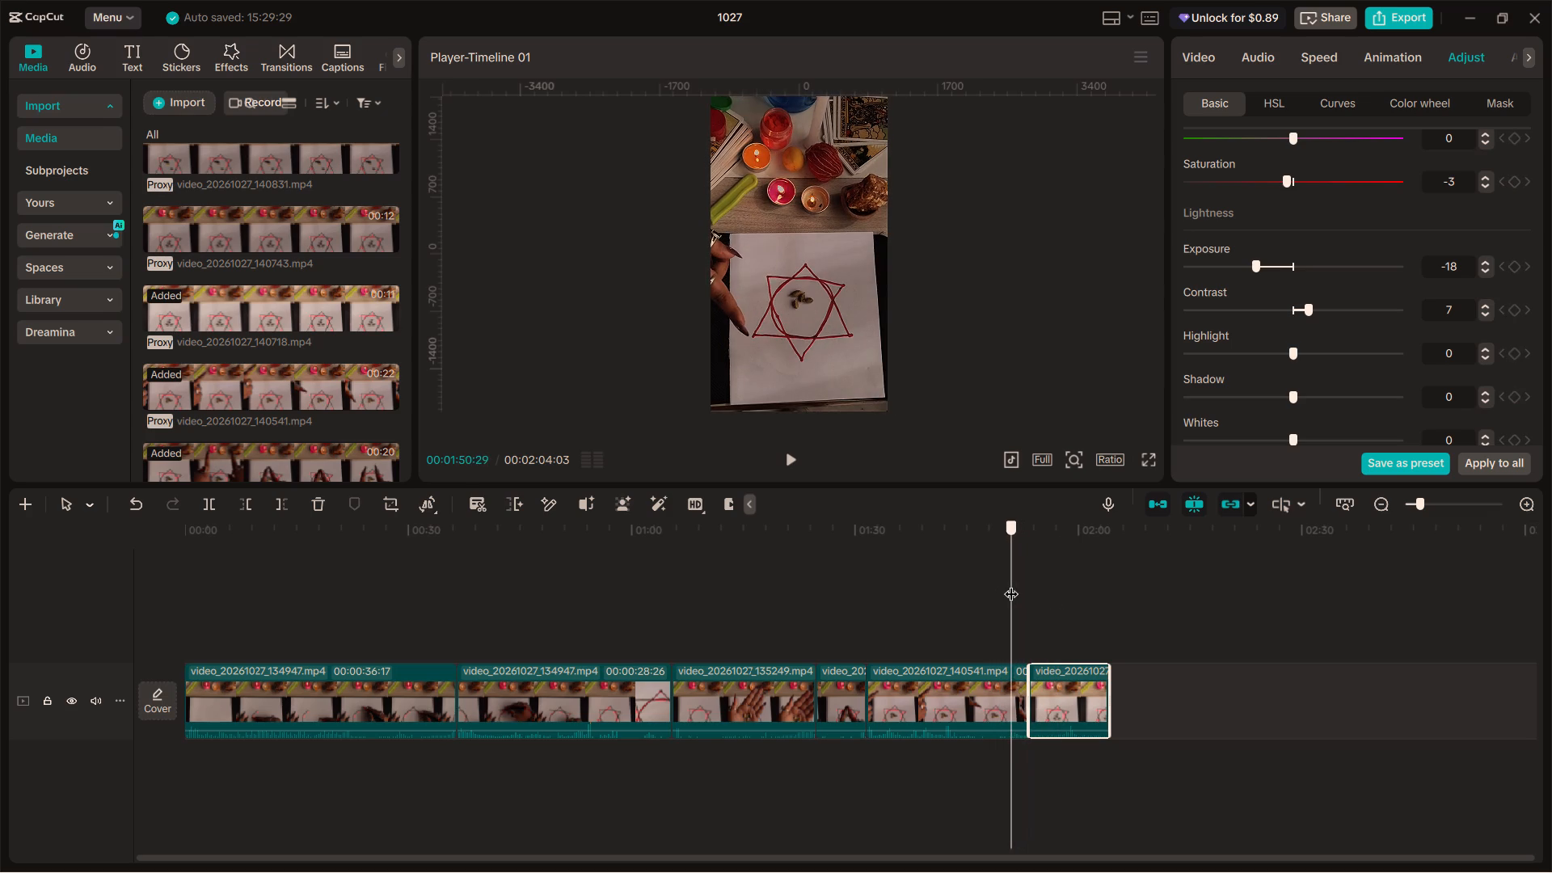
left_click_drag(1011, 584, 1044, 602)
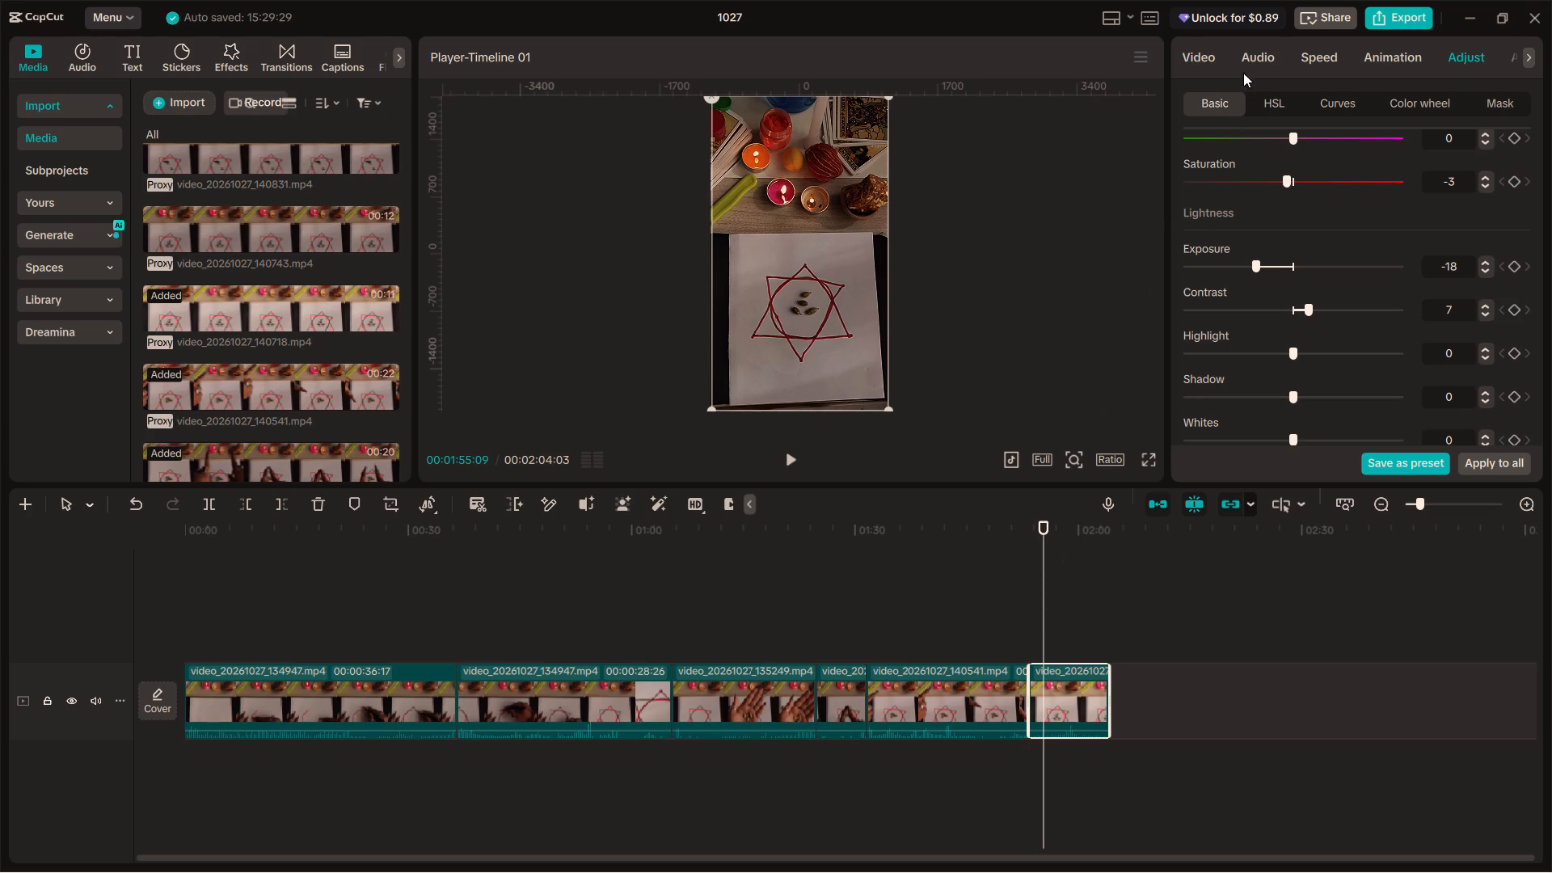
Add a rectangle mask to the last clip and move it over the seeds in the star drawing, at X 28, Y -342.
left_click(1208, 57)
left_click(1401, 111)
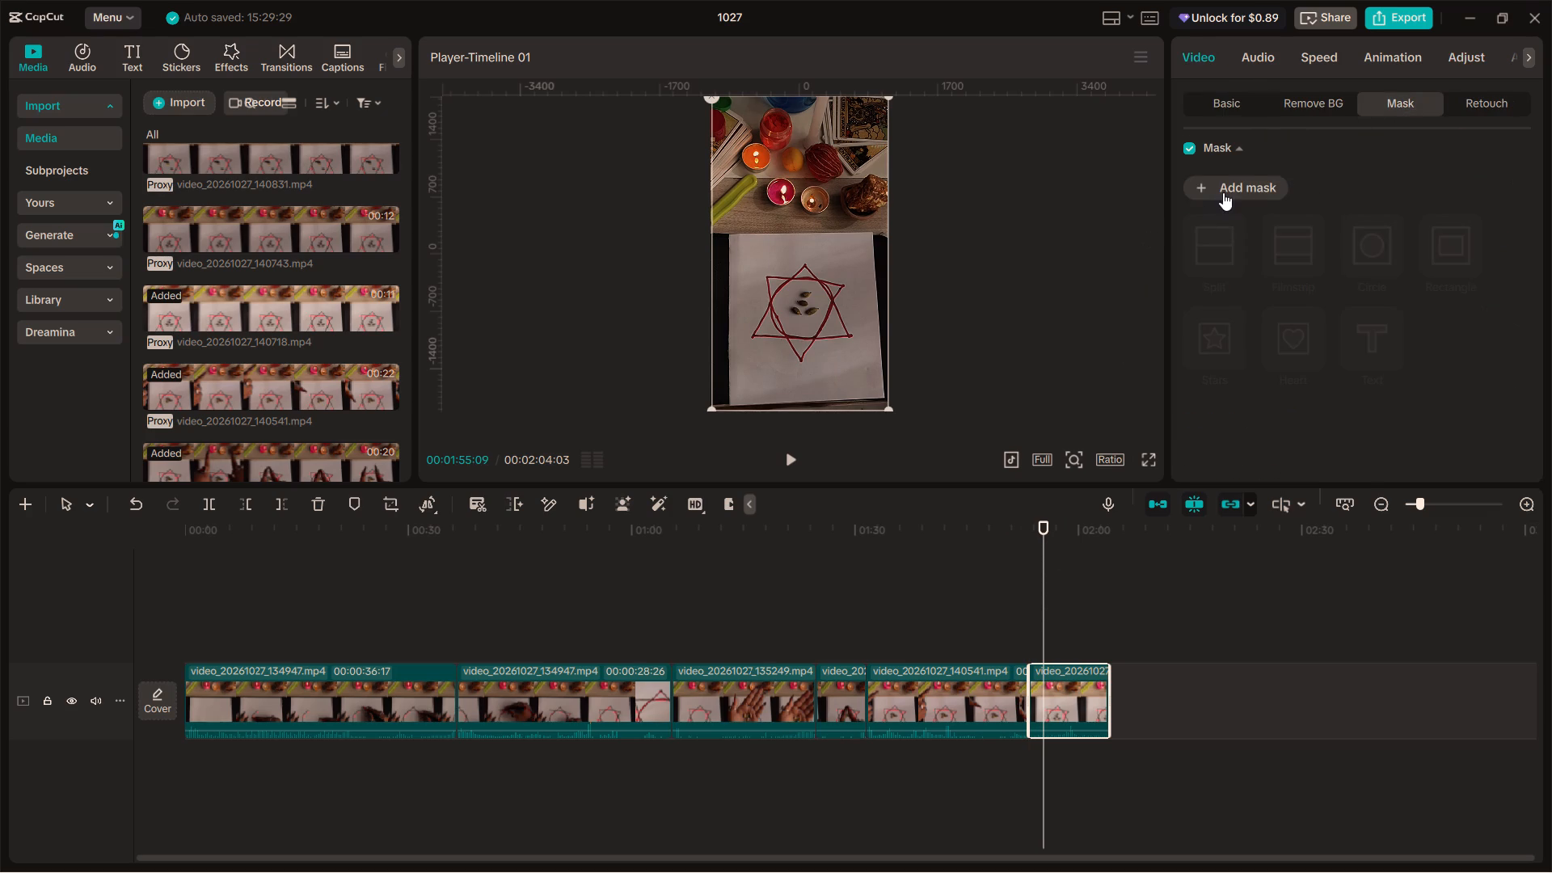
left_click(1223, 192)
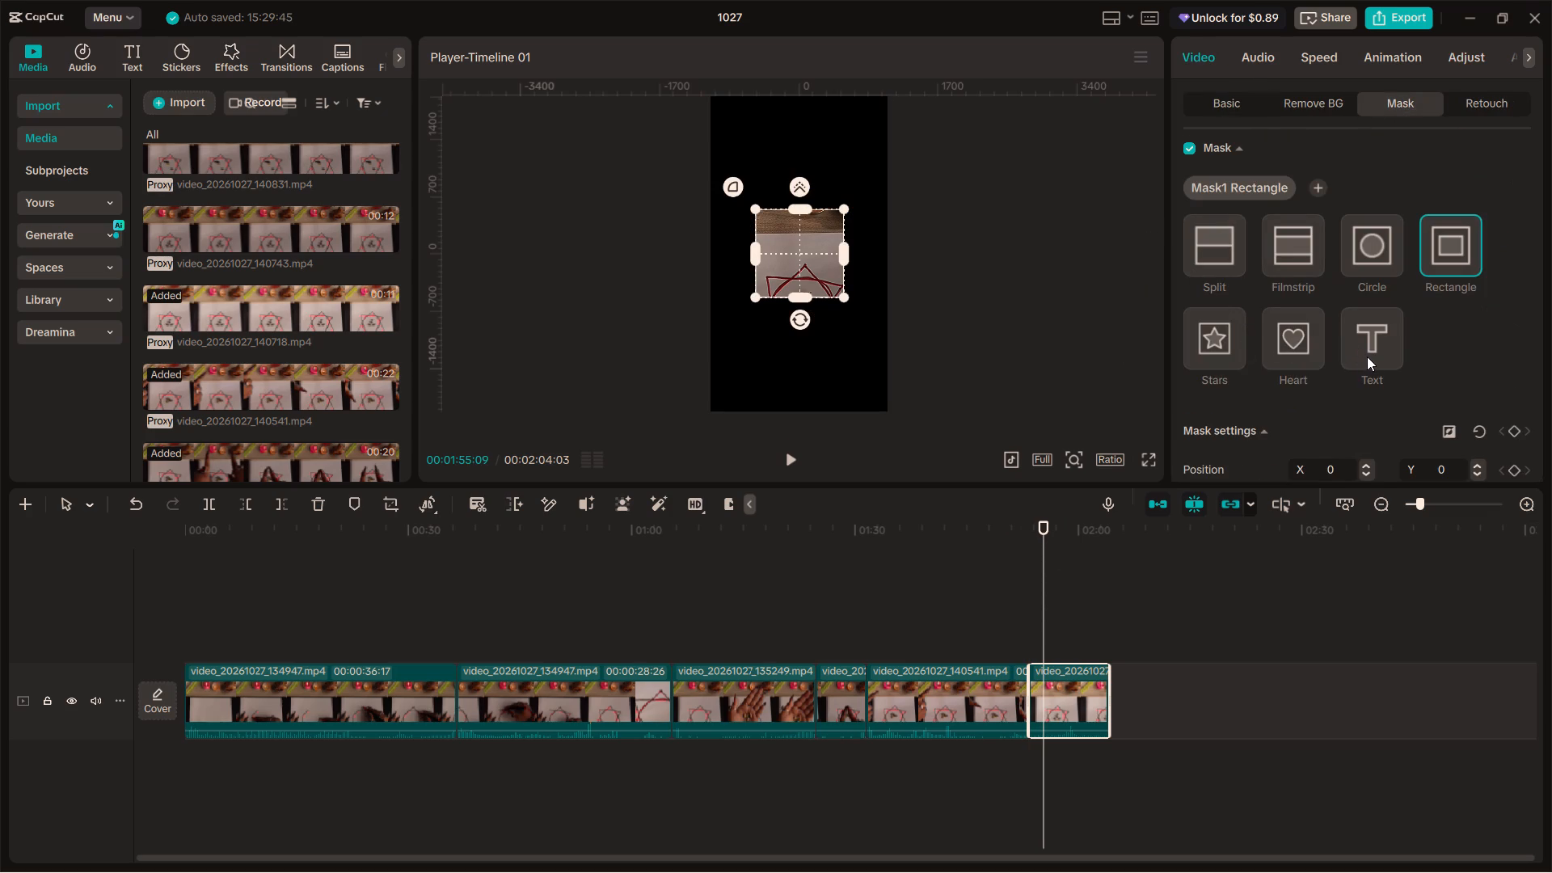
scroll(1369, 359, "up", 5, "ctrl")
left_click_drag(799, 229, 809, 289)
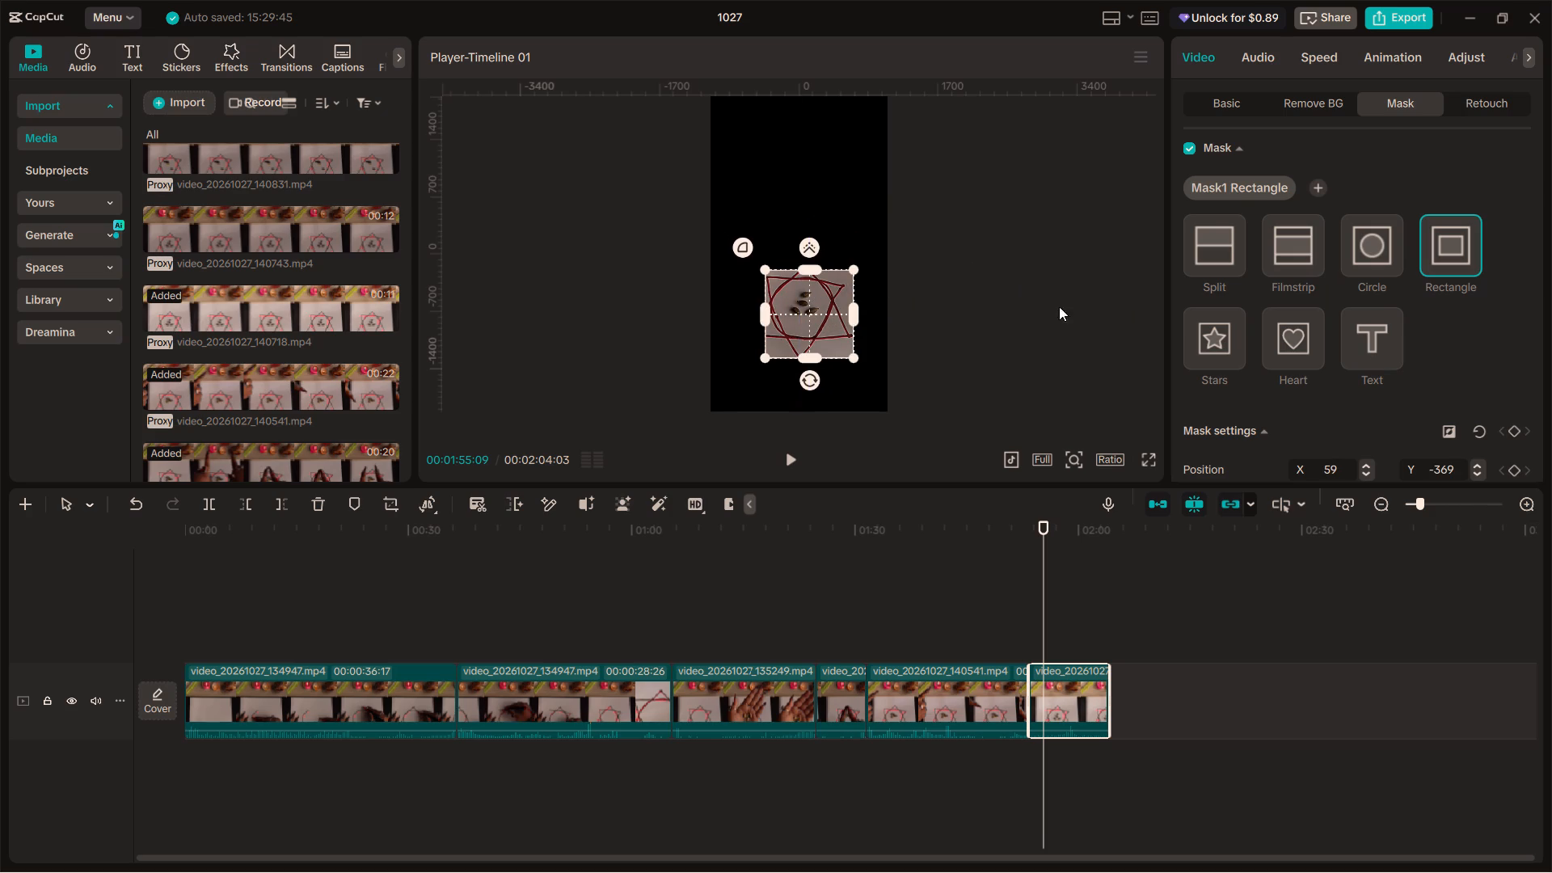
scroll(848, 324, "up", 9, "ctrl")
scroll(847, 327, "down", 4, "ctrl")
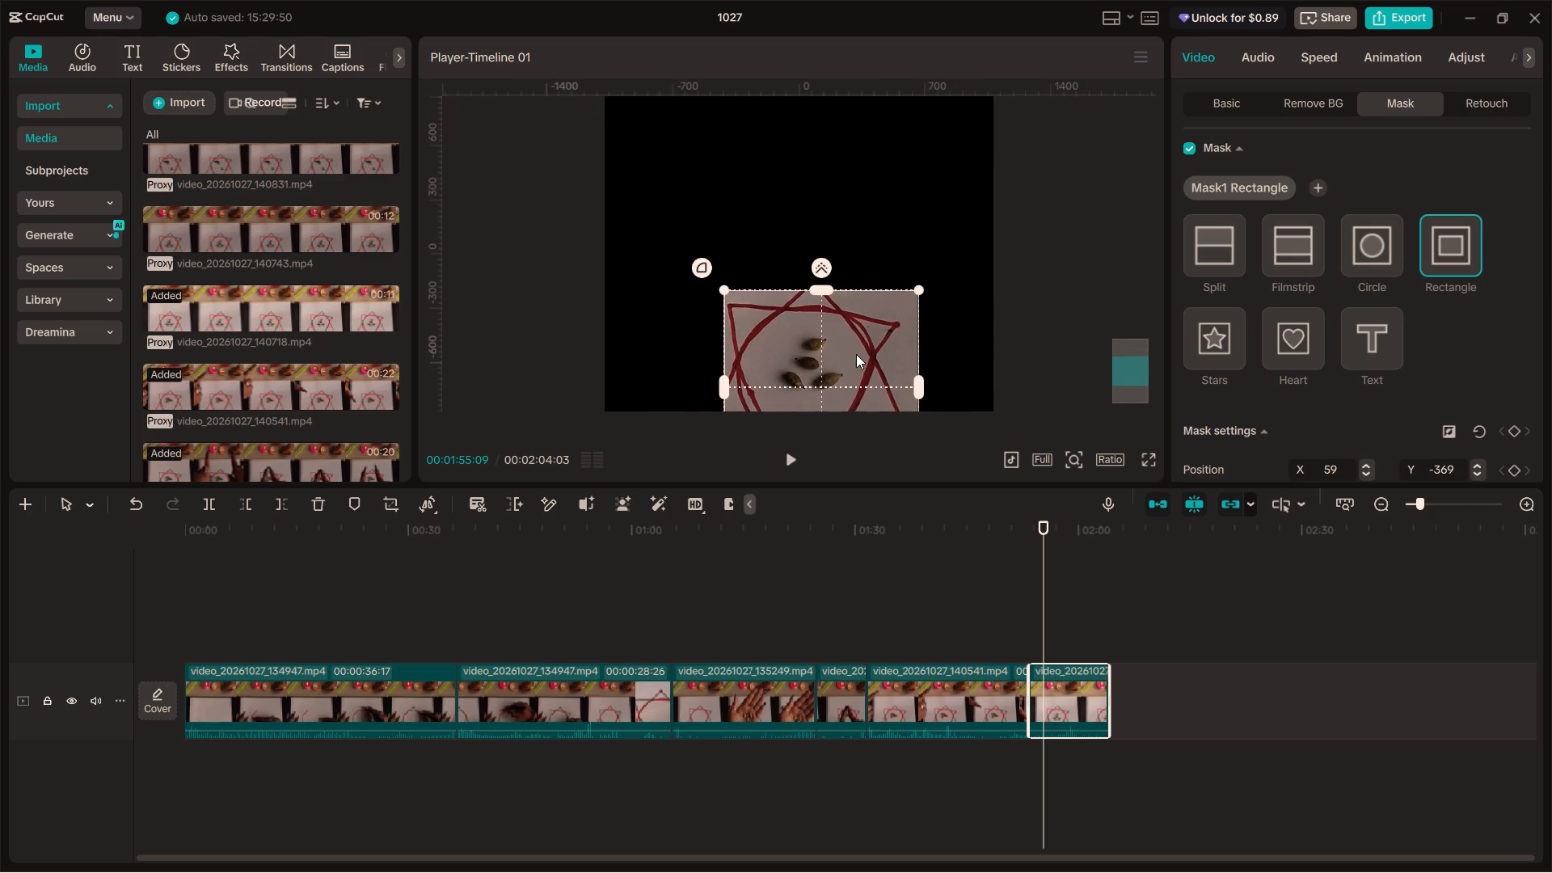
scroll(856, 350, "down", 4, "ctrl")
left_click(823, 330)
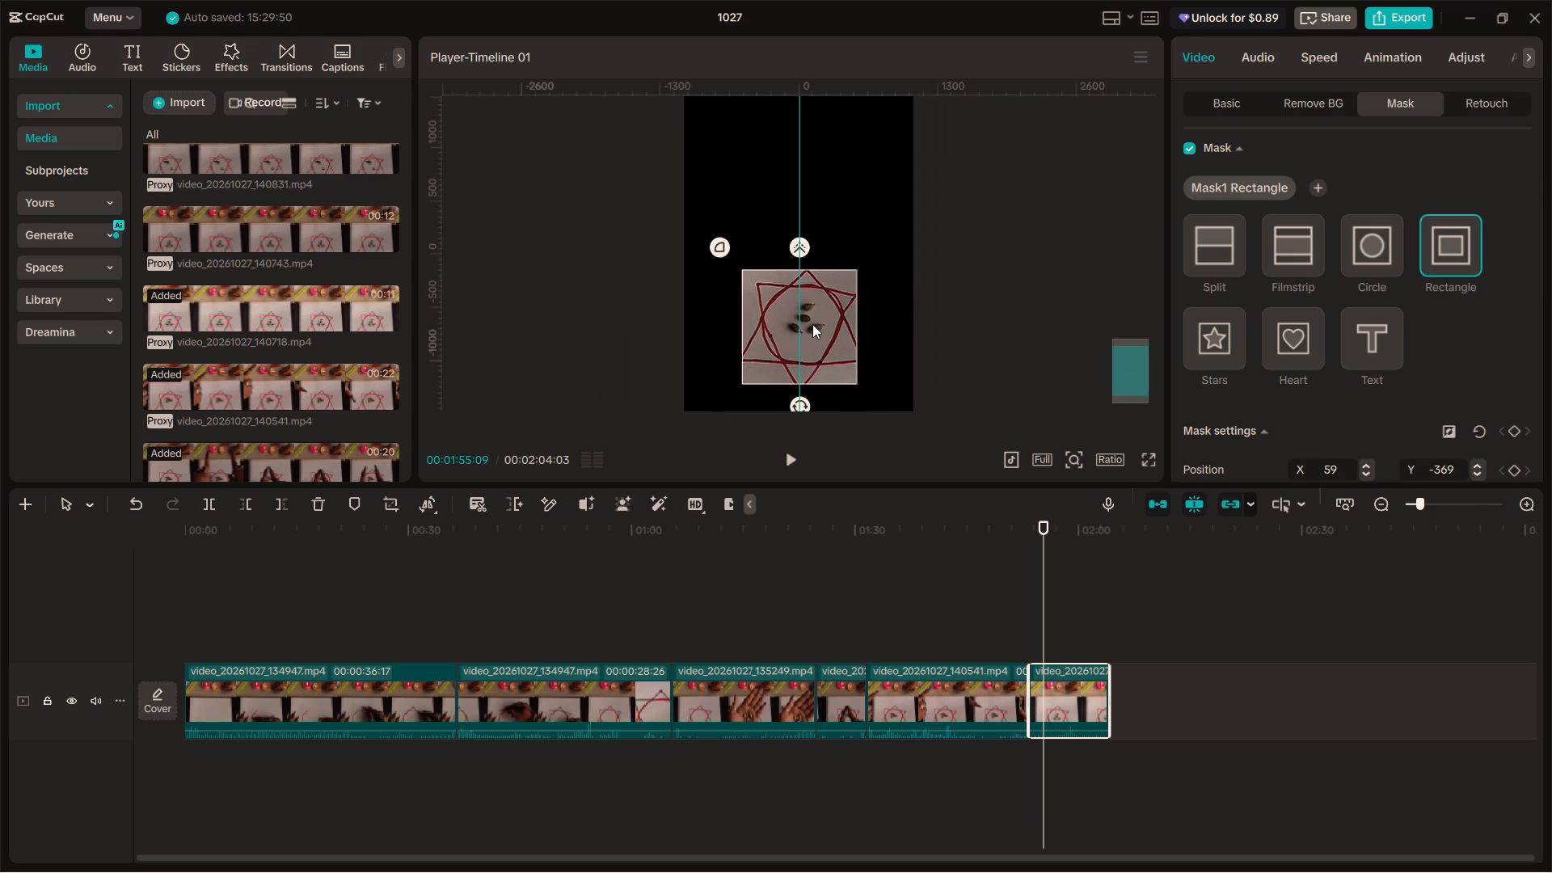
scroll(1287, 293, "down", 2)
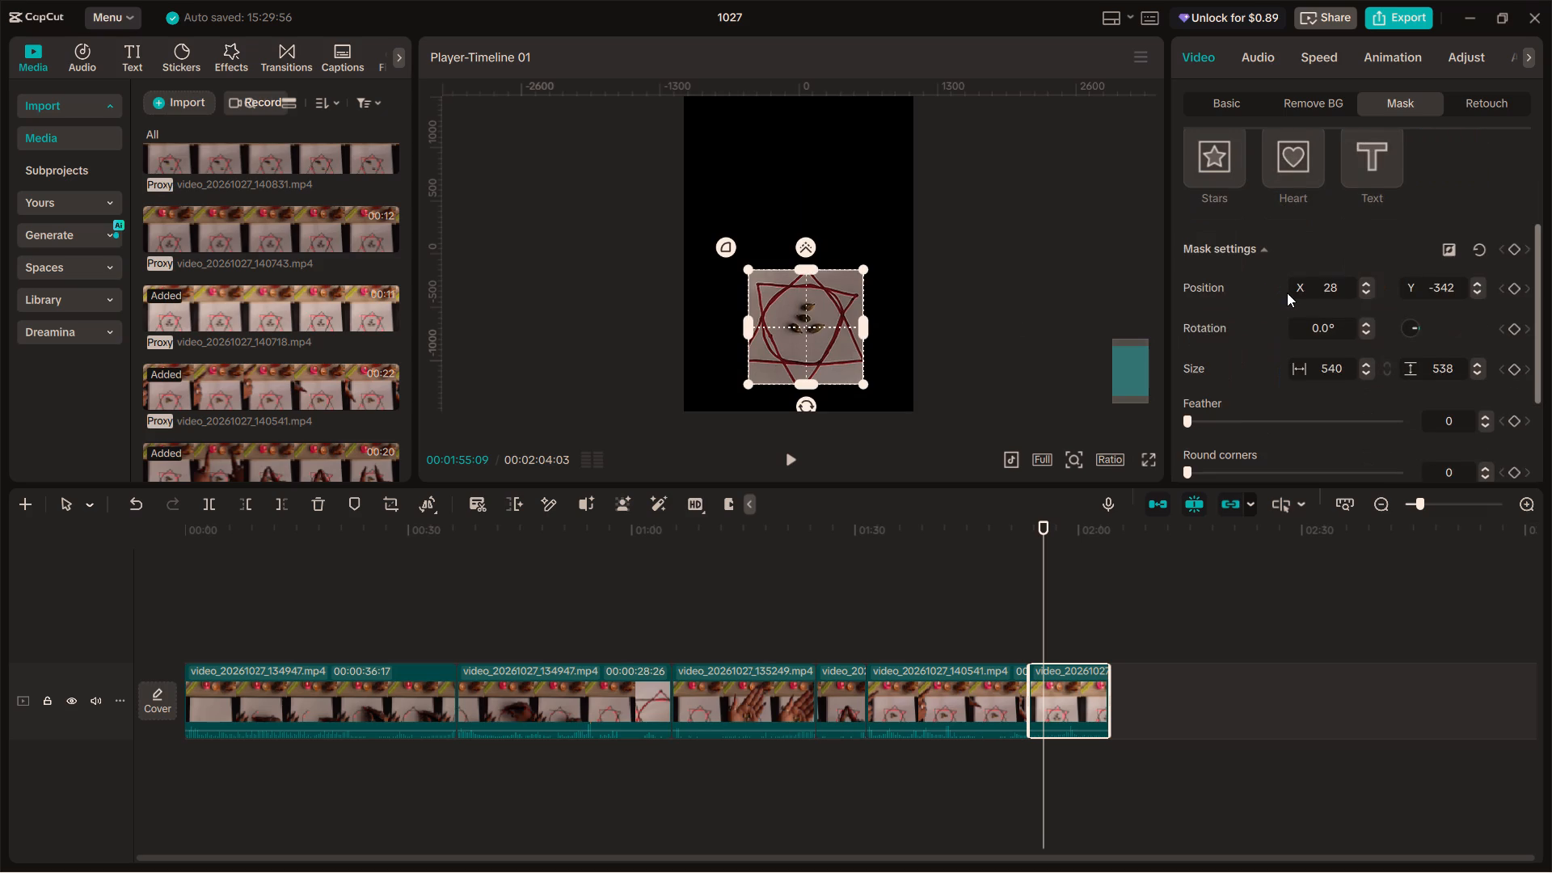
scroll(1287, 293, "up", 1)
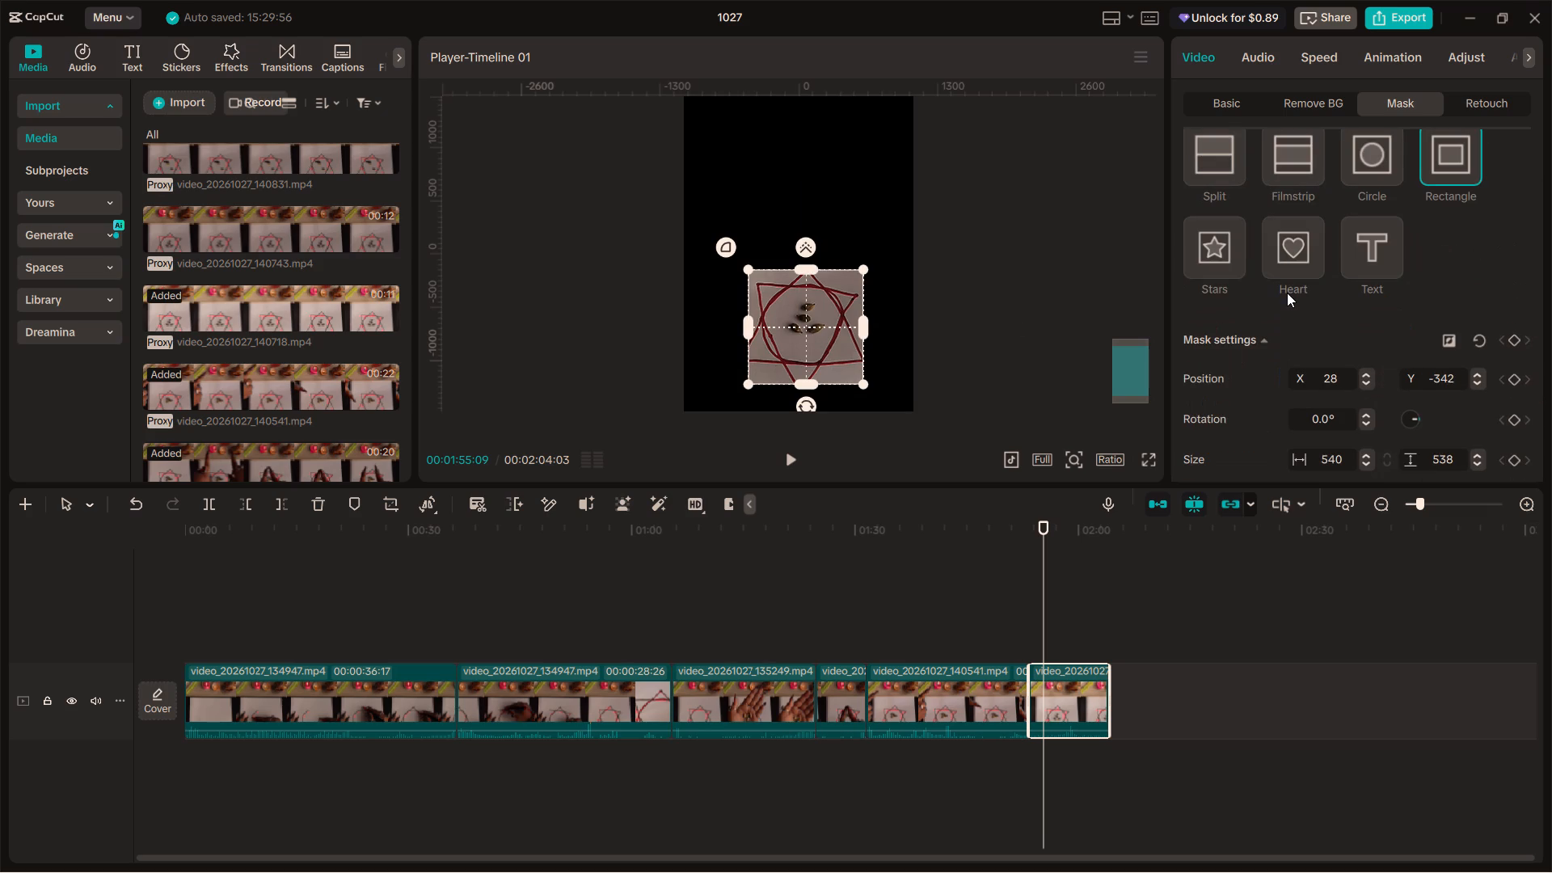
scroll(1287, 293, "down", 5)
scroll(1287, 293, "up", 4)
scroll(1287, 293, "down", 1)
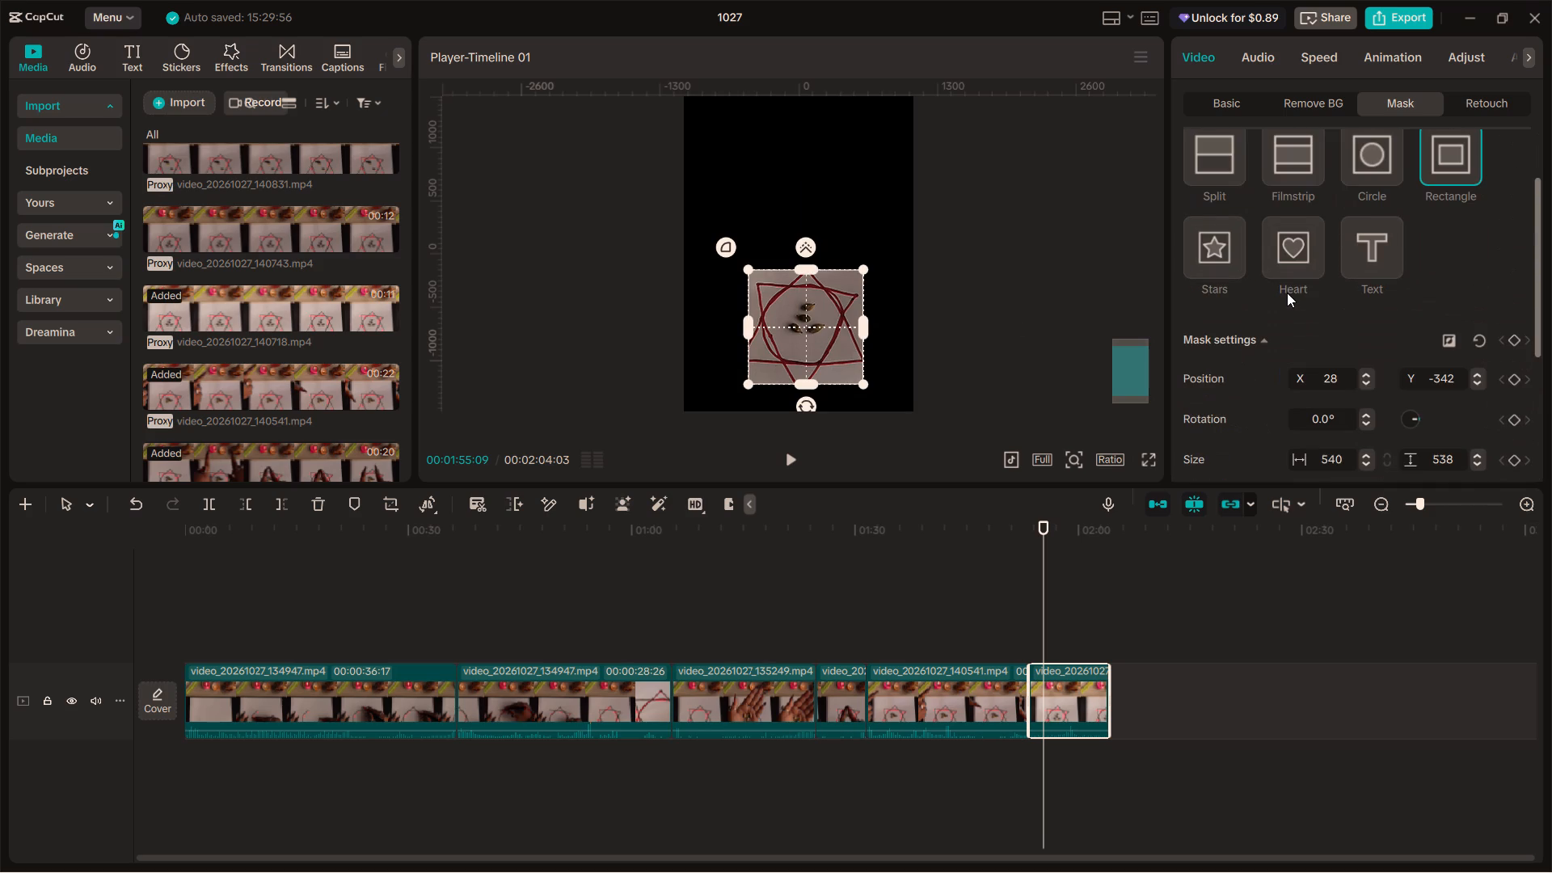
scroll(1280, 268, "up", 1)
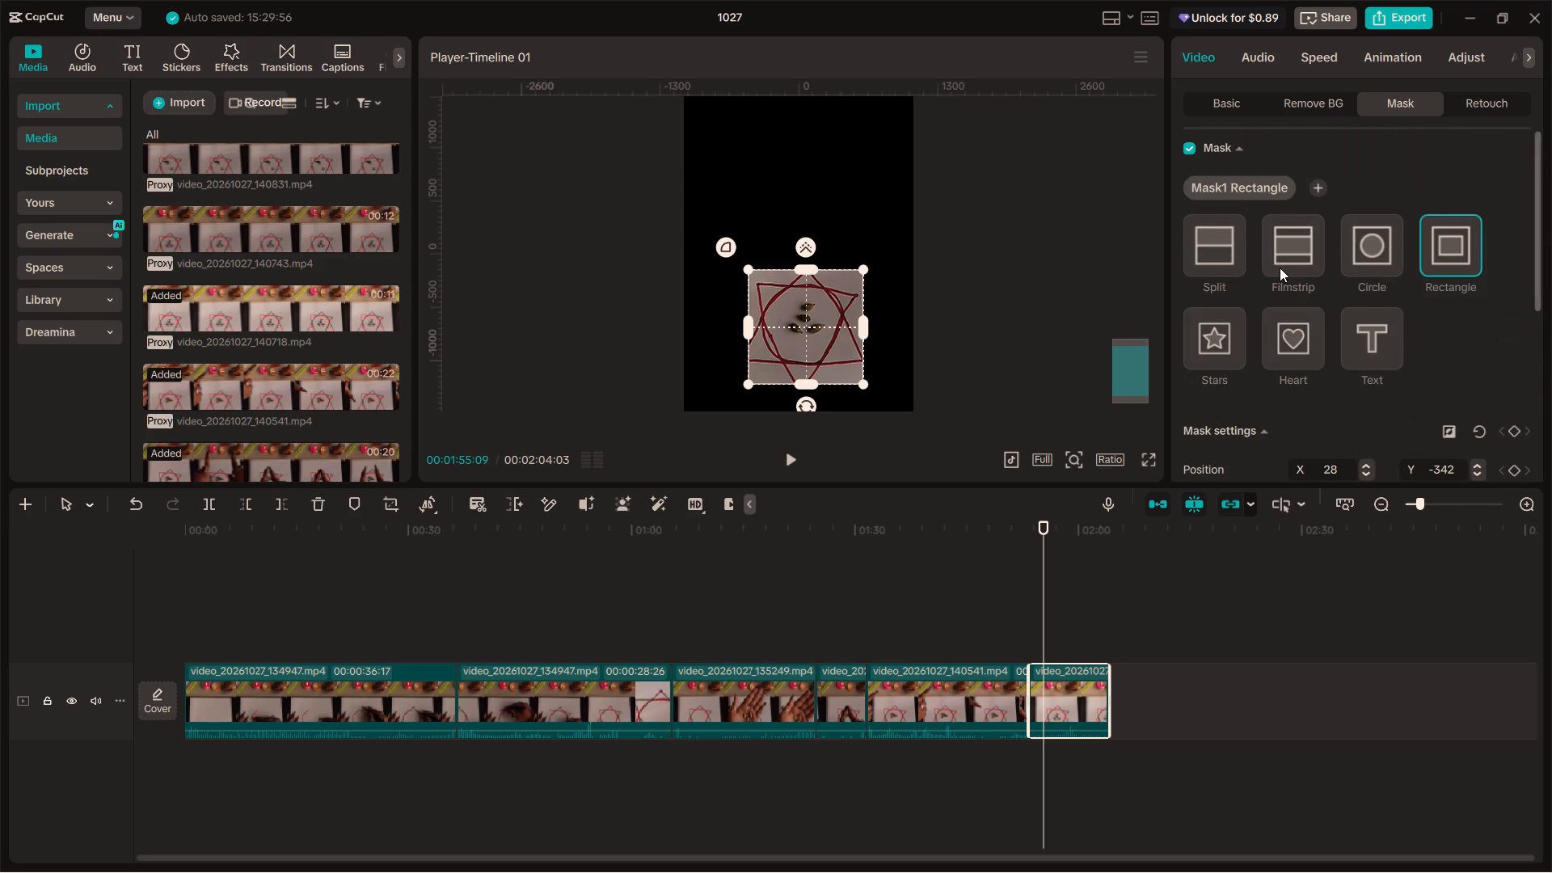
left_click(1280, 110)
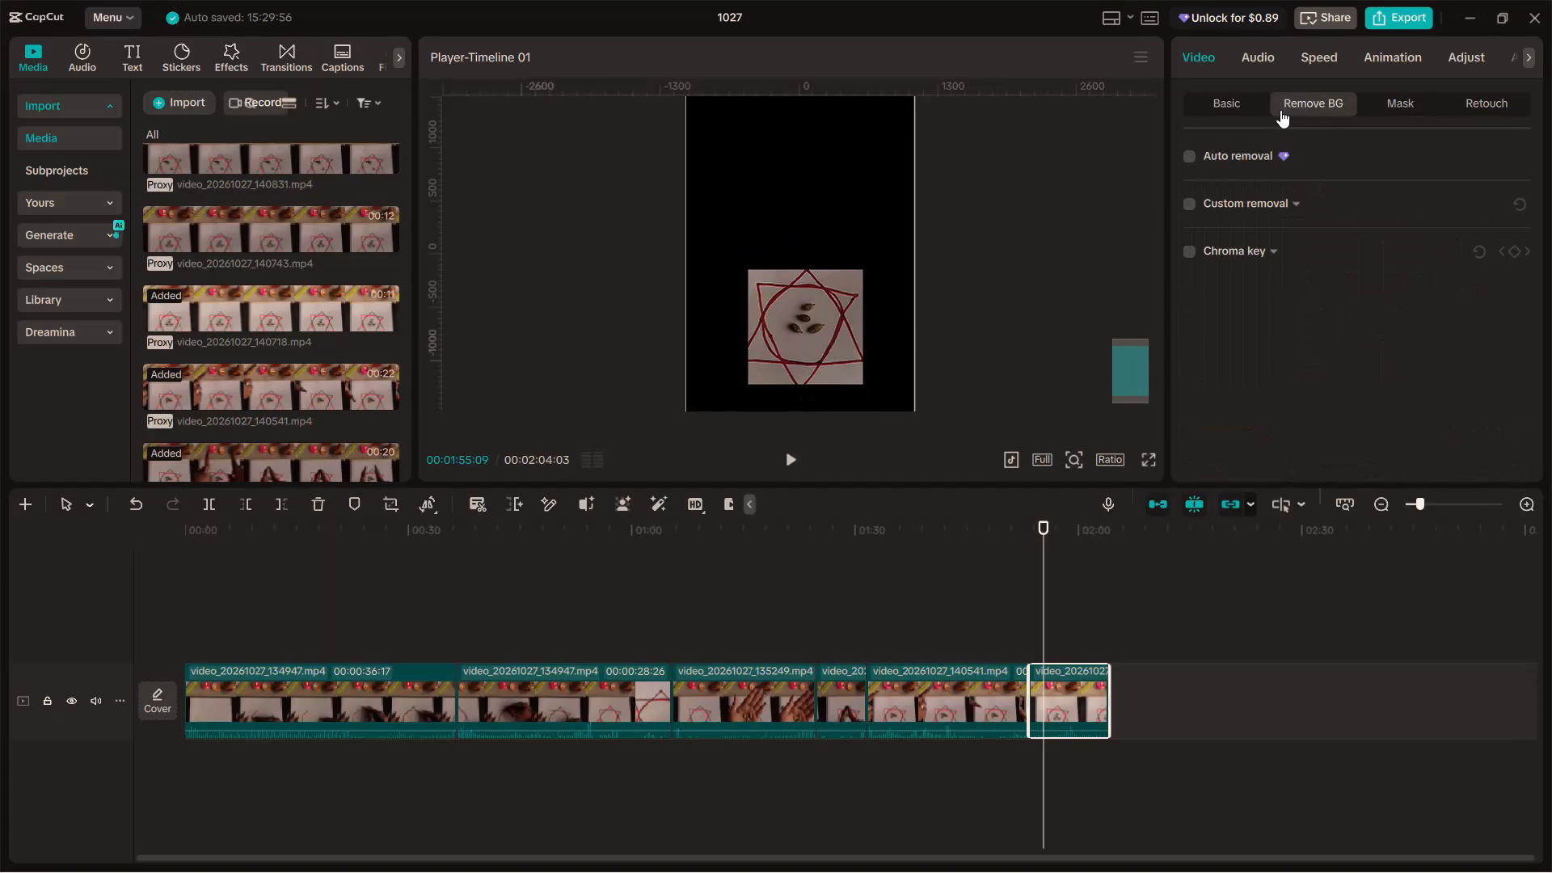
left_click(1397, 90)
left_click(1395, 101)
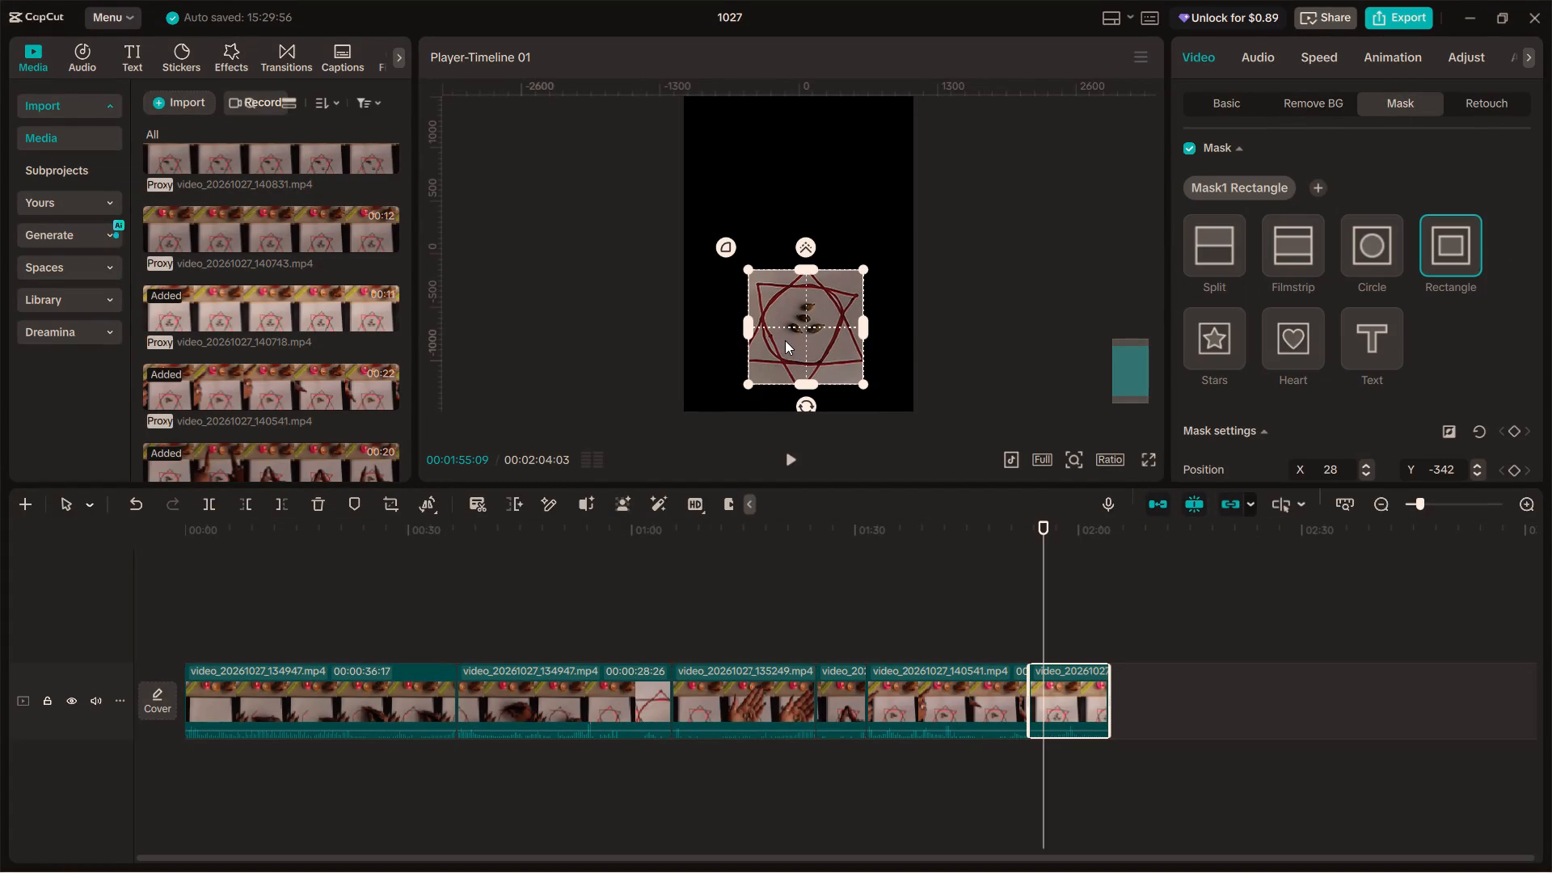
Move the masked clip onto a track above and place a copy of the preceding clip beneath it.
left_click_drag(1061, 693, 1058, 627)
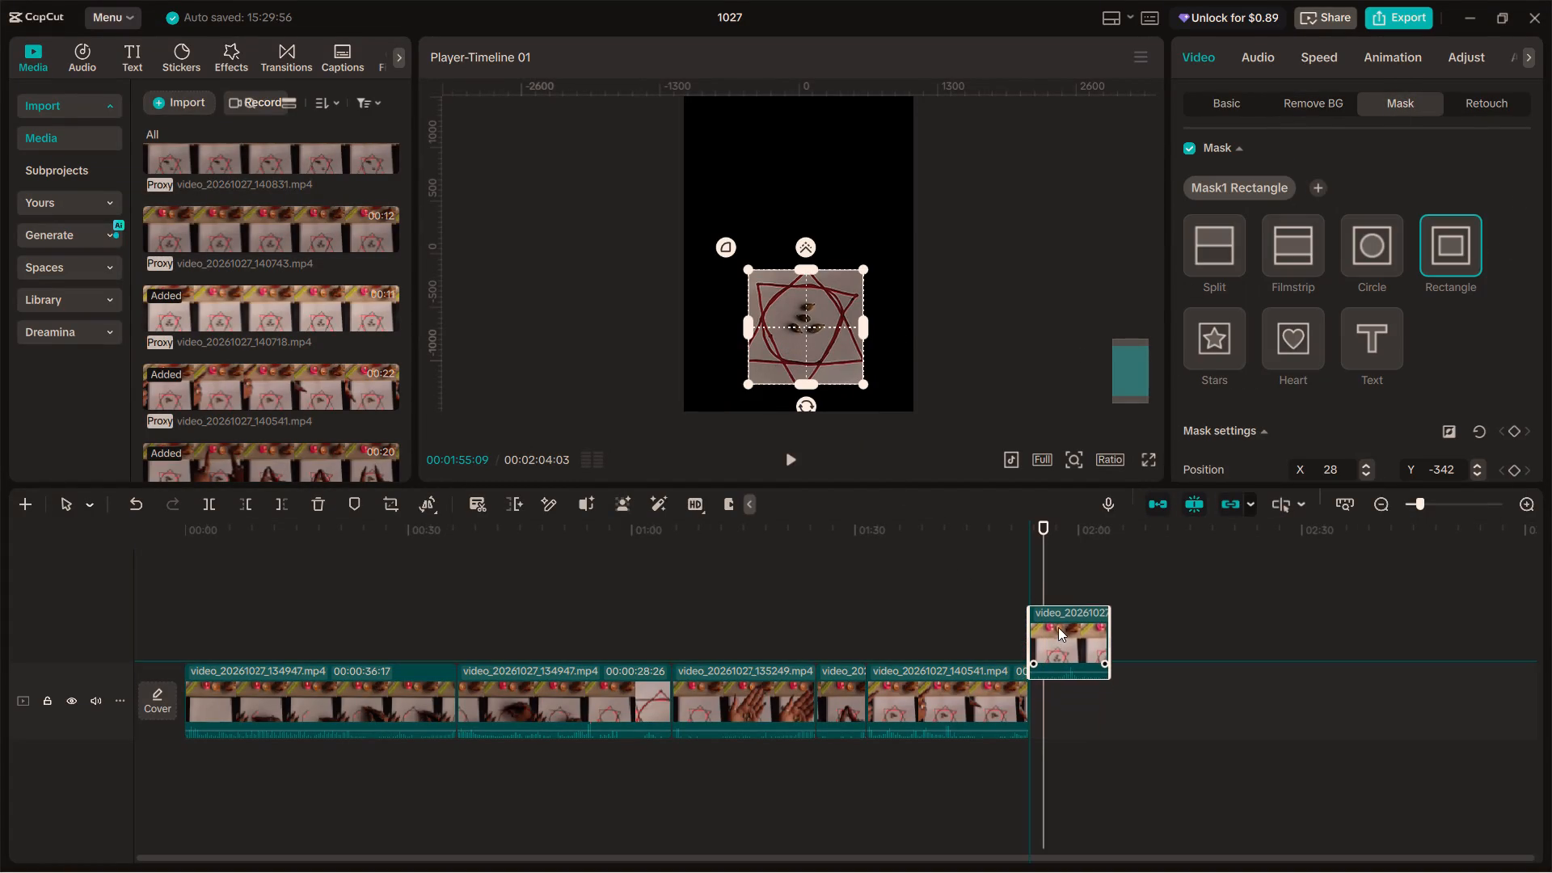
left_click_drag(1058, 627, 1057, 615)
left_click_drag(938, 697, 1103, 699, "alt")
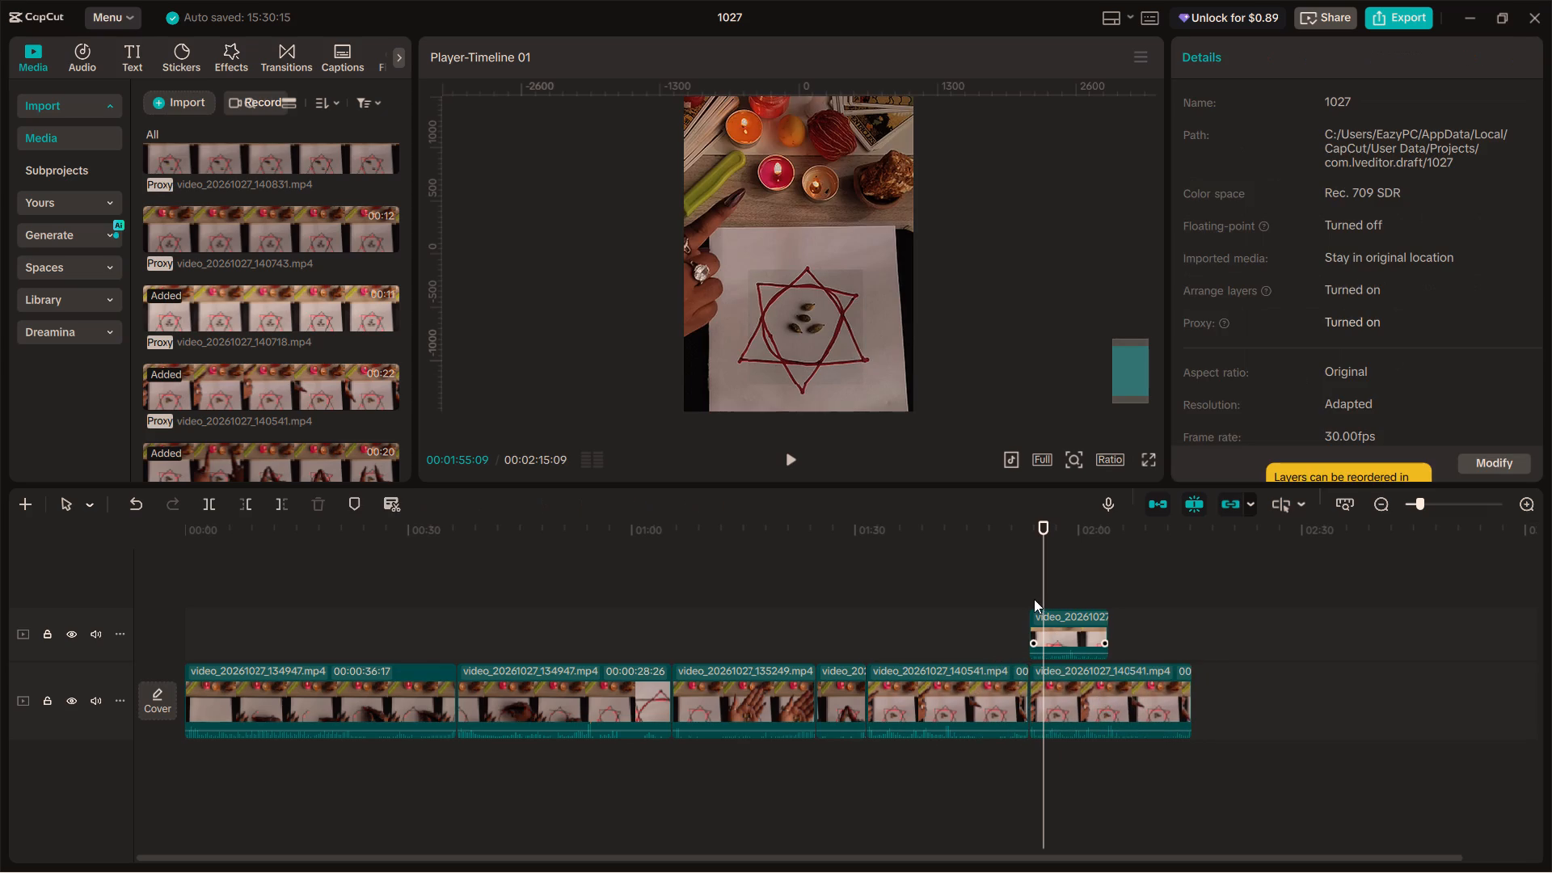
Enlarge the overlay's rectangle mask to frame the whole star drawing and check the blend along the overlay's length.
left_click(825, 334)
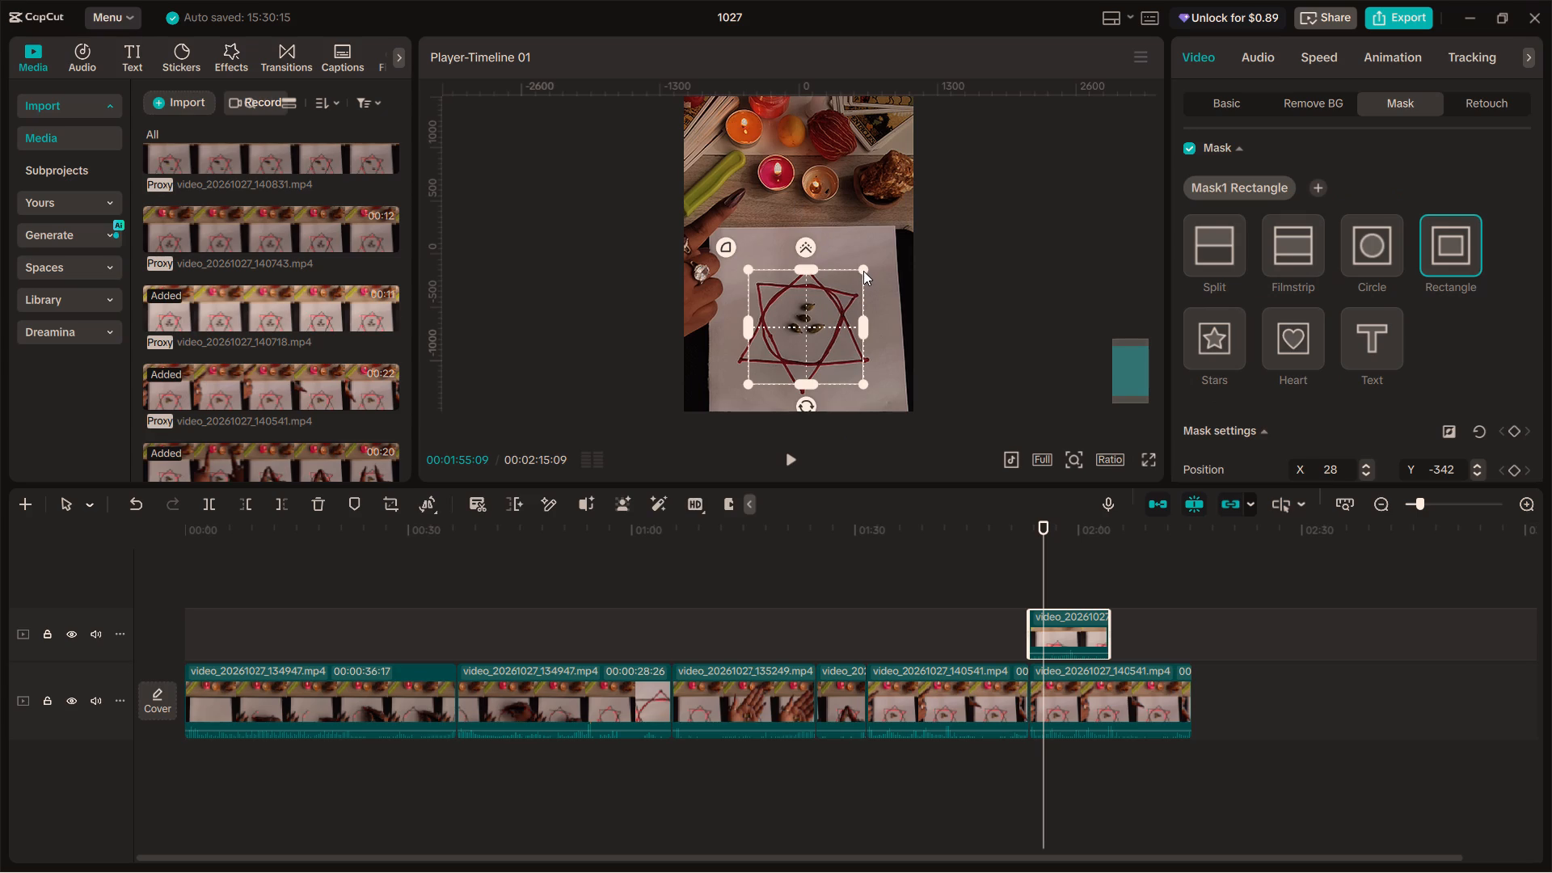
left_click_drag(863, 269, 880, 264)
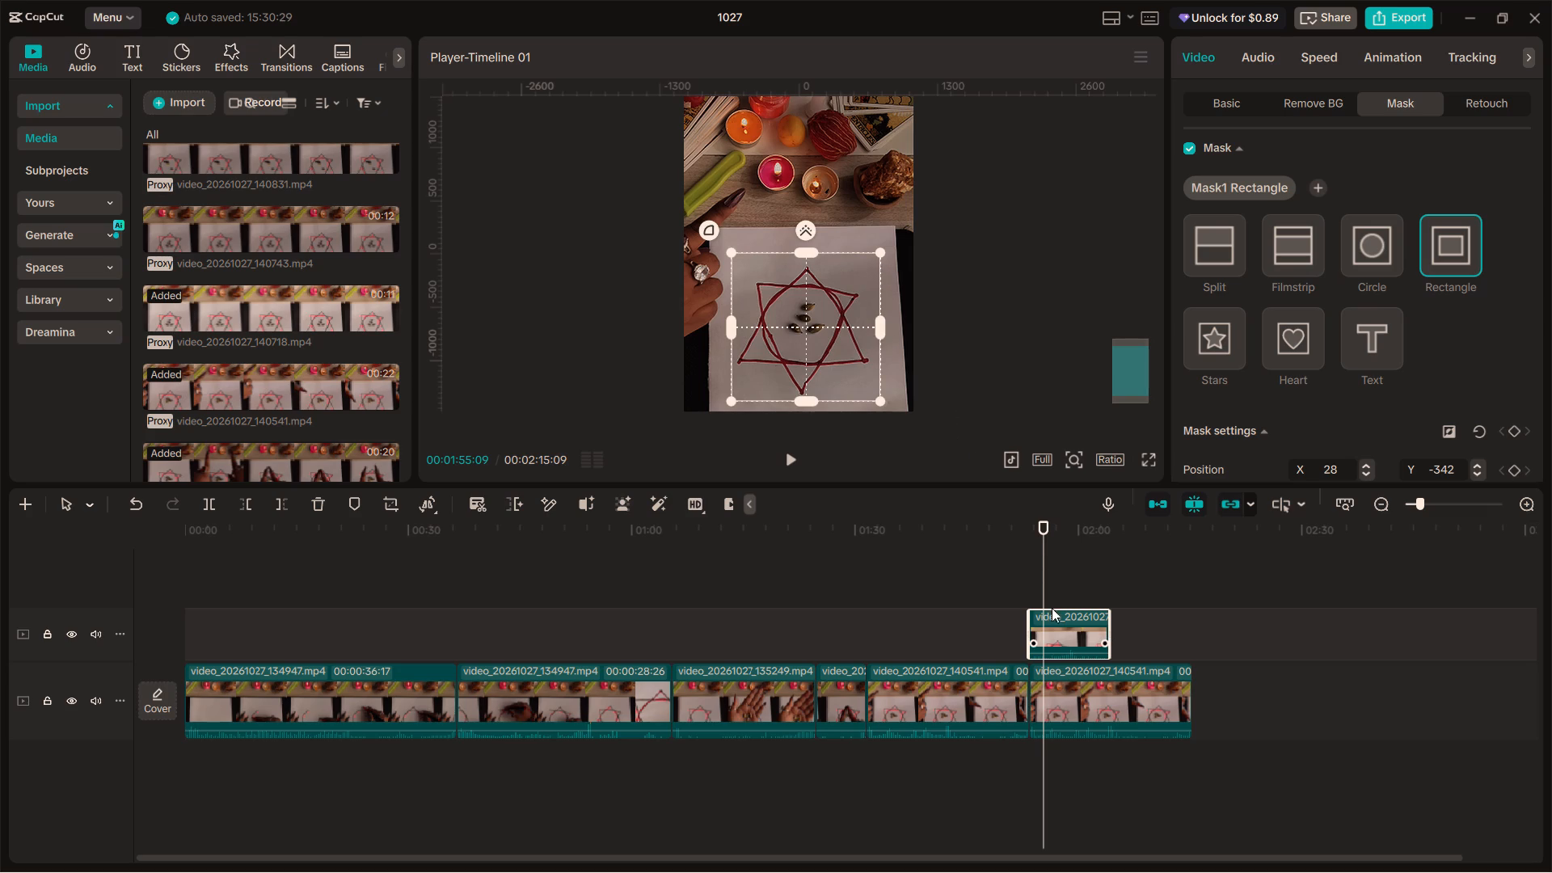
left_click_drag(1044, 588, 1030, 576)
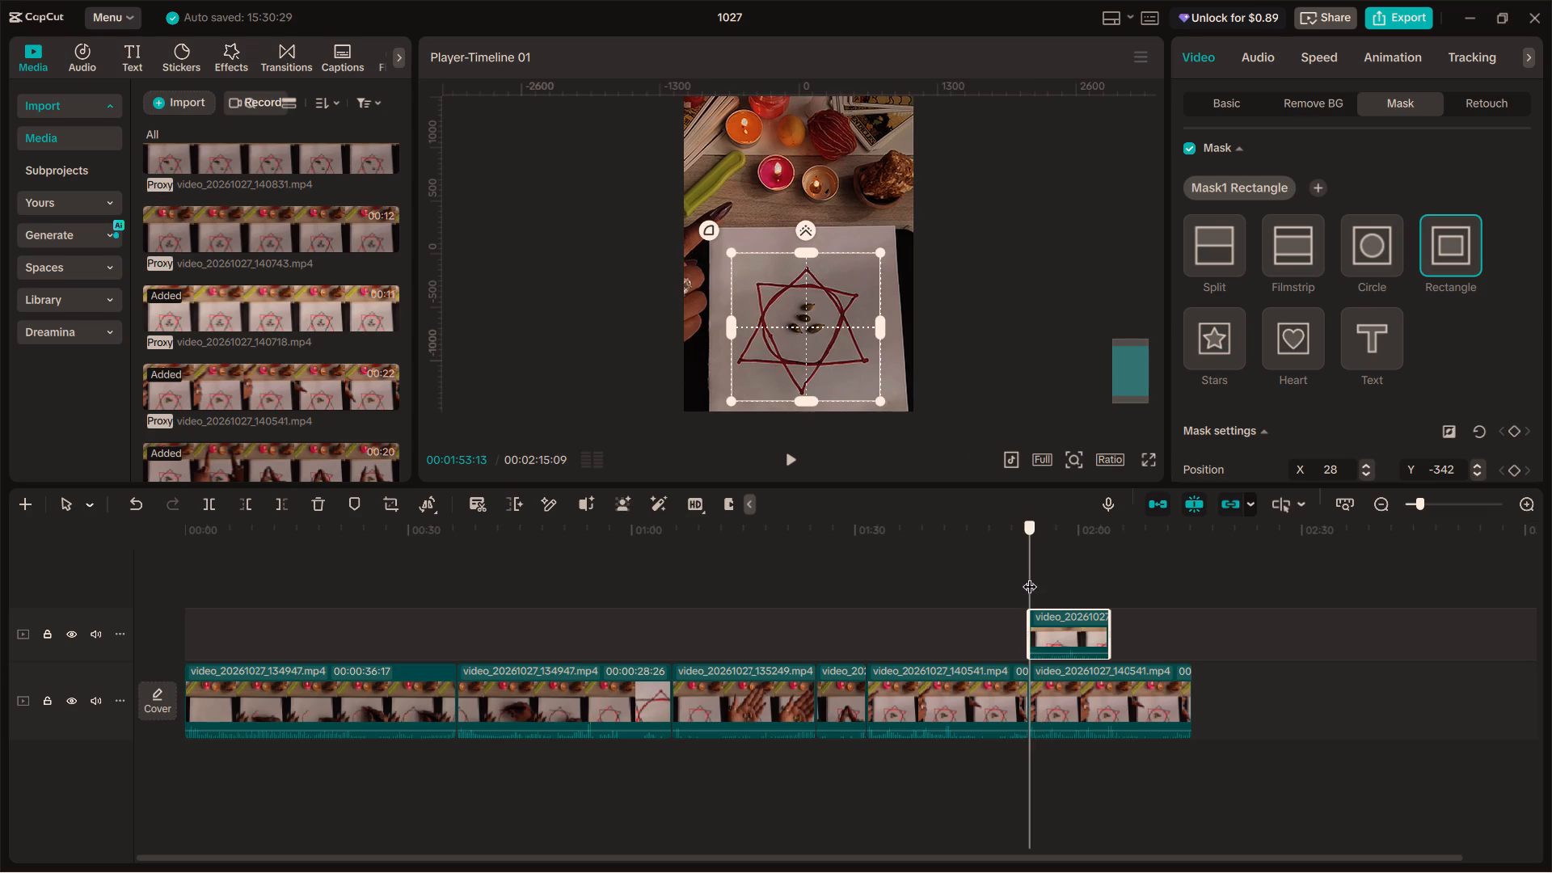
left_click_drag(1030, 576, 1116, 606)
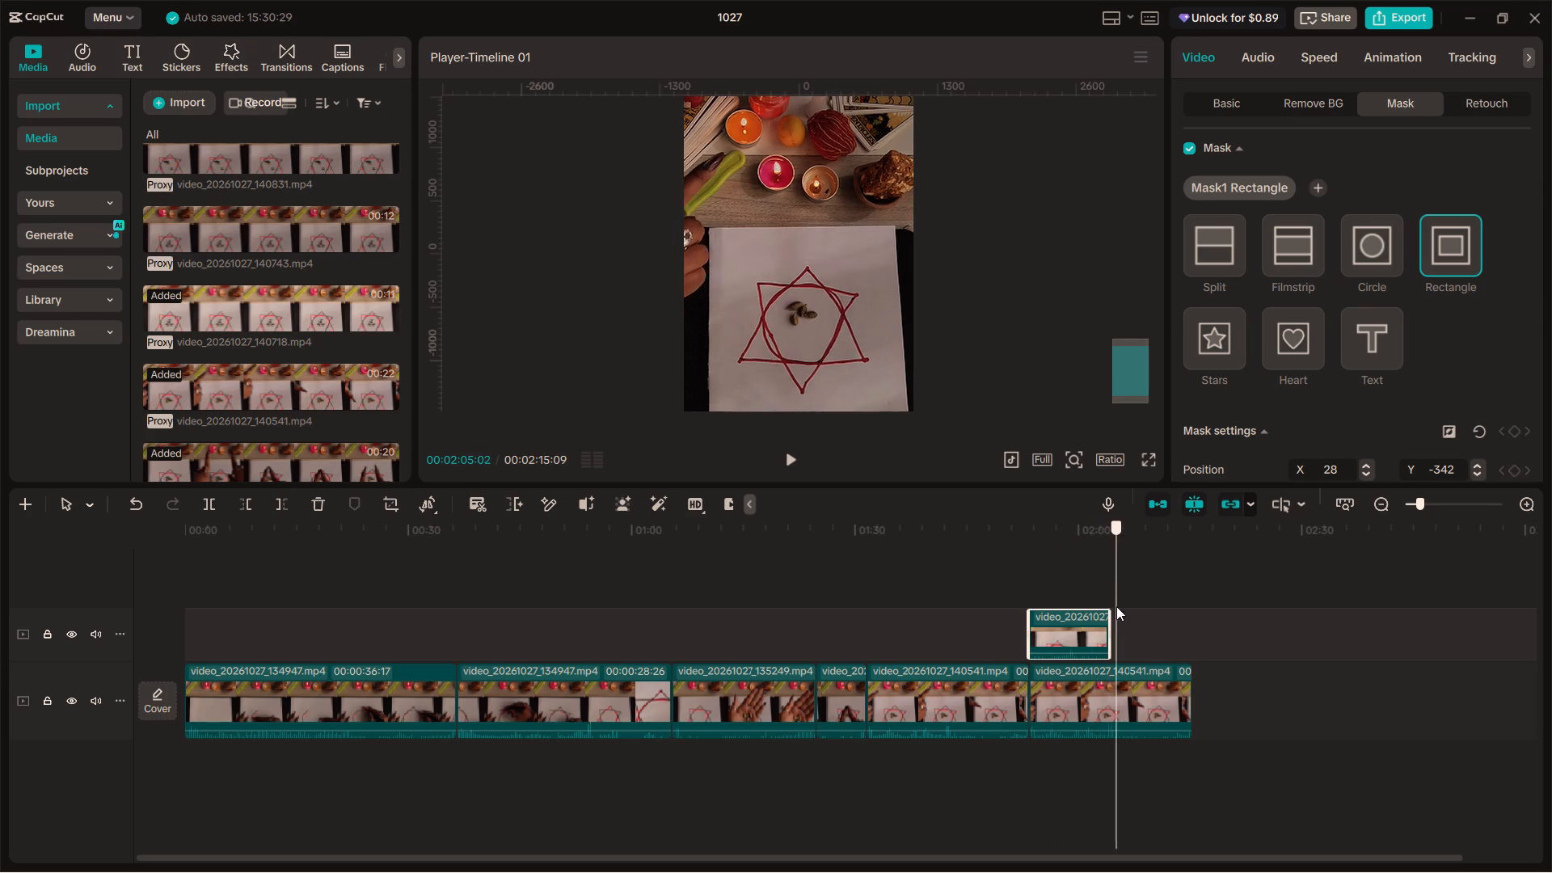
left_click_drag(1116, 606, 1099, 593)
left_click(1099, 593)
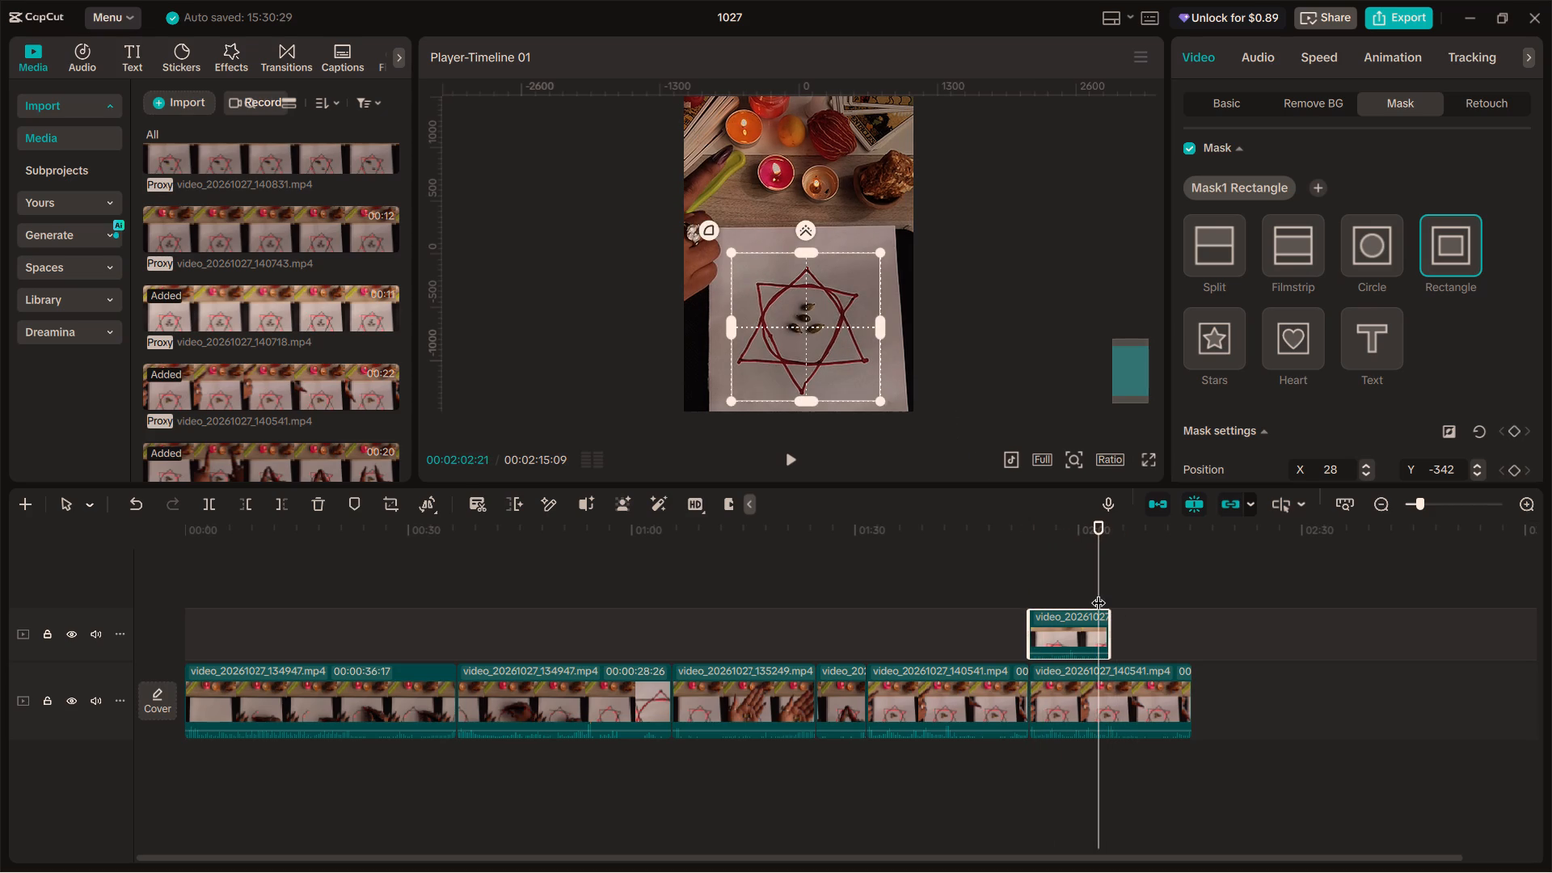
left_click(1099, 593)
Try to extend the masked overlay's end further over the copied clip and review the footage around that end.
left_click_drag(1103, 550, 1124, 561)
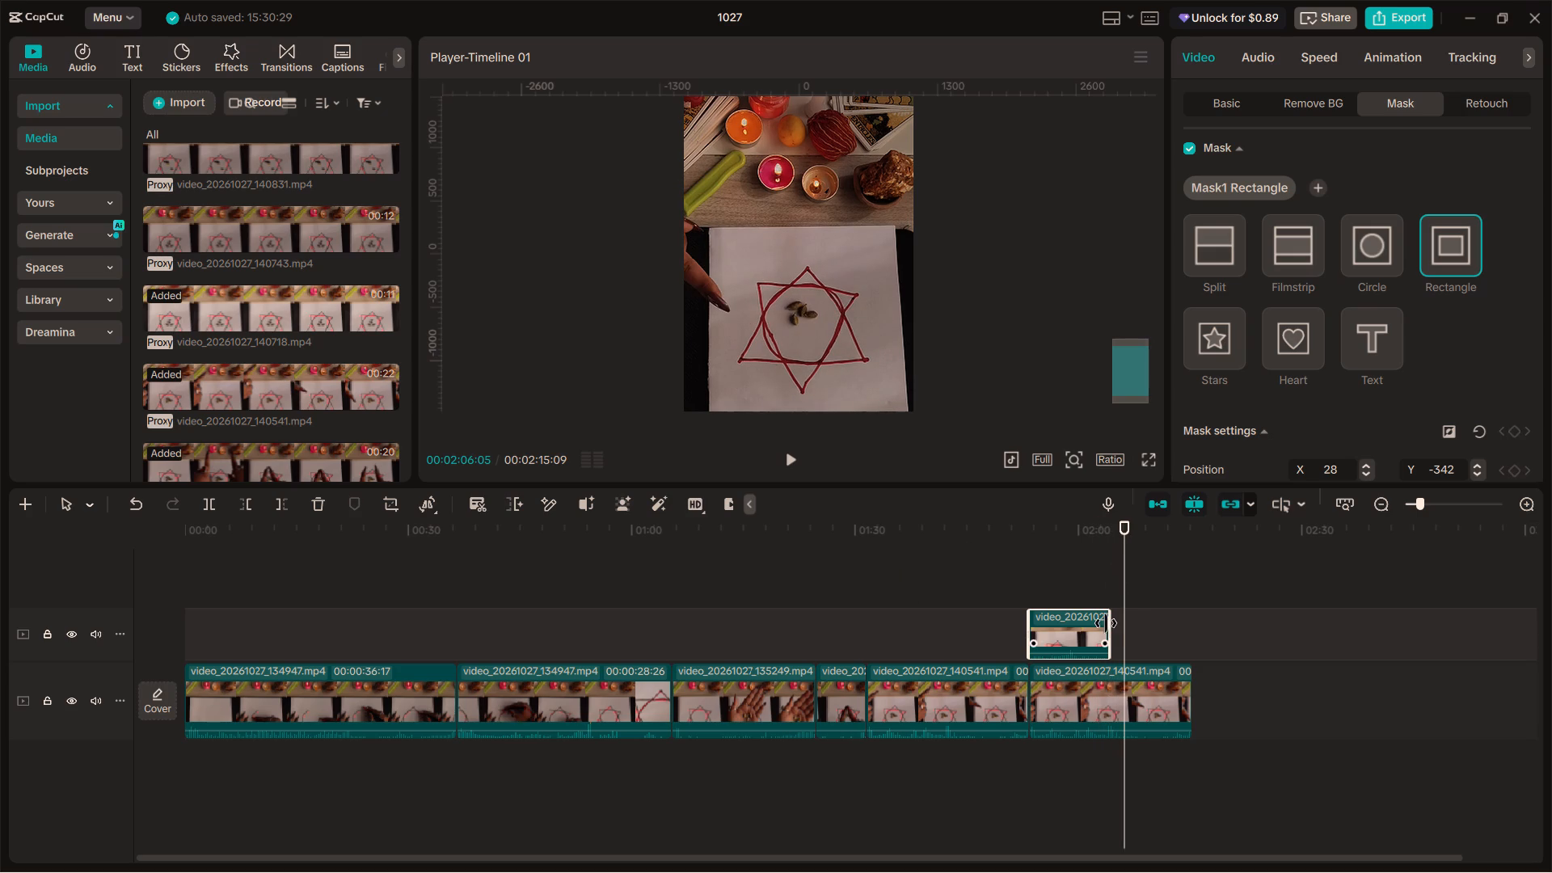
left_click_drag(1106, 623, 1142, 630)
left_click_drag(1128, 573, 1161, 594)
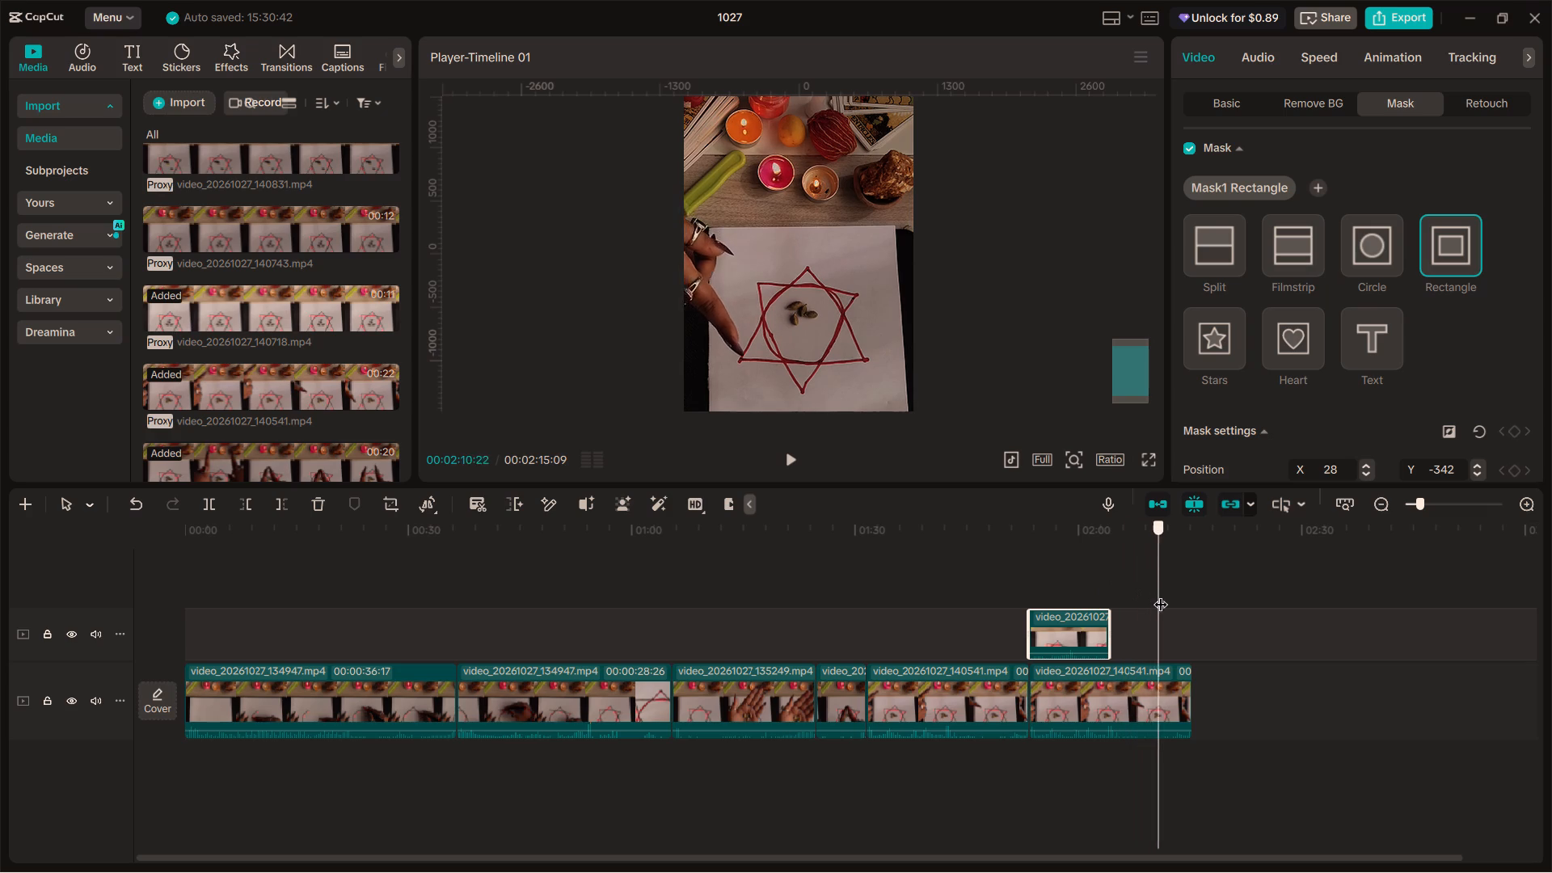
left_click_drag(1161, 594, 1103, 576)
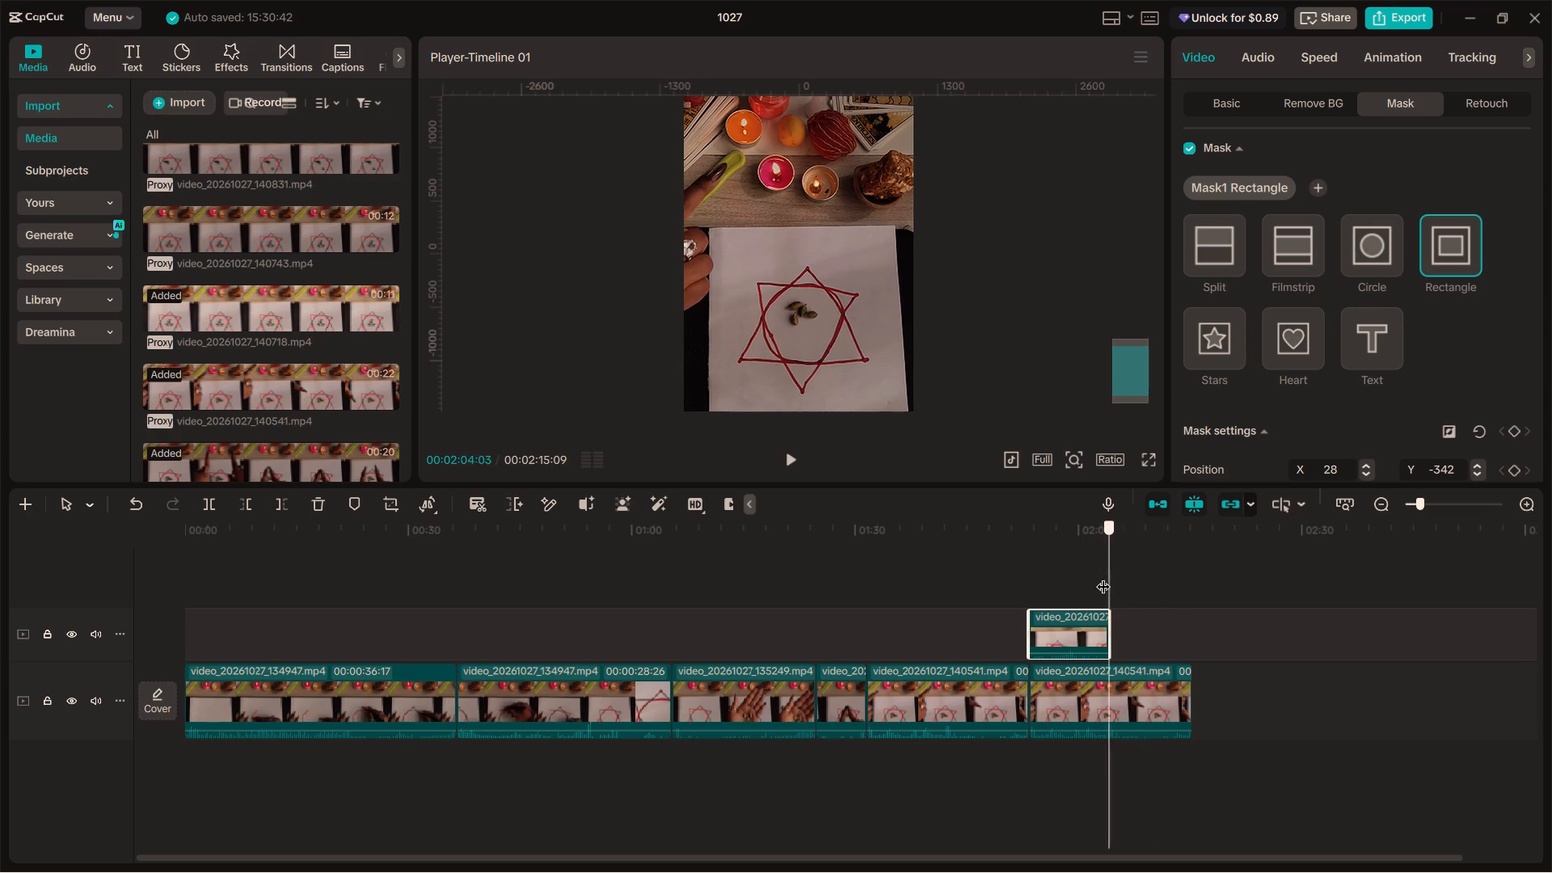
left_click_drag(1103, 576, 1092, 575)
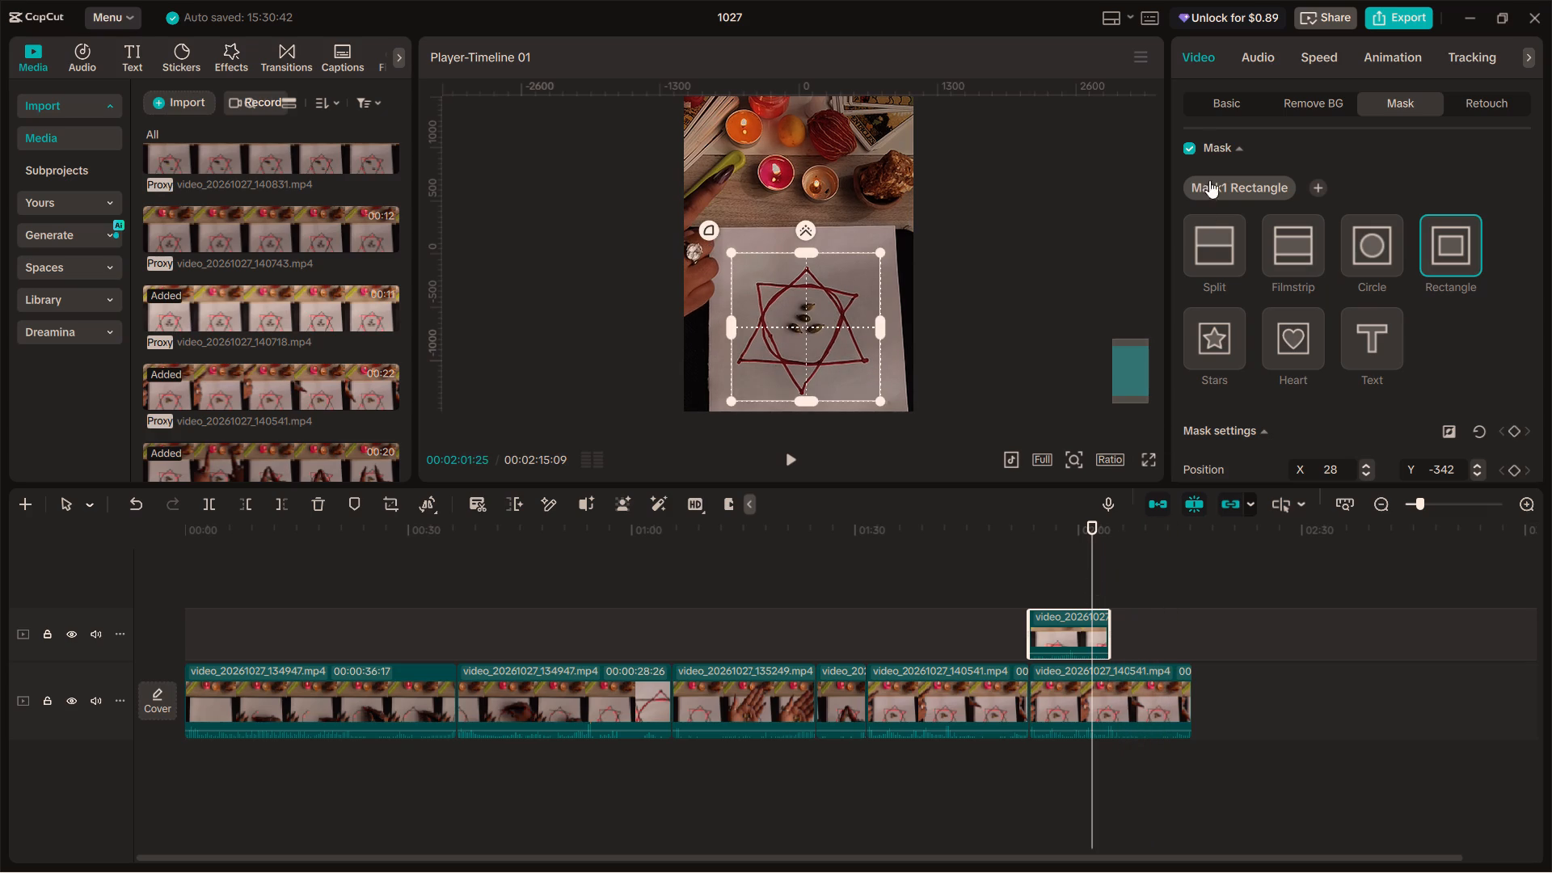
Slow the masked overlay to 0.49x so it spans the whole copied clip beneath it, and check the blend along its length.
left_click(1329, 61)
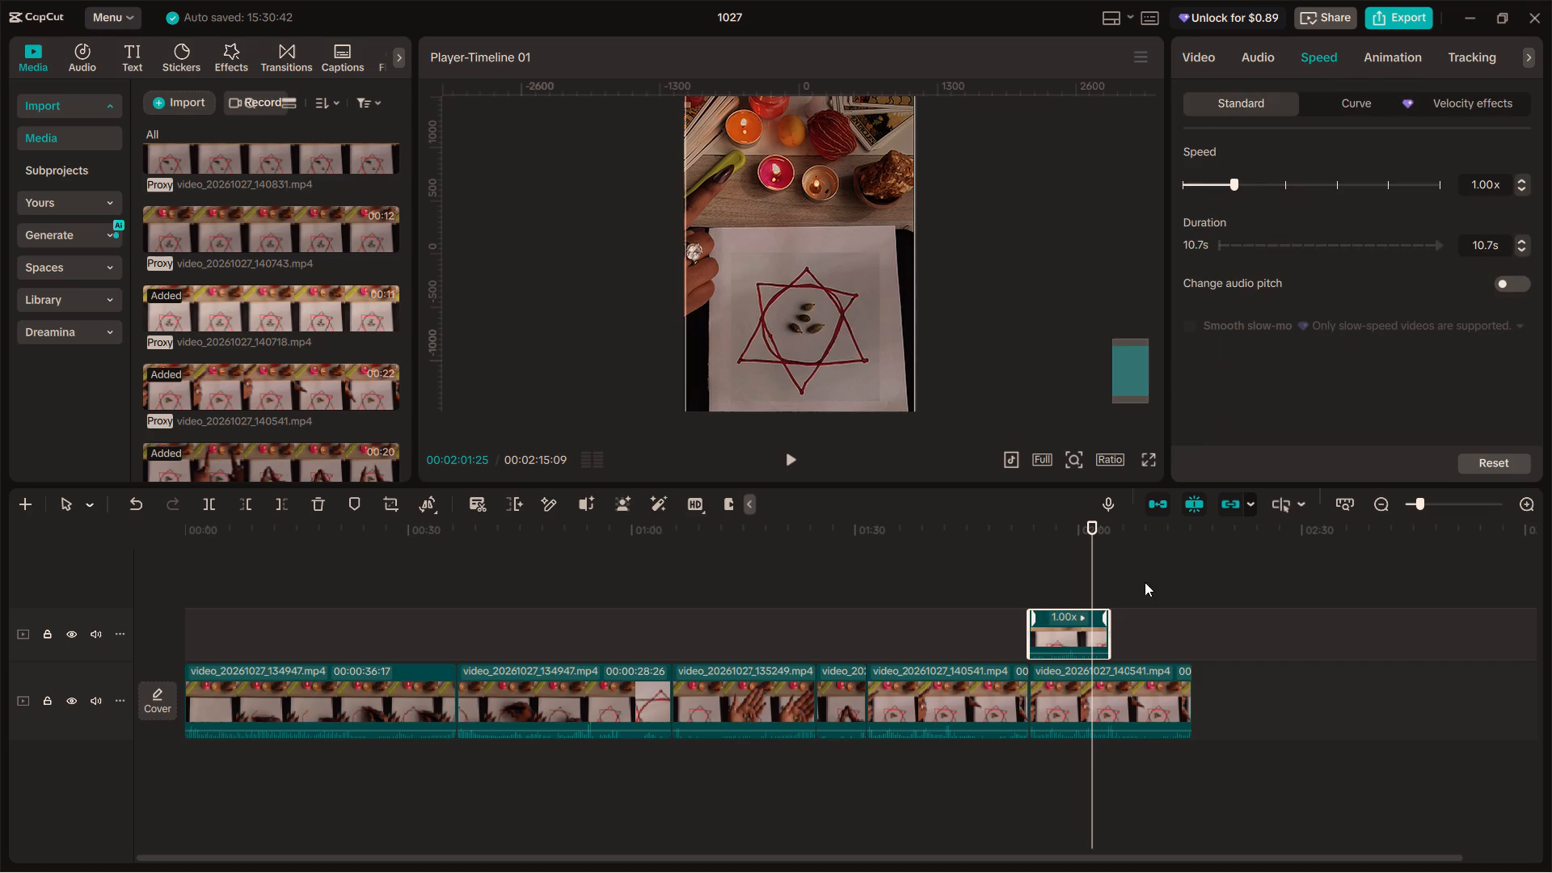
left_click_drag(1103, 618, 1149, 621)
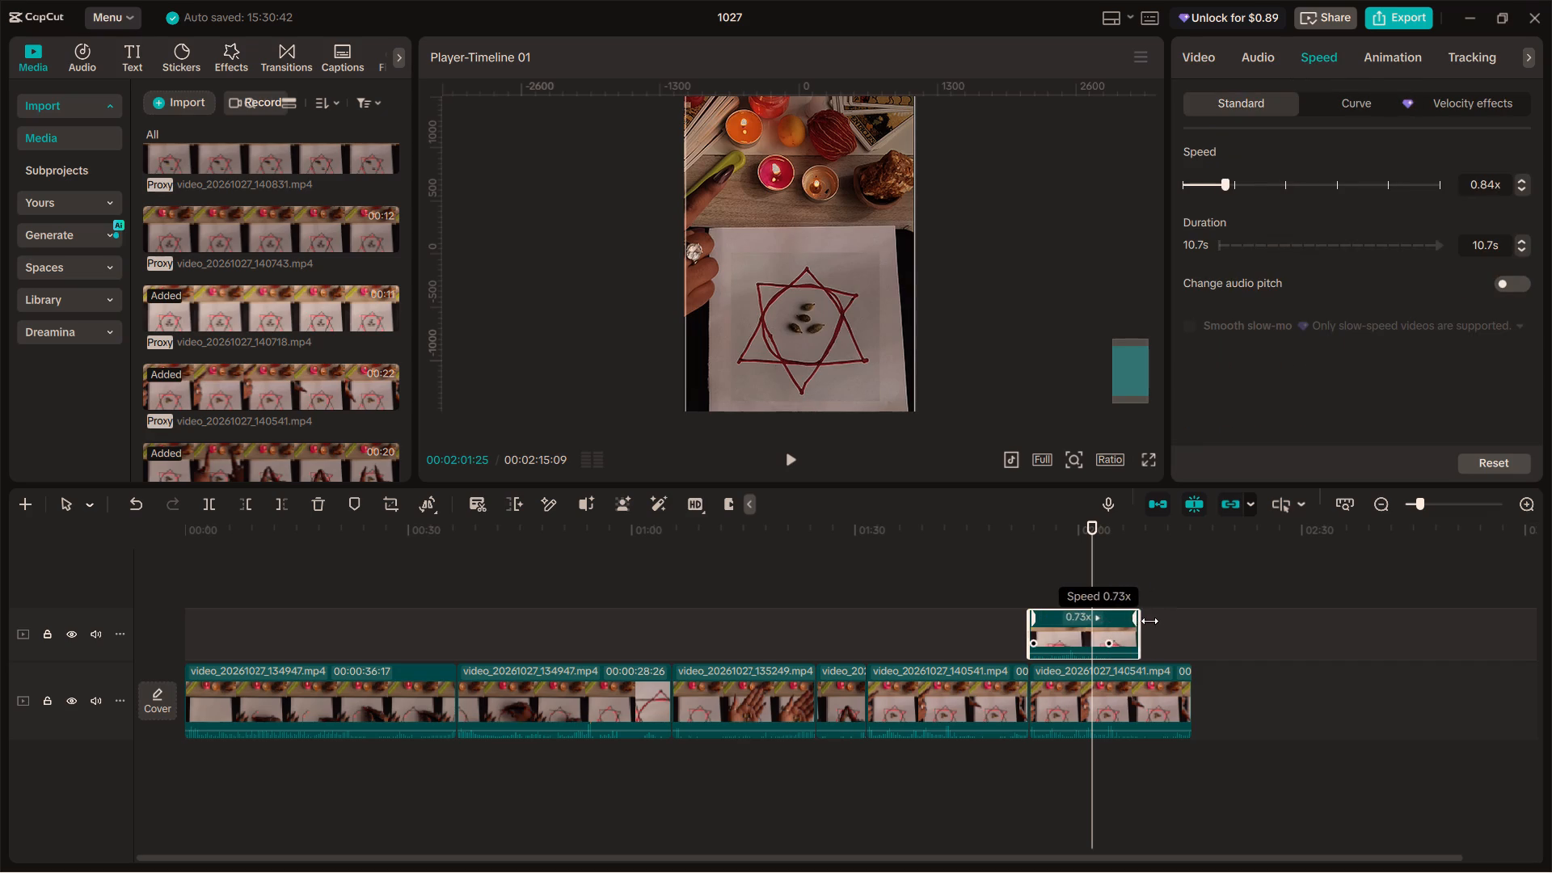
left_click_drag(1149, 621, 1183, 627)
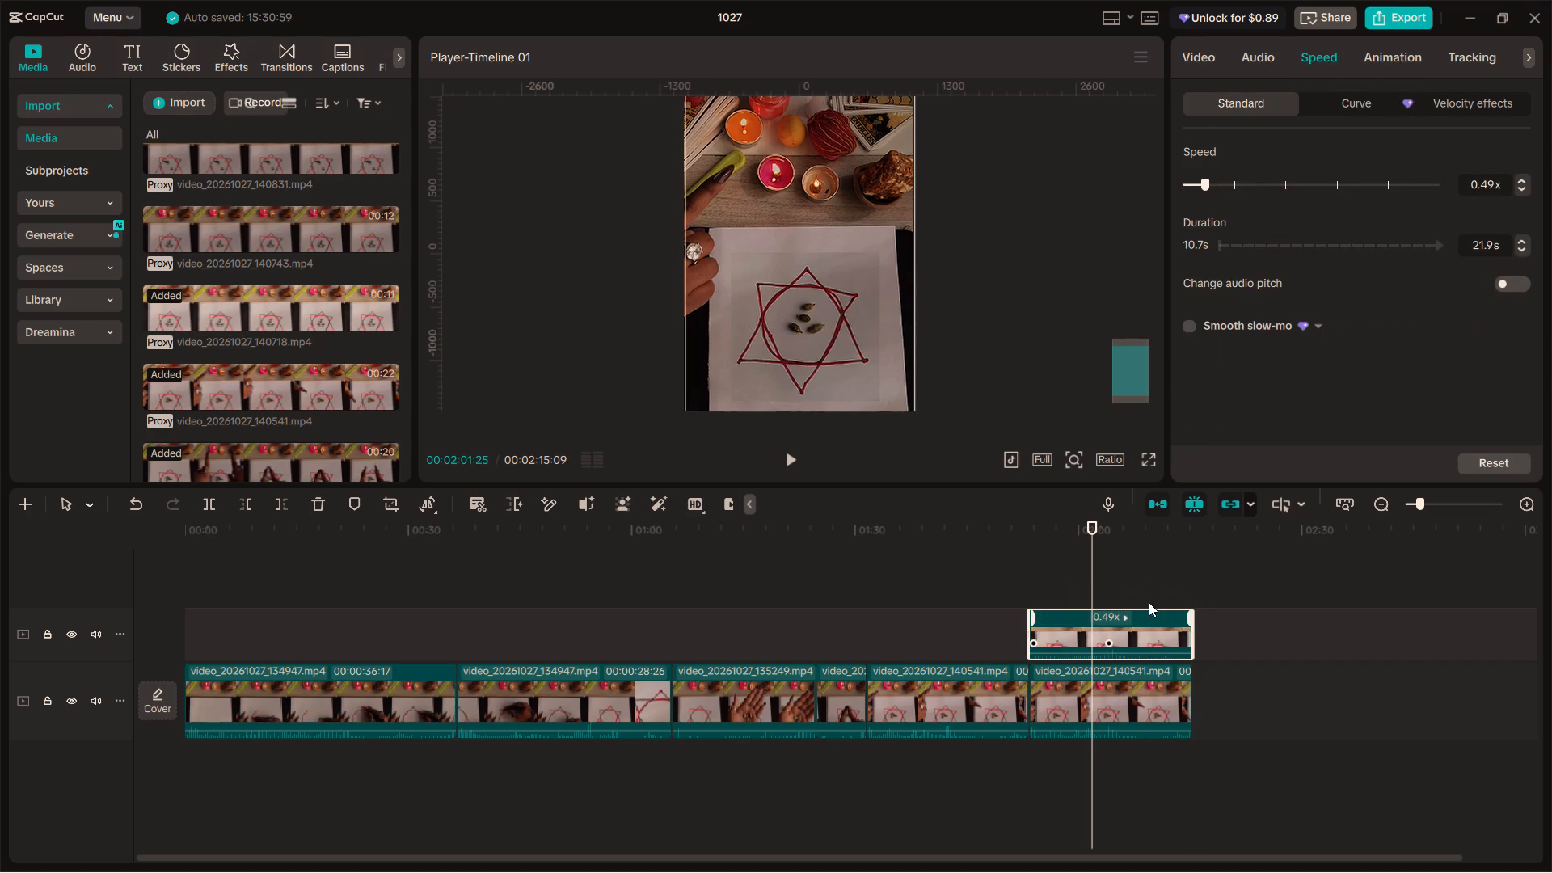
left_click_drag(1092, 559, 1030, 516)
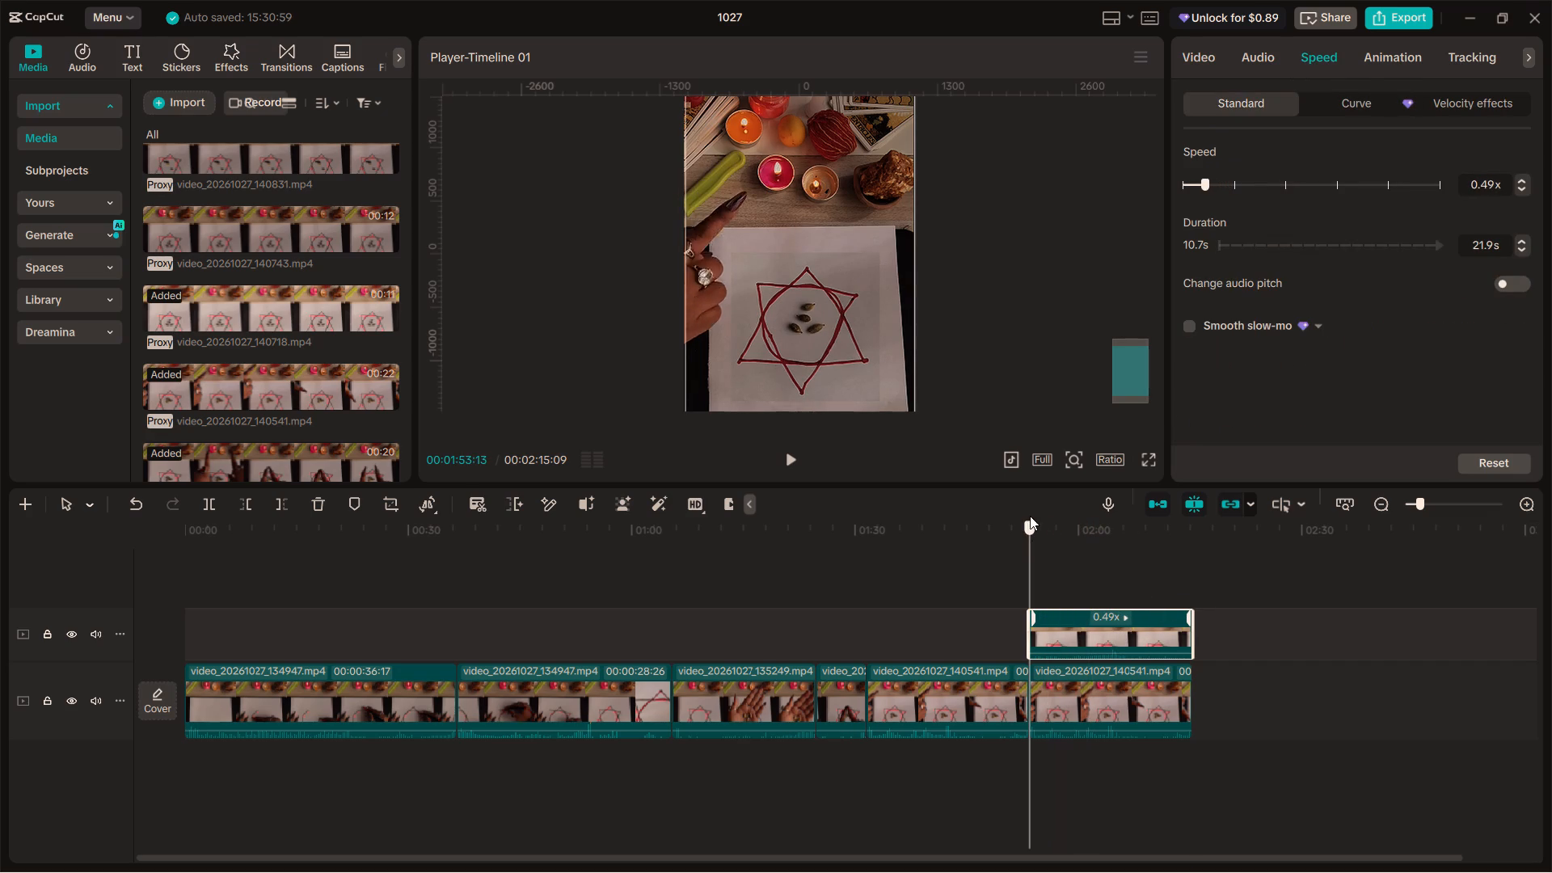
left_click_drag(1030, 516, 1157, 588)
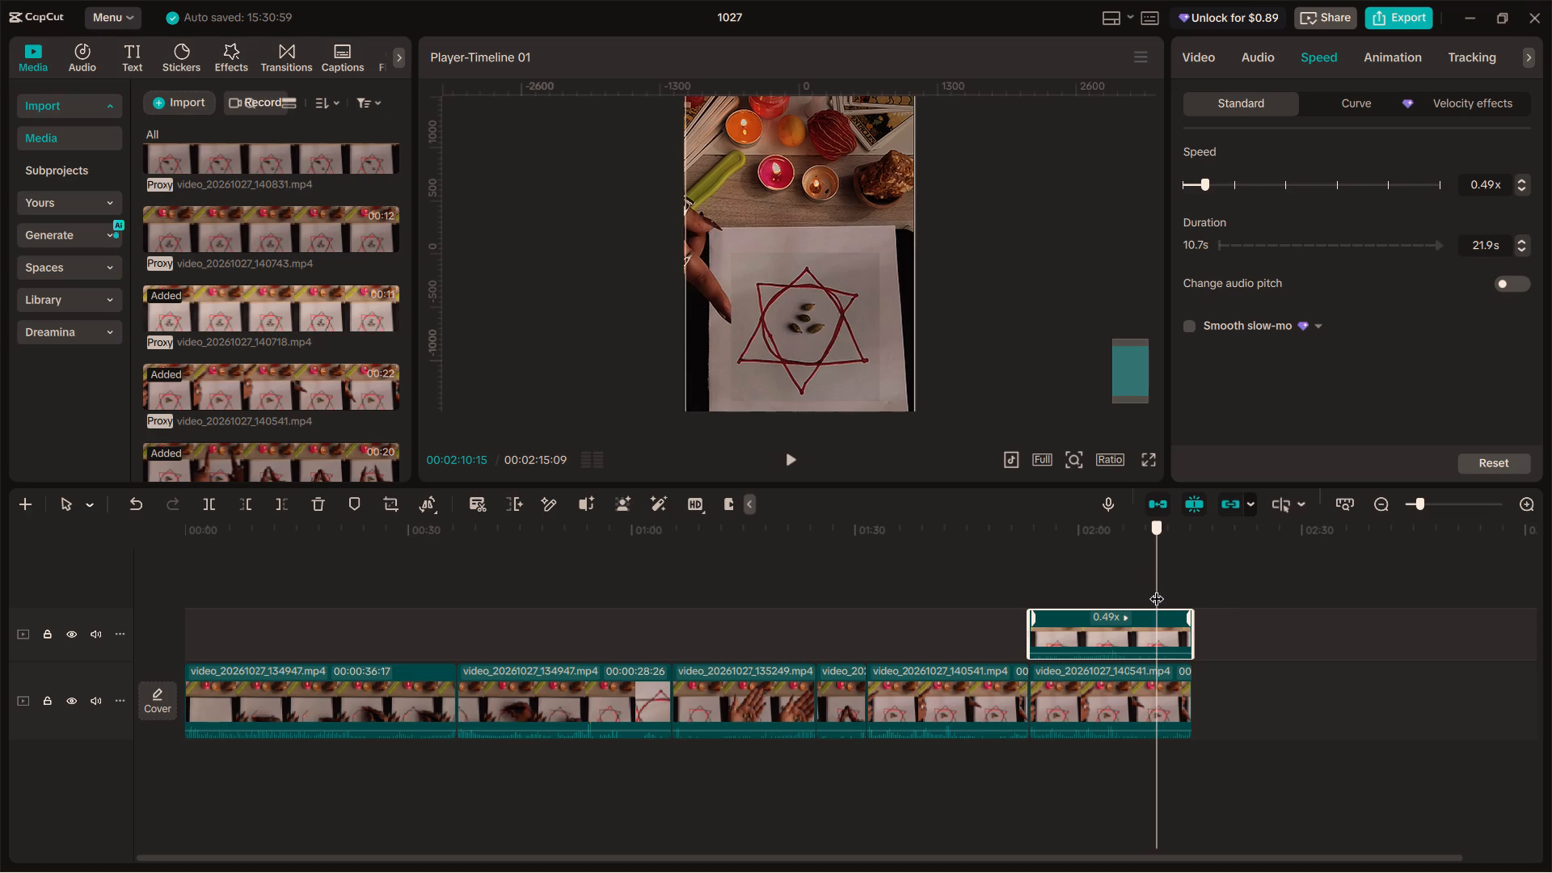
left_click_drag(1157, 588, 1154, 597)
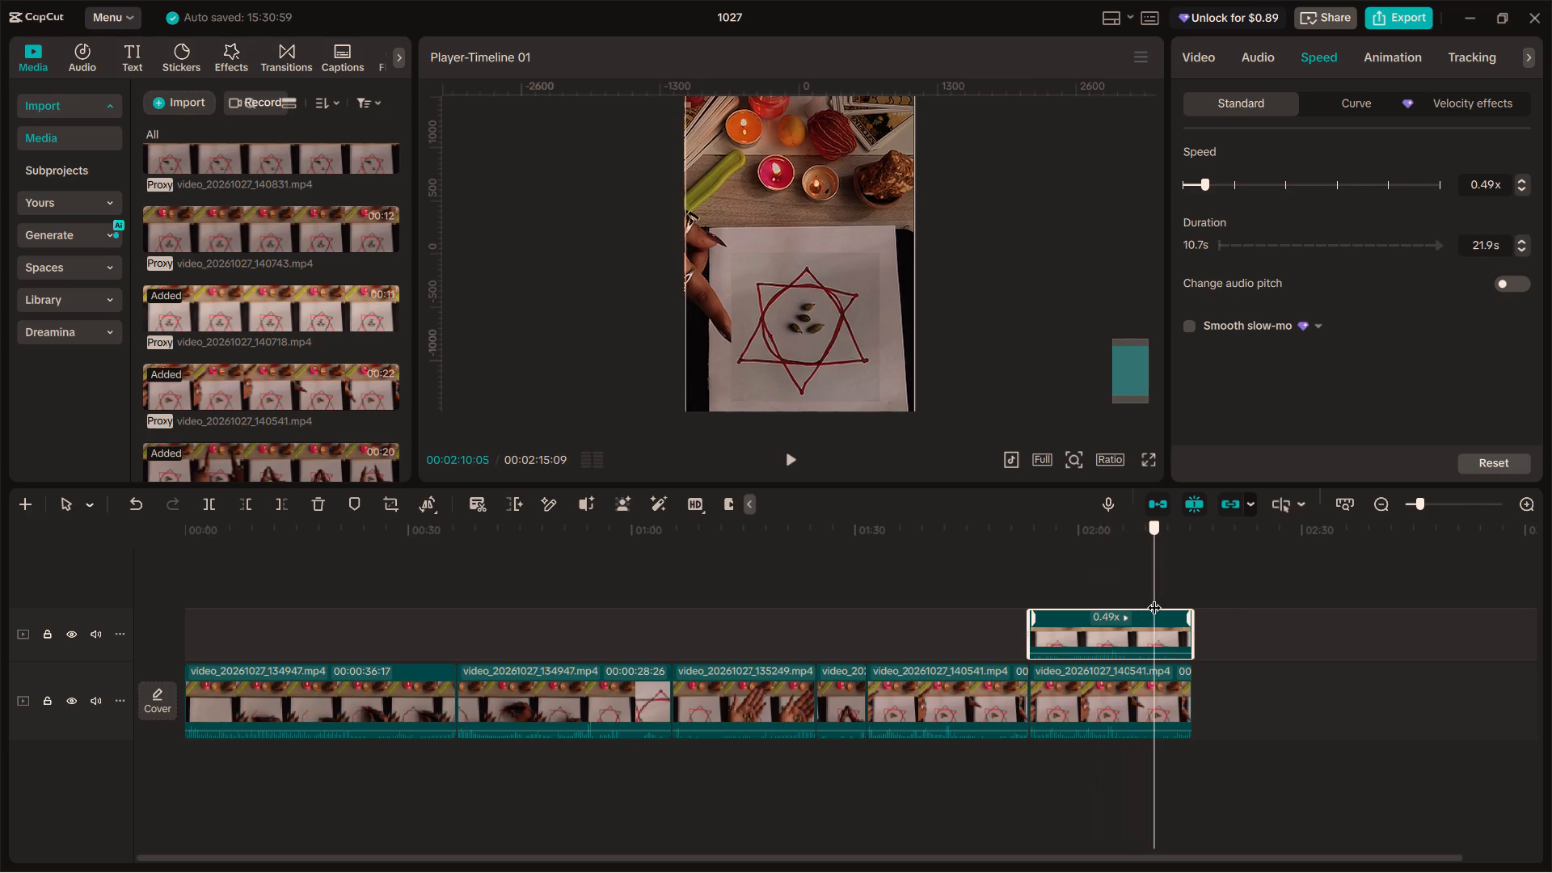
left_click_drag(1154, 597, 1148, 590)
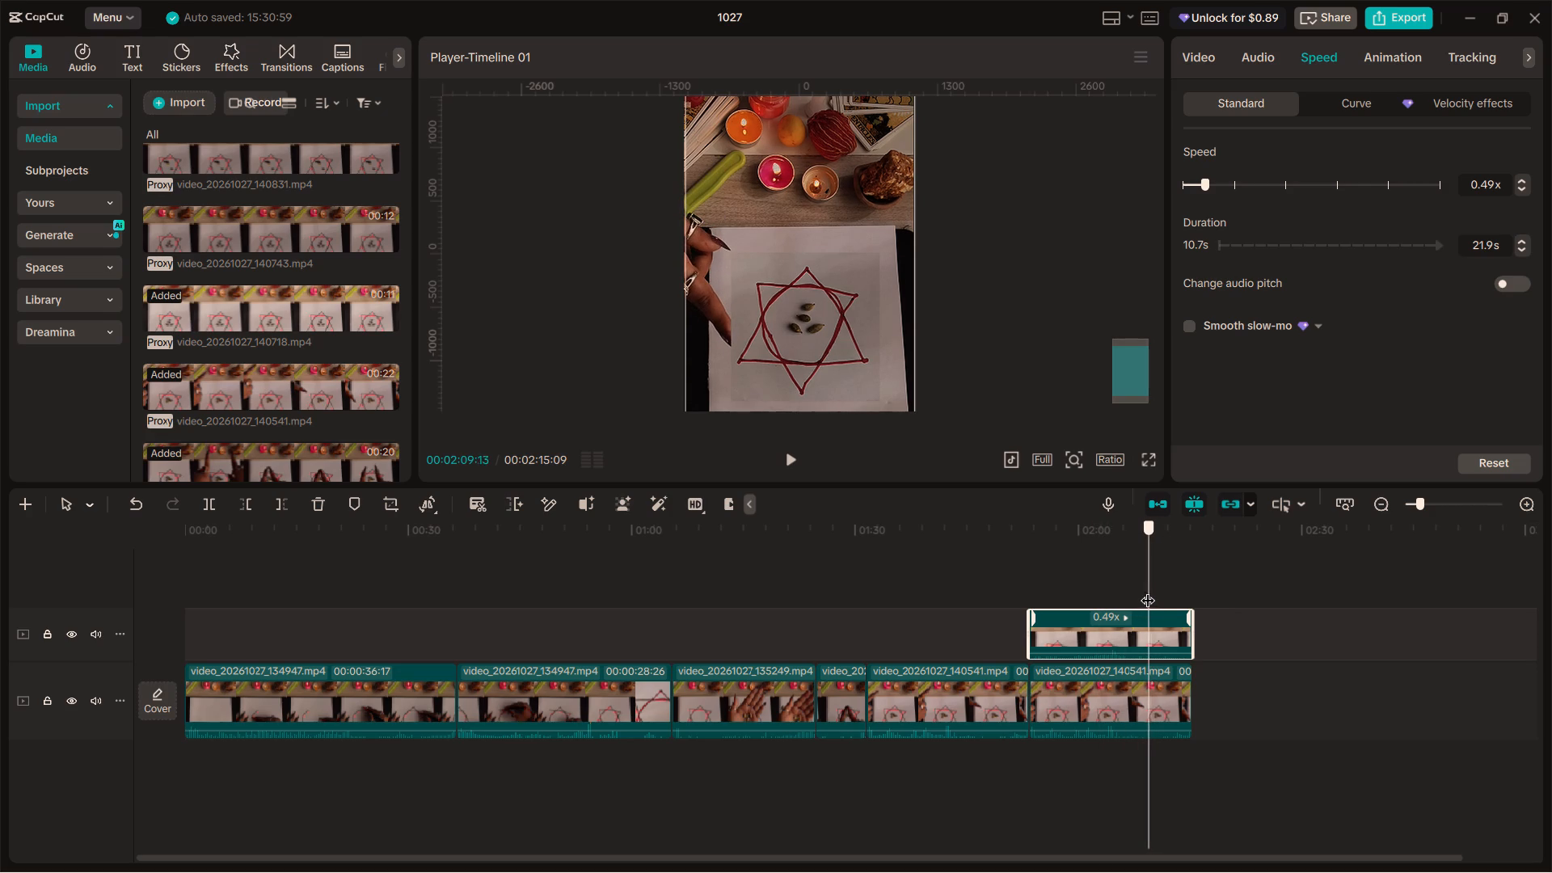
left_click_drag(1148, 590, 1137, 582)
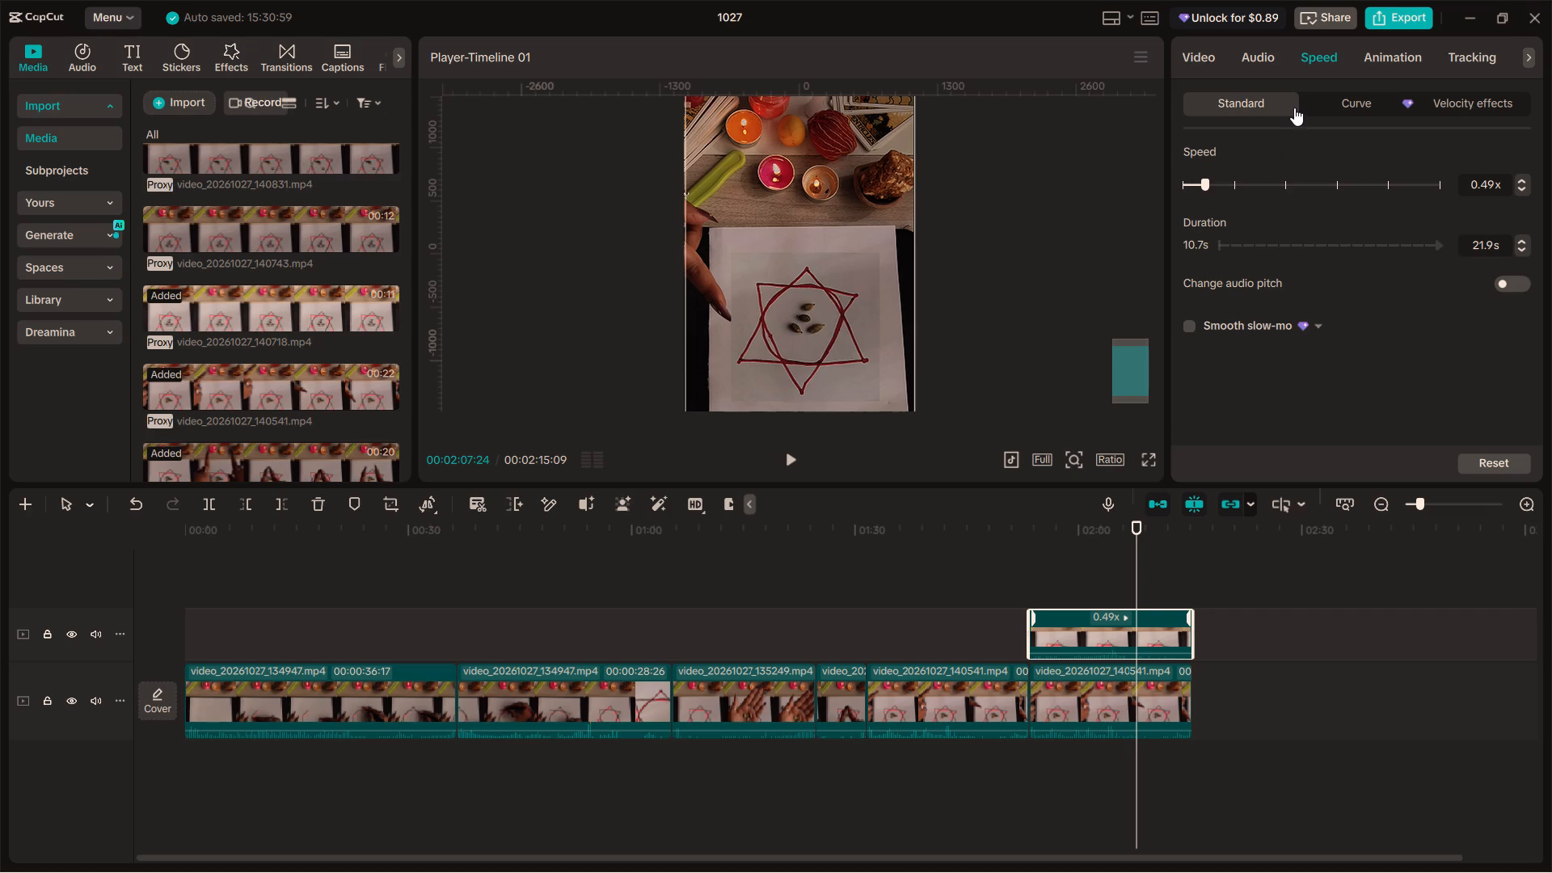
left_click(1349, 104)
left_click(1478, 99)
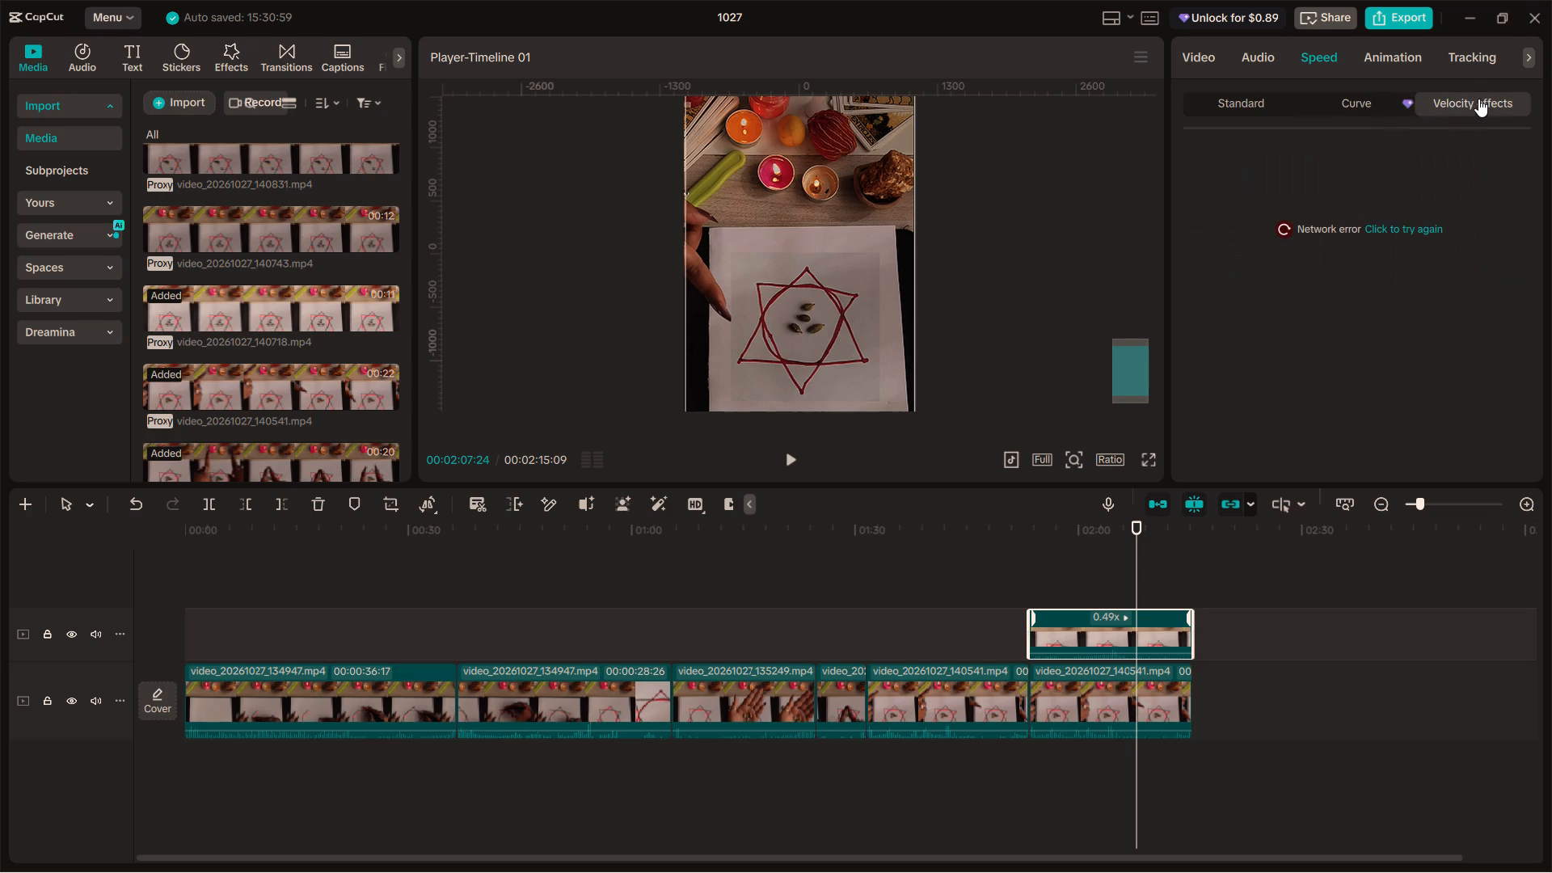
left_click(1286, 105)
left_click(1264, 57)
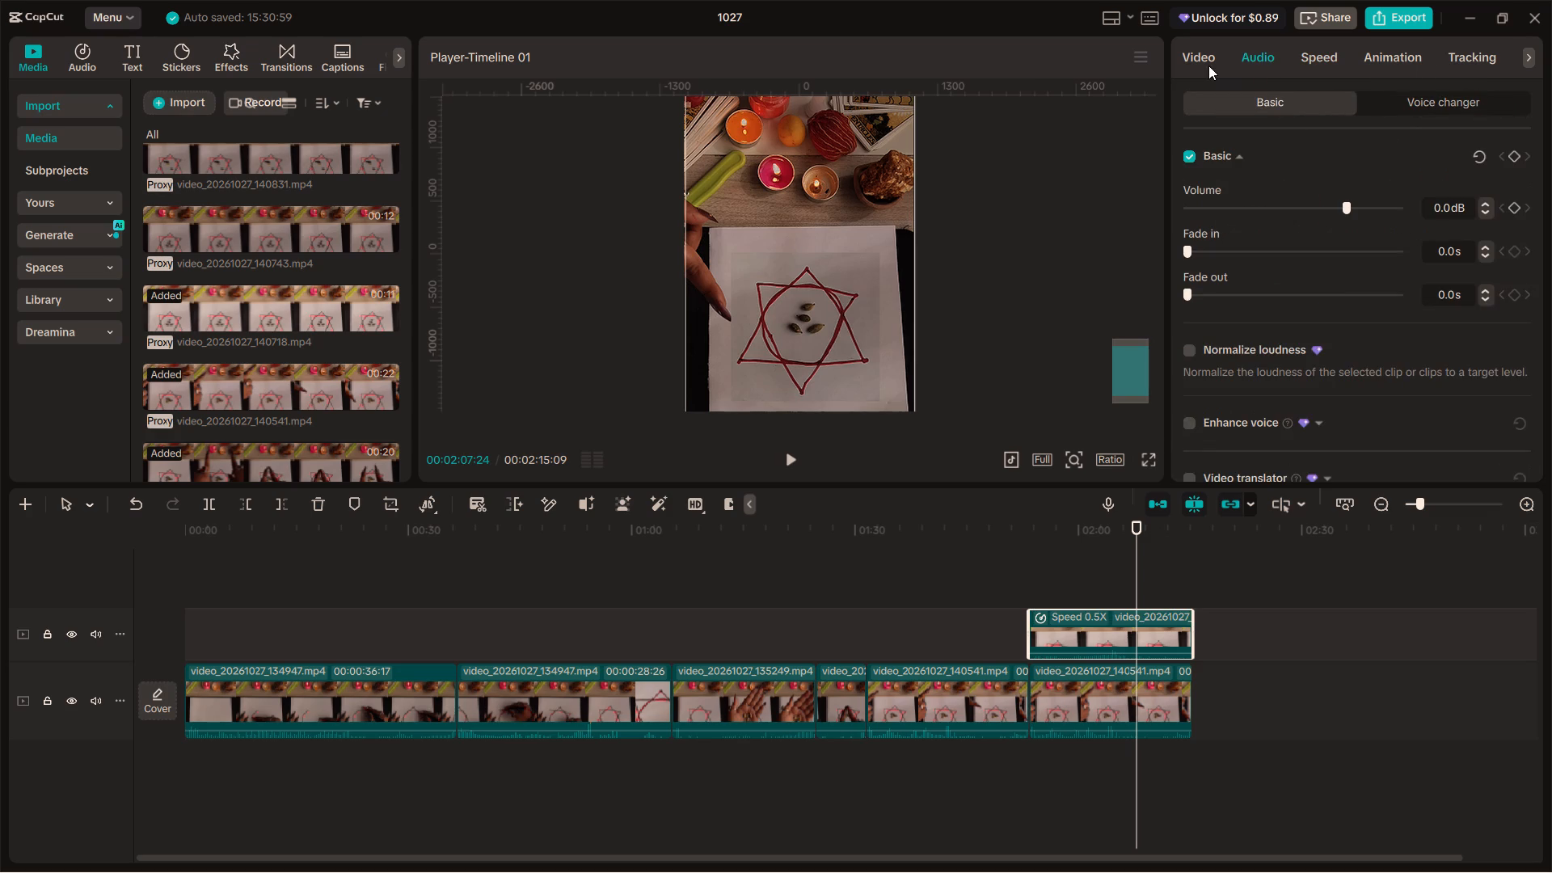
Replace the overlay's rectangle mask with a circle around the seeds, about 426 by 424 at X 34, Y -329, and review the blend.
left_click(1208, 65)
left_click(1375, 243)
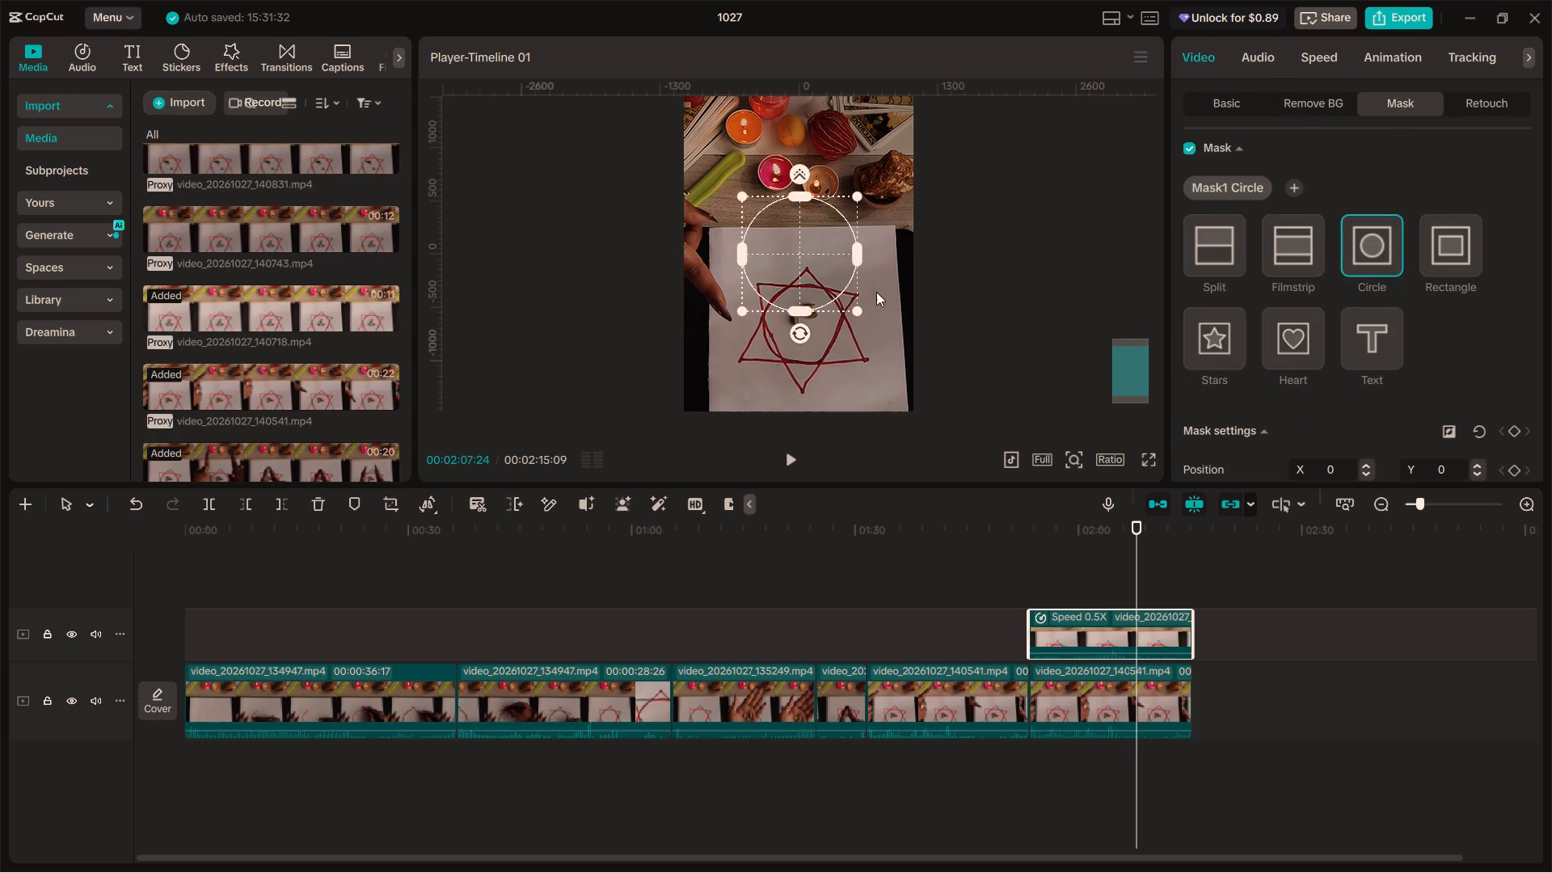
left_click_drag(829, 257, 837, 327)
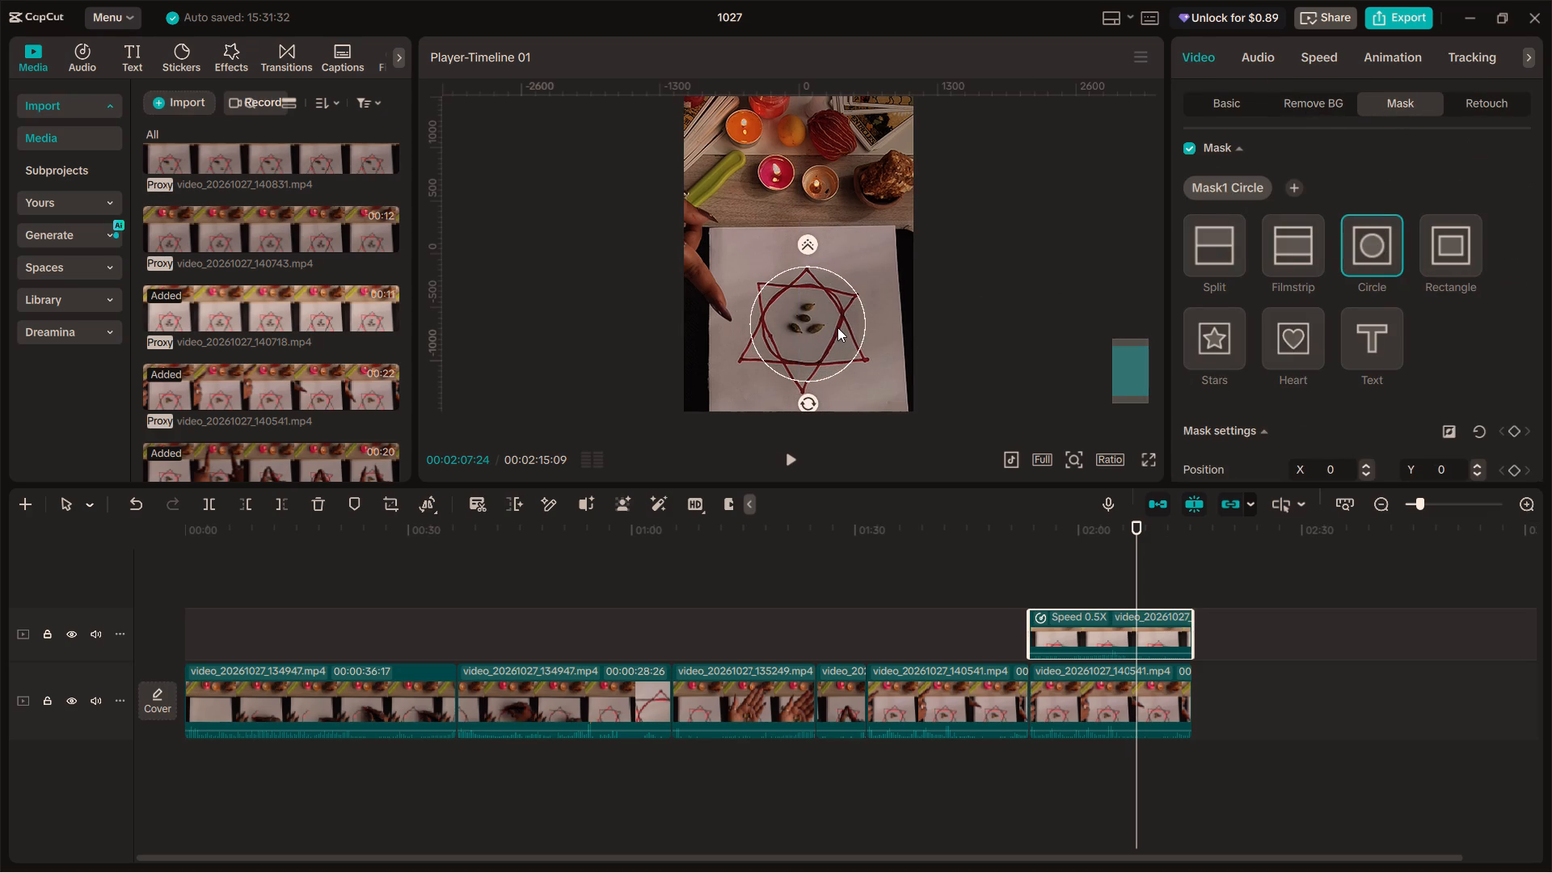
left_click_drag(837, 327, 837, 327)
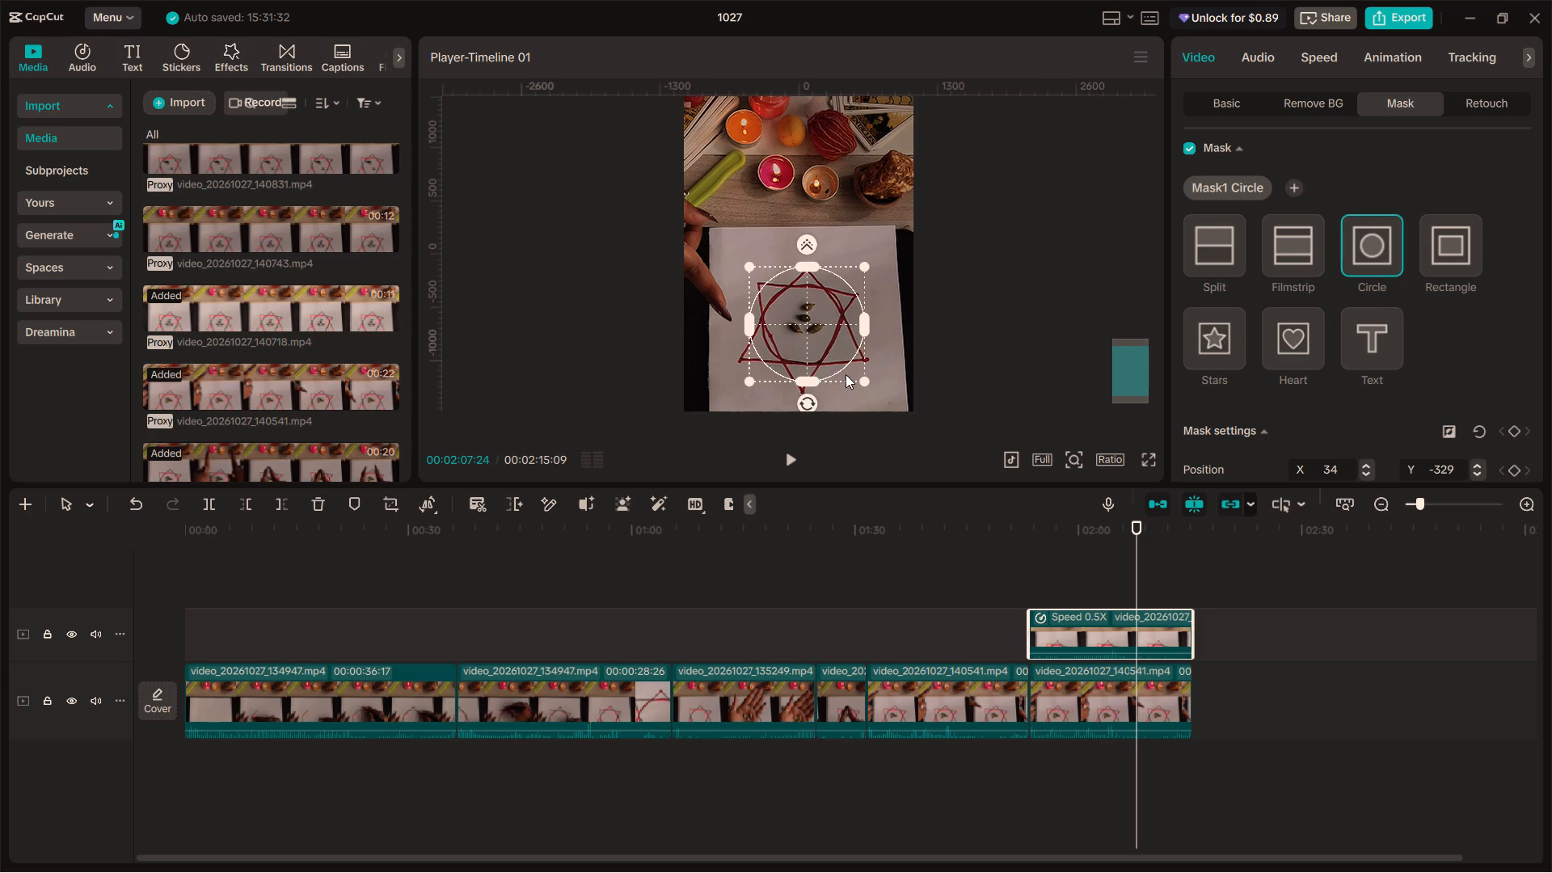
left_click_drag(864, 379, 852, 369)
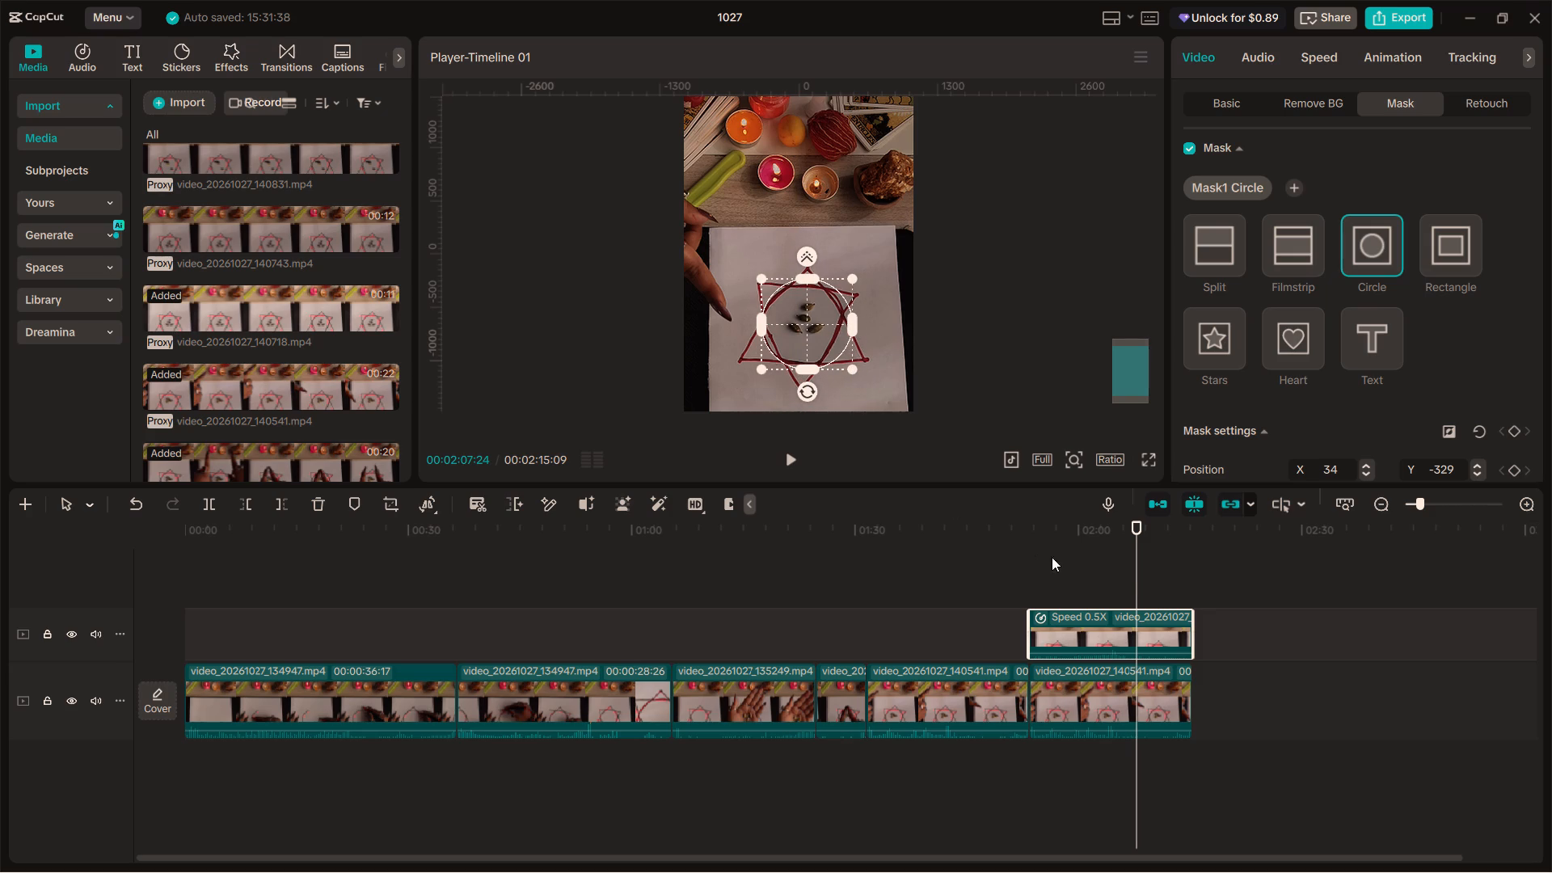
left_click_drag(1137, 574, 1078, 554)
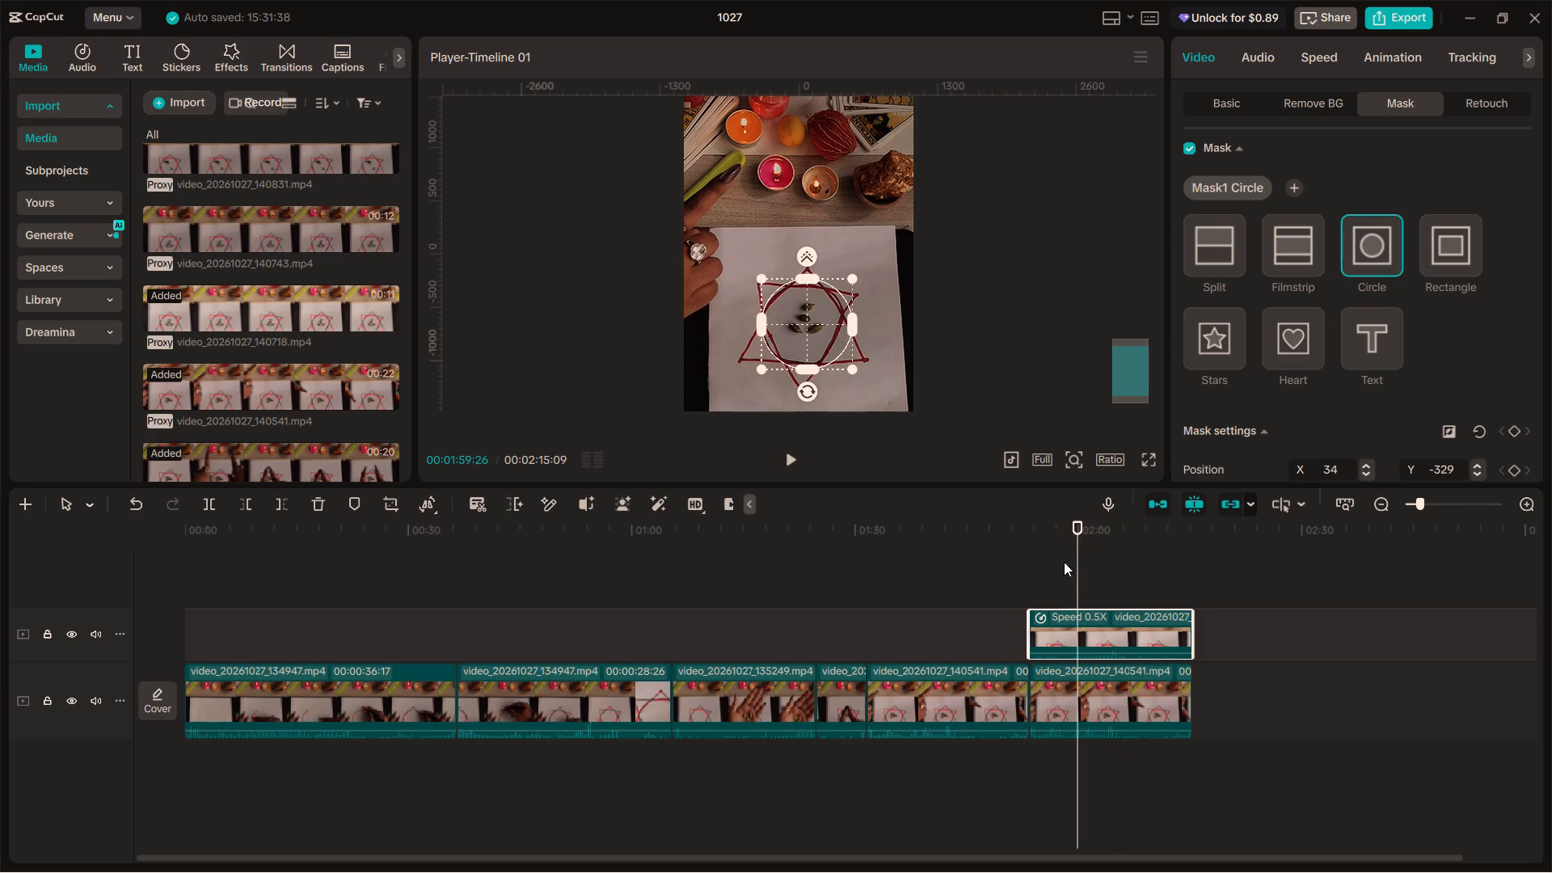
left_click(1251, 91)
left_click(1248, 96)
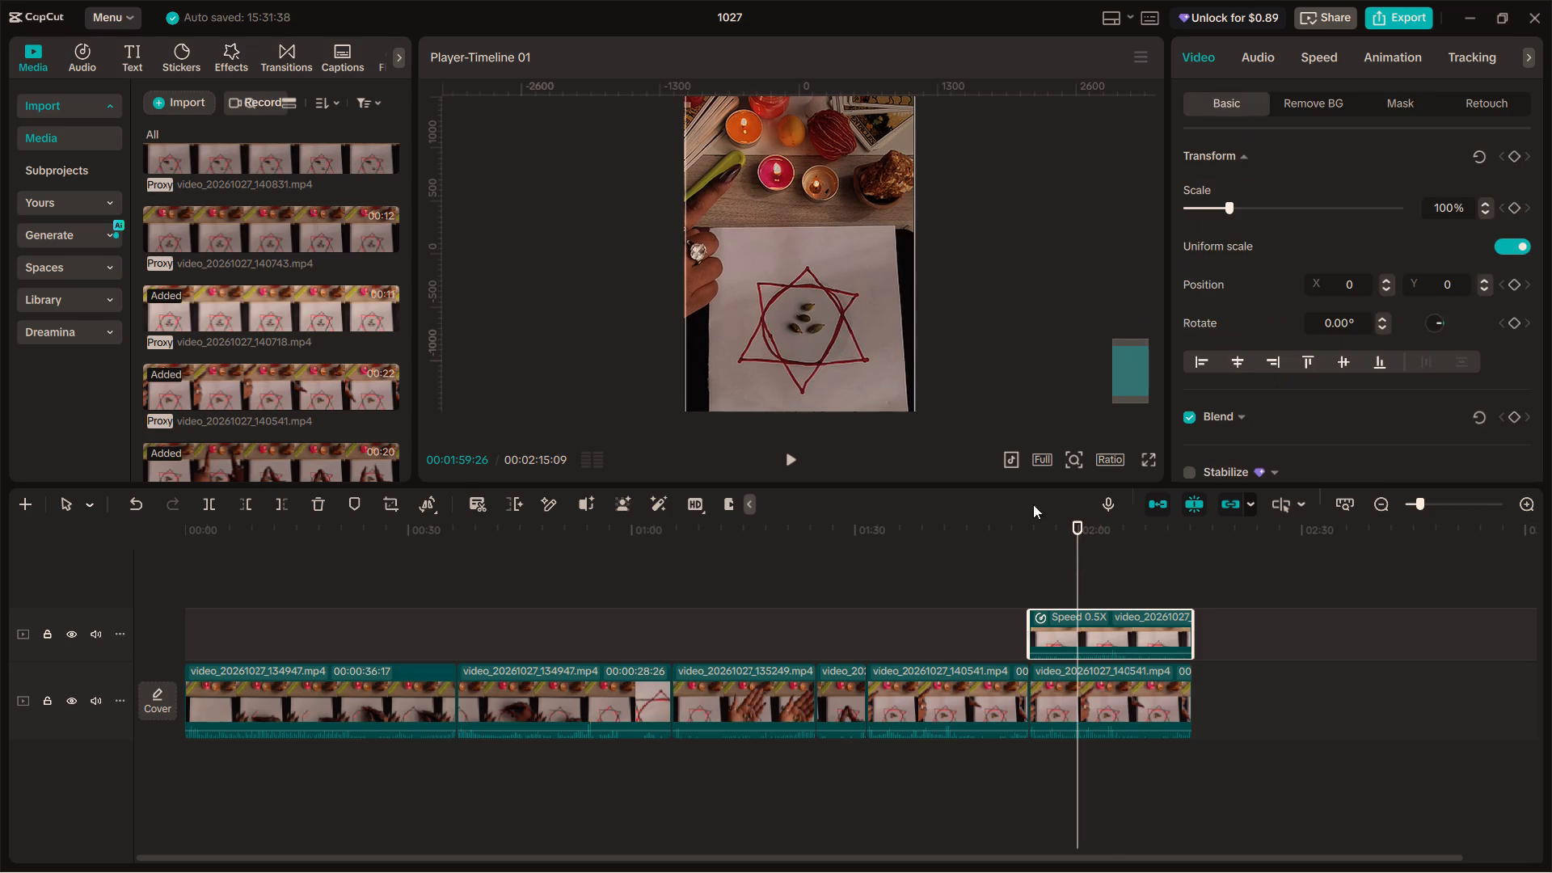
left_click_drag(1073, 558, 1056, 553)
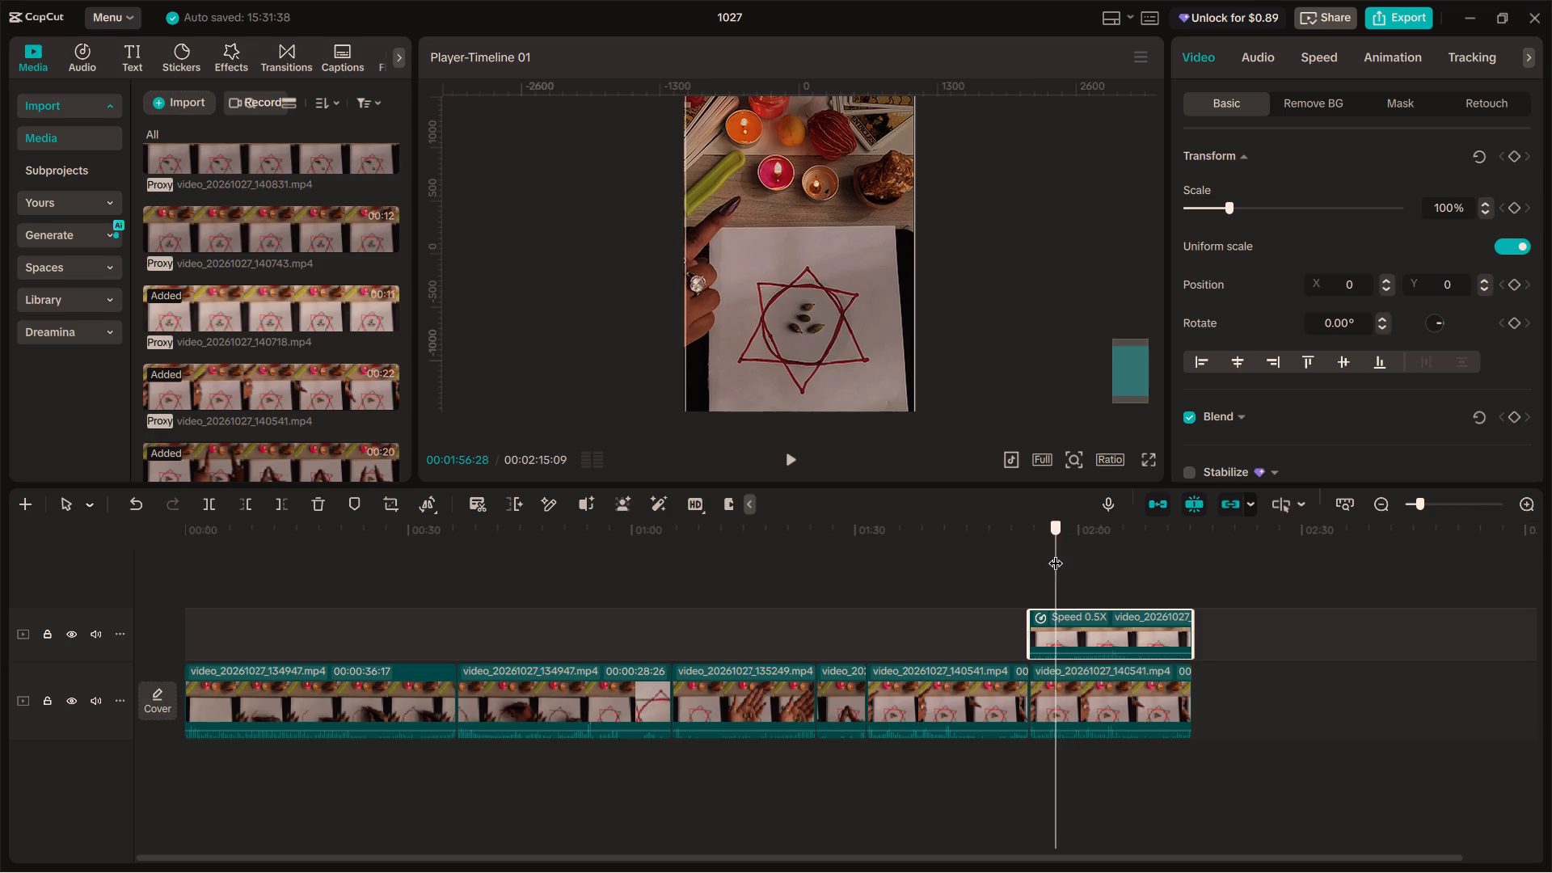
left_click_drag(1056, 553, 1029, 567)
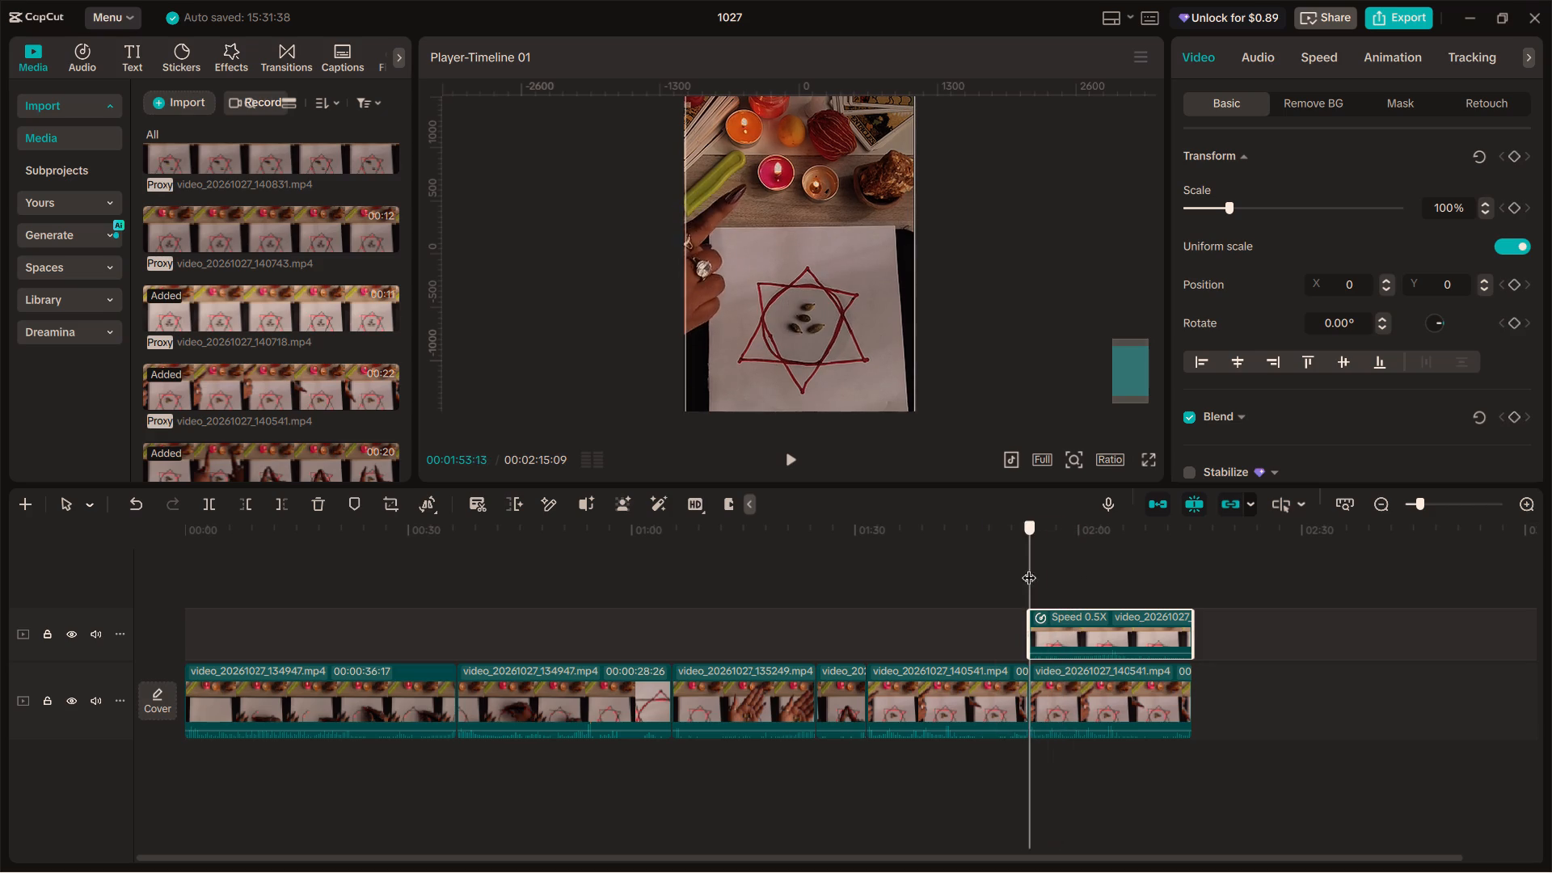
left_click_drag(1029, 567, 1038, 578)
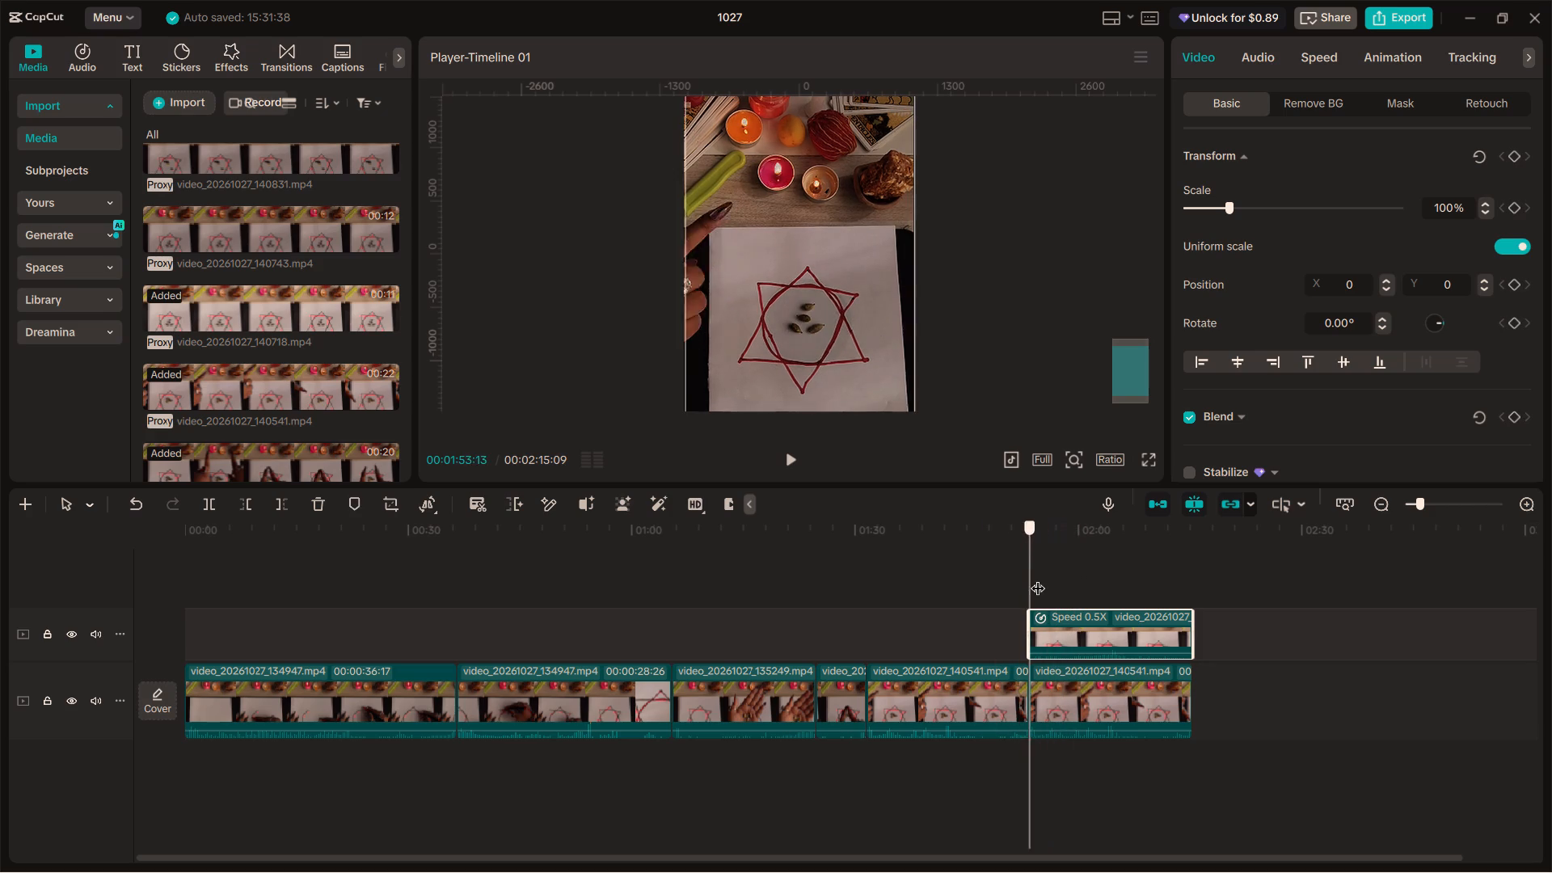
left_click_drag(1038, 578, 1061, 594)
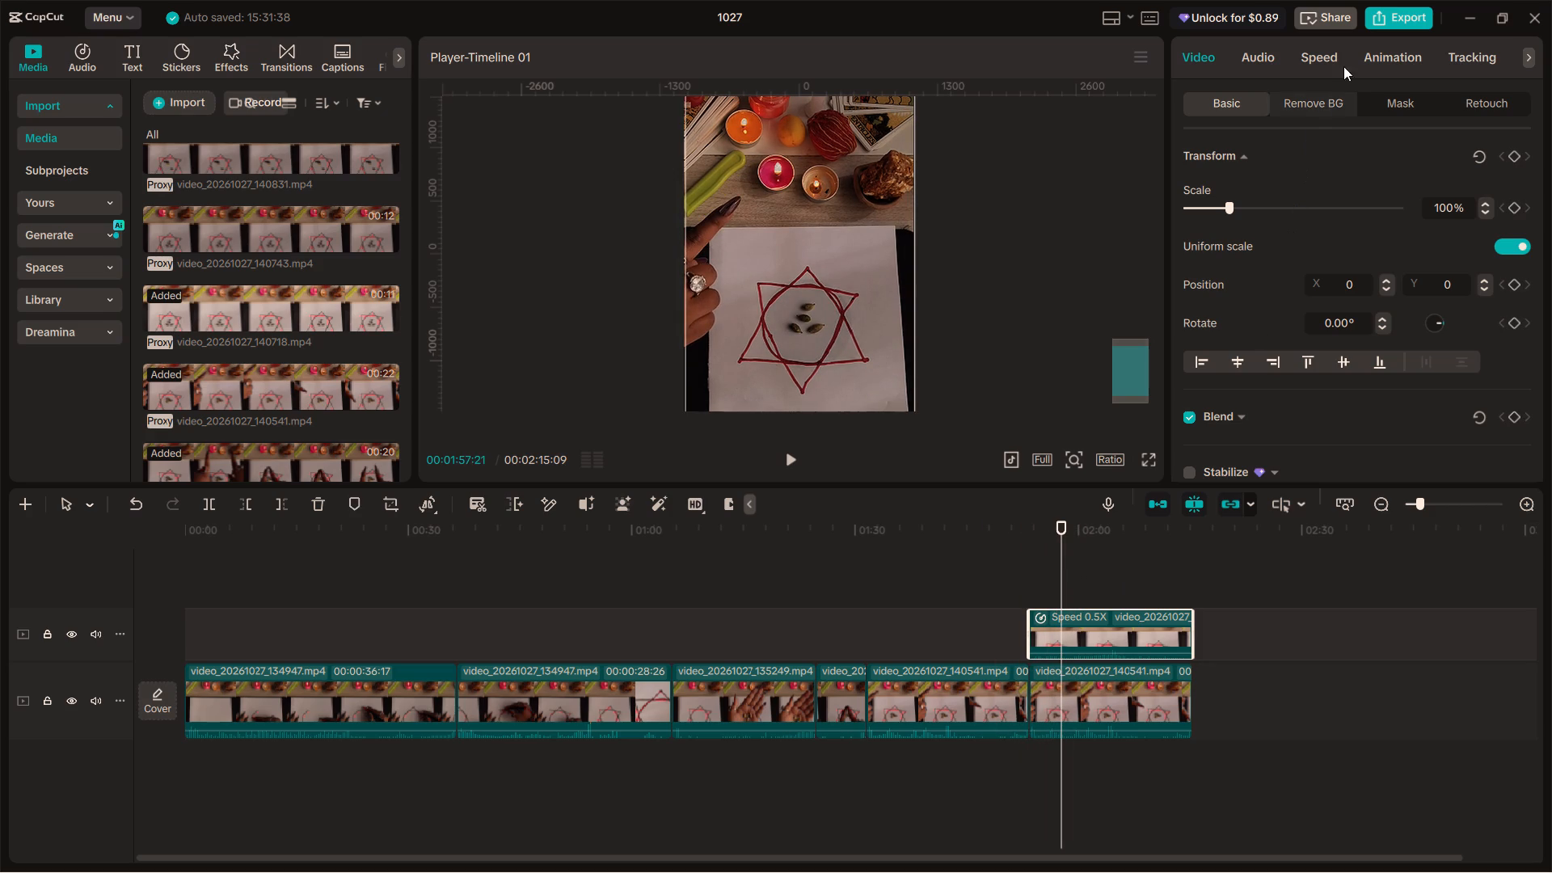
Set the overlay's Whites adjustment to 10 and inspect the frame in full-screen preview.
left_click(1525, 62)
left_click(1451, 53)
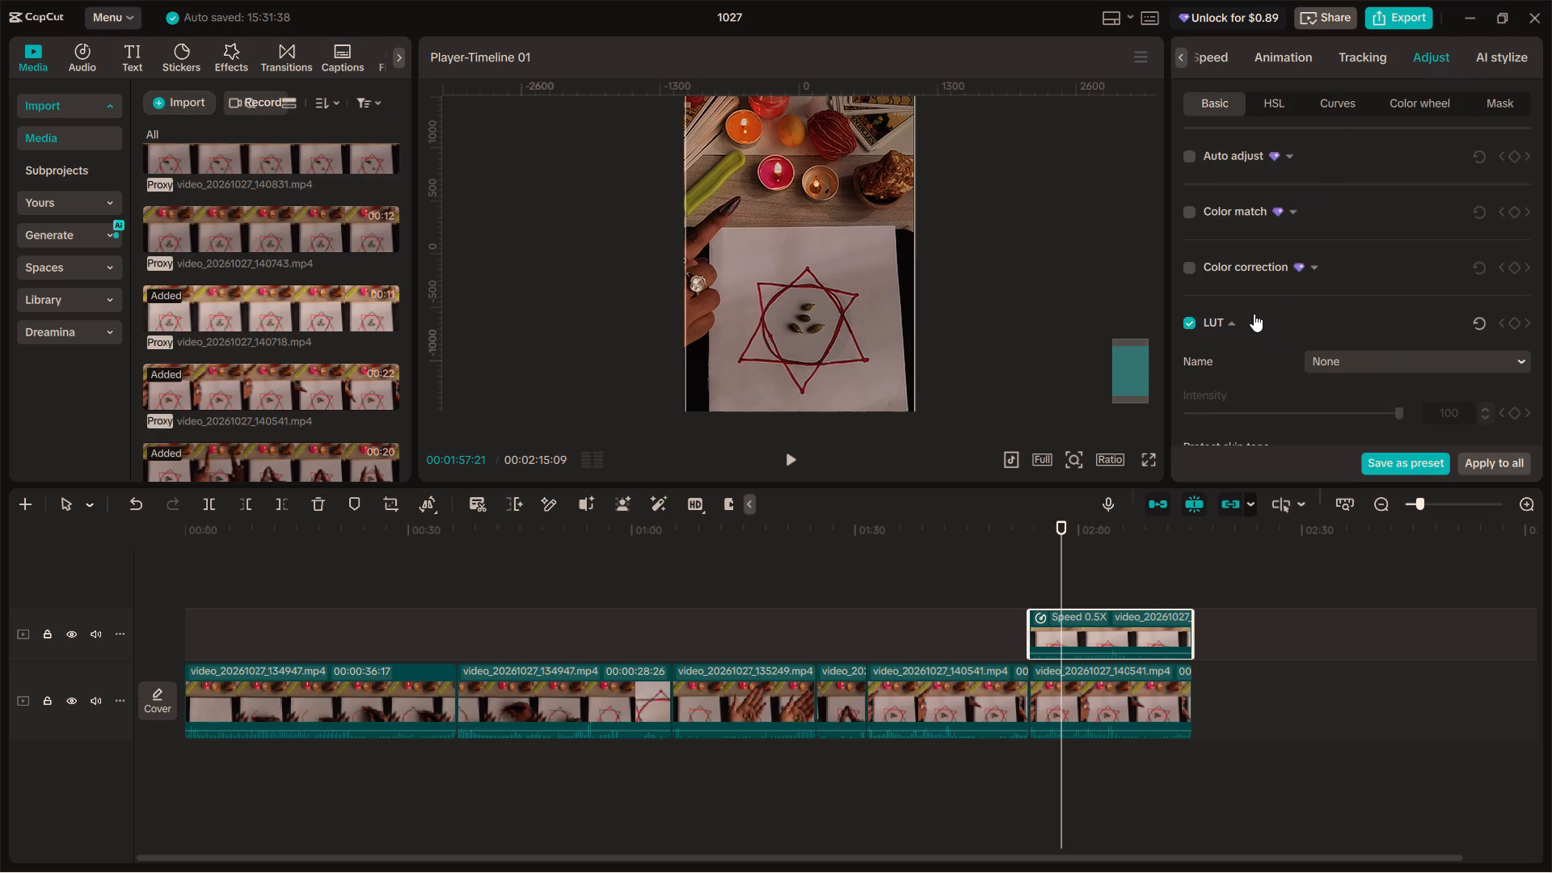
scroll(1262, 322, "down", 5)
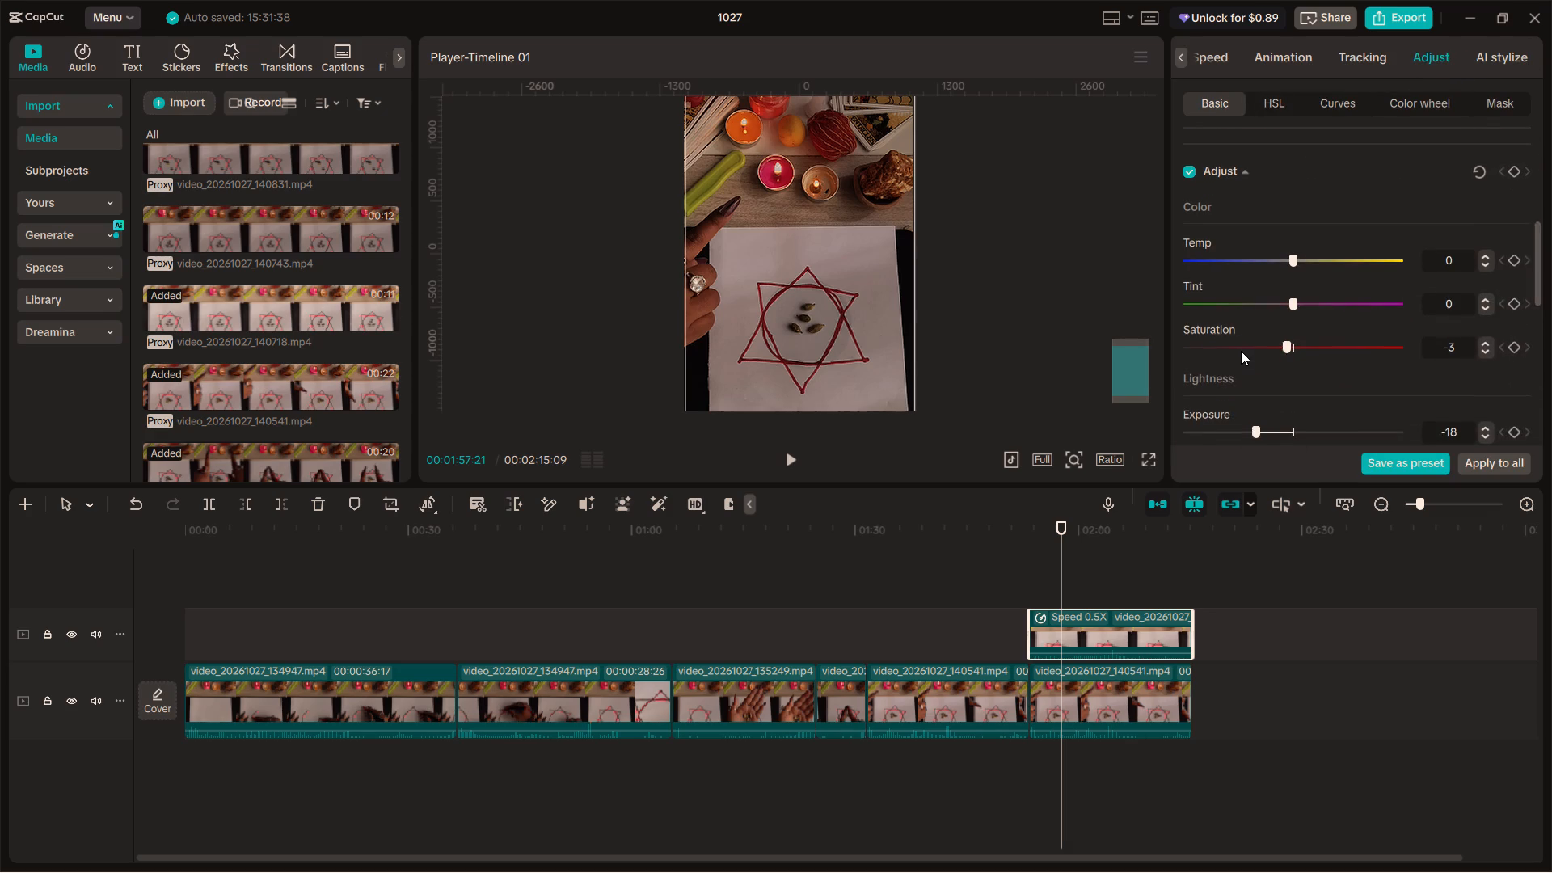
scroll(1241, 351, "down", 1)
scroll(1241, 351, "up", 1)
scroll(1306, 314, "down", 2)
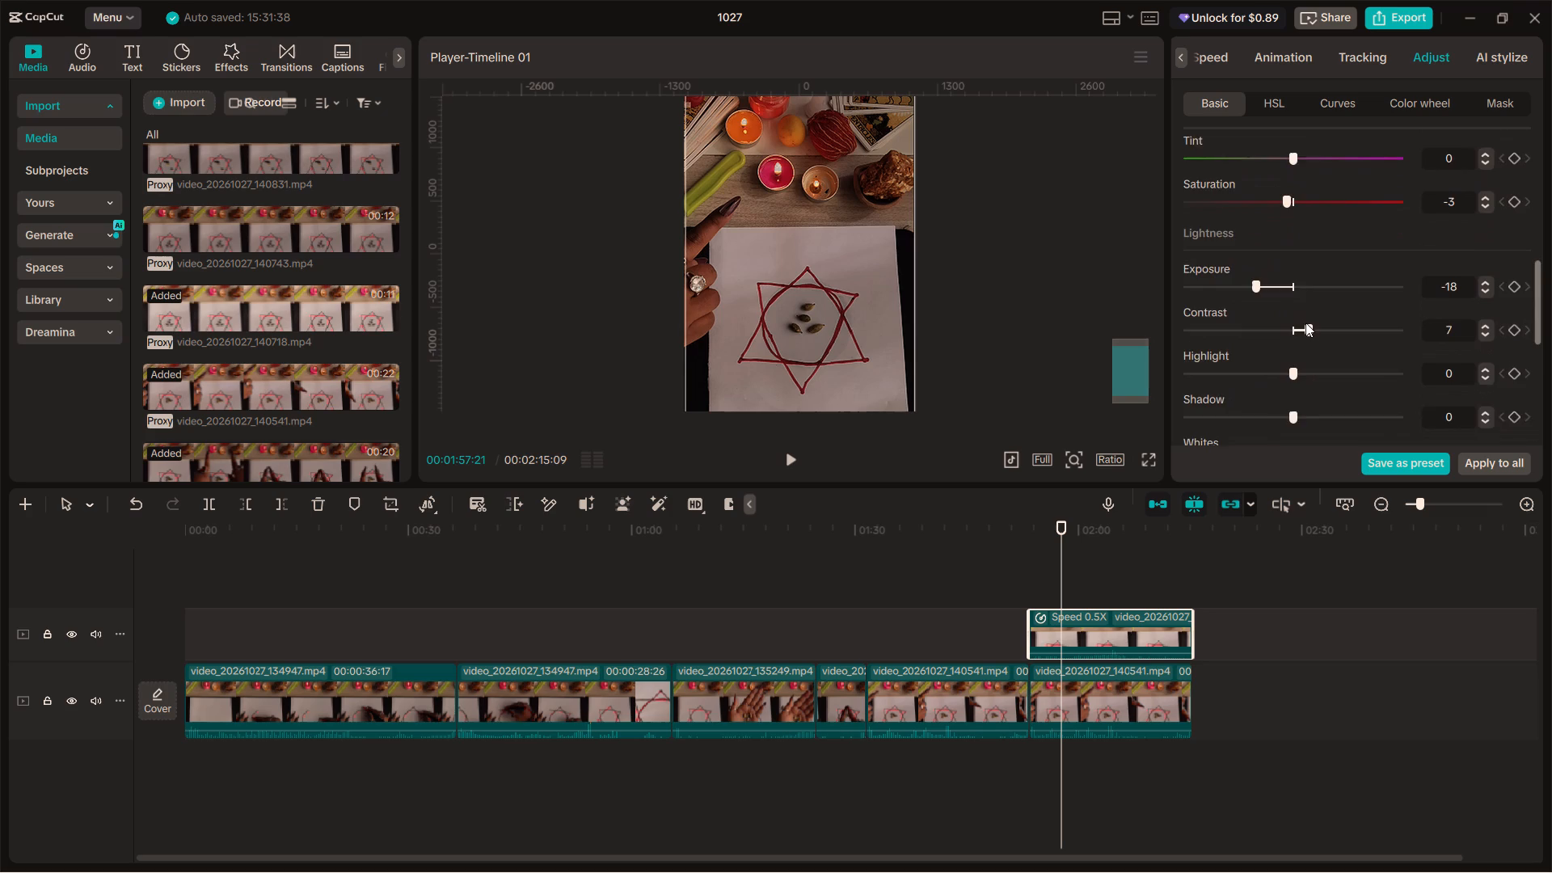
scroll(1305, 326, "down", 2)
left_click_drag(1293, 315, 1308, 320)
left_click(1483, 307)
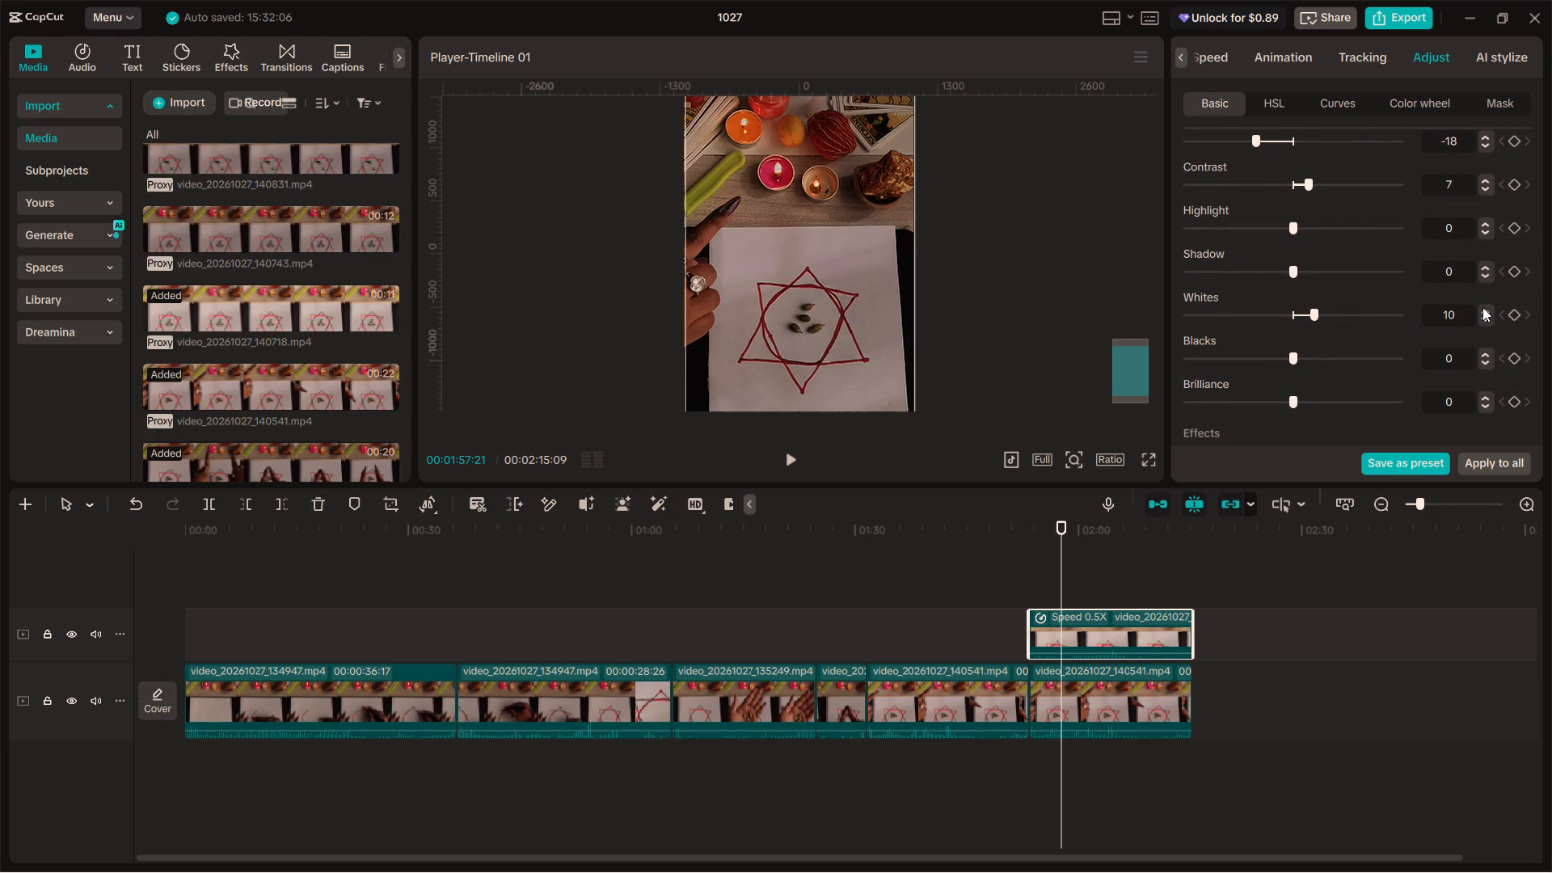
left_click(1152, 465)
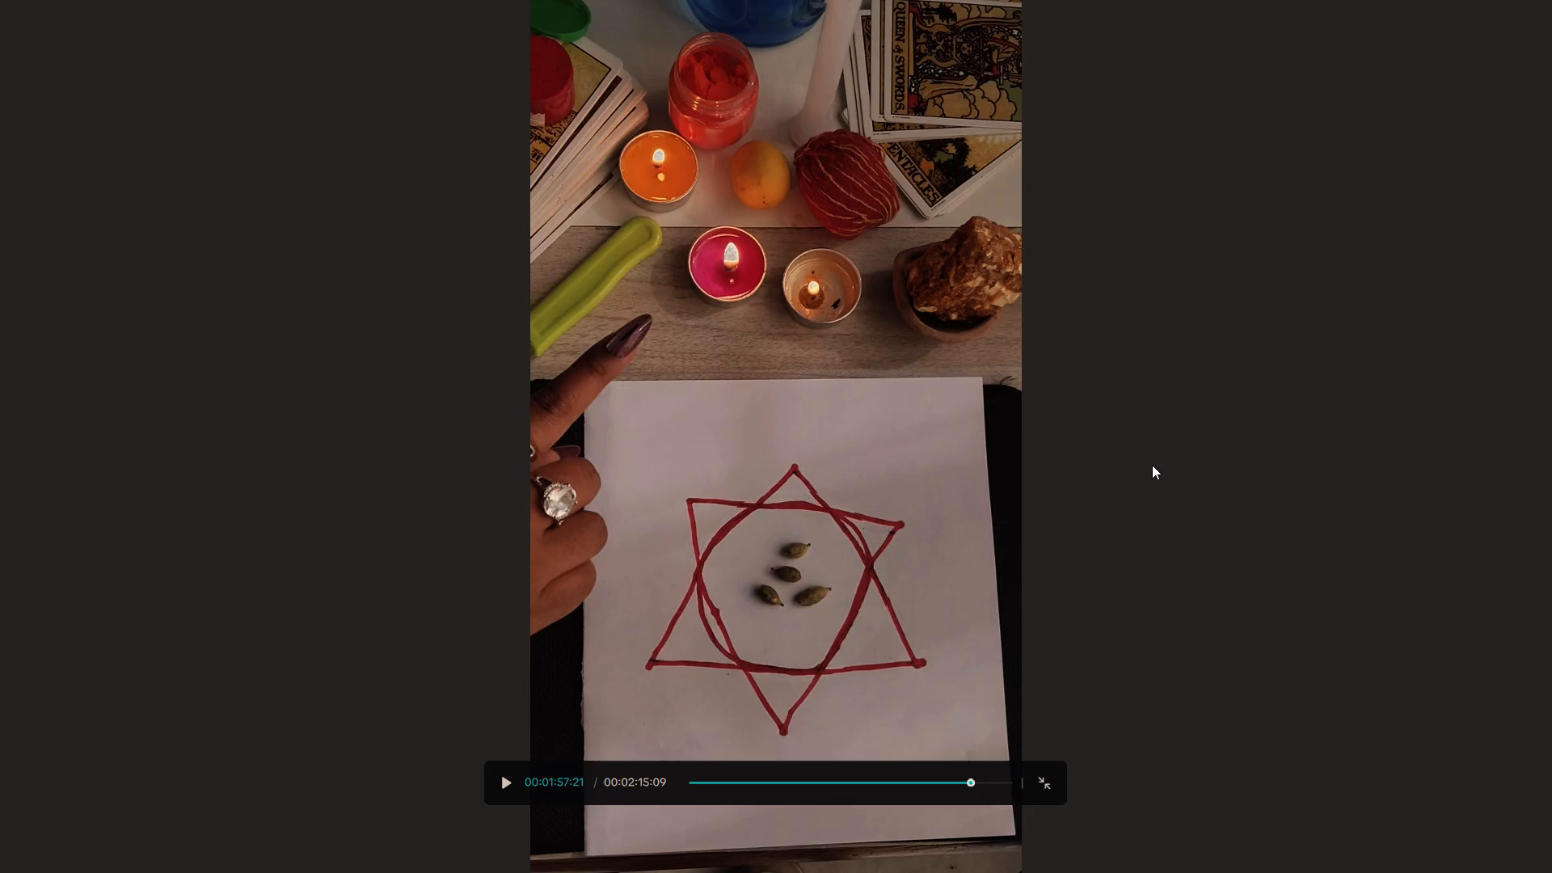
left_click(1055, 782)
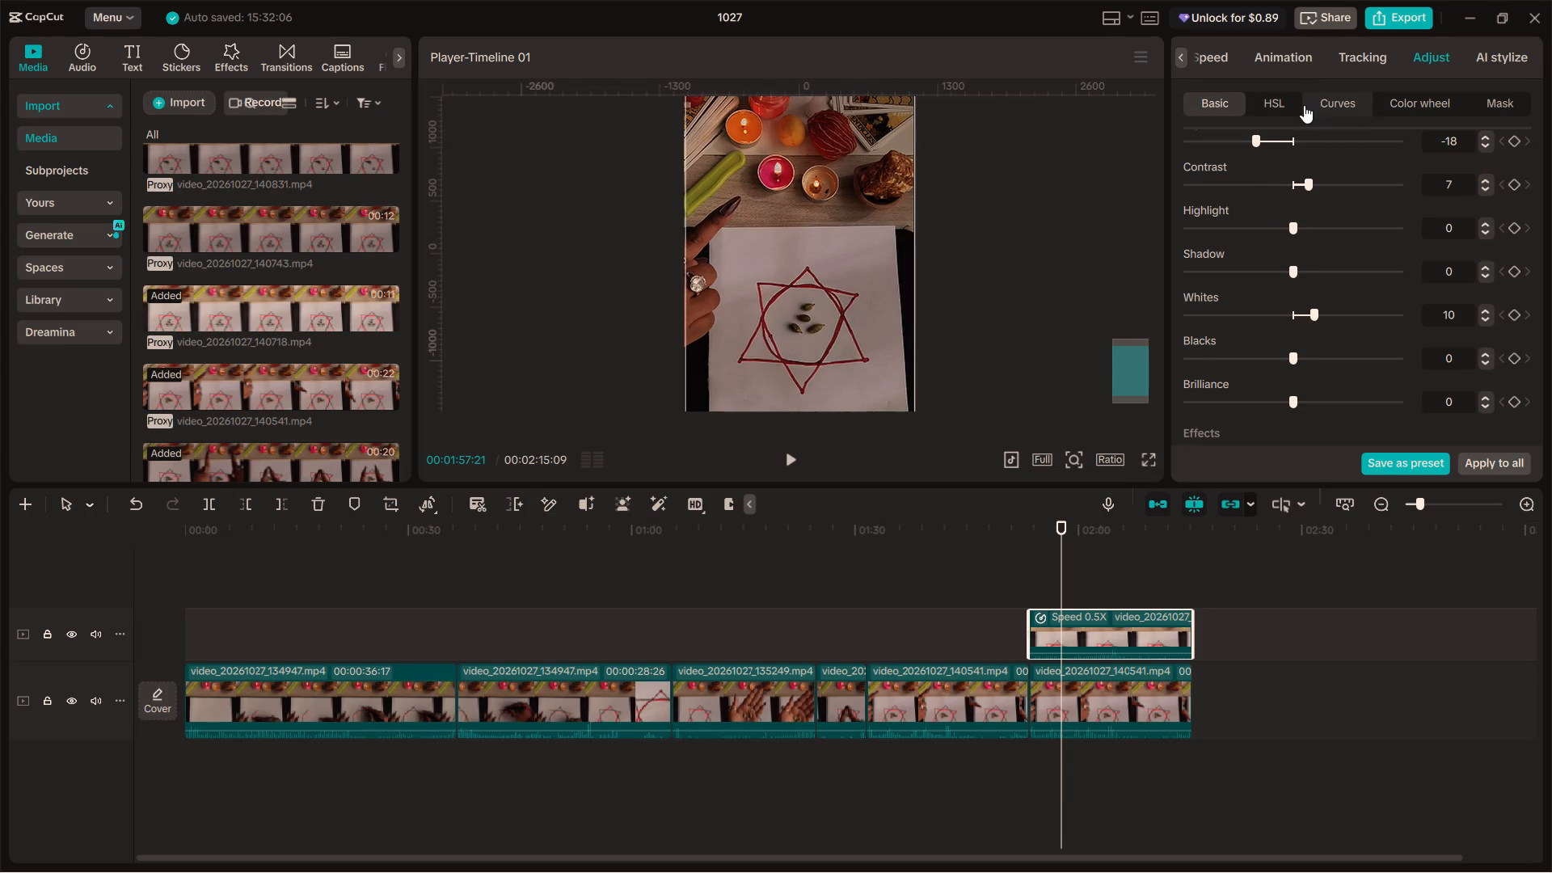
Soften the overlay's circle mask edge to a feather of 14 and check the blend in full-screen preview.
left_click(1272, 61)
left_click(1227, 53)
left_click_drag(1252, 61, 1327, 64)
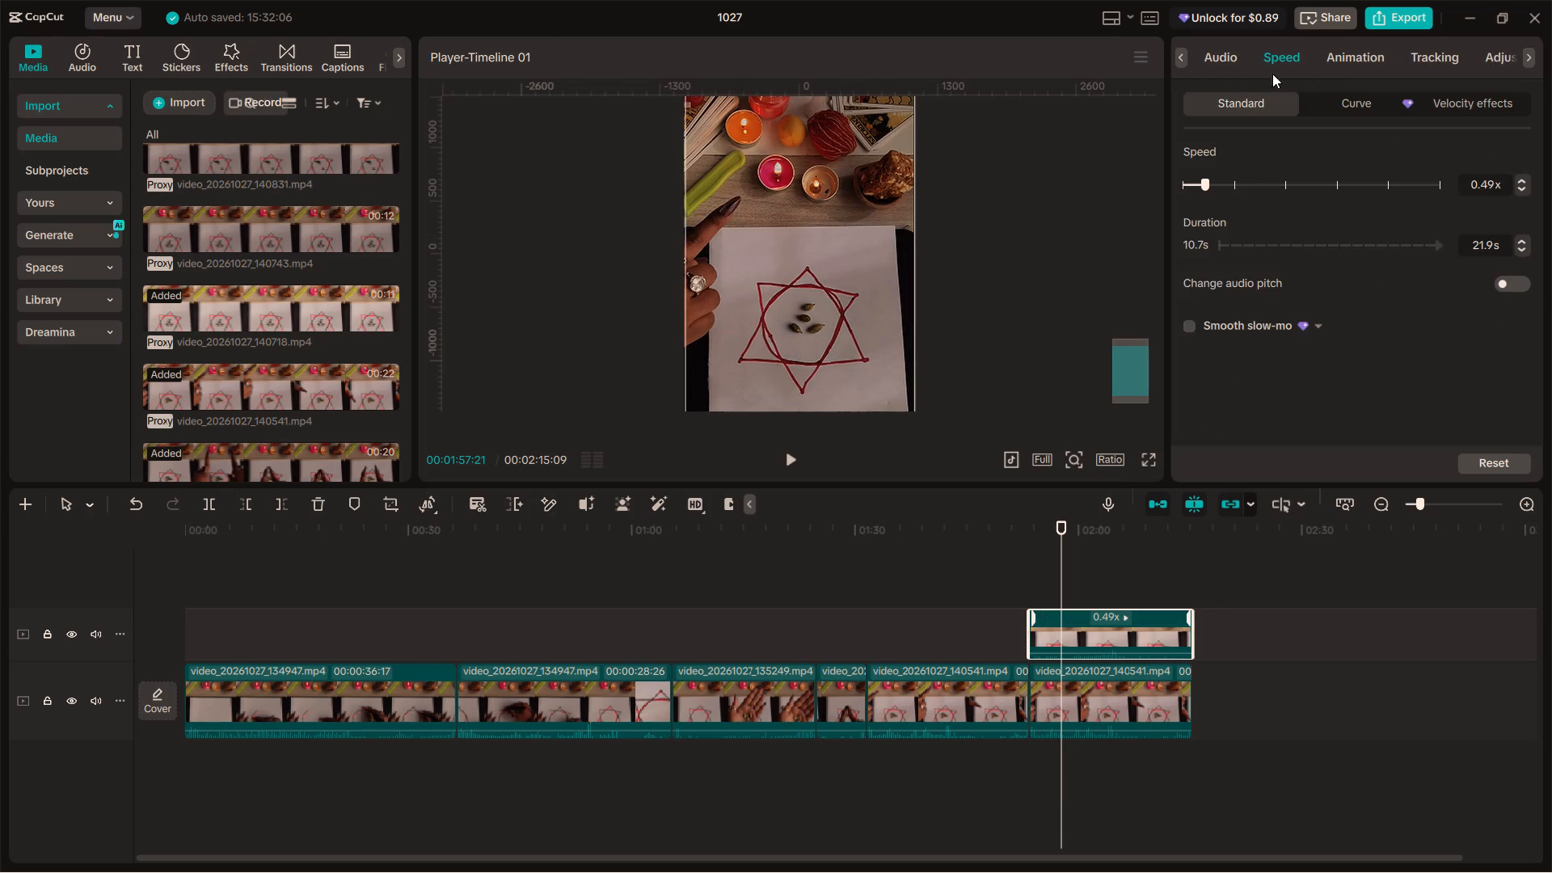
left_click(1229, 54)
left_click_drag(1260, 59, 1323, 61)
left_click(1200, 53)
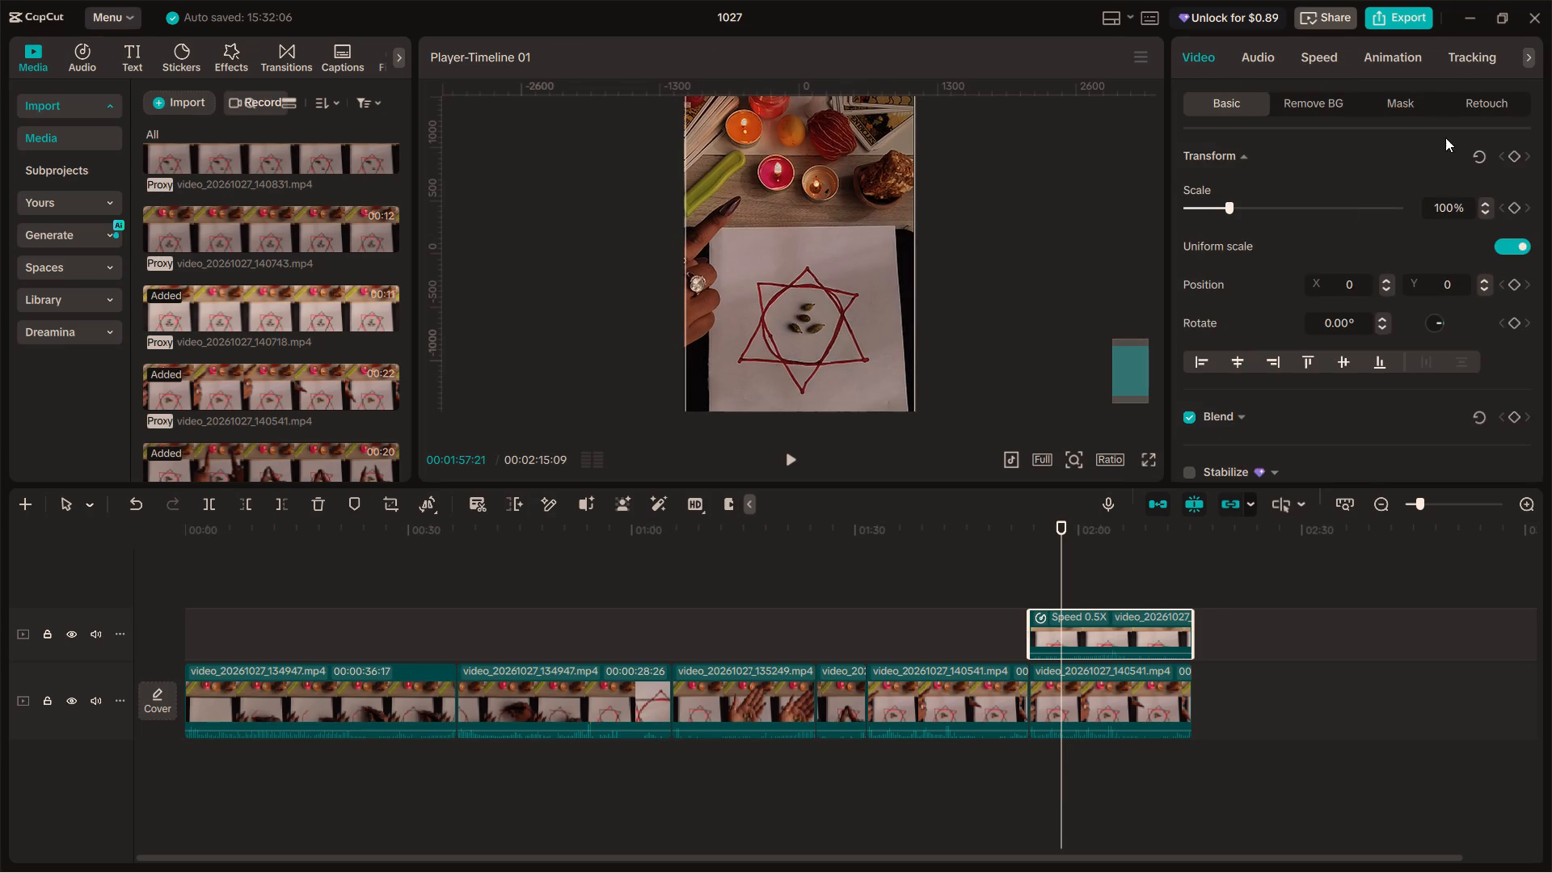
left_click(1428, 109)
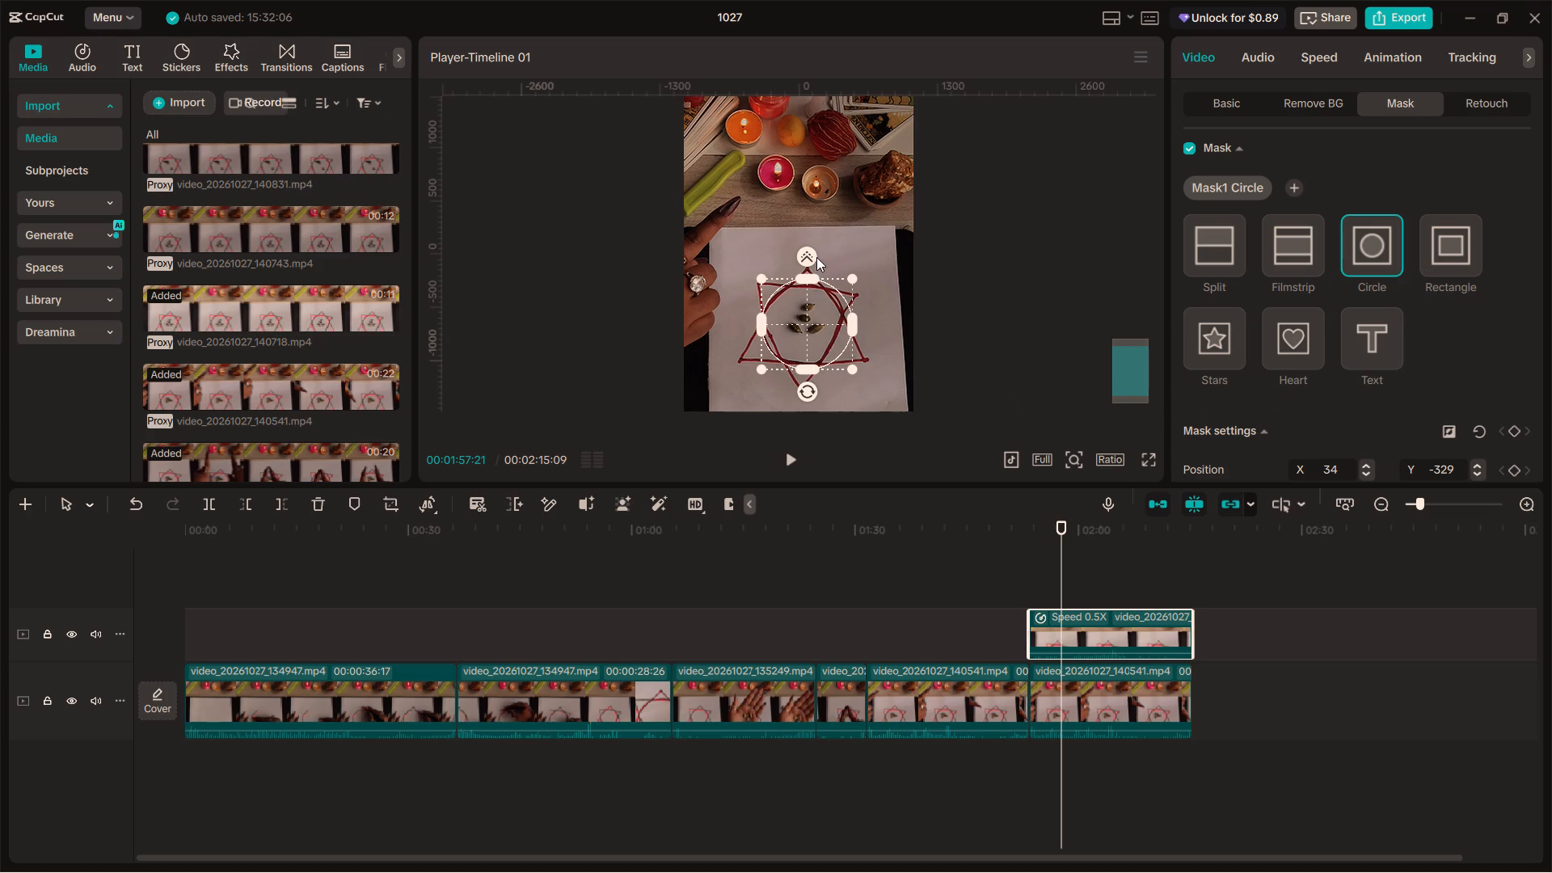
left_click_drag(809, 255, 809, 247)
left_click(1151, 465)
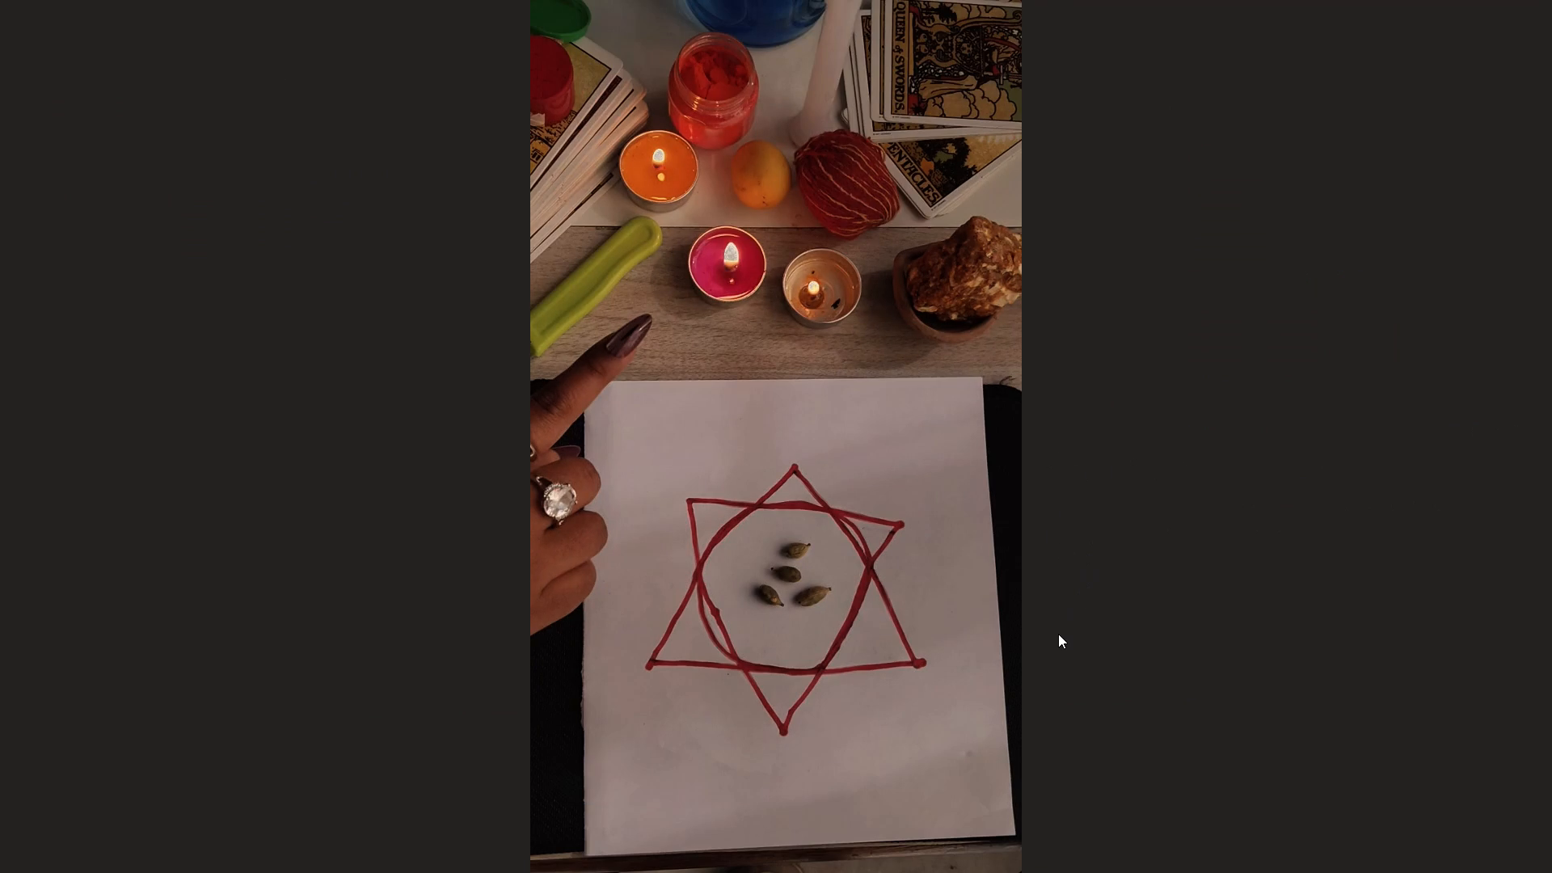
left_click(1030, 635)
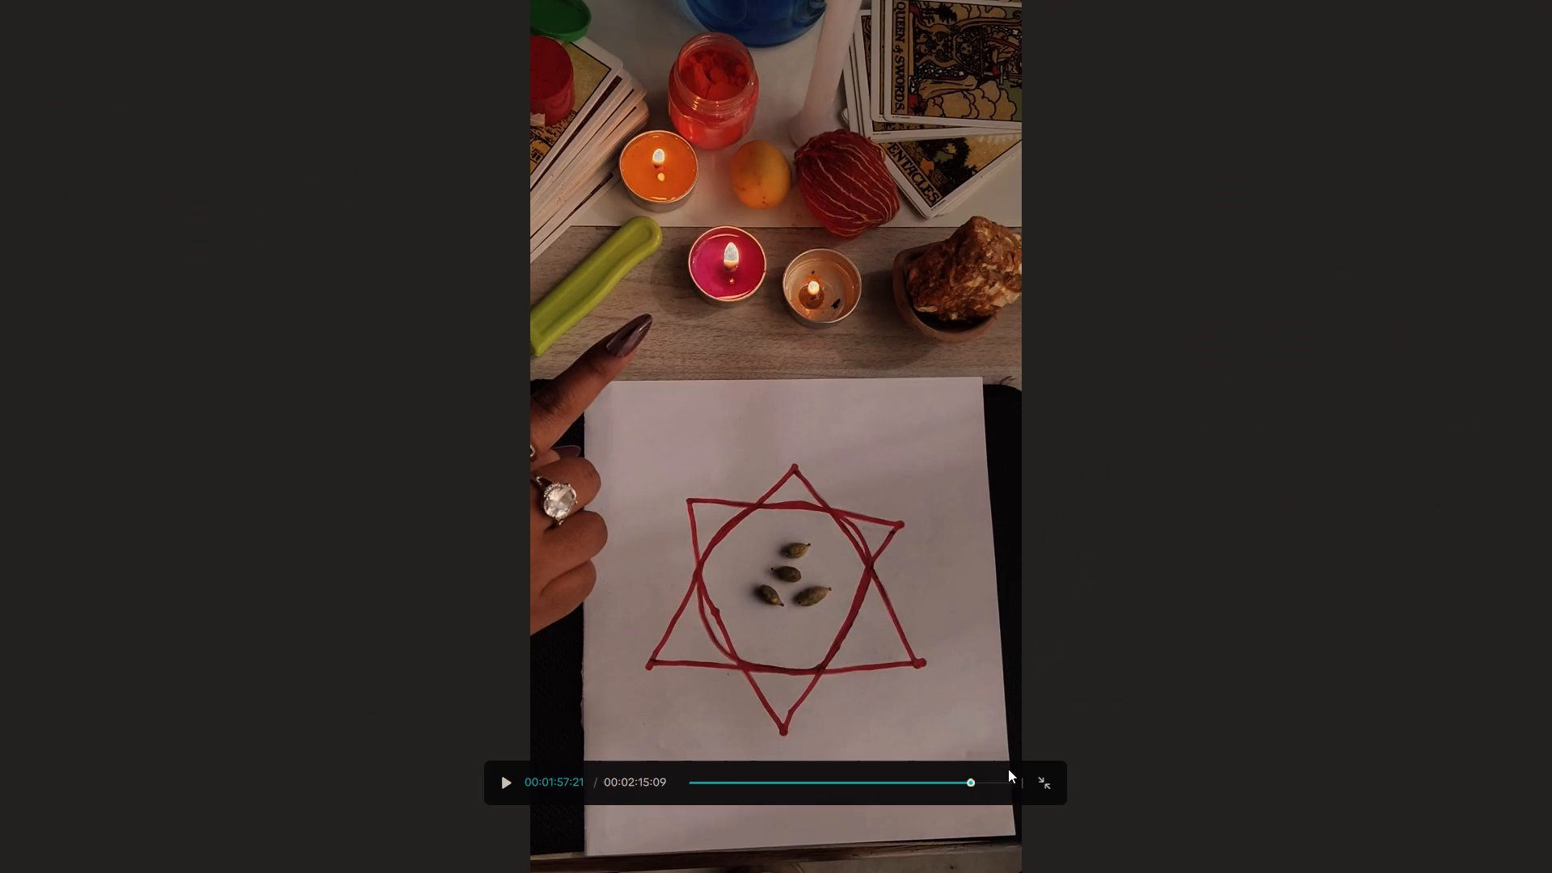
left_click(1034, 787)
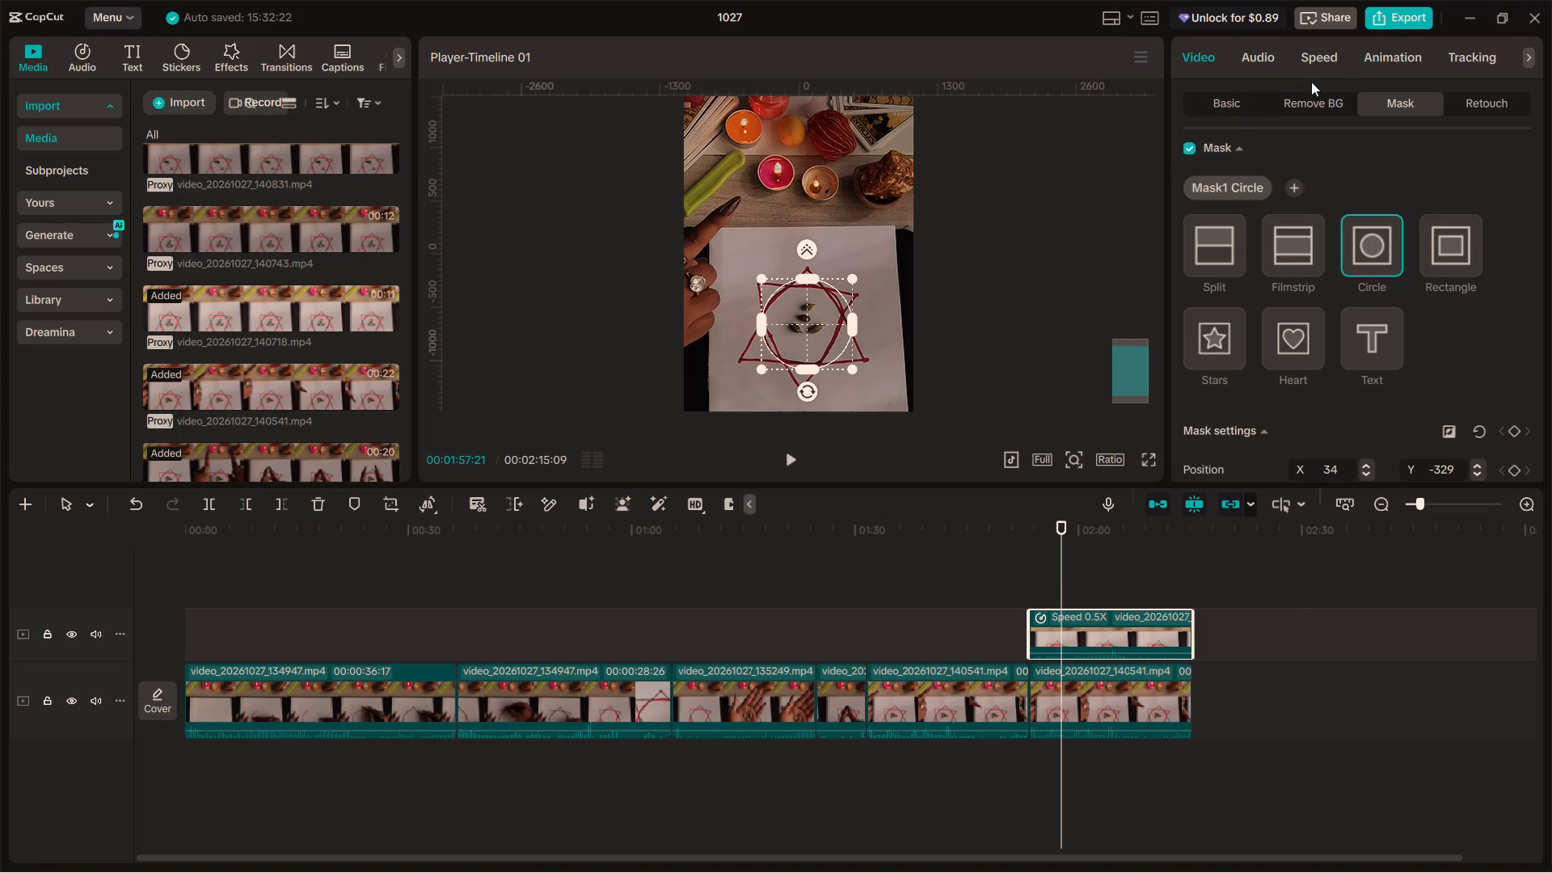
scroll(1301, 284, "down", 3)
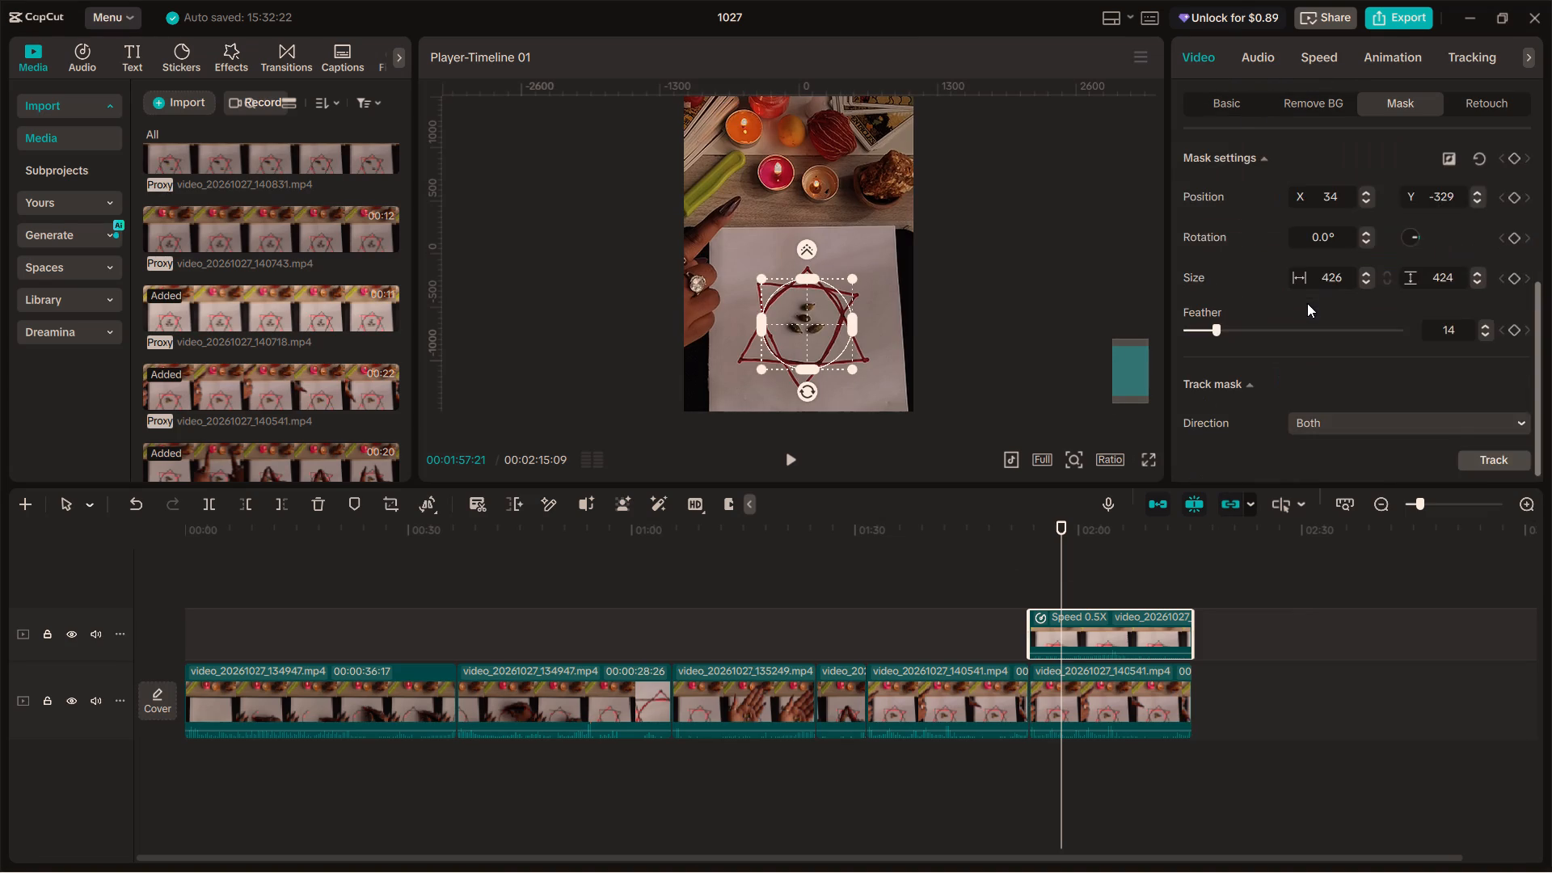
Raise the masked overlay's Whites adjustment to 13 and check the frame in full-screen preview.
scroll(1309, 306, "up", 1)
scroll(1297, 123, "up", 1)
left_click(1470, 57)
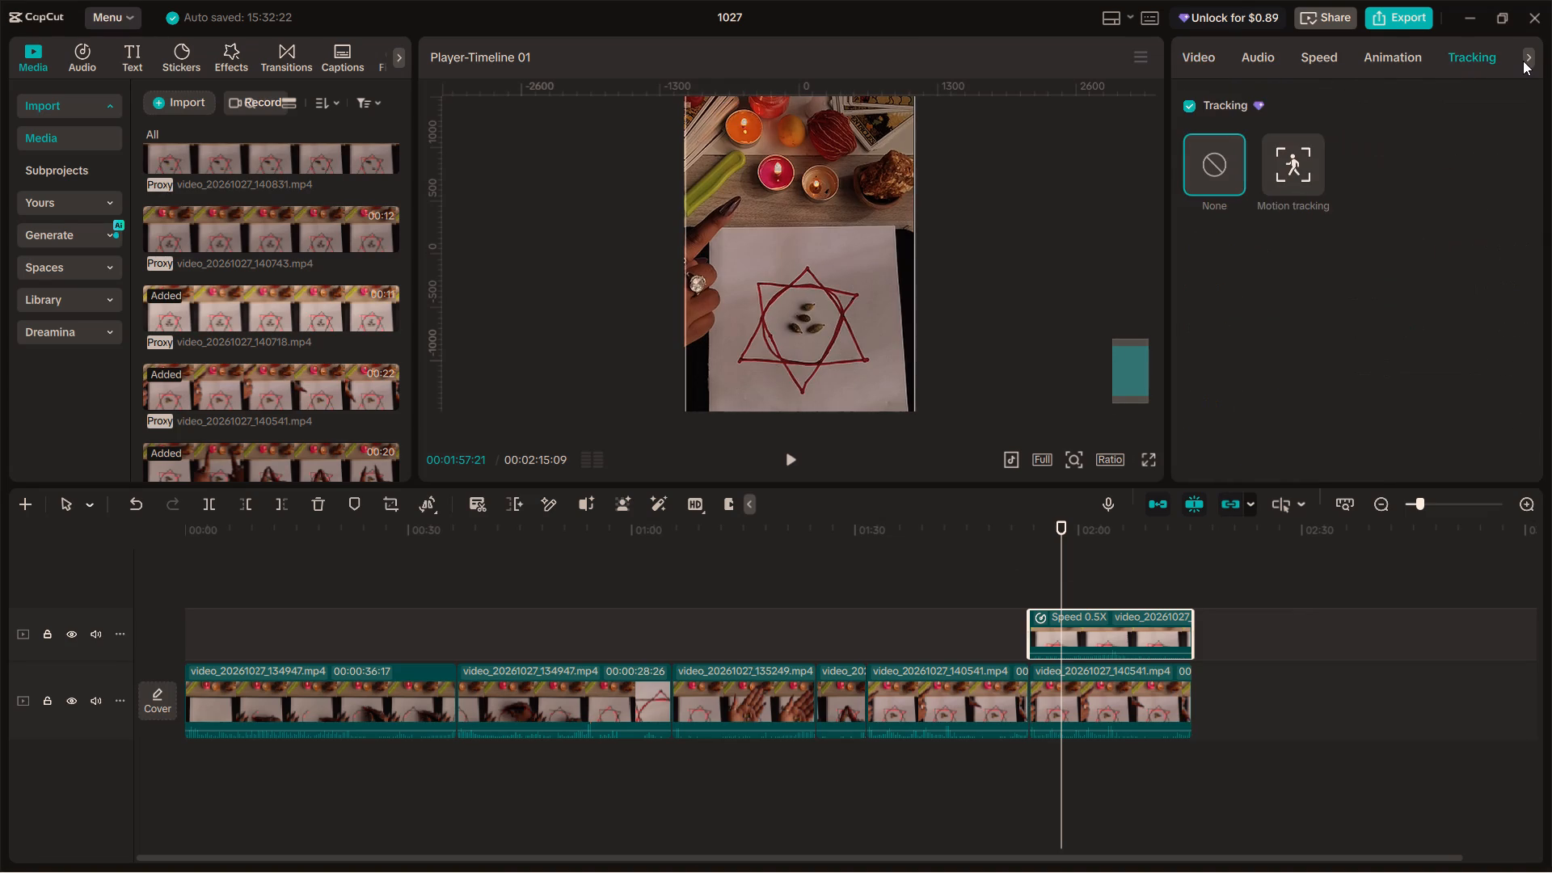
left_click(1523, 61)
left_click(1423, 60)
scroll(1350, 332, "down", 5)
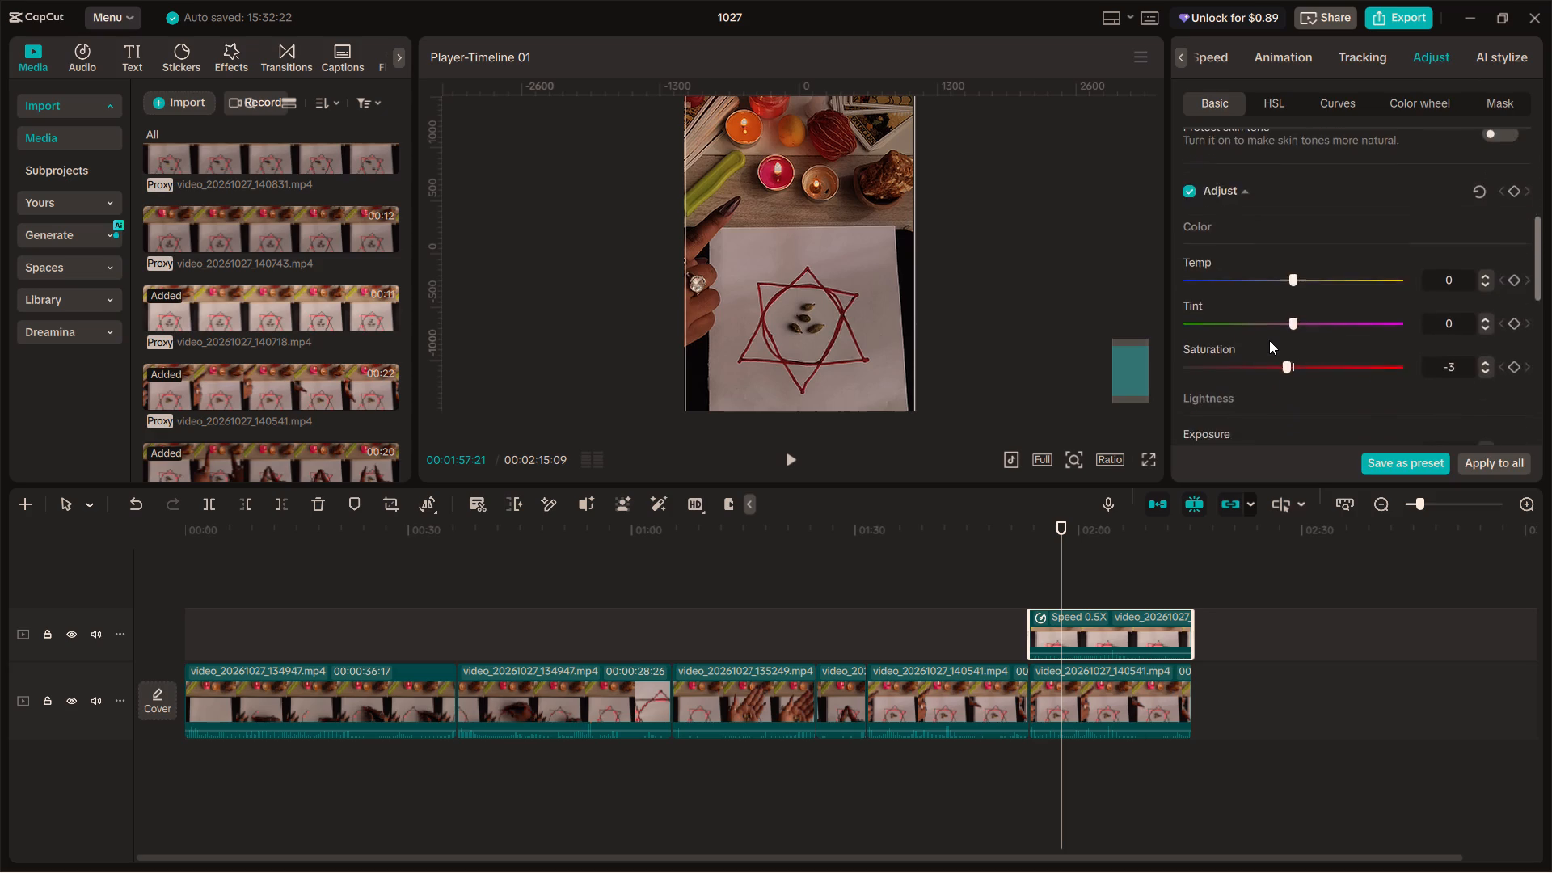
scroll(1269, 340, "down", 4)
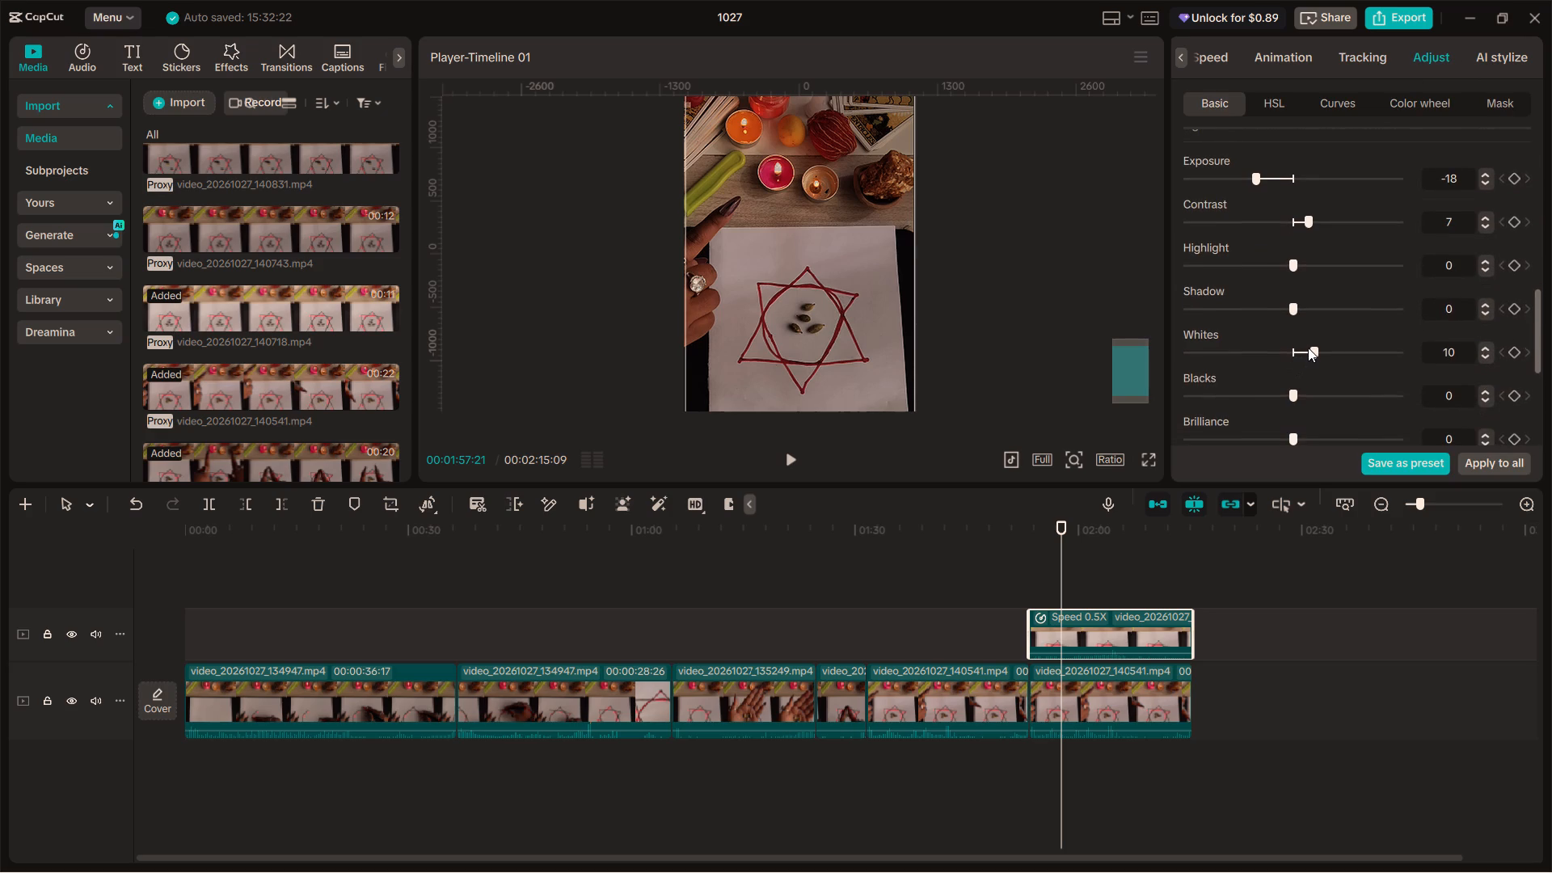
left_click_drag(1308, 348, 1317, 348)
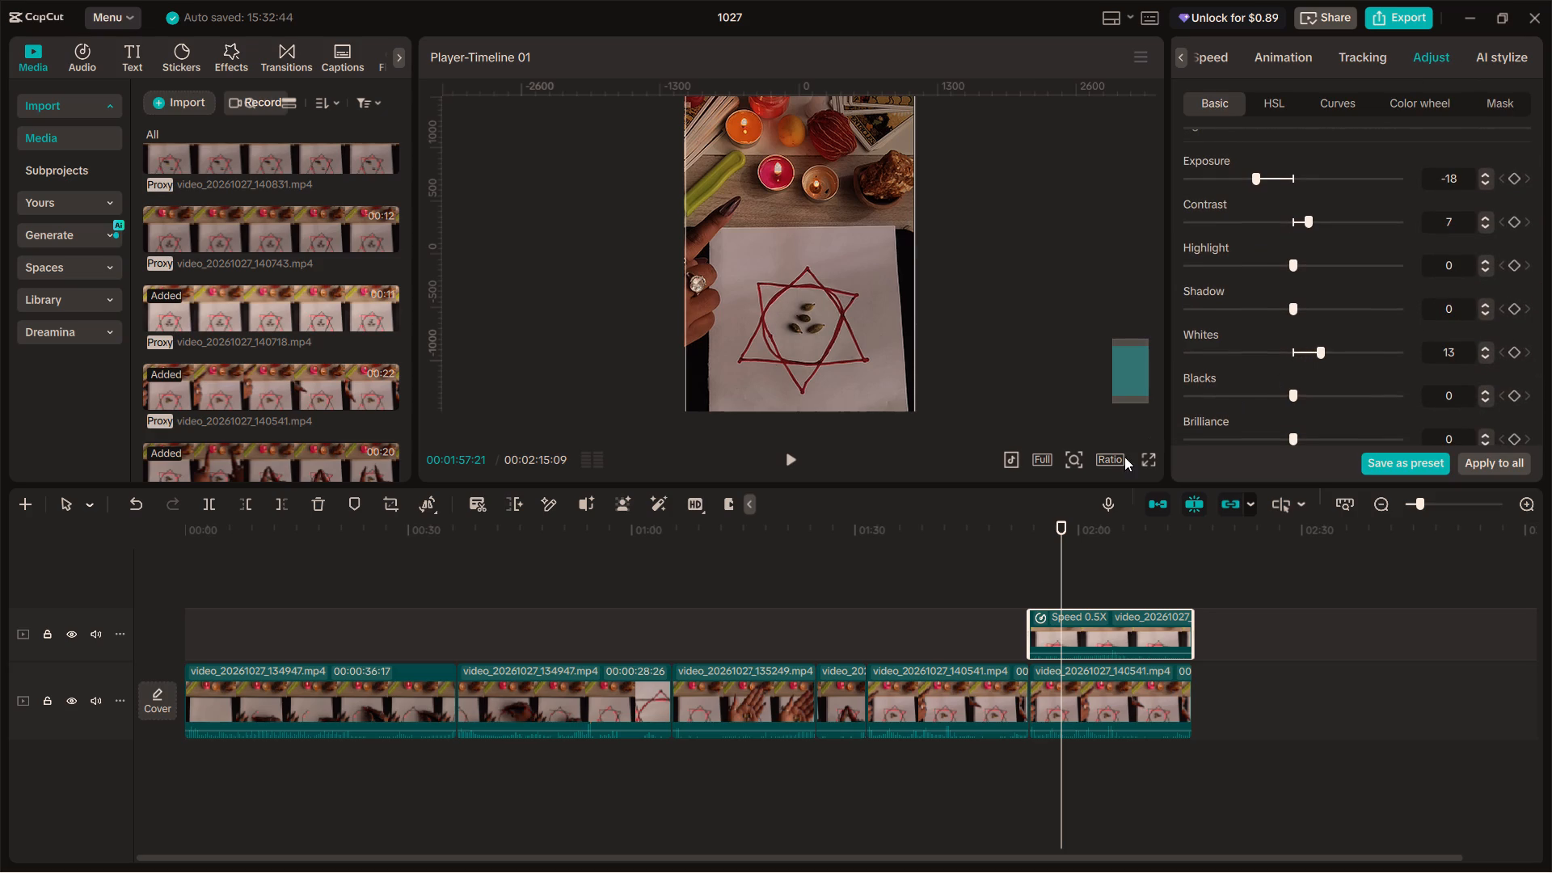
left_click(1138, 458)
left_click(1138, 458)
left_click(1146, 458)
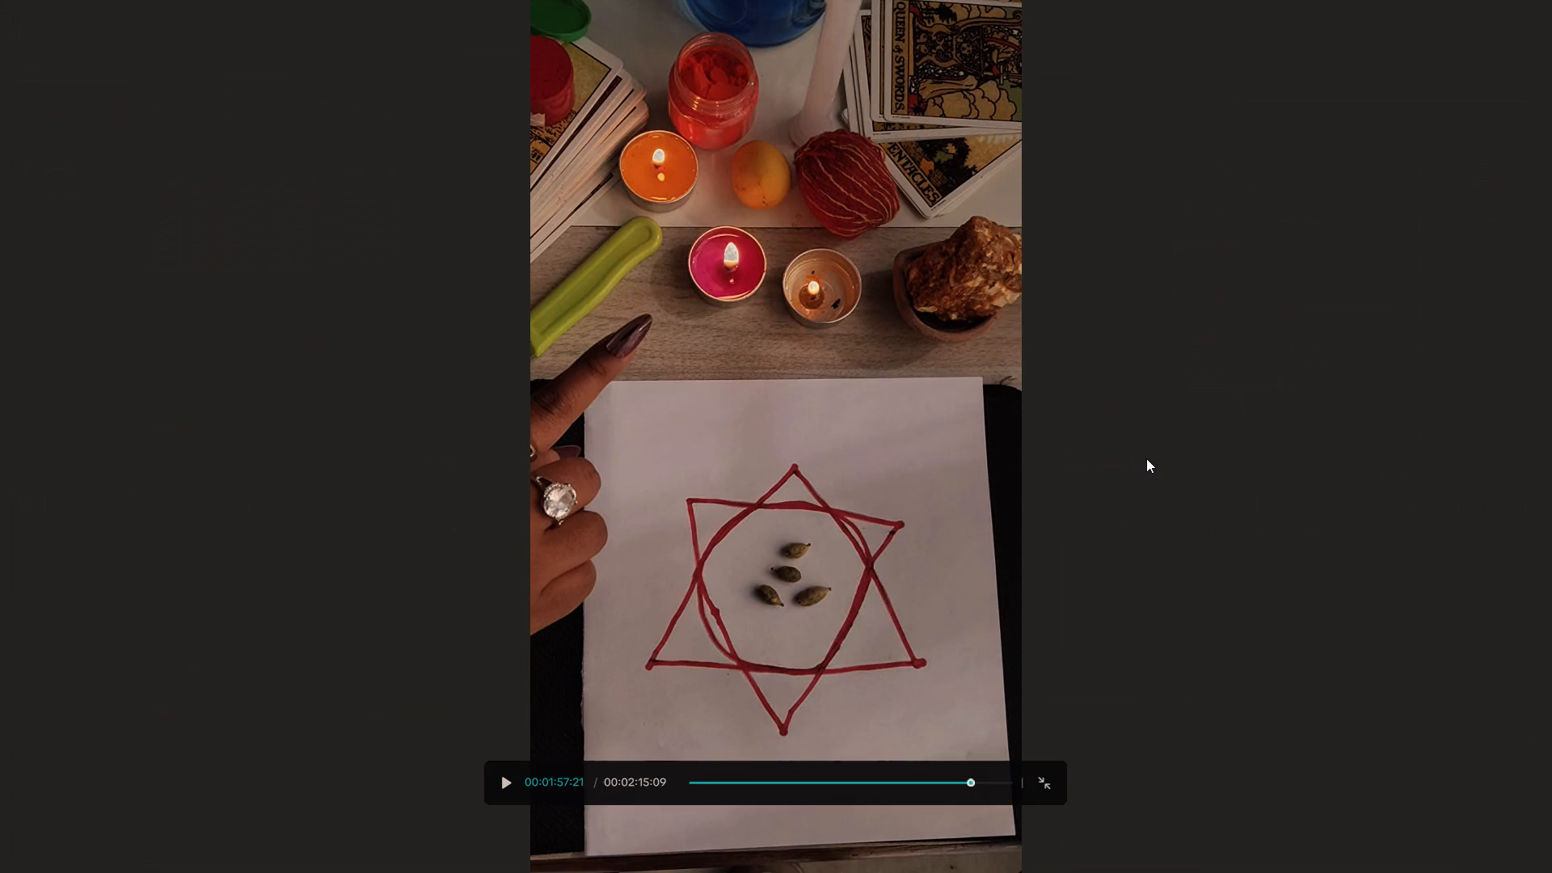
left_click(1050, 779)
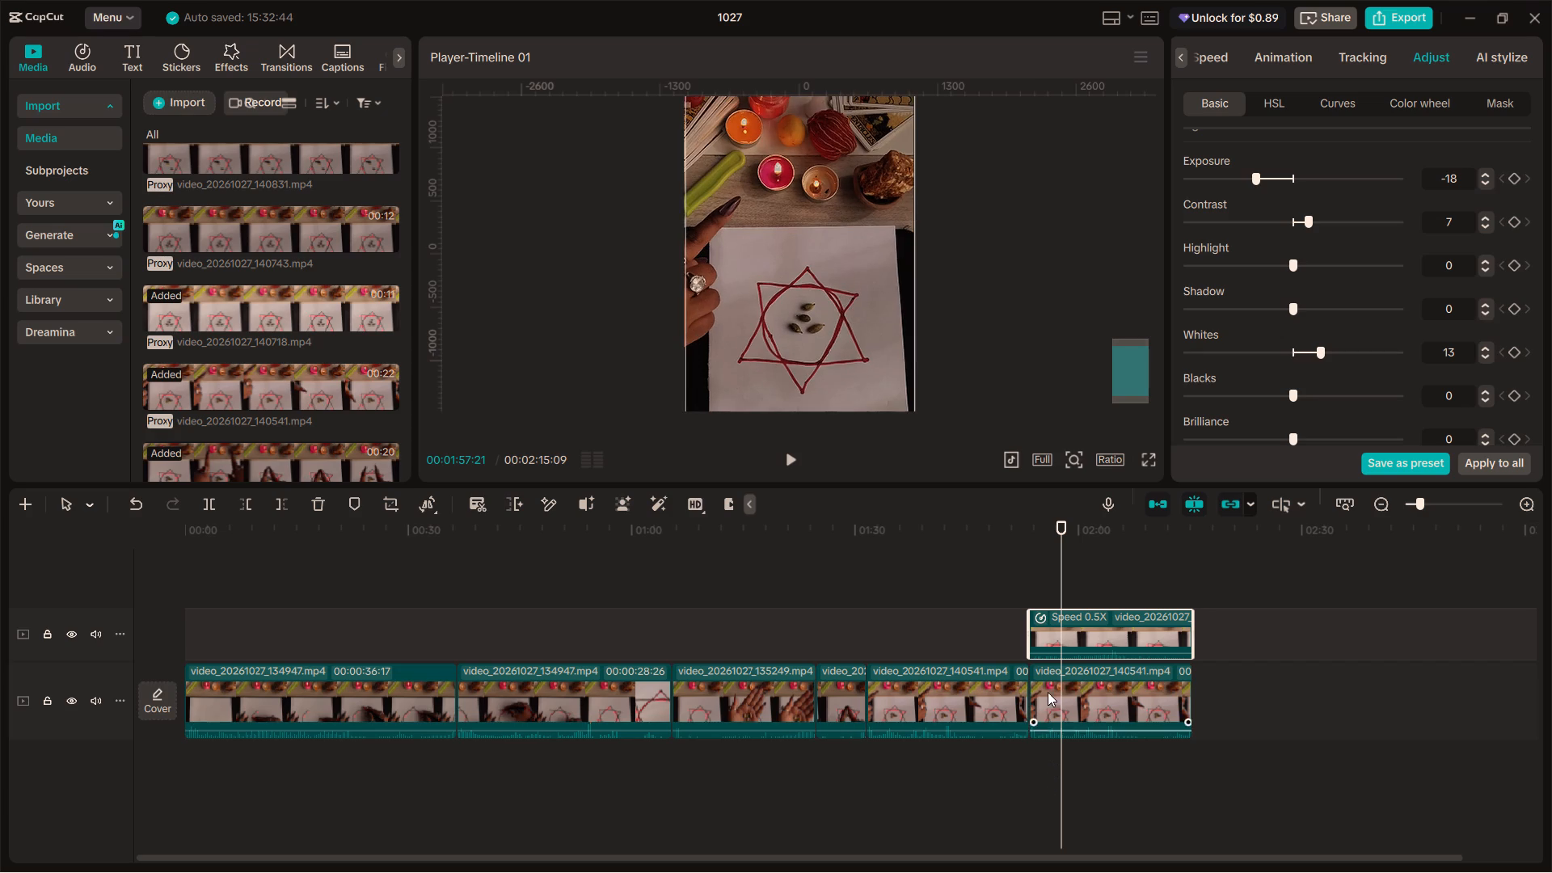
Play the masked overlay section from just before its start to near its end to check the blend.
left_click(1023, 587)
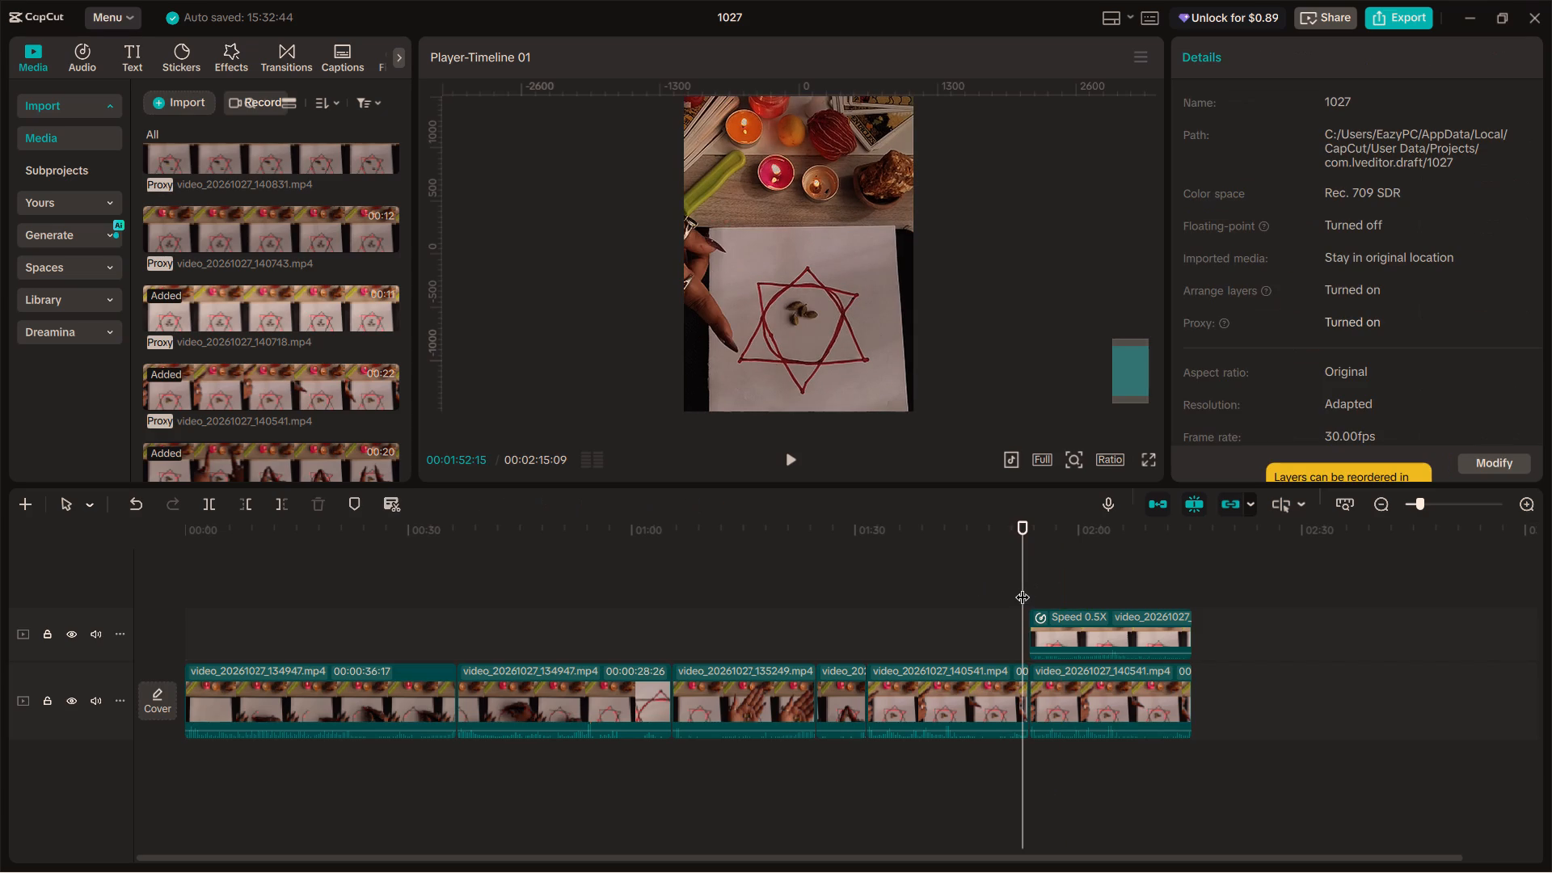
key("space")
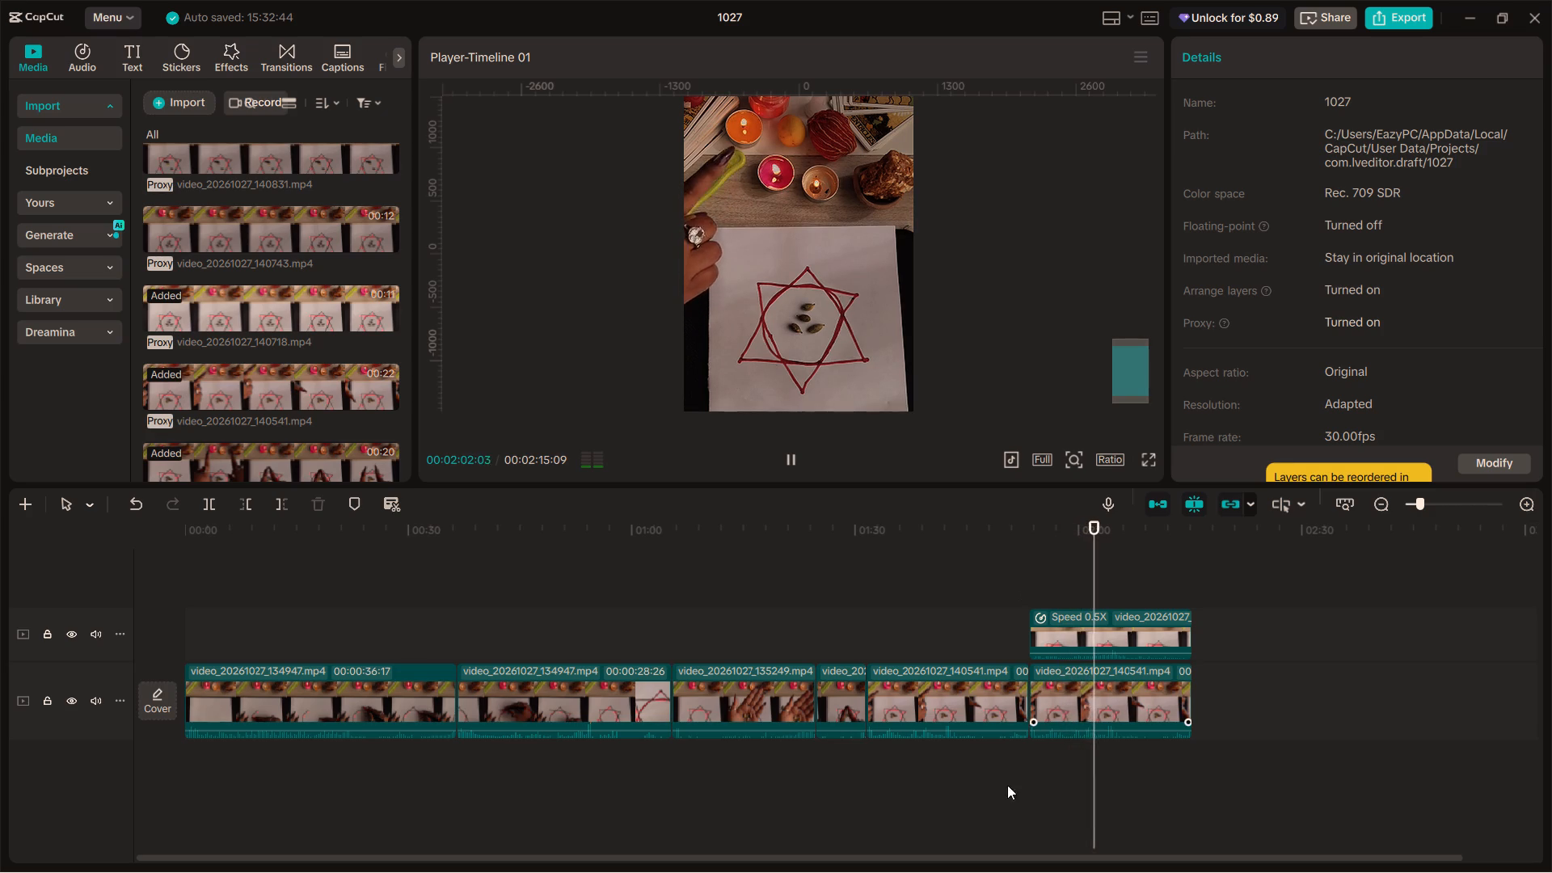
scroll(835, 872, "down", 10)
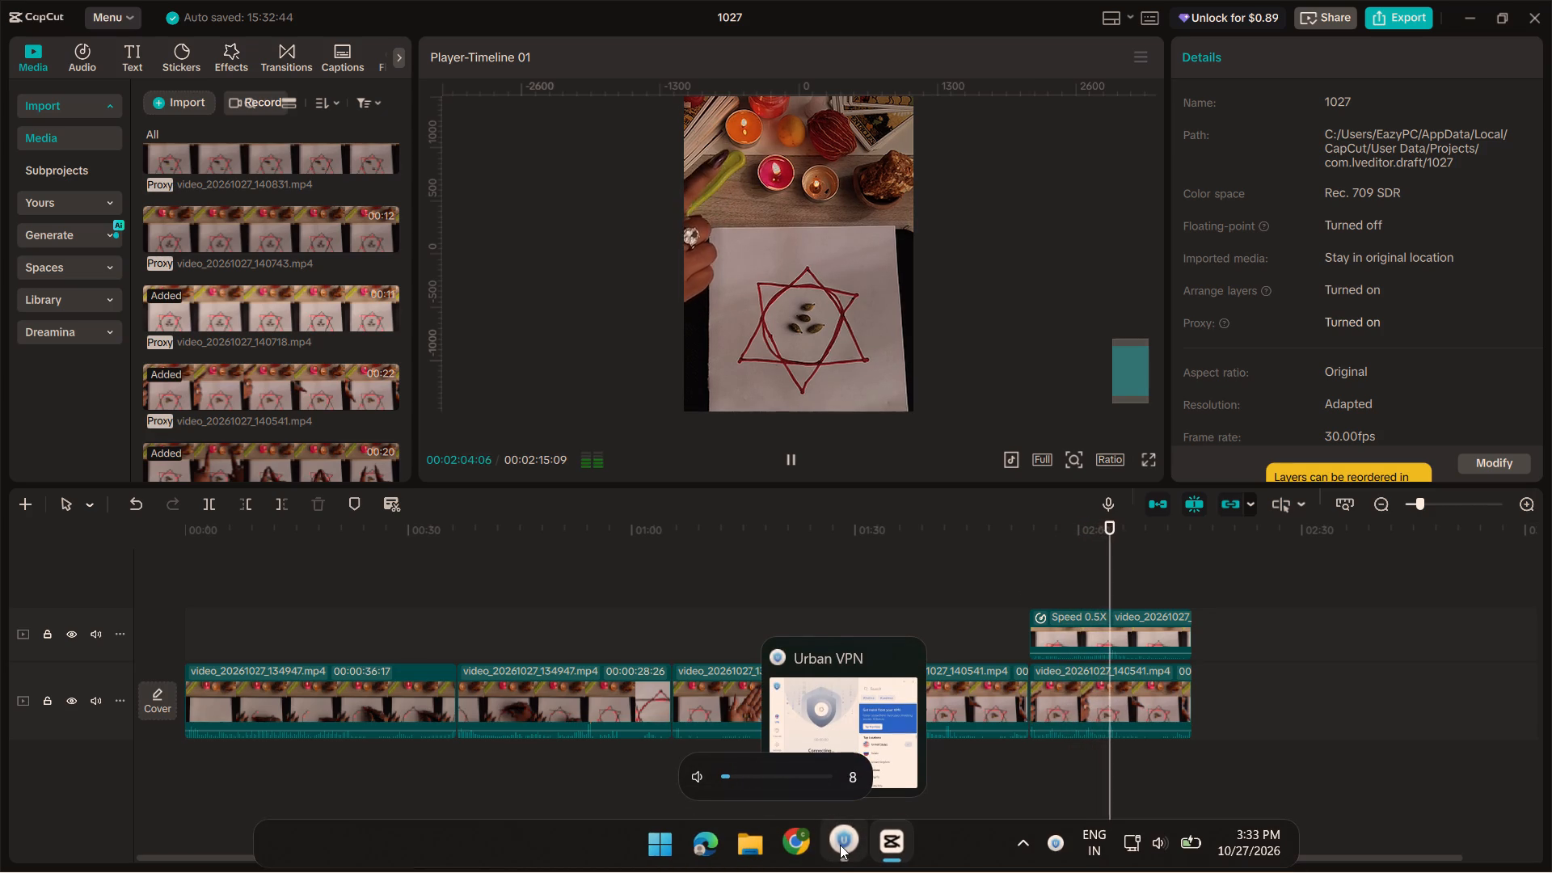
scroll(840, 845, "down", 2)
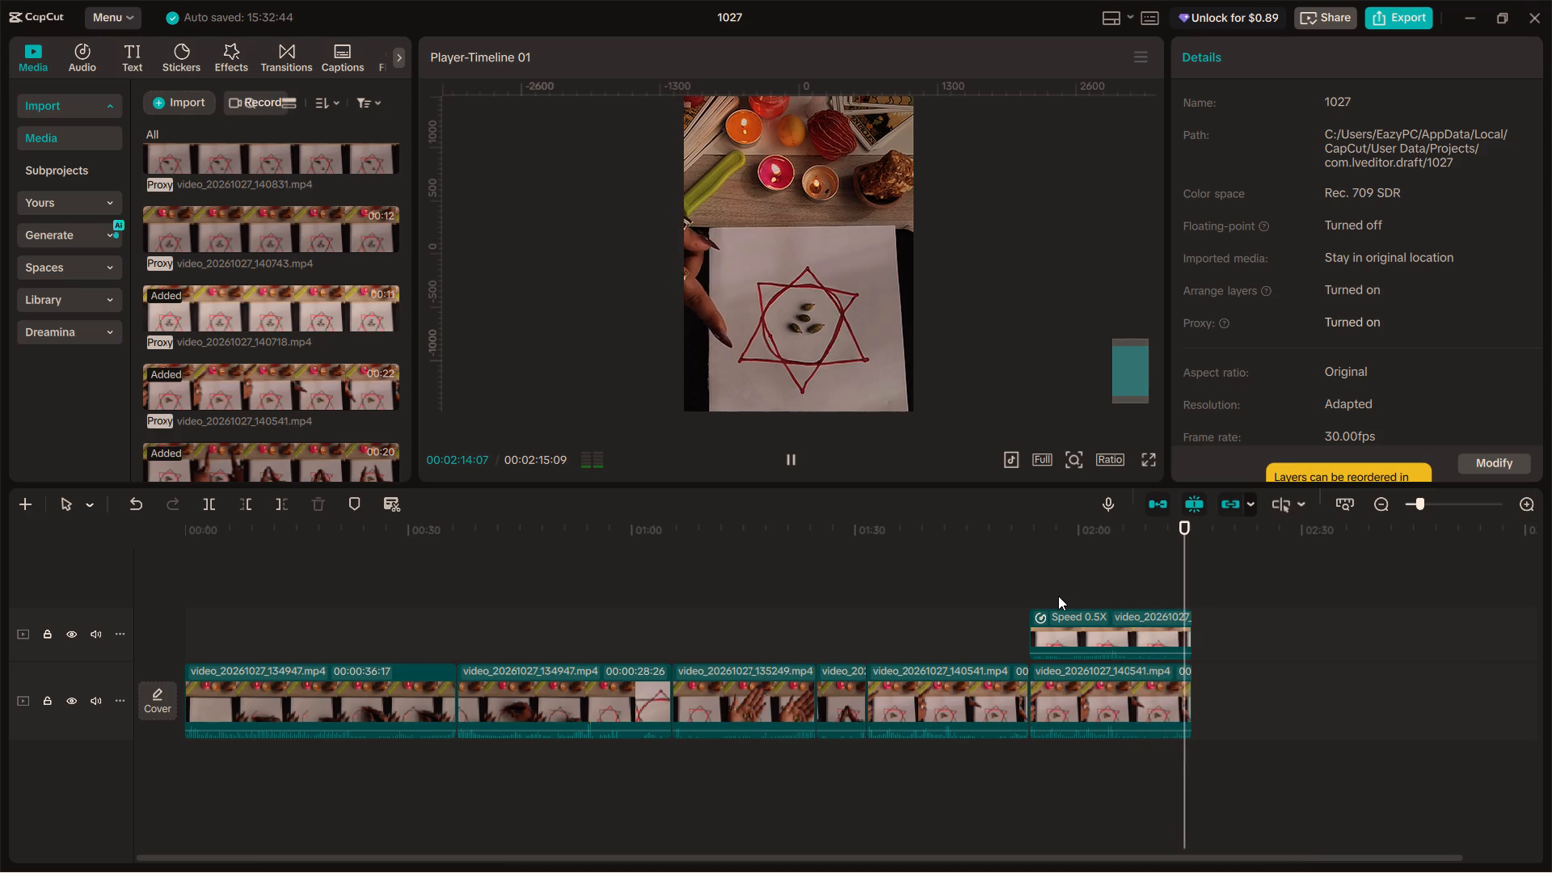
key("space")
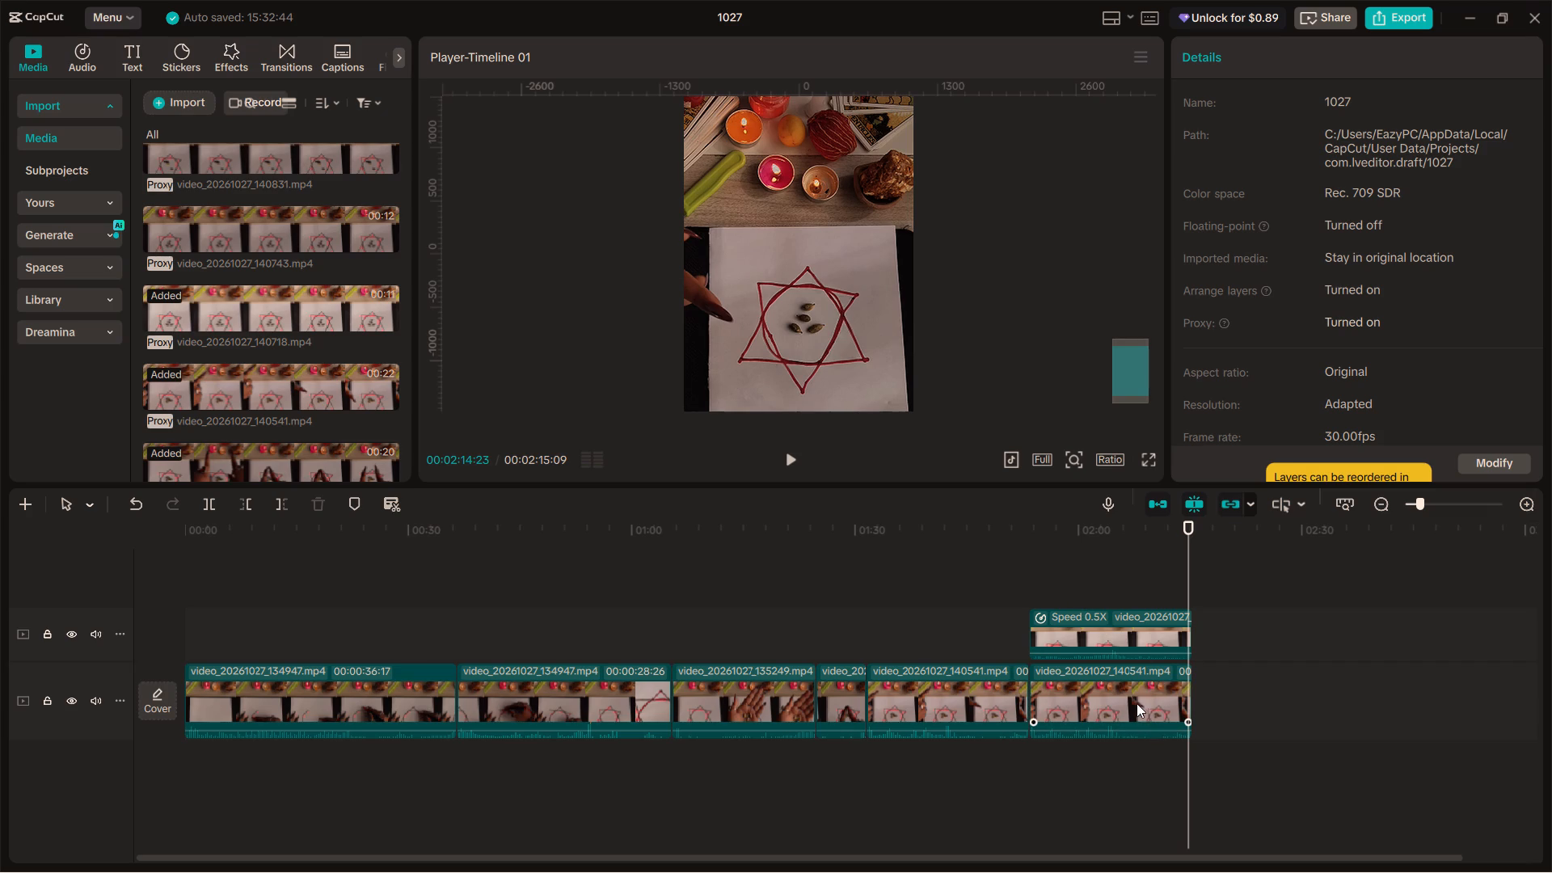
Place another copy of the last video_20261027_140541.mp4 clip directly after it on the main track.
left_click_drag(1128, 686, 1291, 683, "alt")
left_click_drag(1192, 578, 1173, 565)
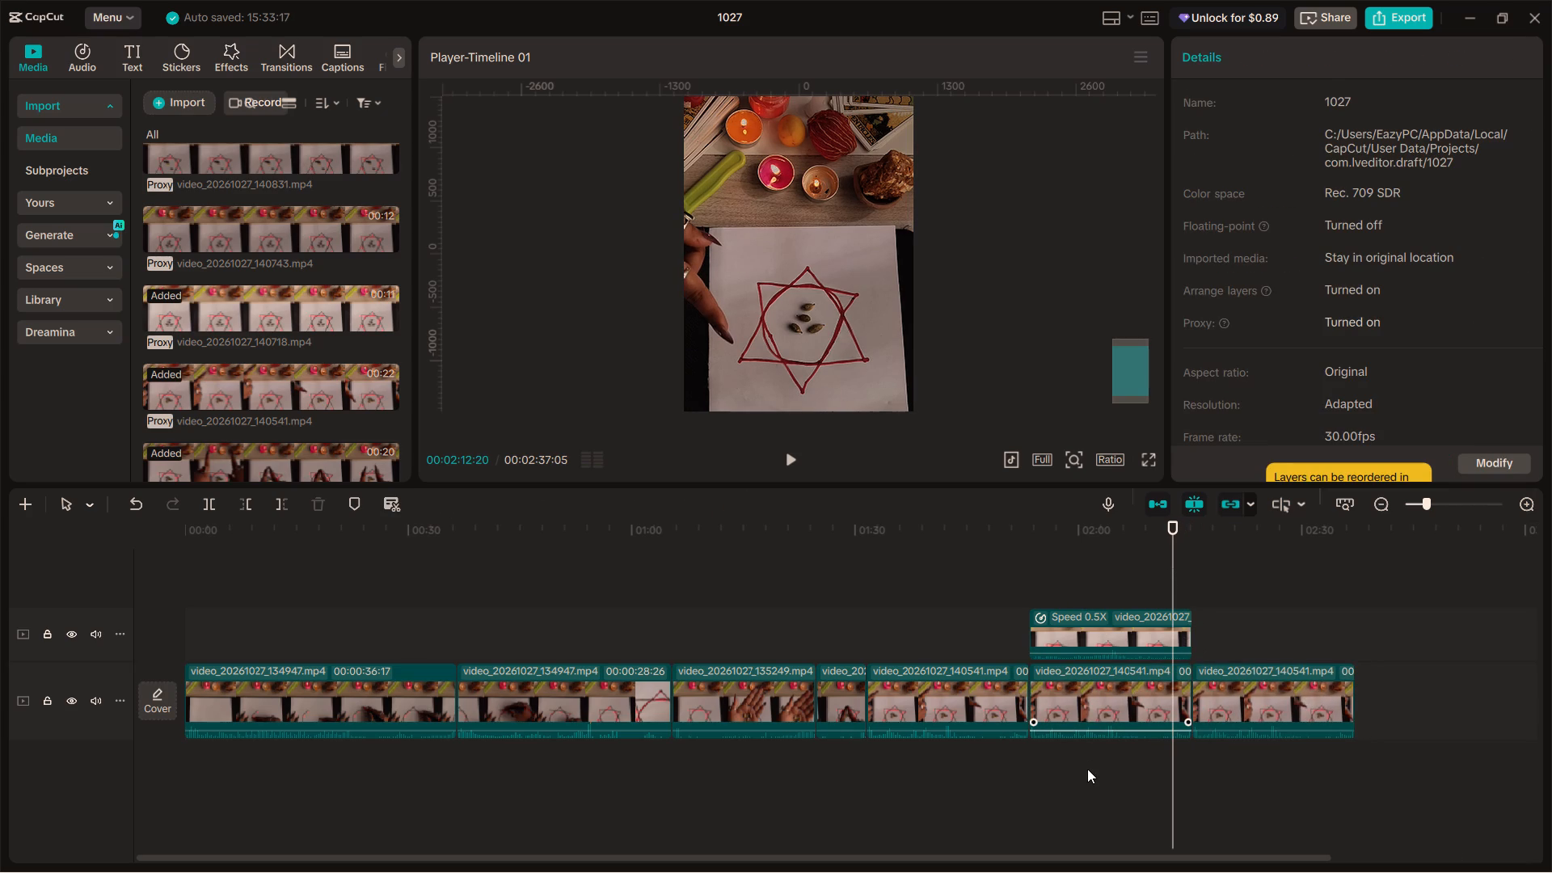
Combine the masked seed overlay and the main-track clip beneath it into one compound clip.
left_click_drag(1115, 773, 1104, 630)
right_click(1104, 630)
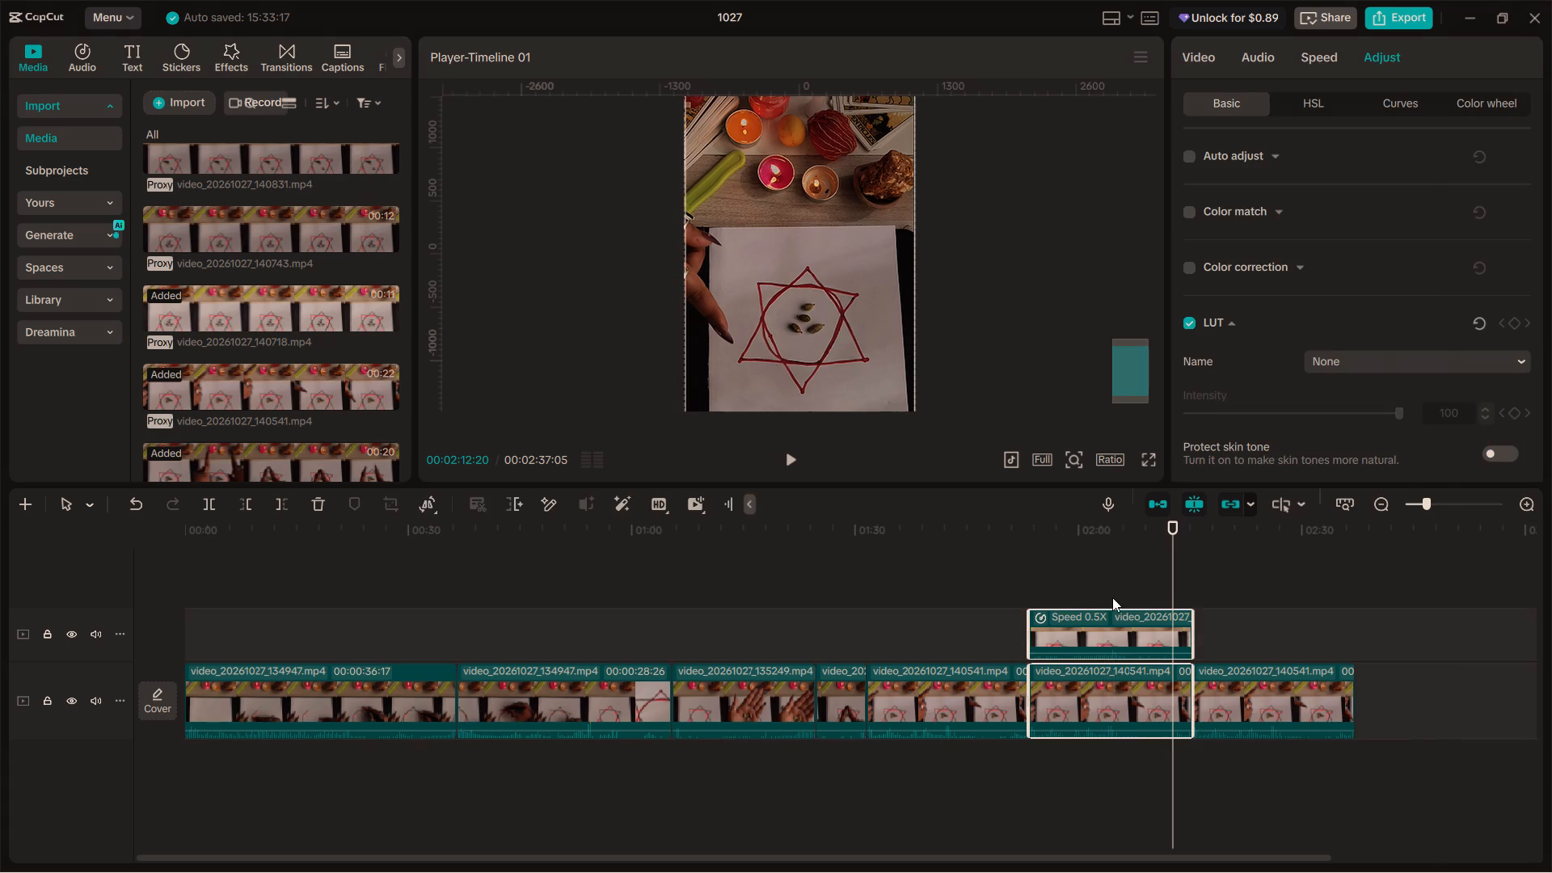
left_click(1141, 480)
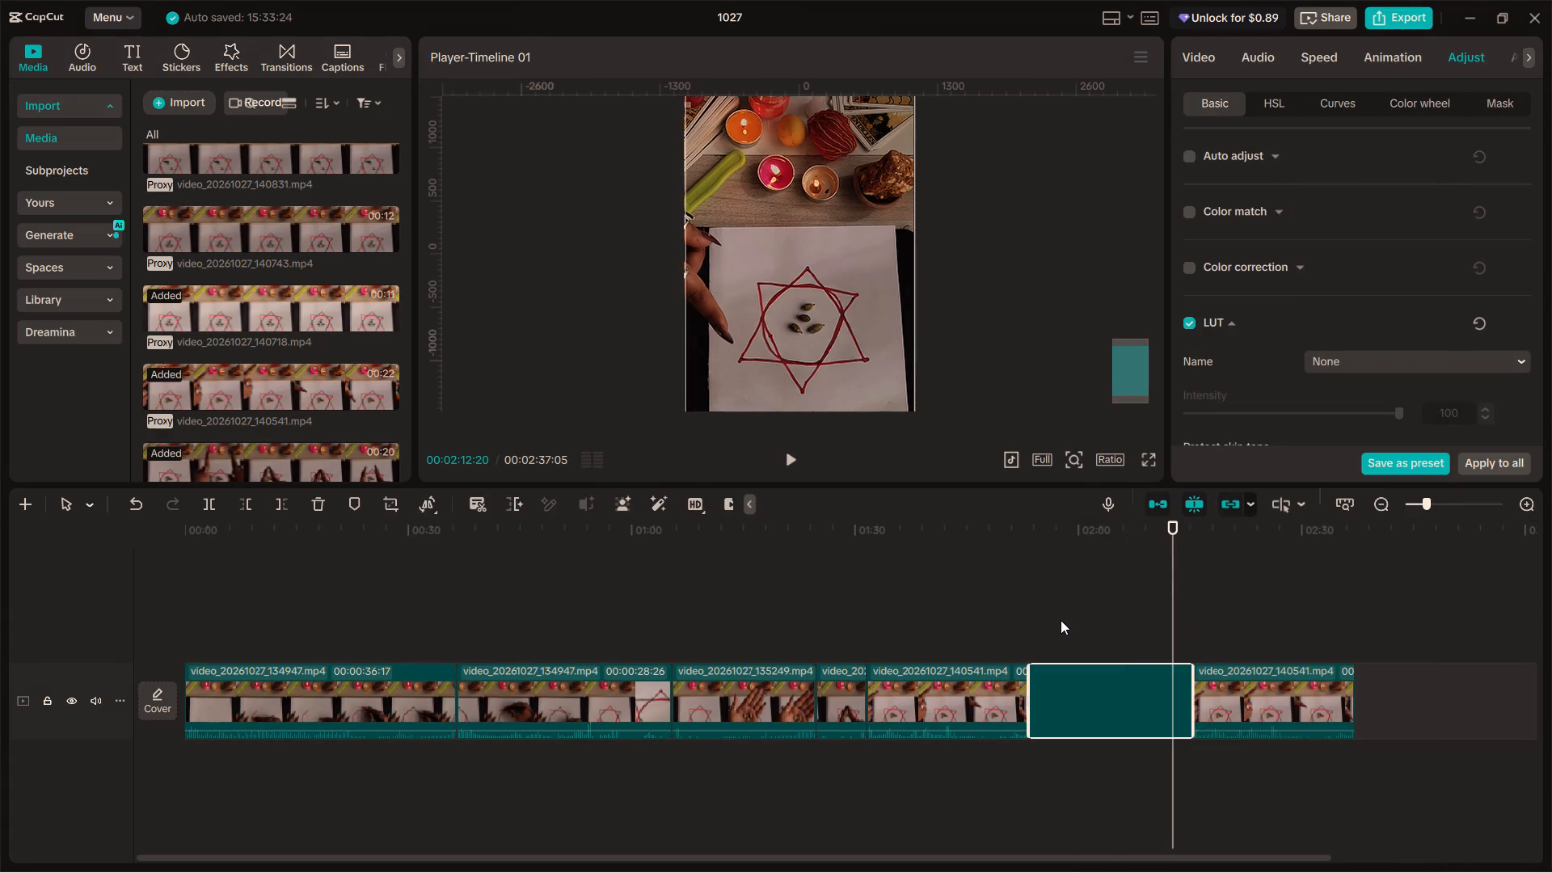
Review playback of the new end copy, the compound clip and the clip before it.
scroll(1047, 618, "down", 6, "alt")
left_click_drag(937, 614, 952, 619)
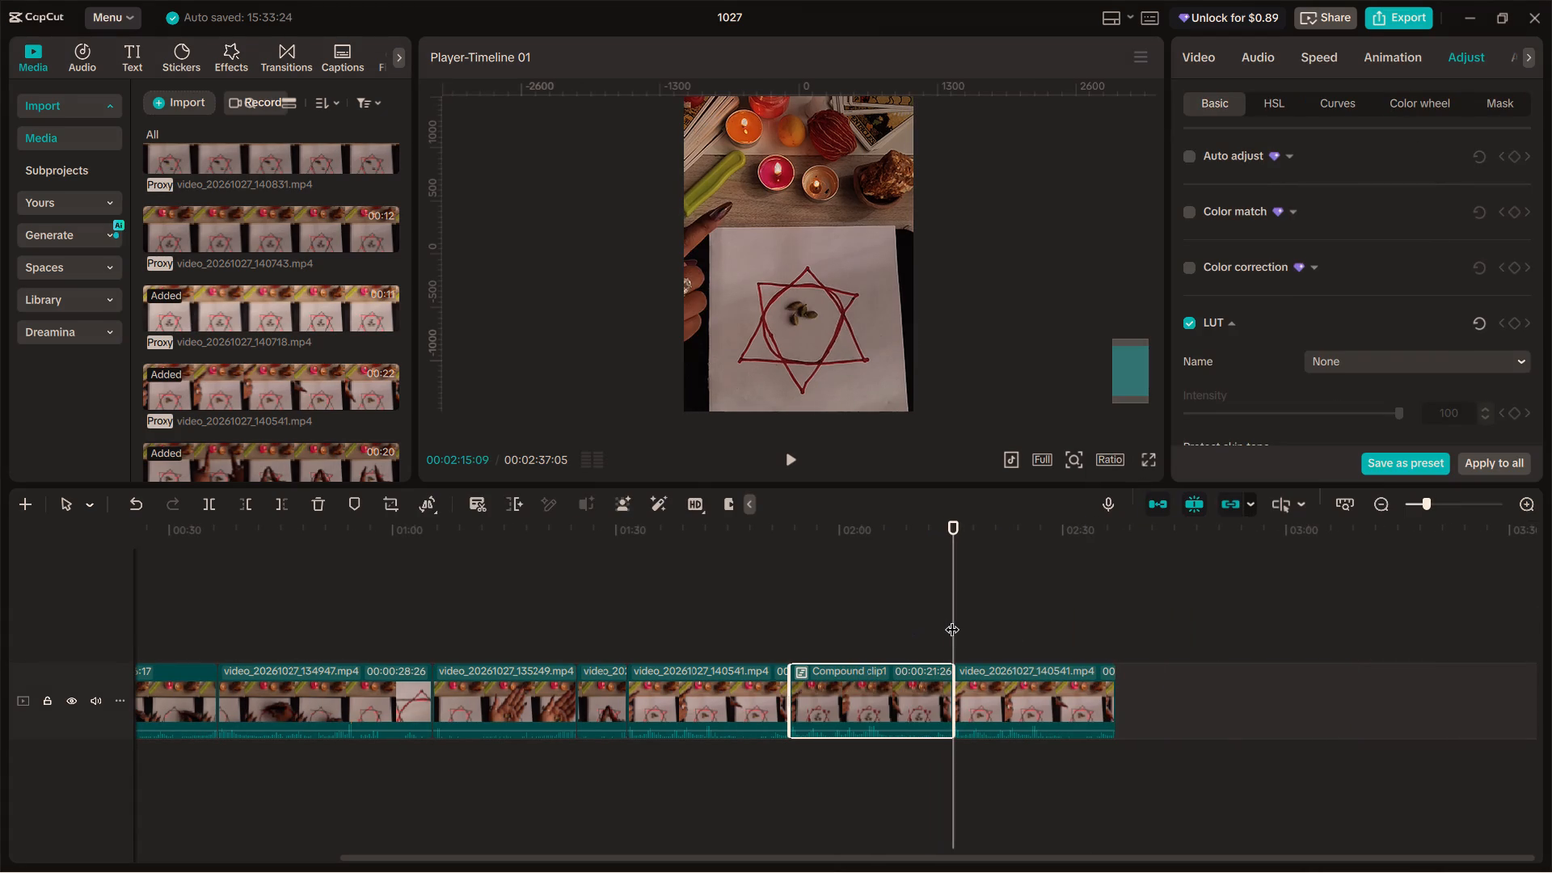
key("space")
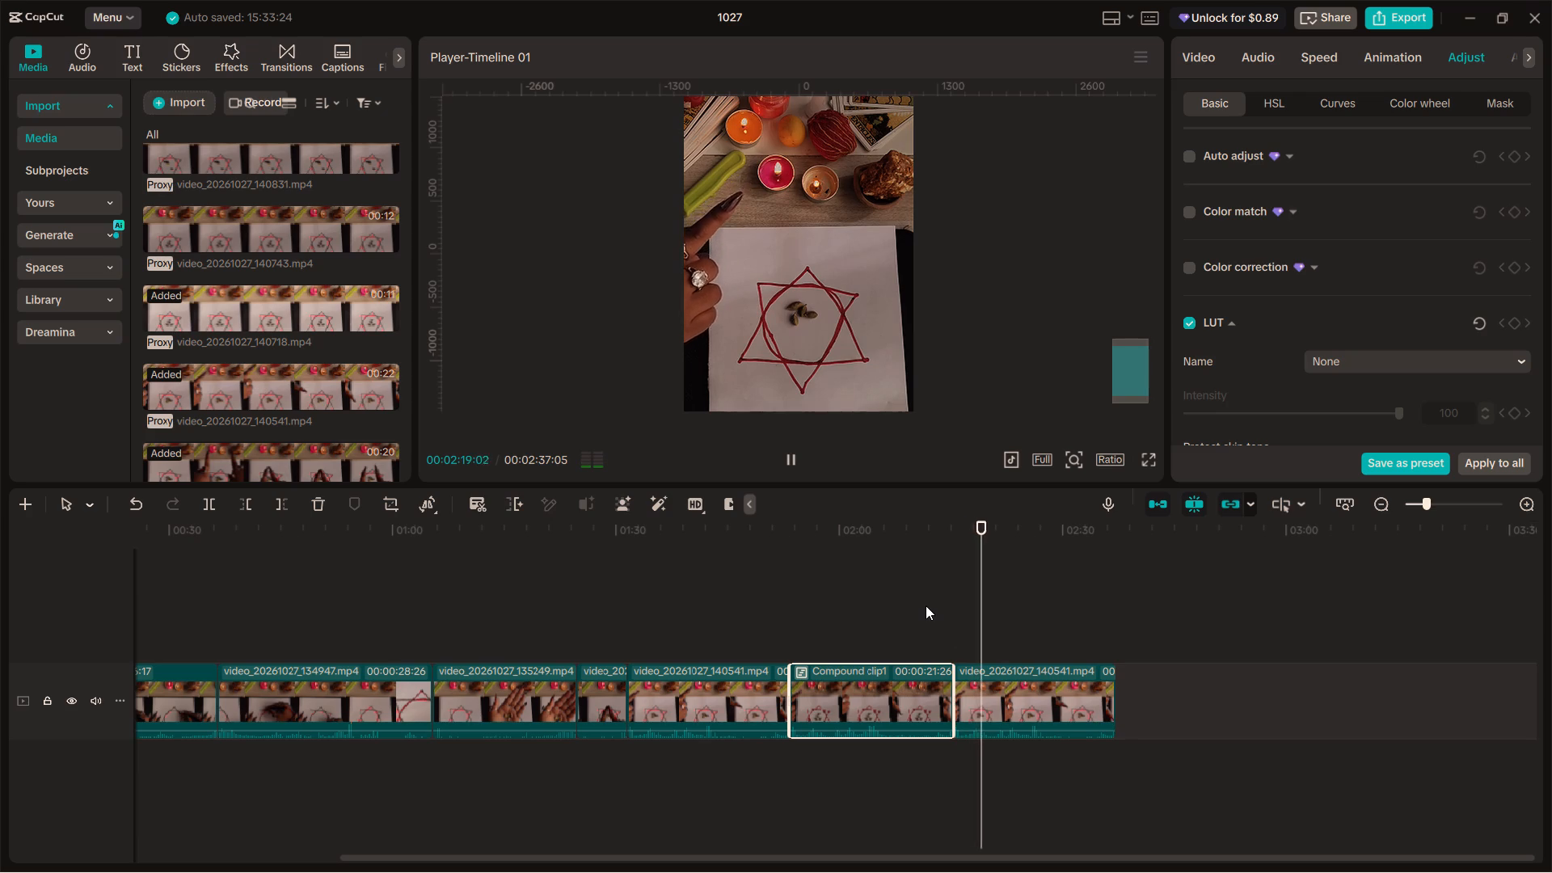
left_click(926, 605)
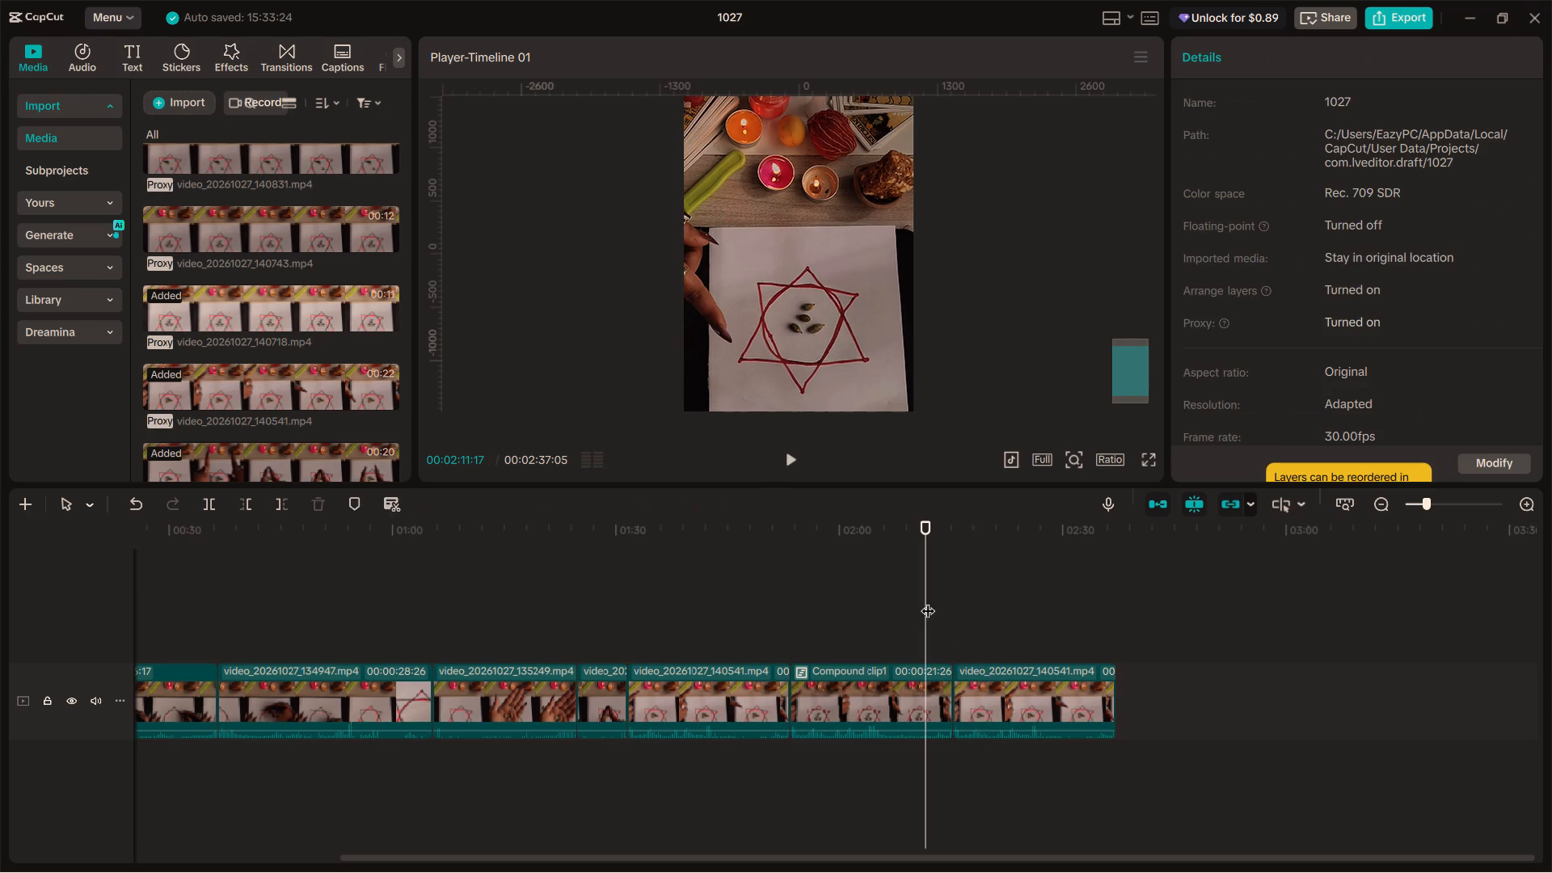
left_click_drag(927, 585, 721, 585)
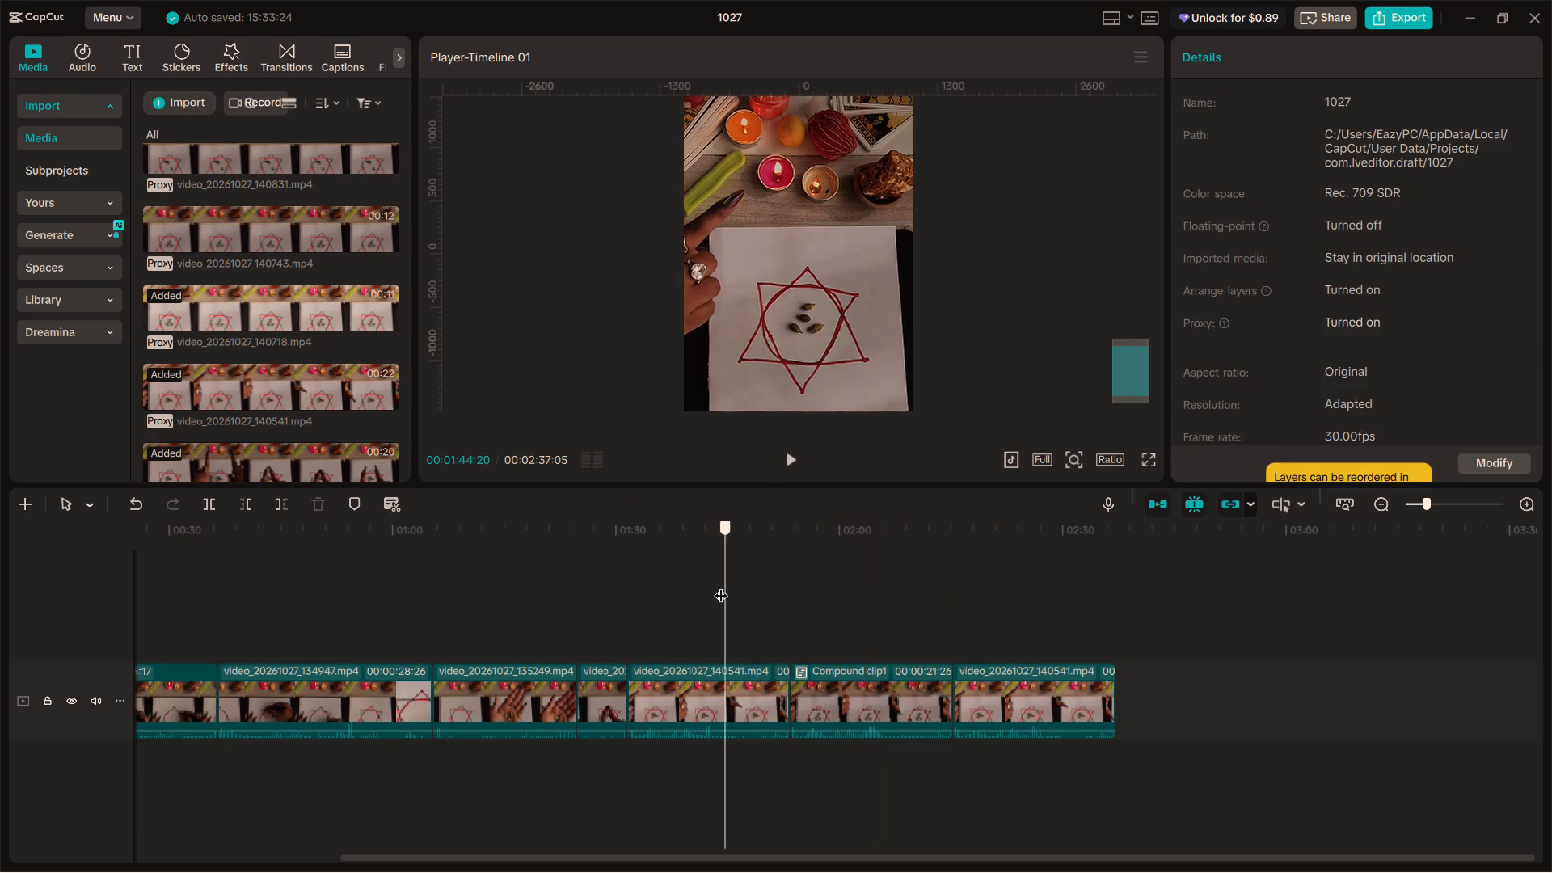
left_click_drag(721, 585, 719, 585)
key("space")
left_click_drag(719, 585, 824, 612)
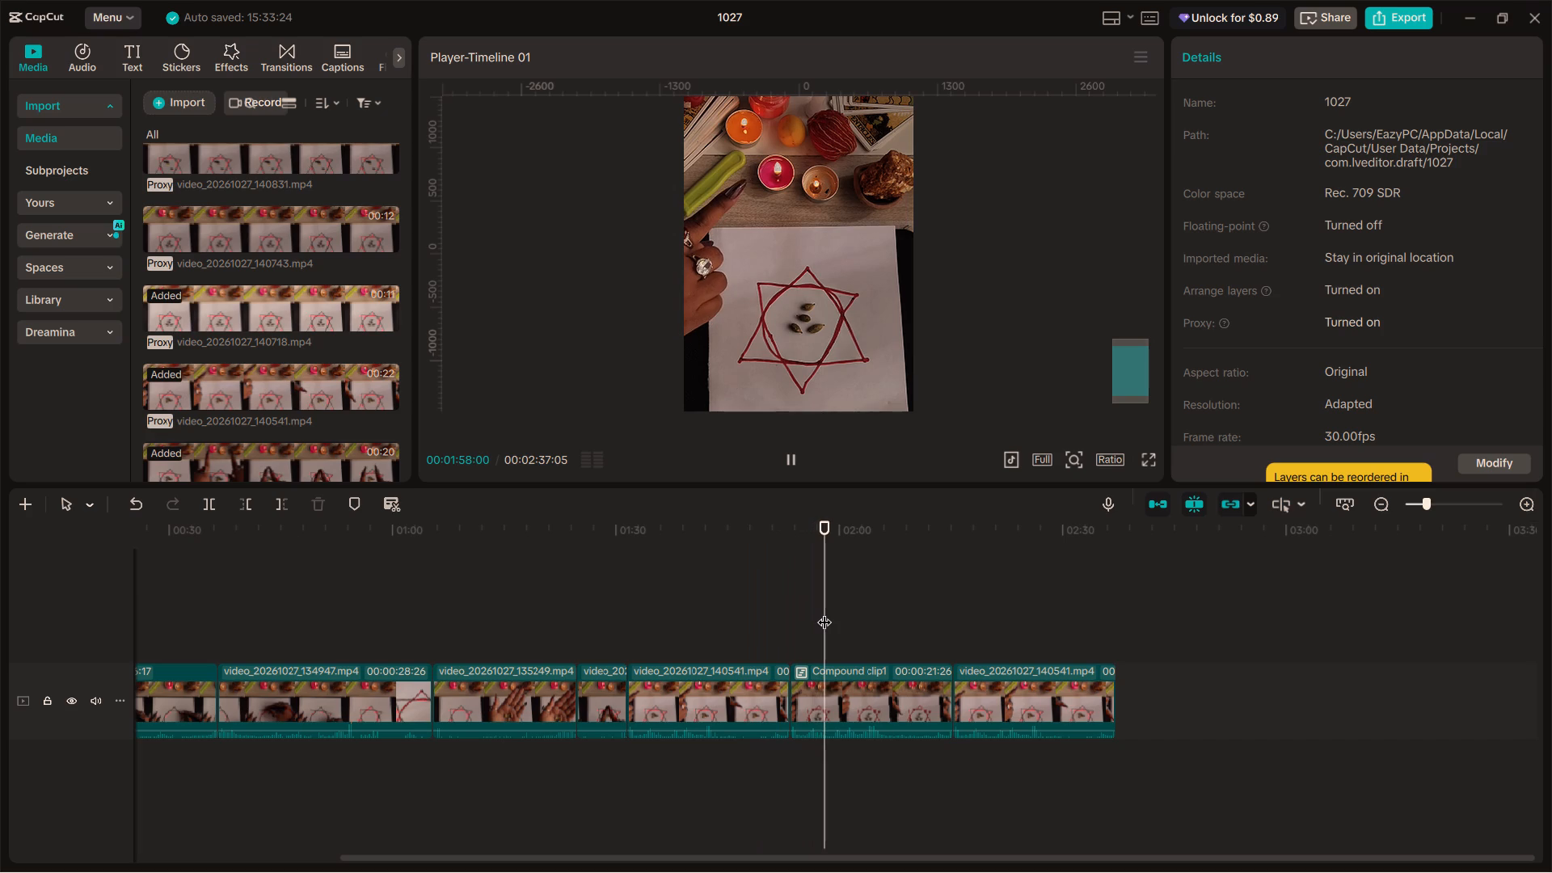
key("space")
key("space")
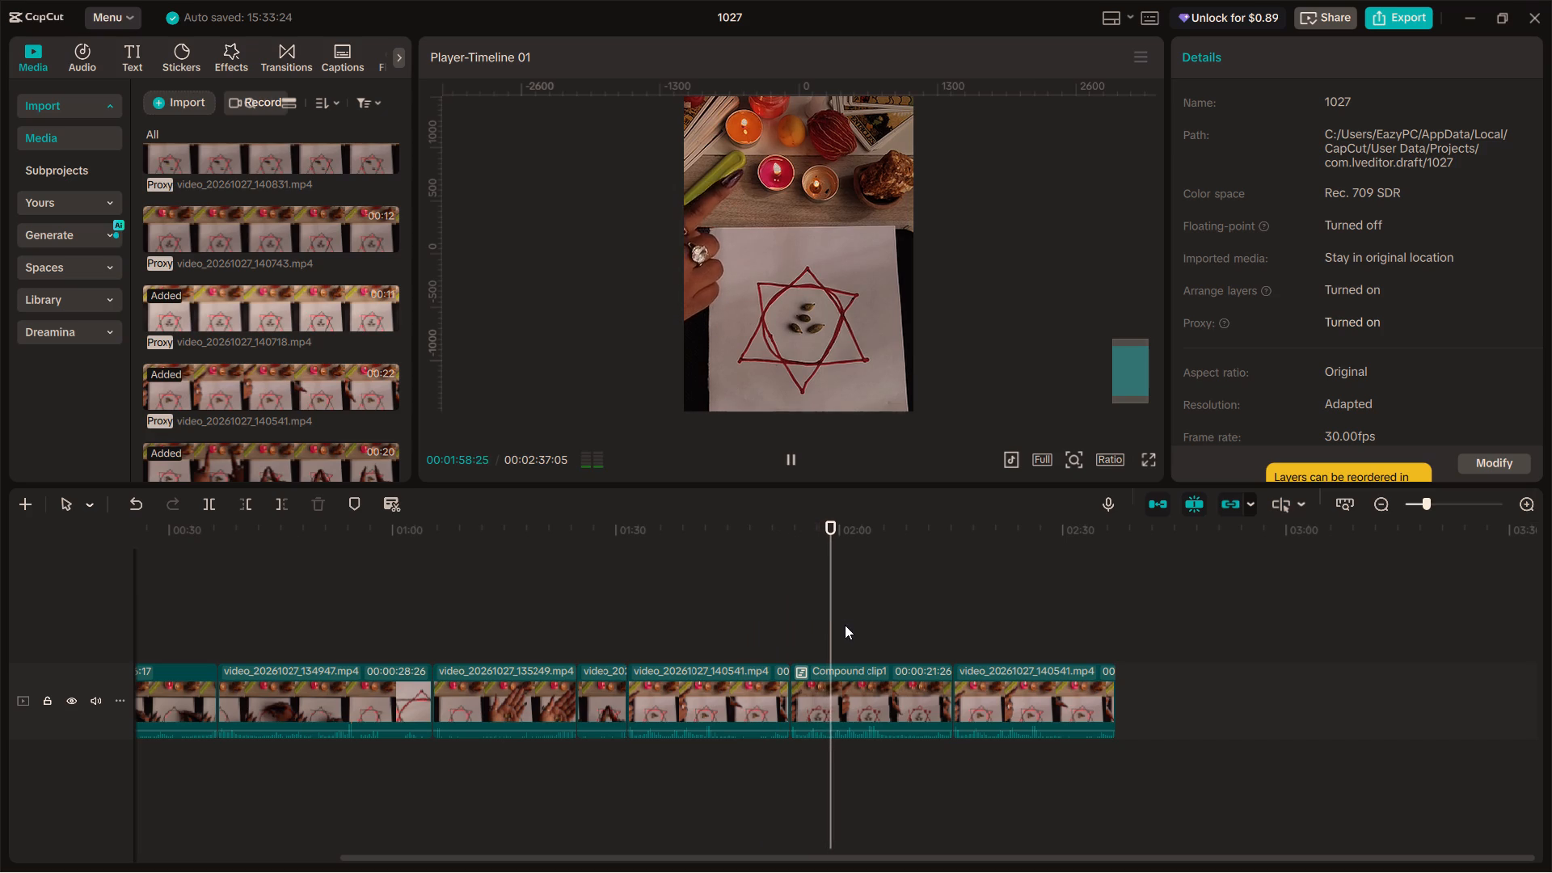
key("space")
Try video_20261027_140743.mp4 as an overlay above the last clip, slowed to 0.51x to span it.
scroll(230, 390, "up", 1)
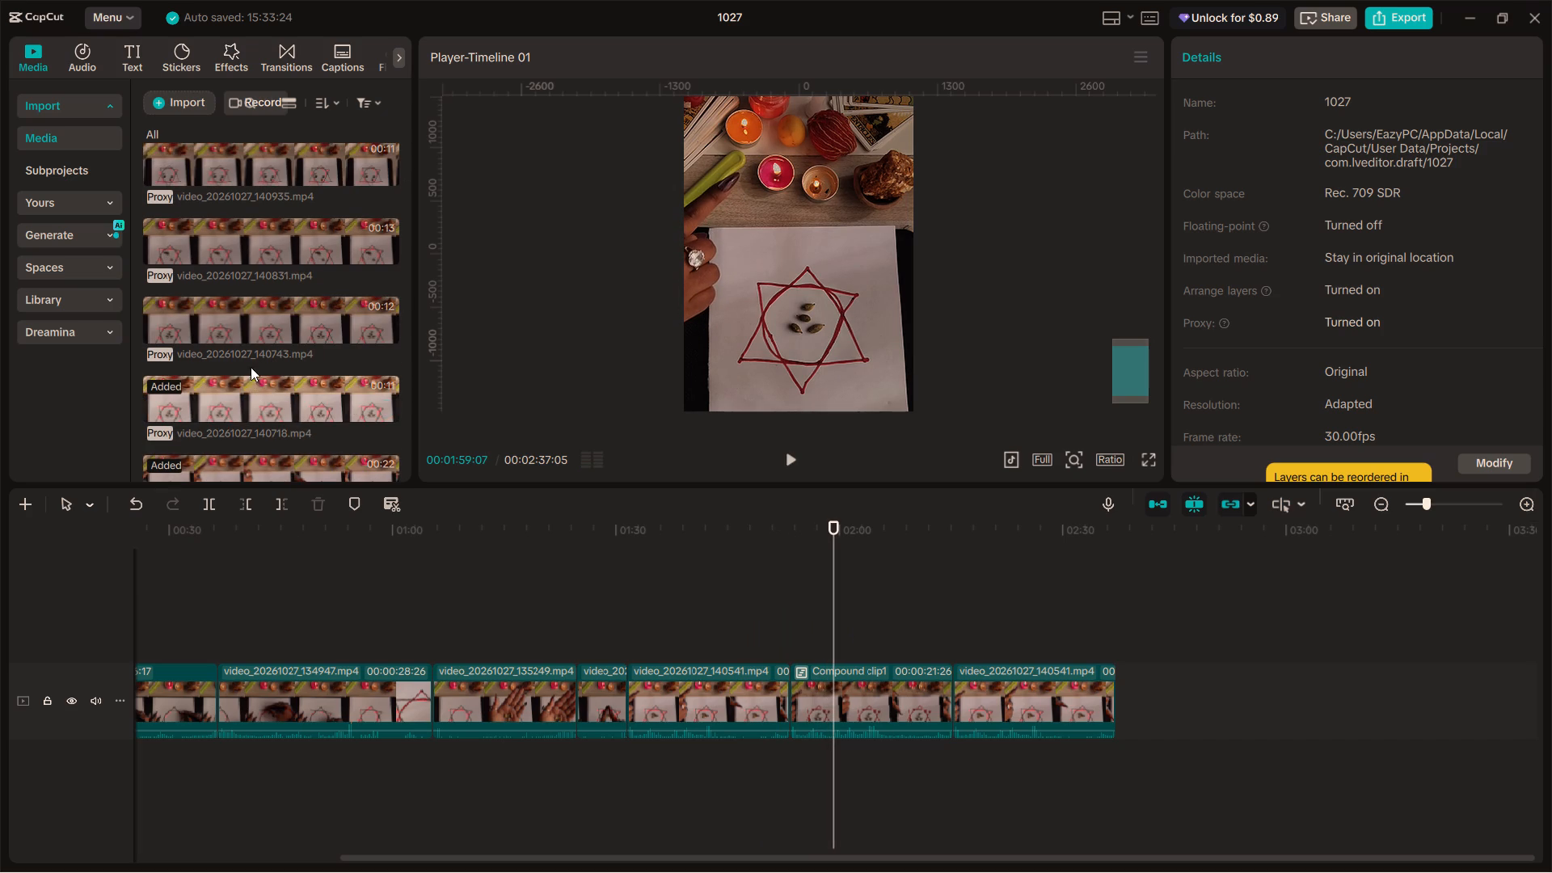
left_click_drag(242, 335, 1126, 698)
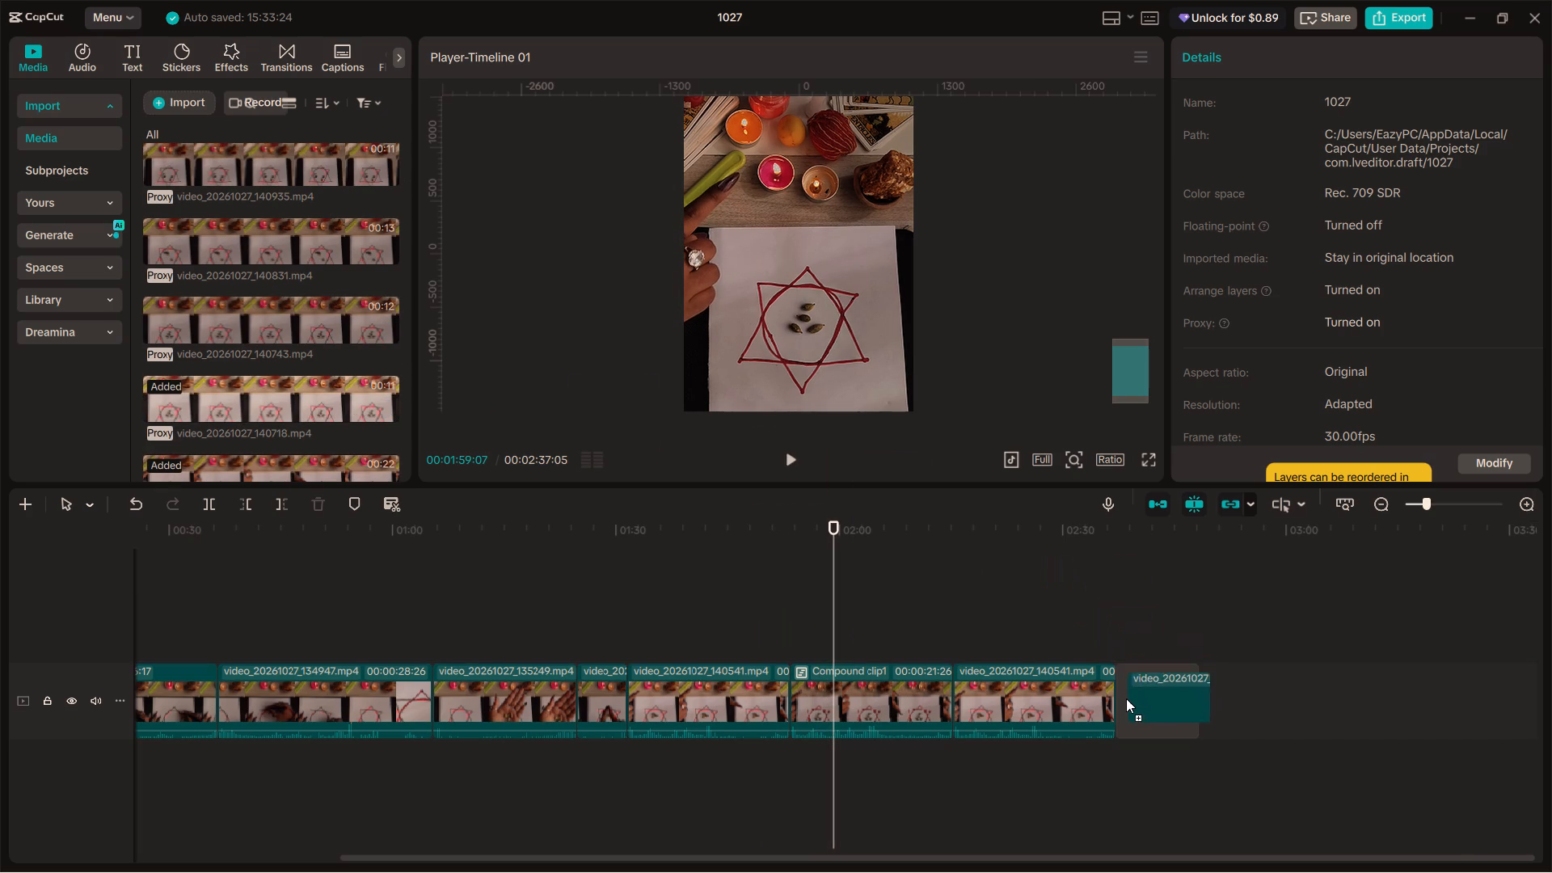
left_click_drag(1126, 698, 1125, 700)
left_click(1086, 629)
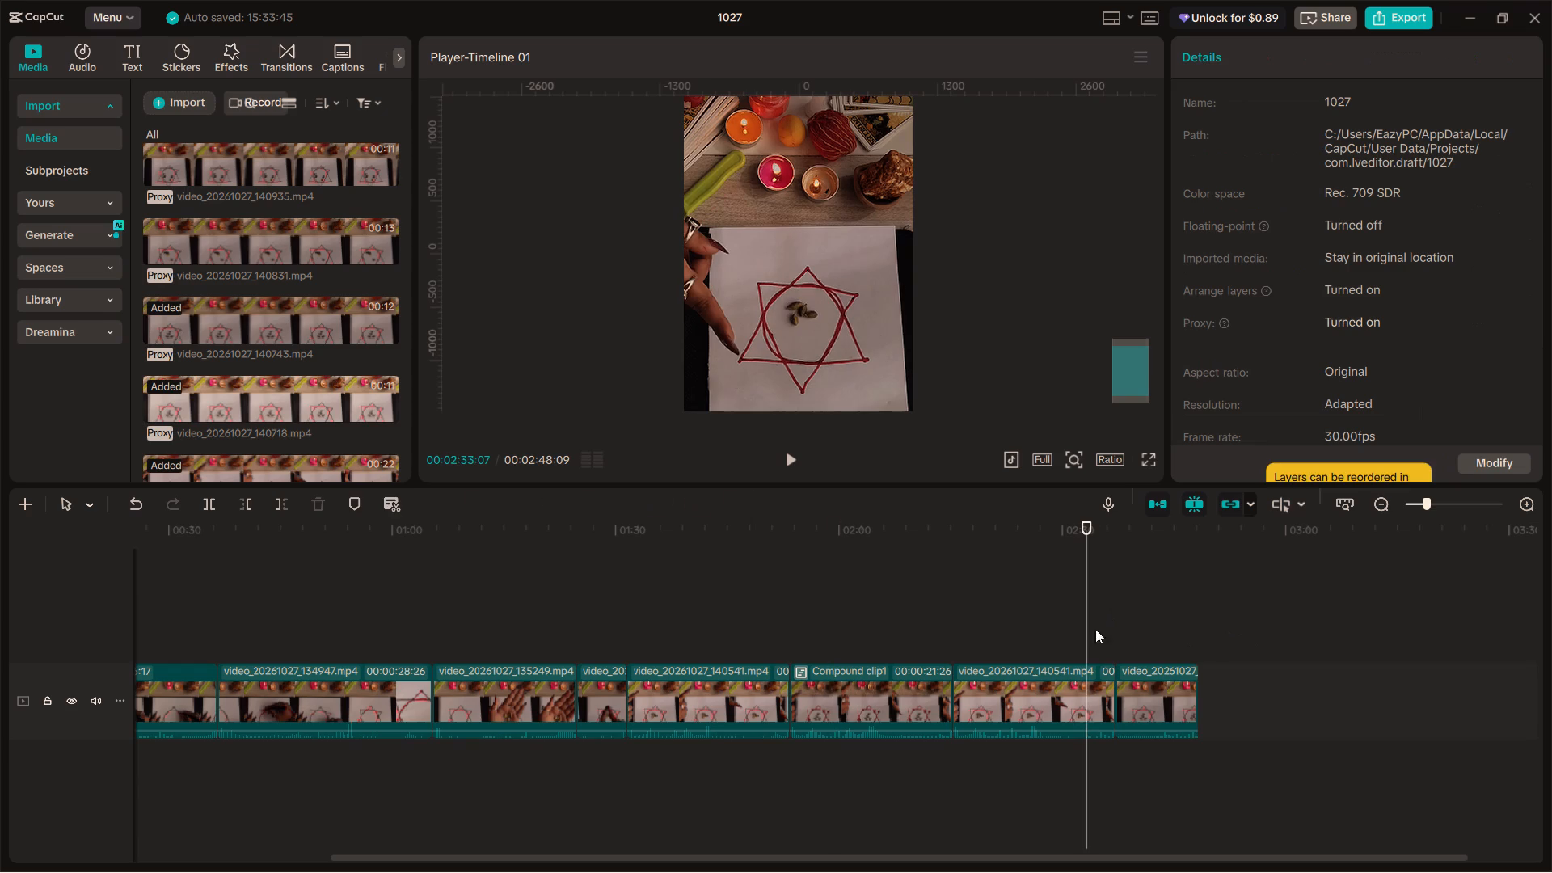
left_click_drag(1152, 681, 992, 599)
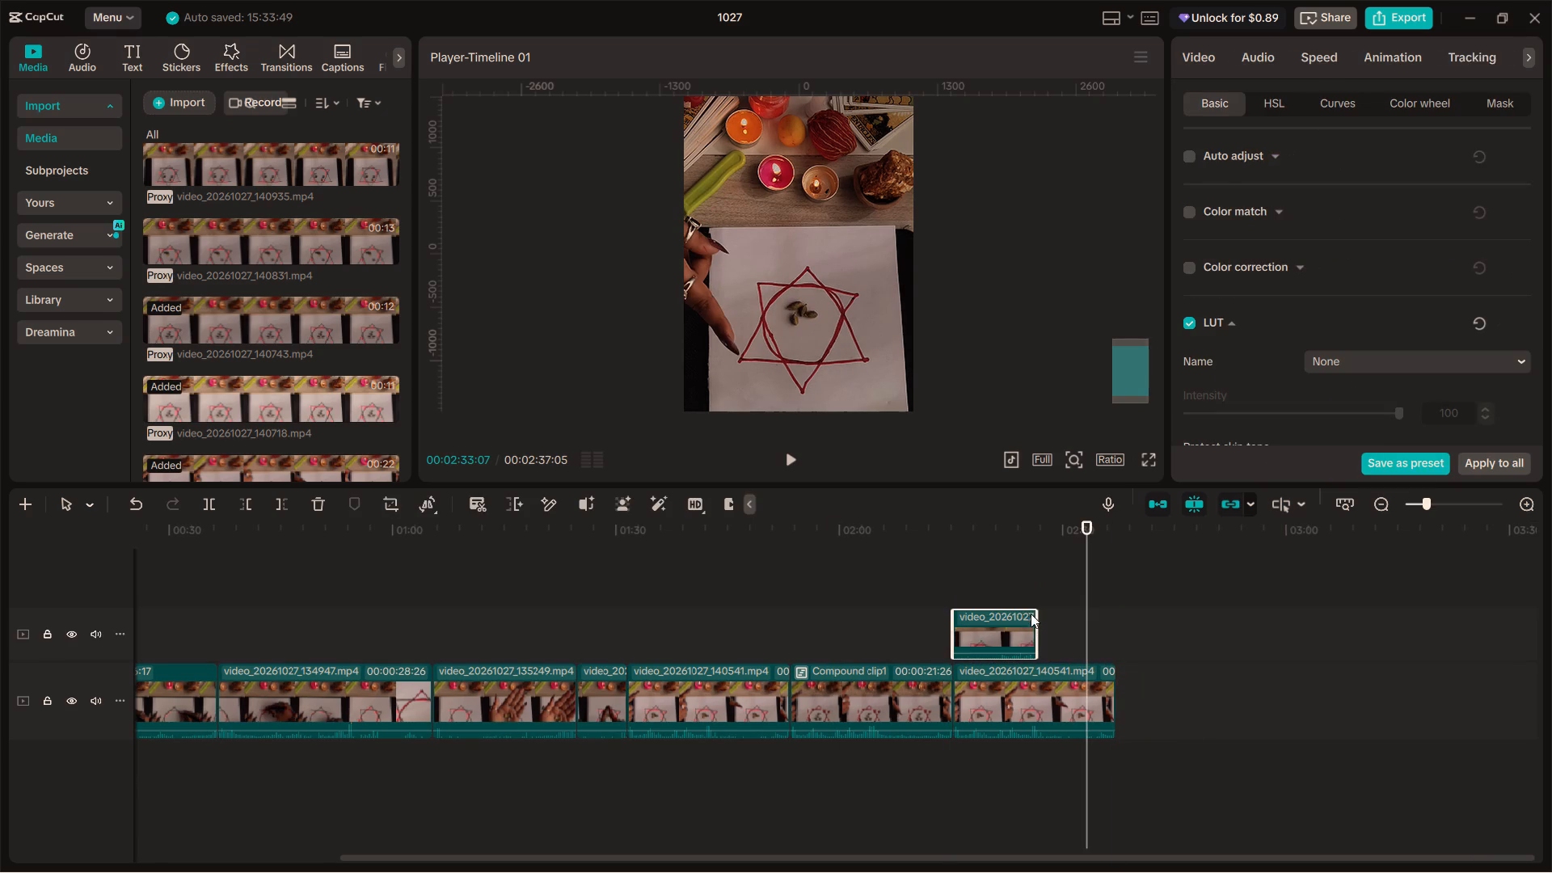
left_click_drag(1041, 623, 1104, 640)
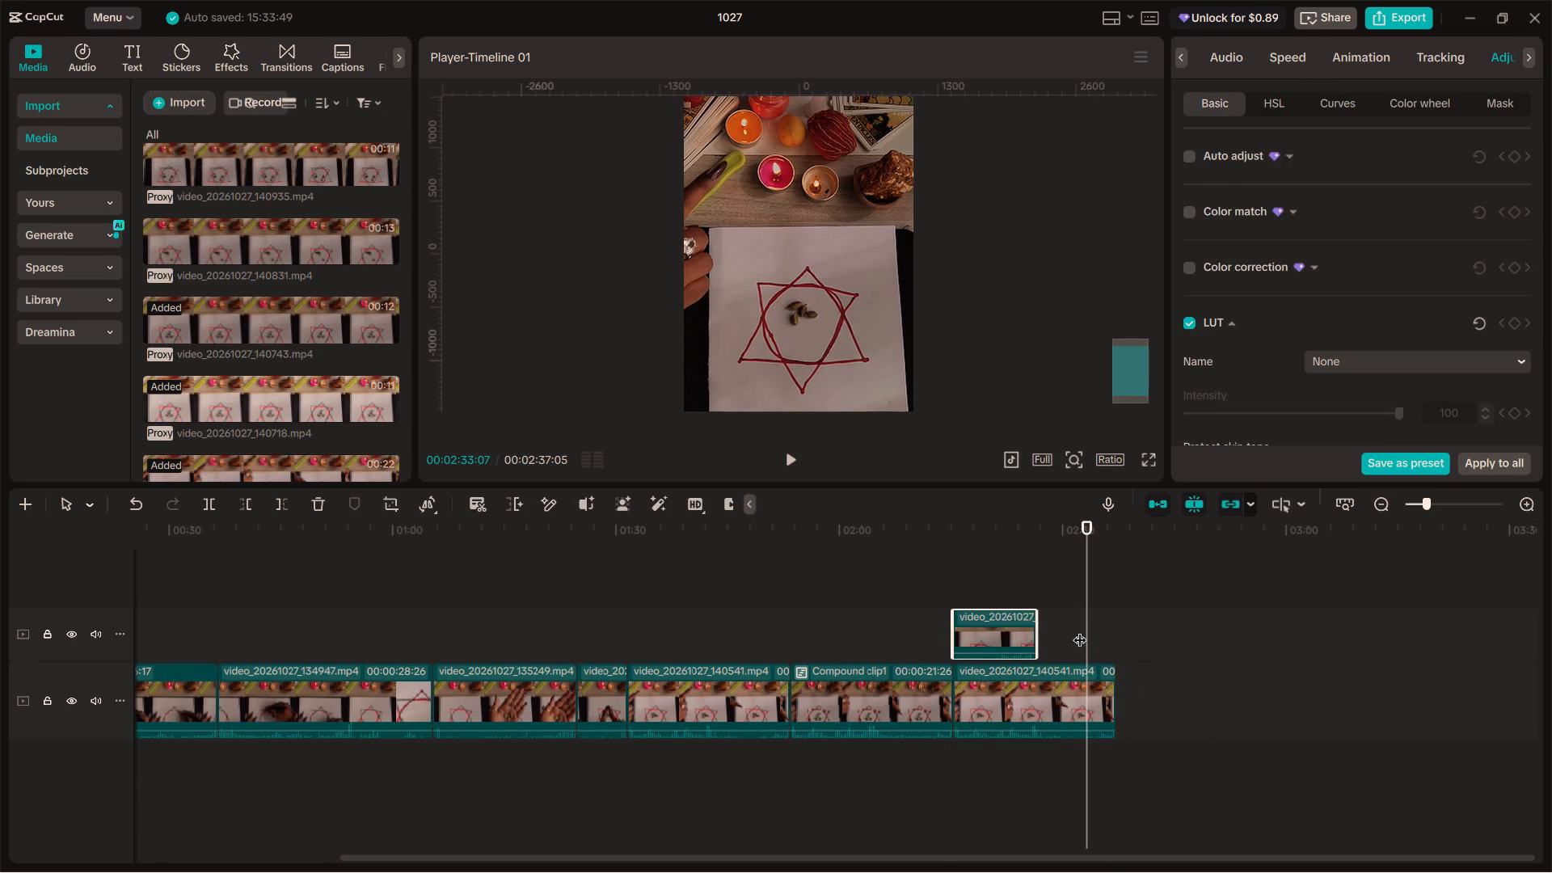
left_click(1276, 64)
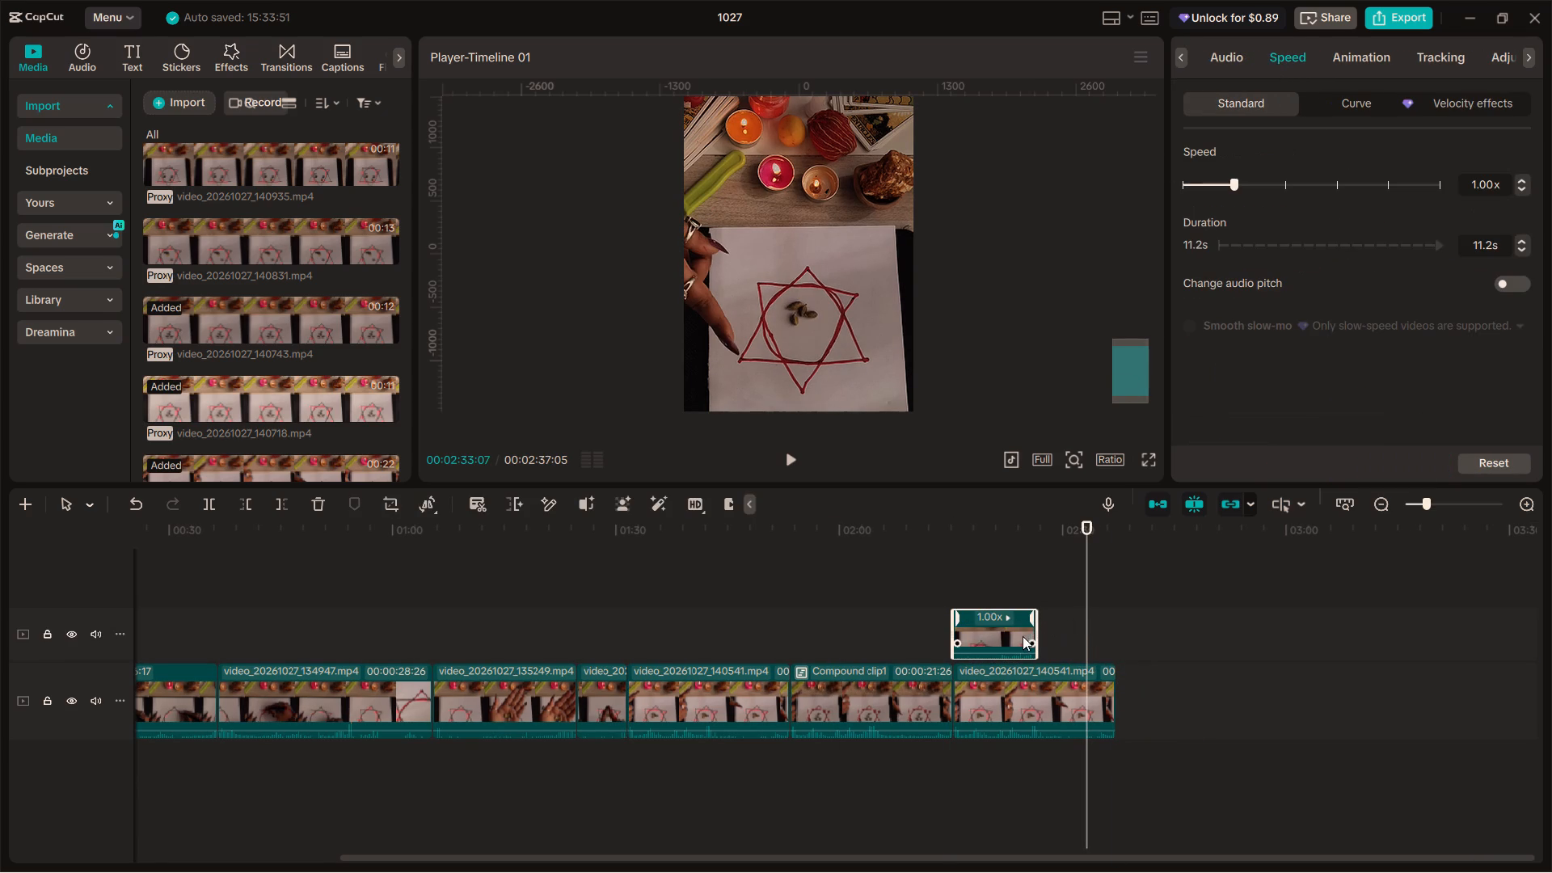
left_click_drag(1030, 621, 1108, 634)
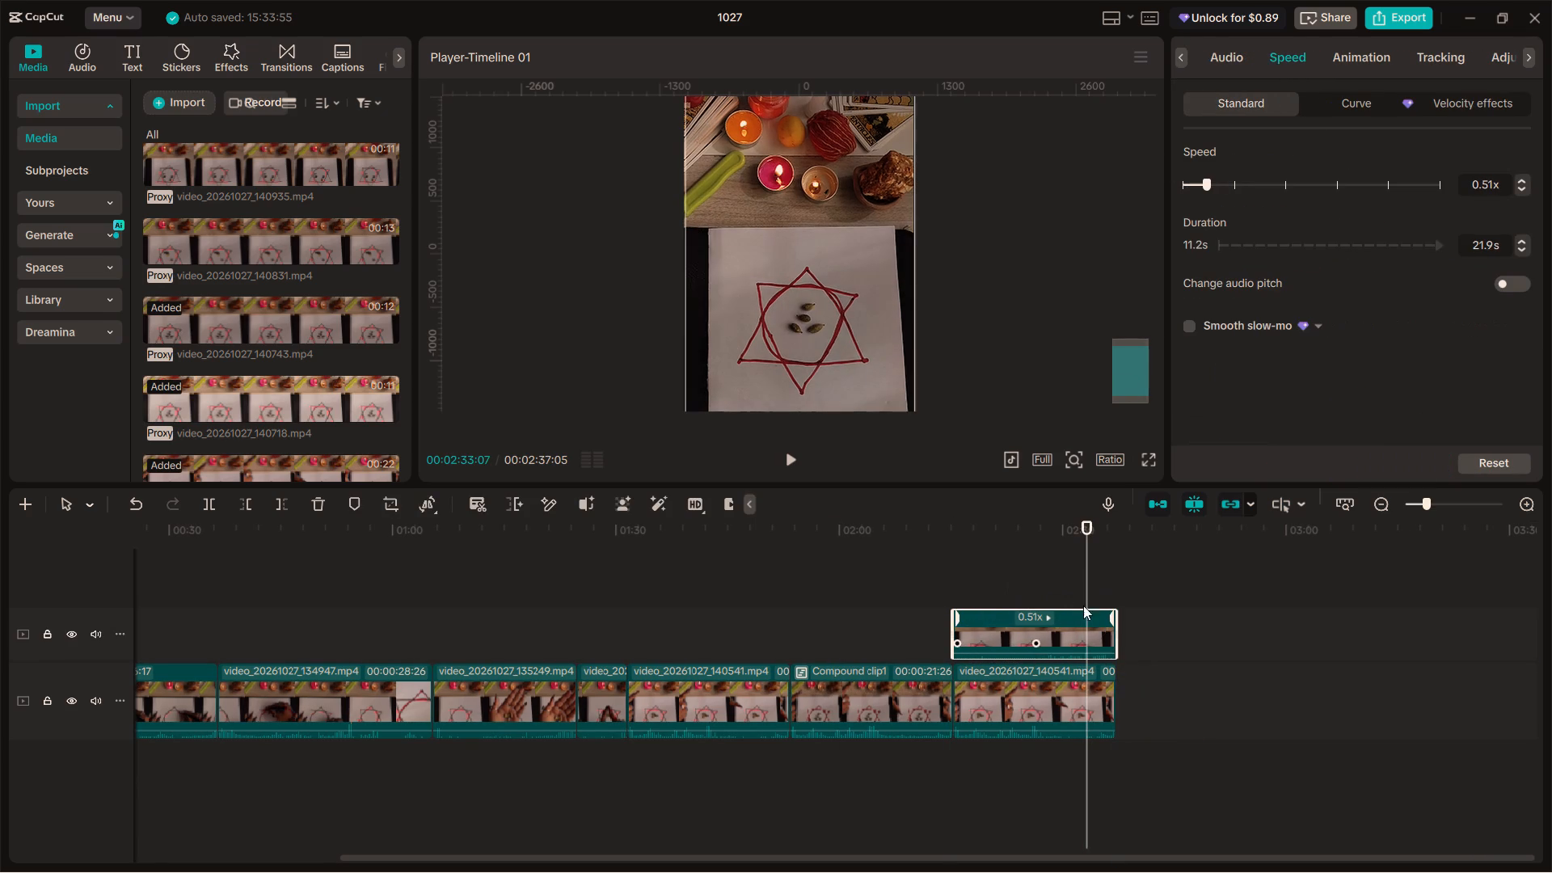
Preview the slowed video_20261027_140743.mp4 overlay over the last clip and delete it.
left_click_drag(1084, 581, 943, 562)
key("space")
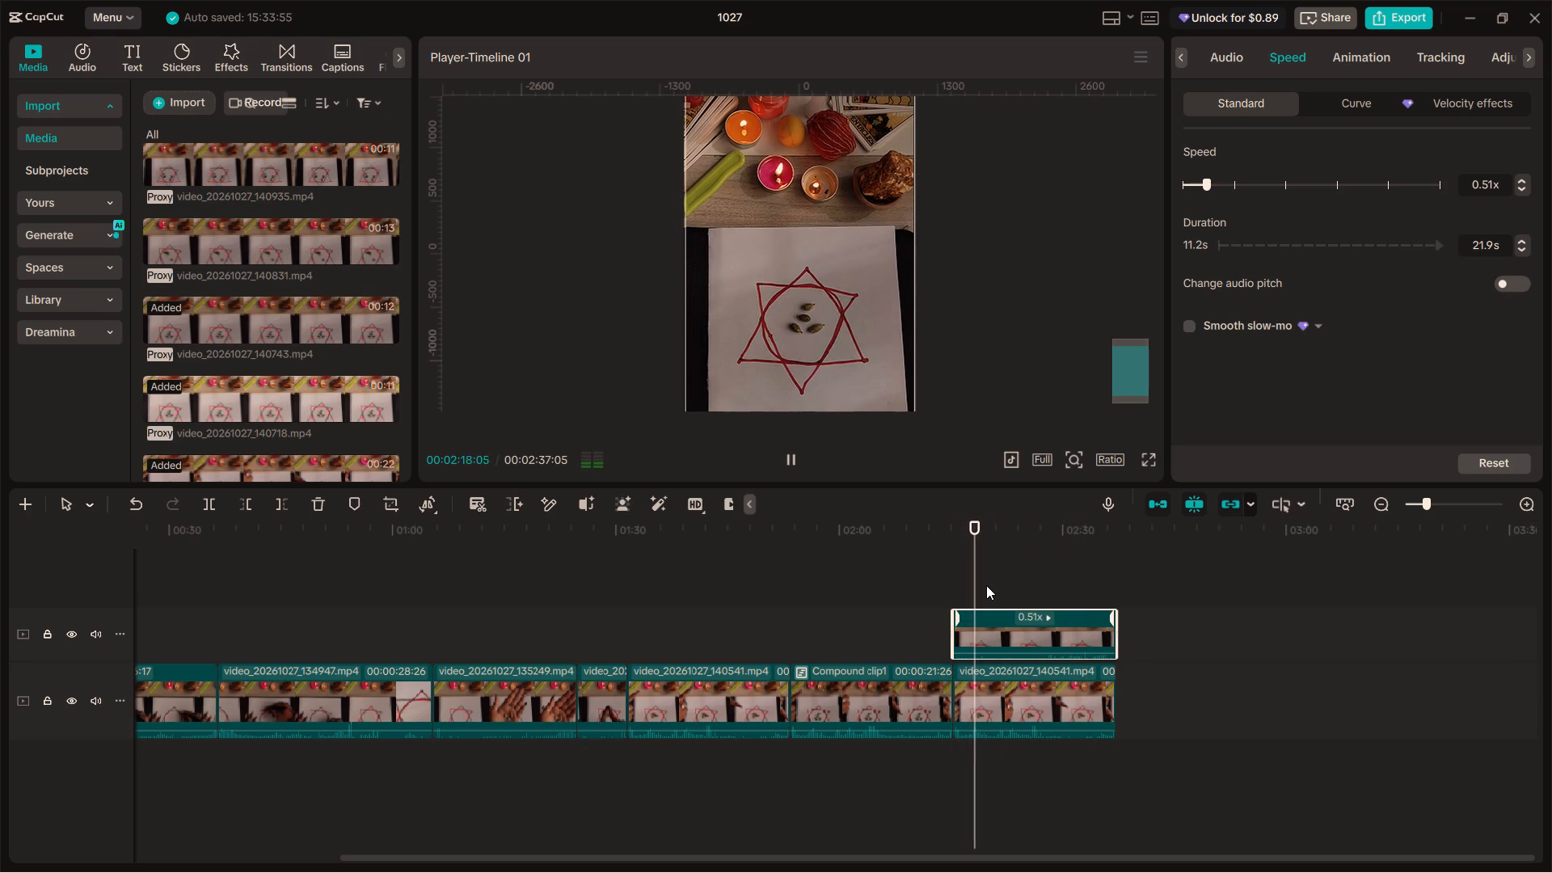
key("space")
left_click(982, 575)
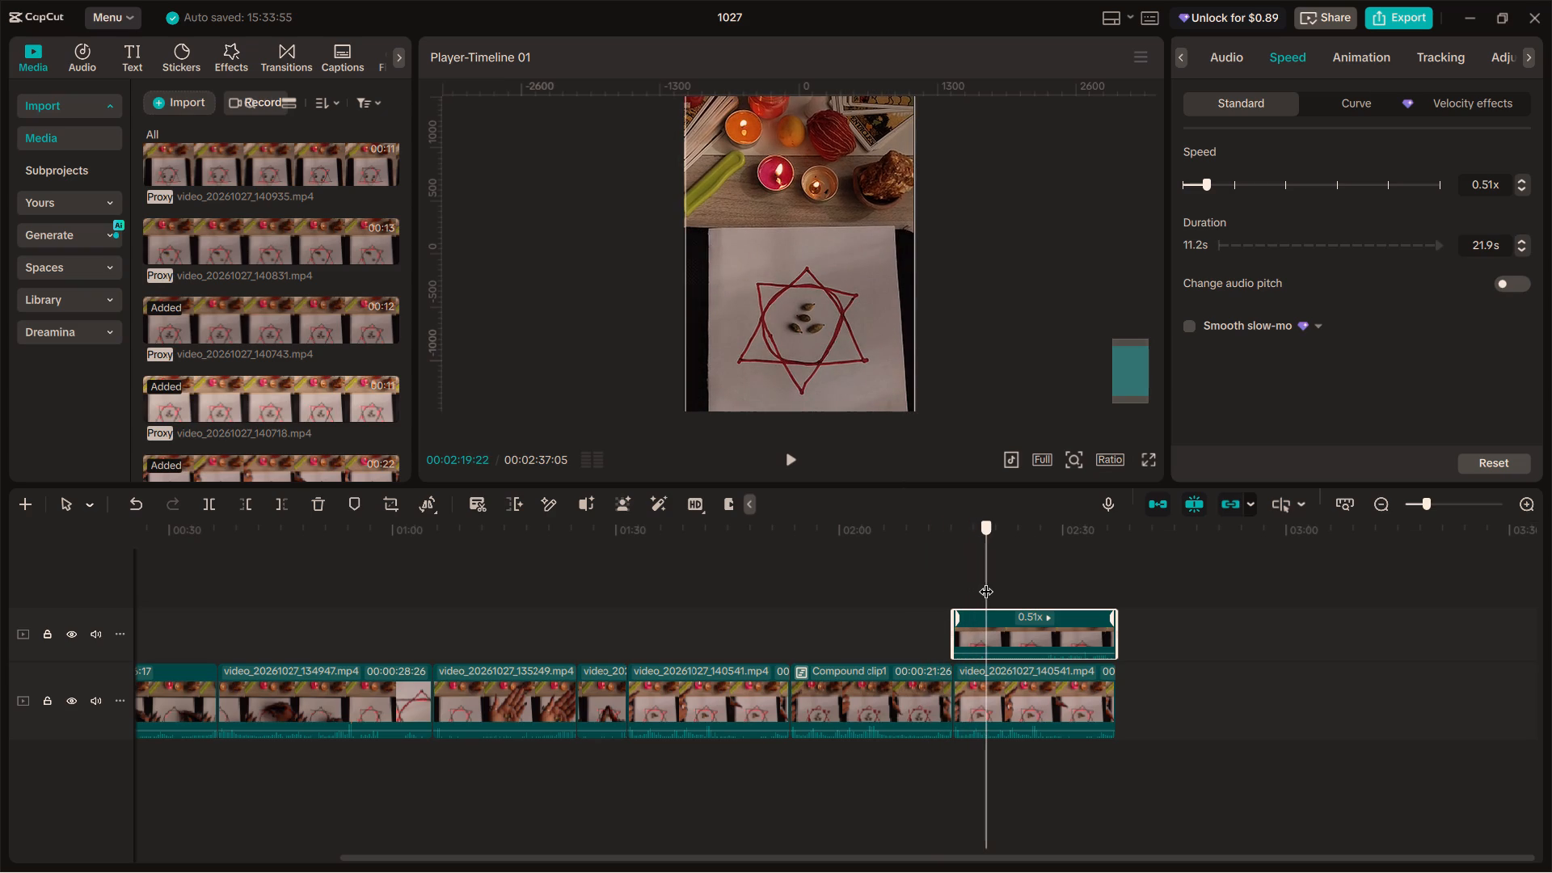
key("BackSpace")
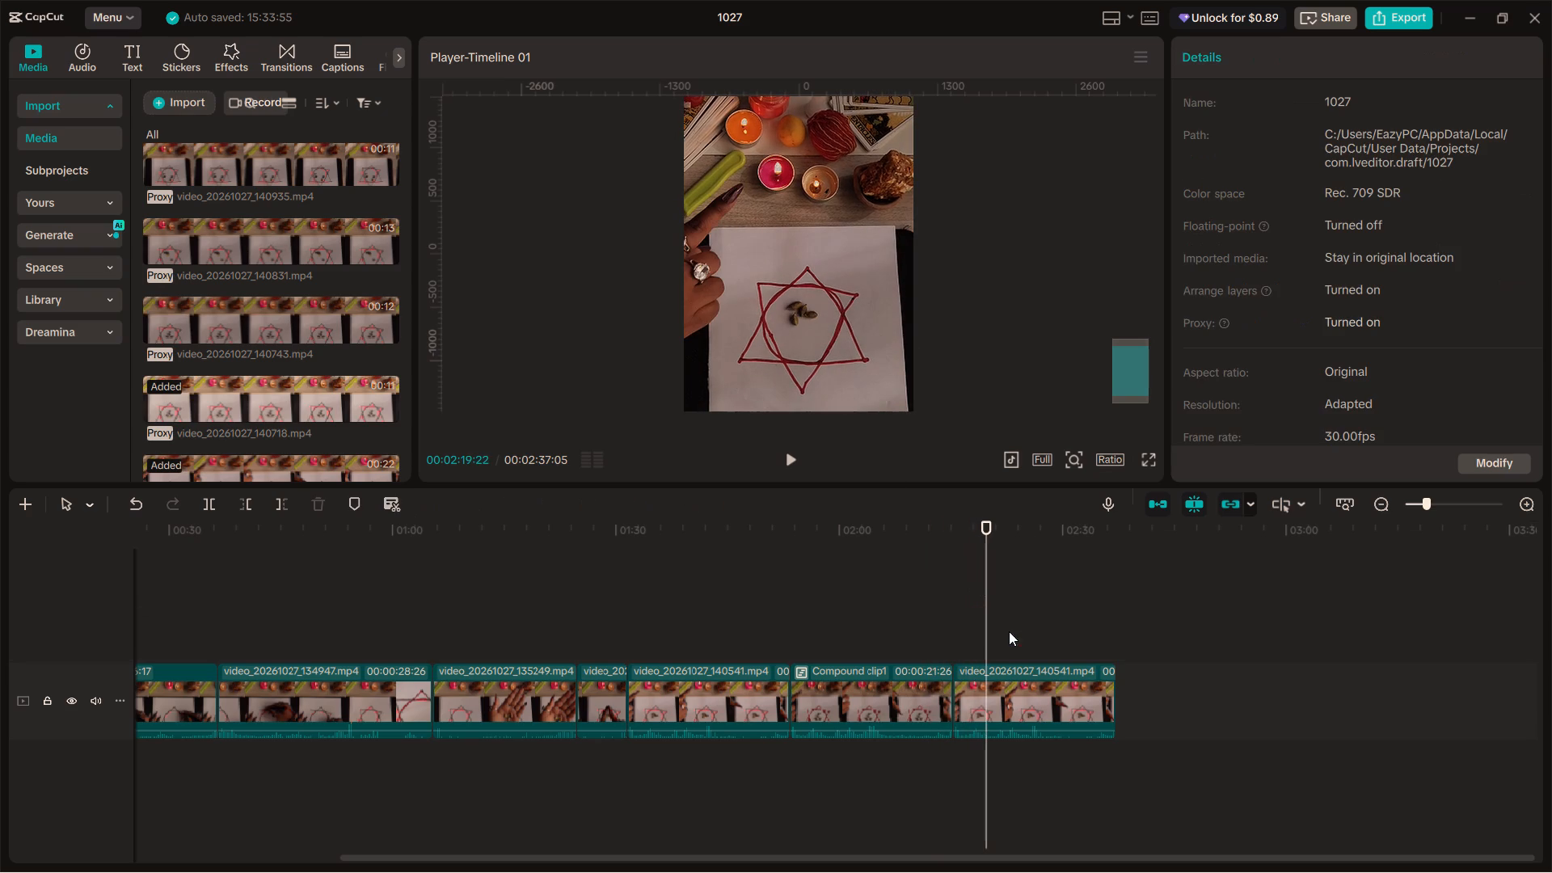
Lay video_20261027_140831.mp4 over the last clip from its start and slow it to 0.55x to span the clip.
left_click(306, 245)
left_click_drag(257, 242, 380, 268)
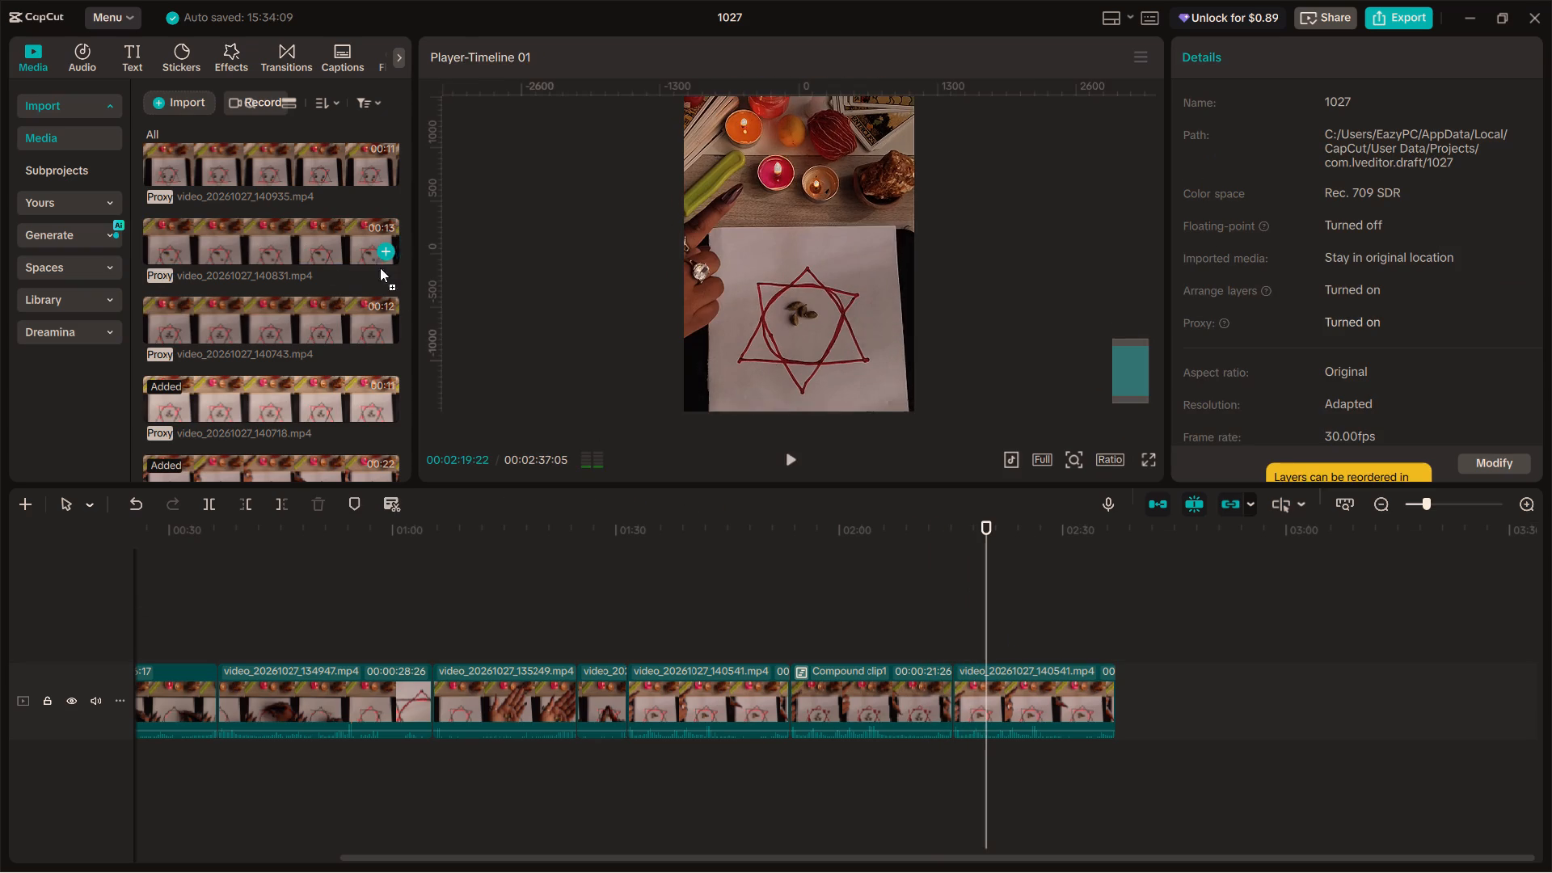
left_click_drag(380, 268, 964, 644)
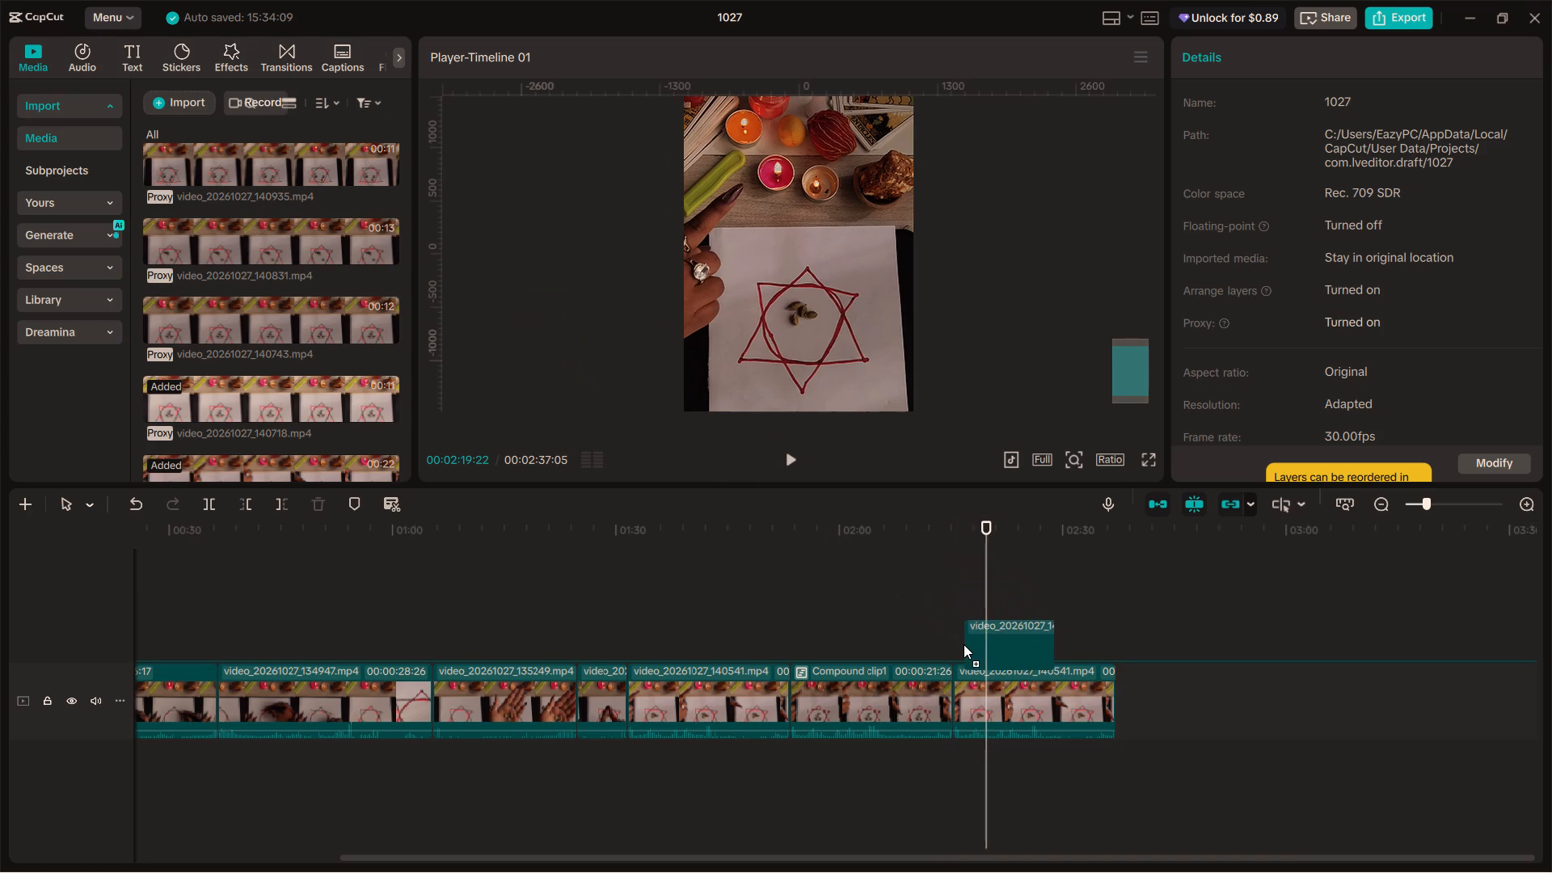
left_click_drag(964, 644, 958, 643)
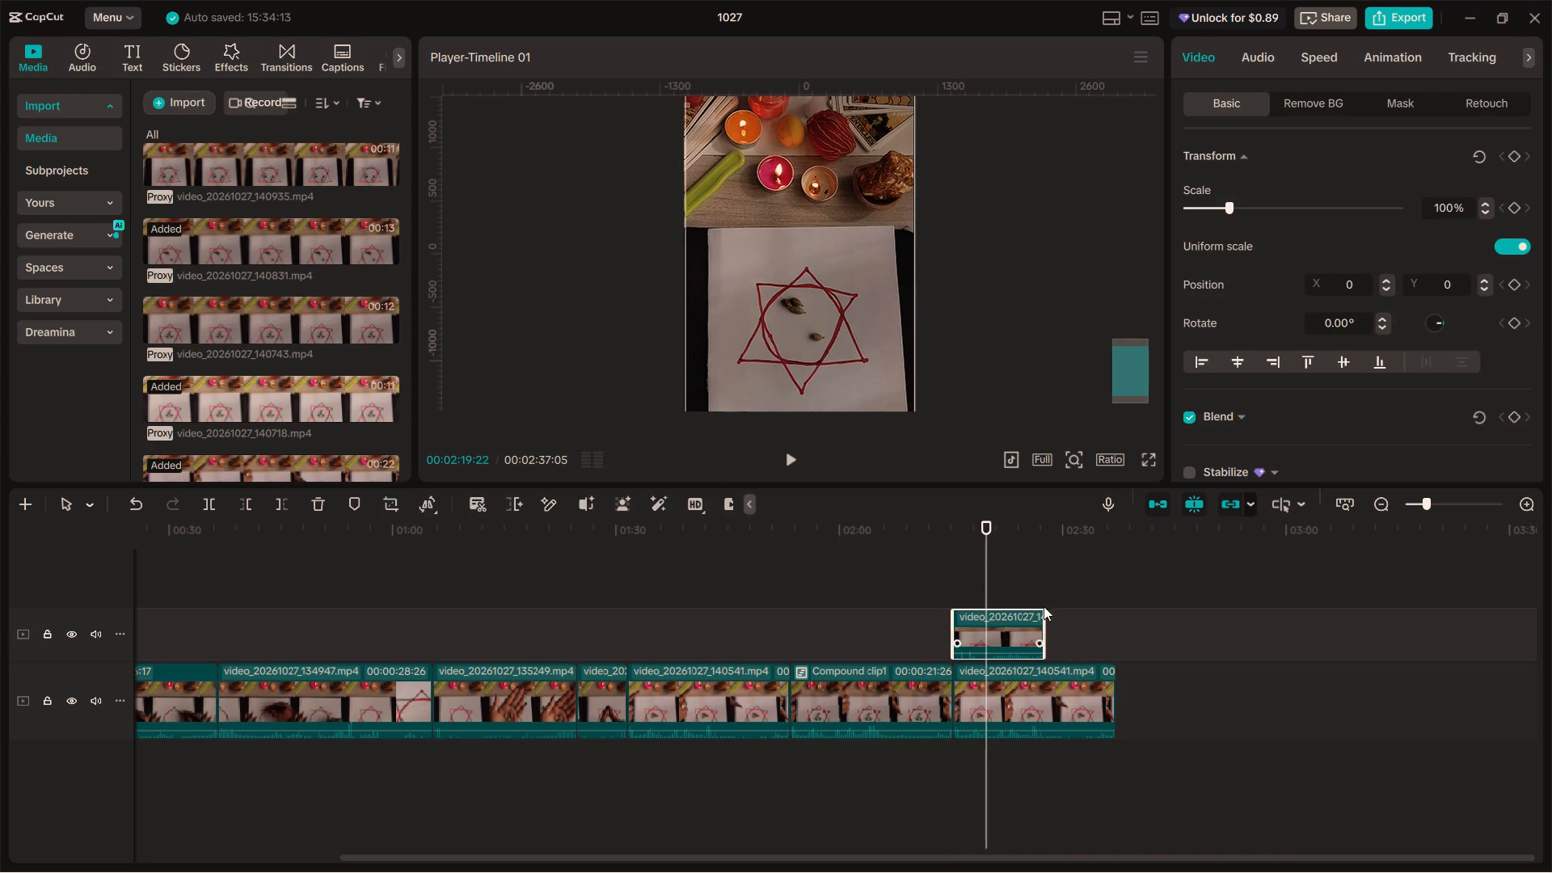
left_click(1306, 65)
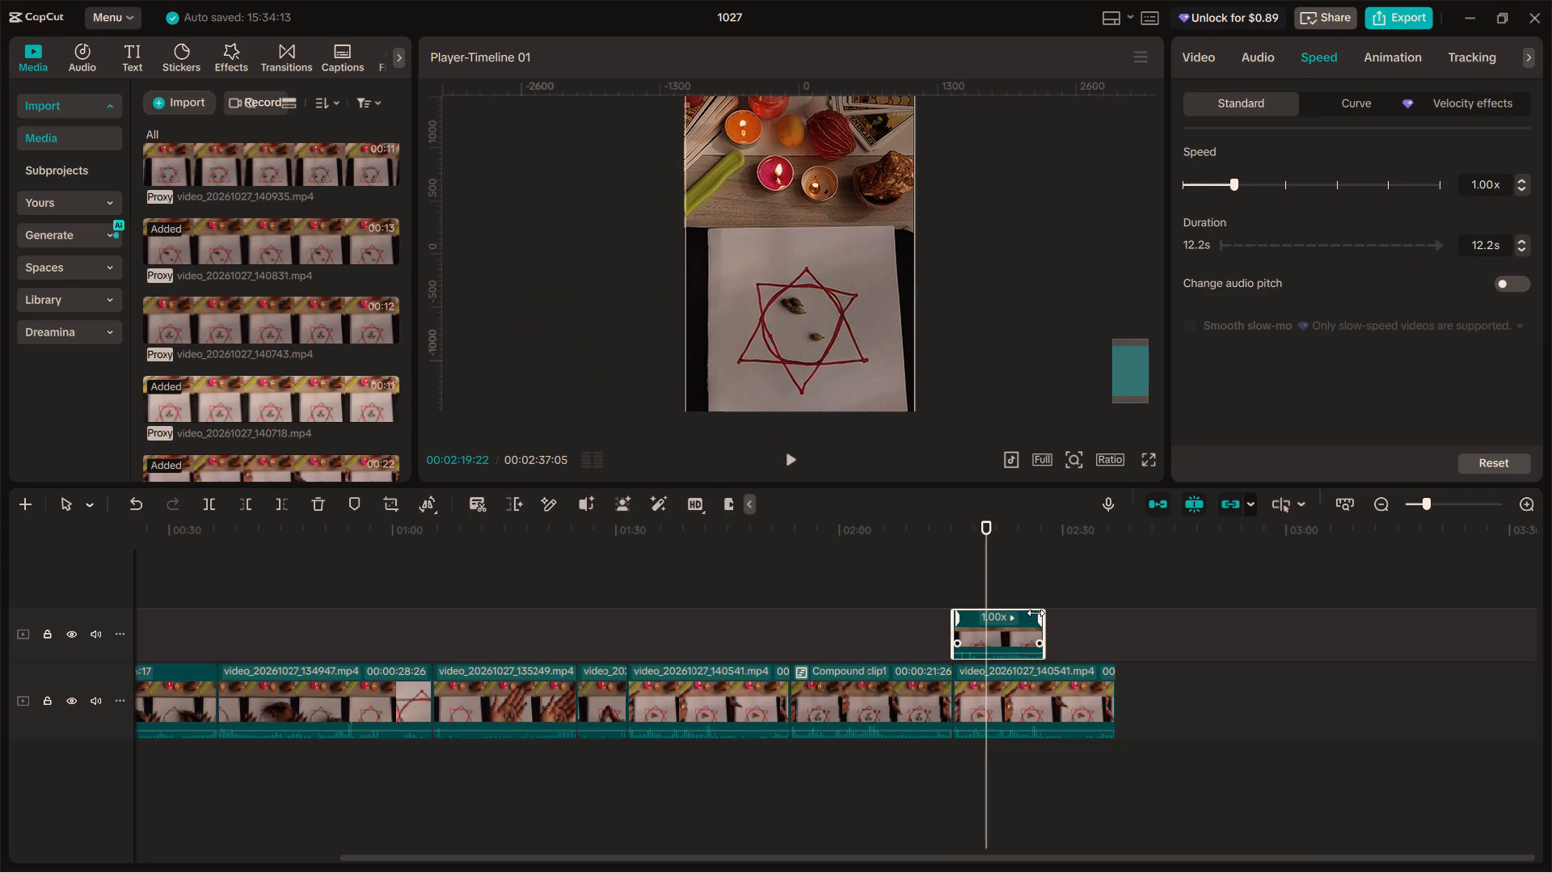
left_click_drag(1037, 613, 1112, 633)
left_click(1112, 633)
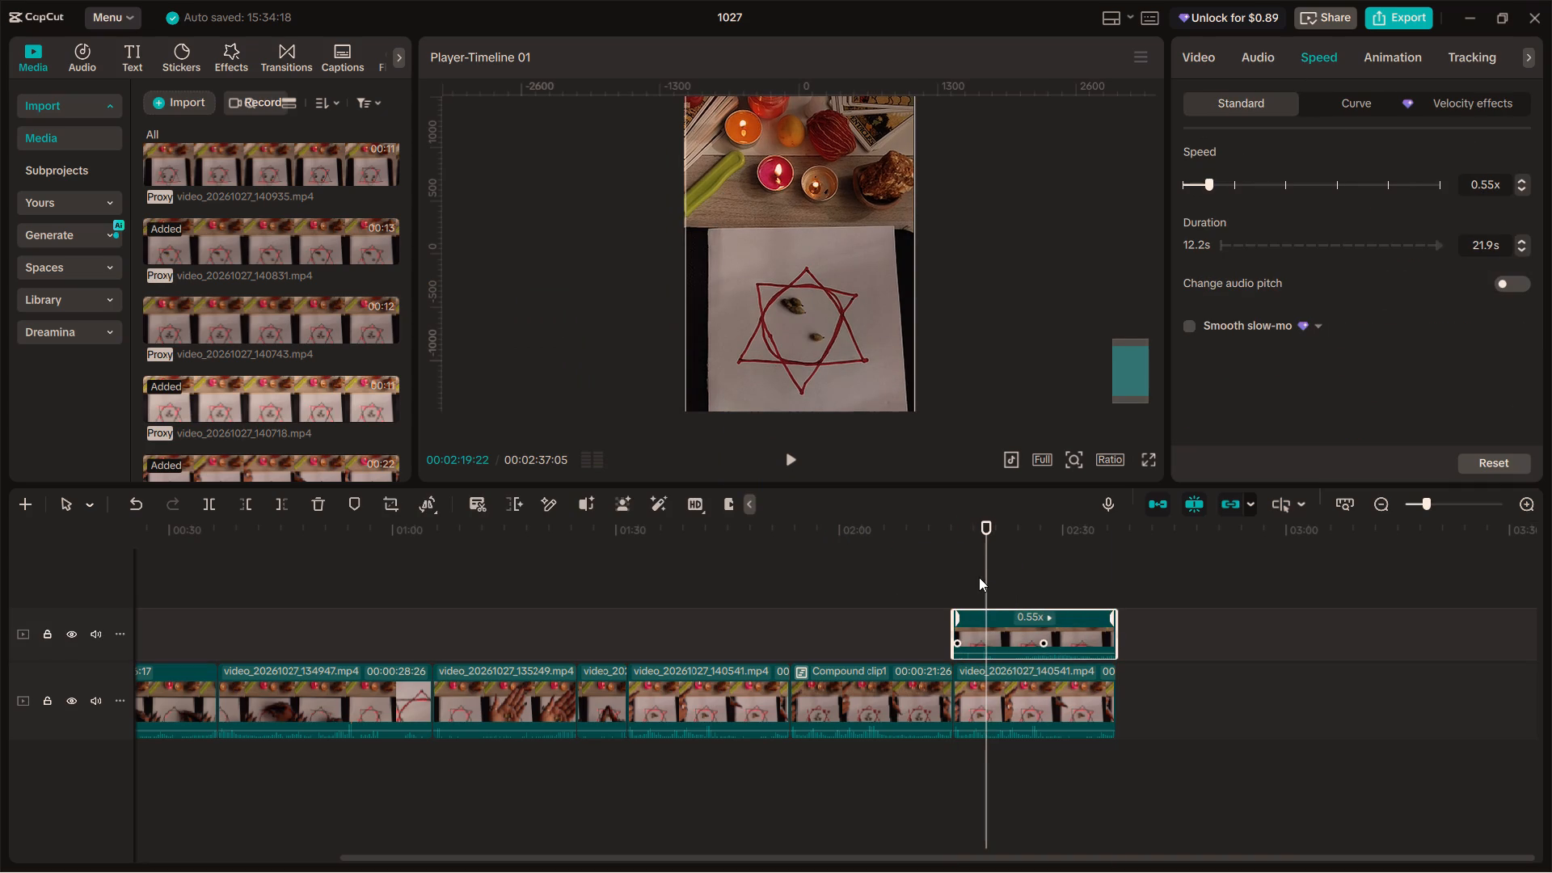
Add a circle mask to the slowed overlay, shrunk to about 388 by 387 and placed over the seeds at about X 26, Y -325.
left_click_drag(983, 572, 993, 584)
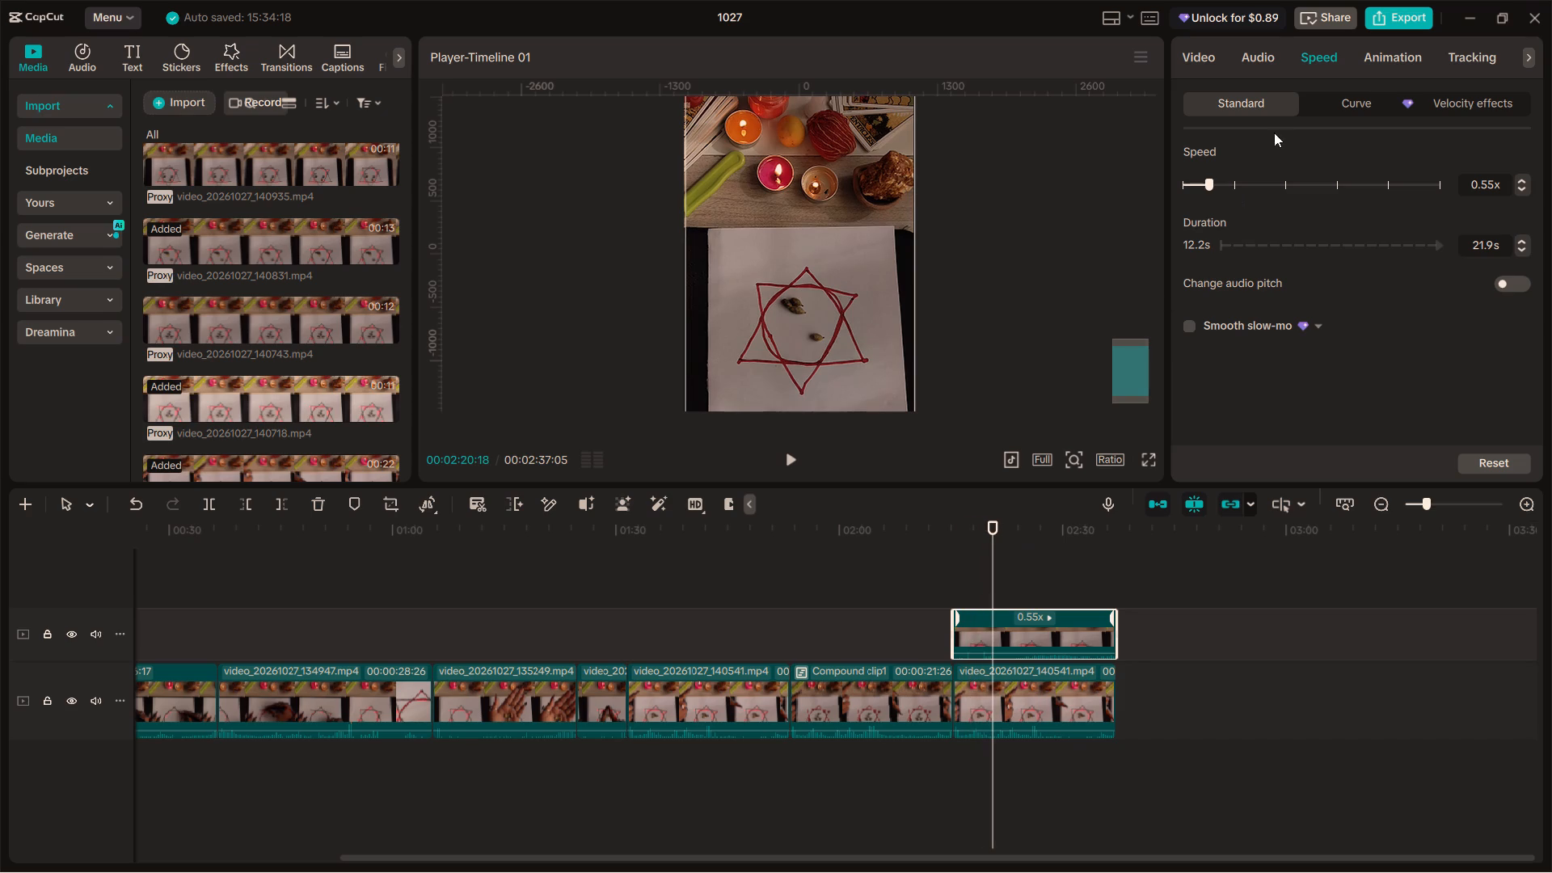
left_click(1200, 57)
left_click(1379, 99)
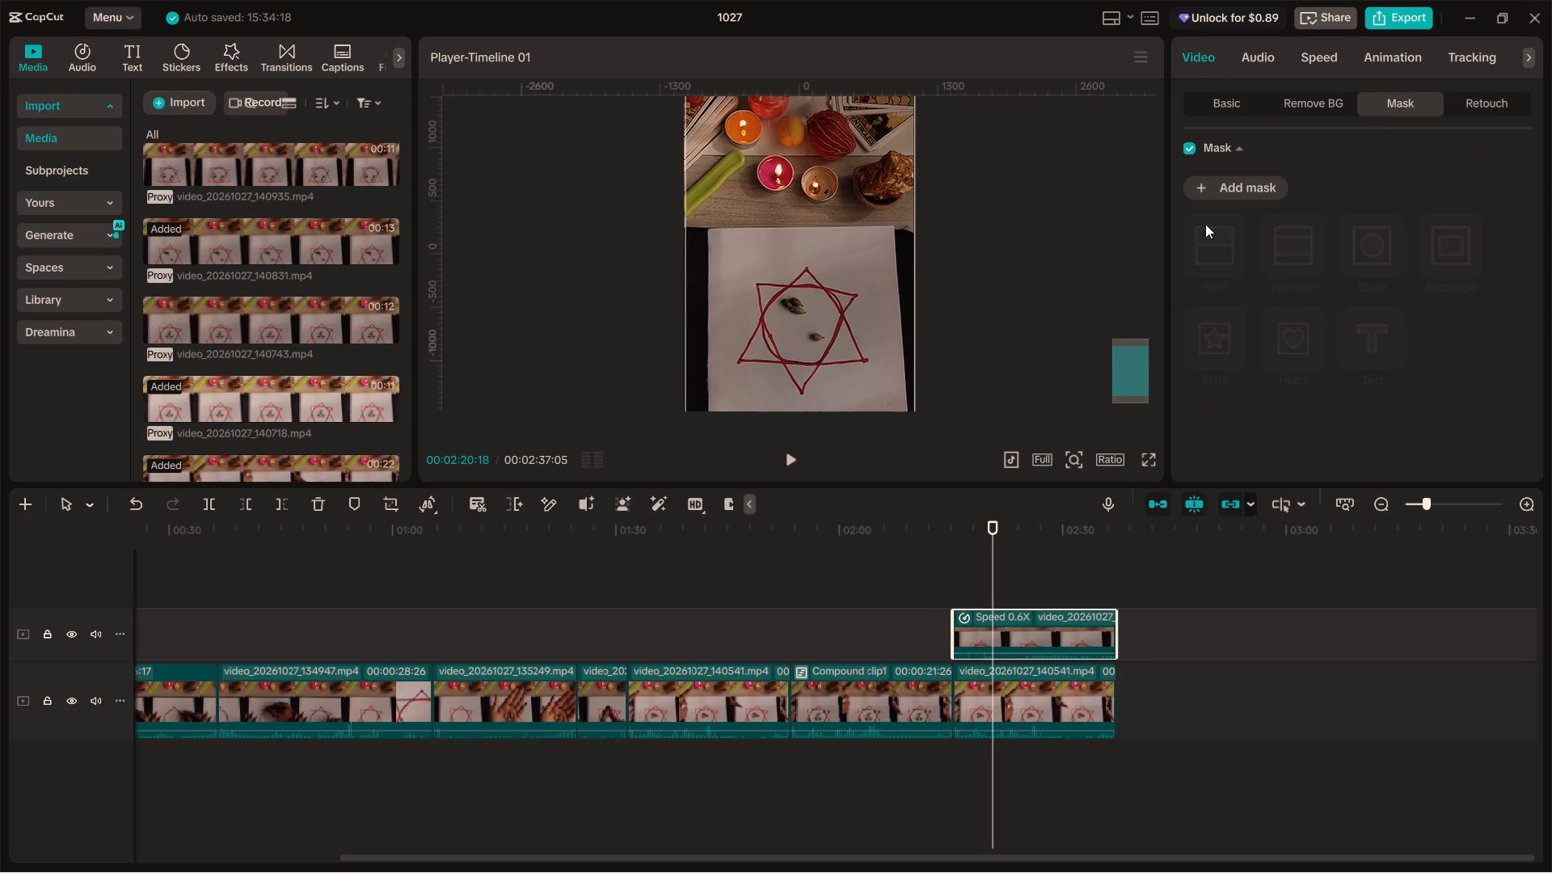
left_click(1229, 191)
left_click(1348, 245)
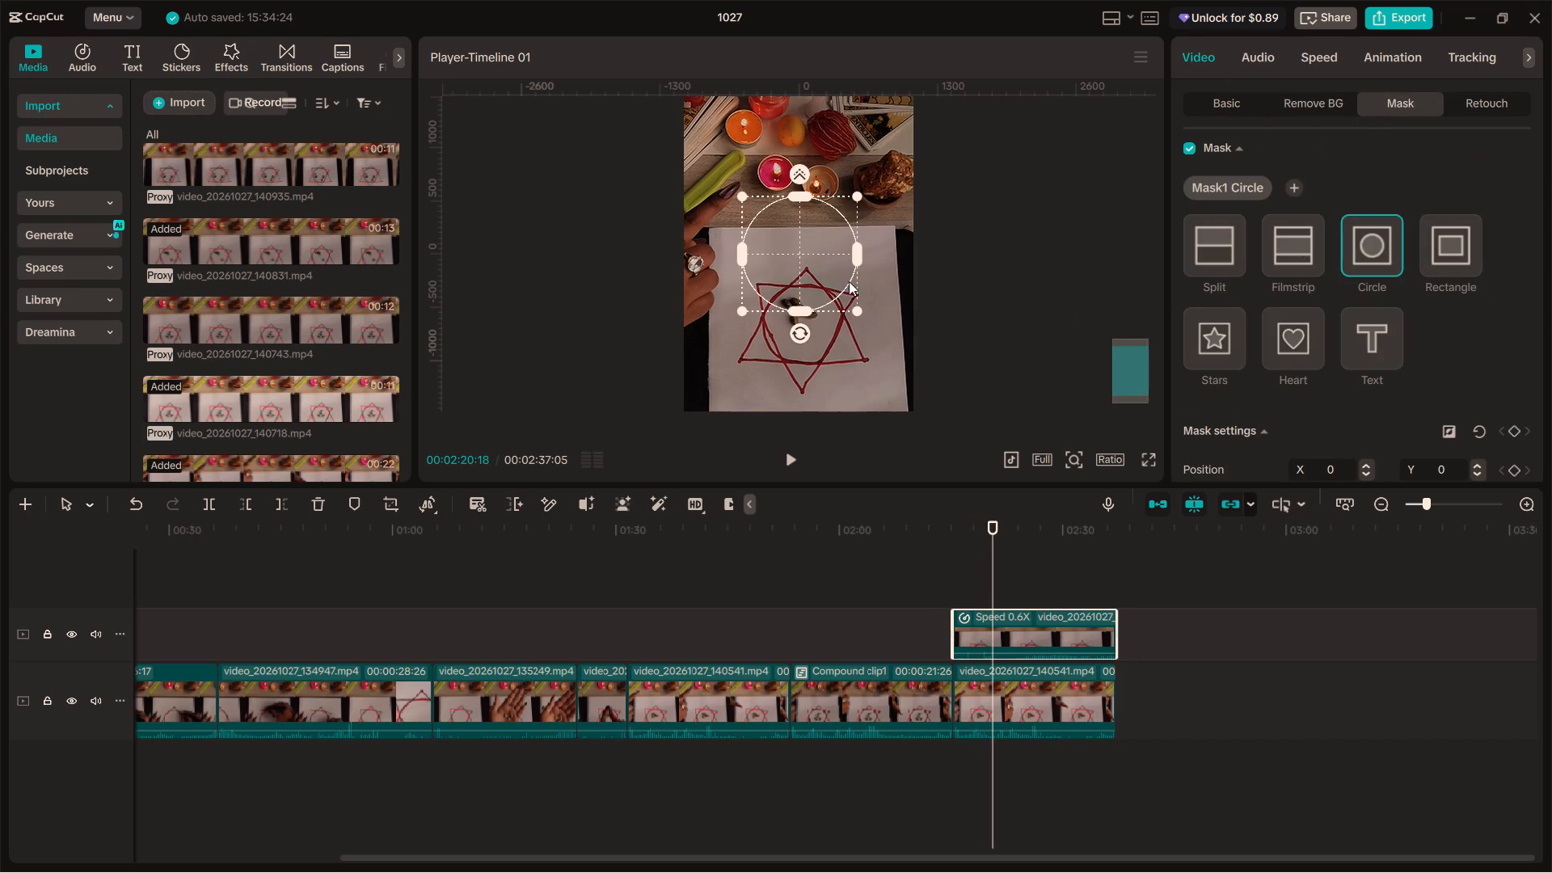
left_click_drag(827, 264, 833, 327)
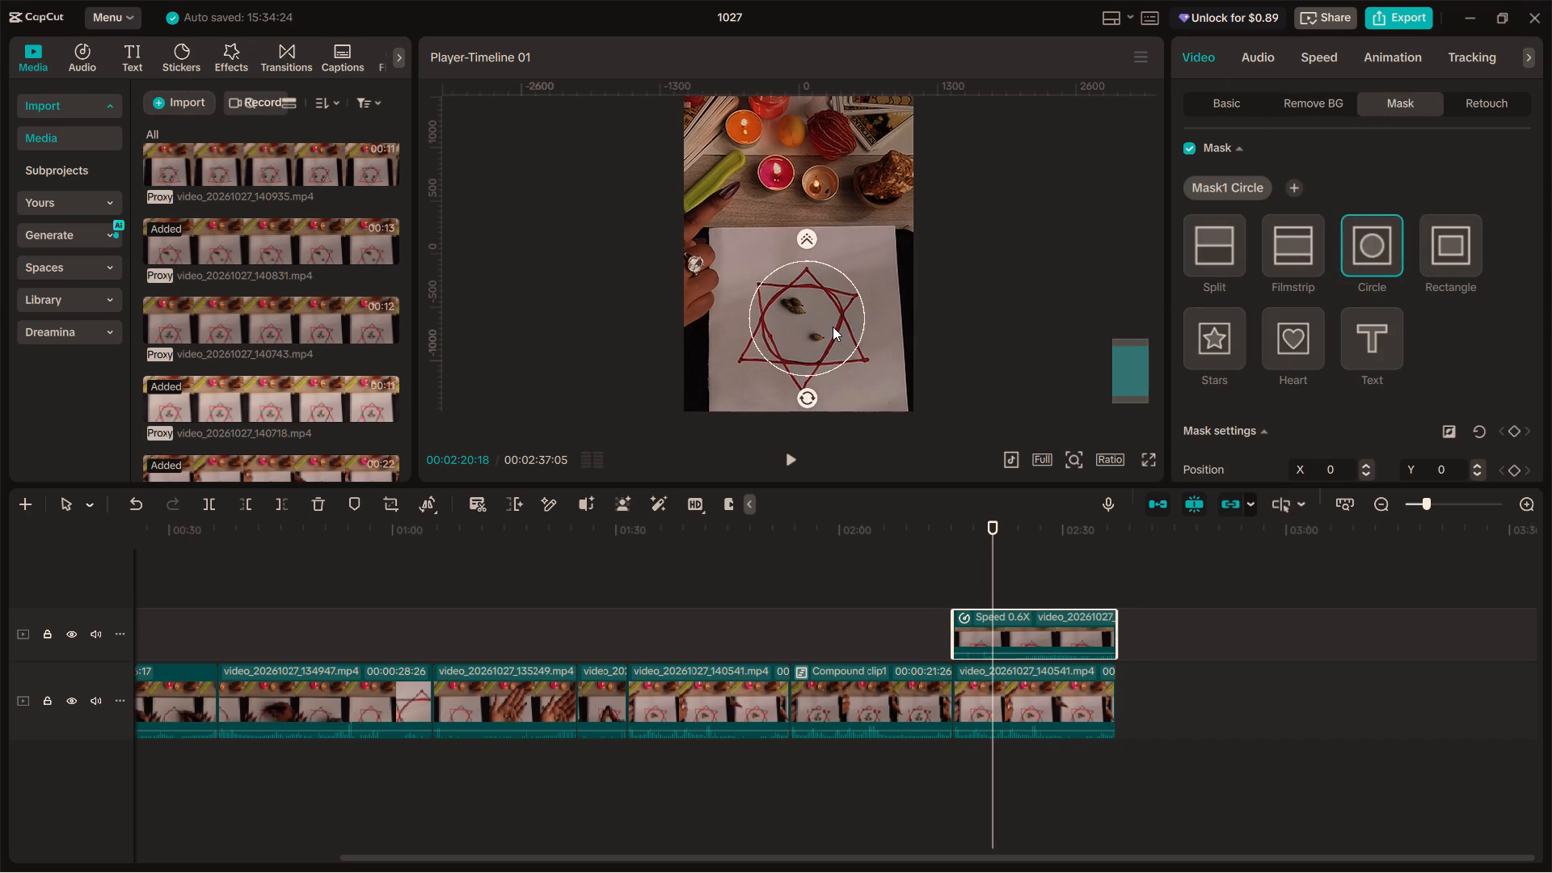
left_click_drag(833, 327, 831, 327)
left_click_drag(859, 373, 843, 362)
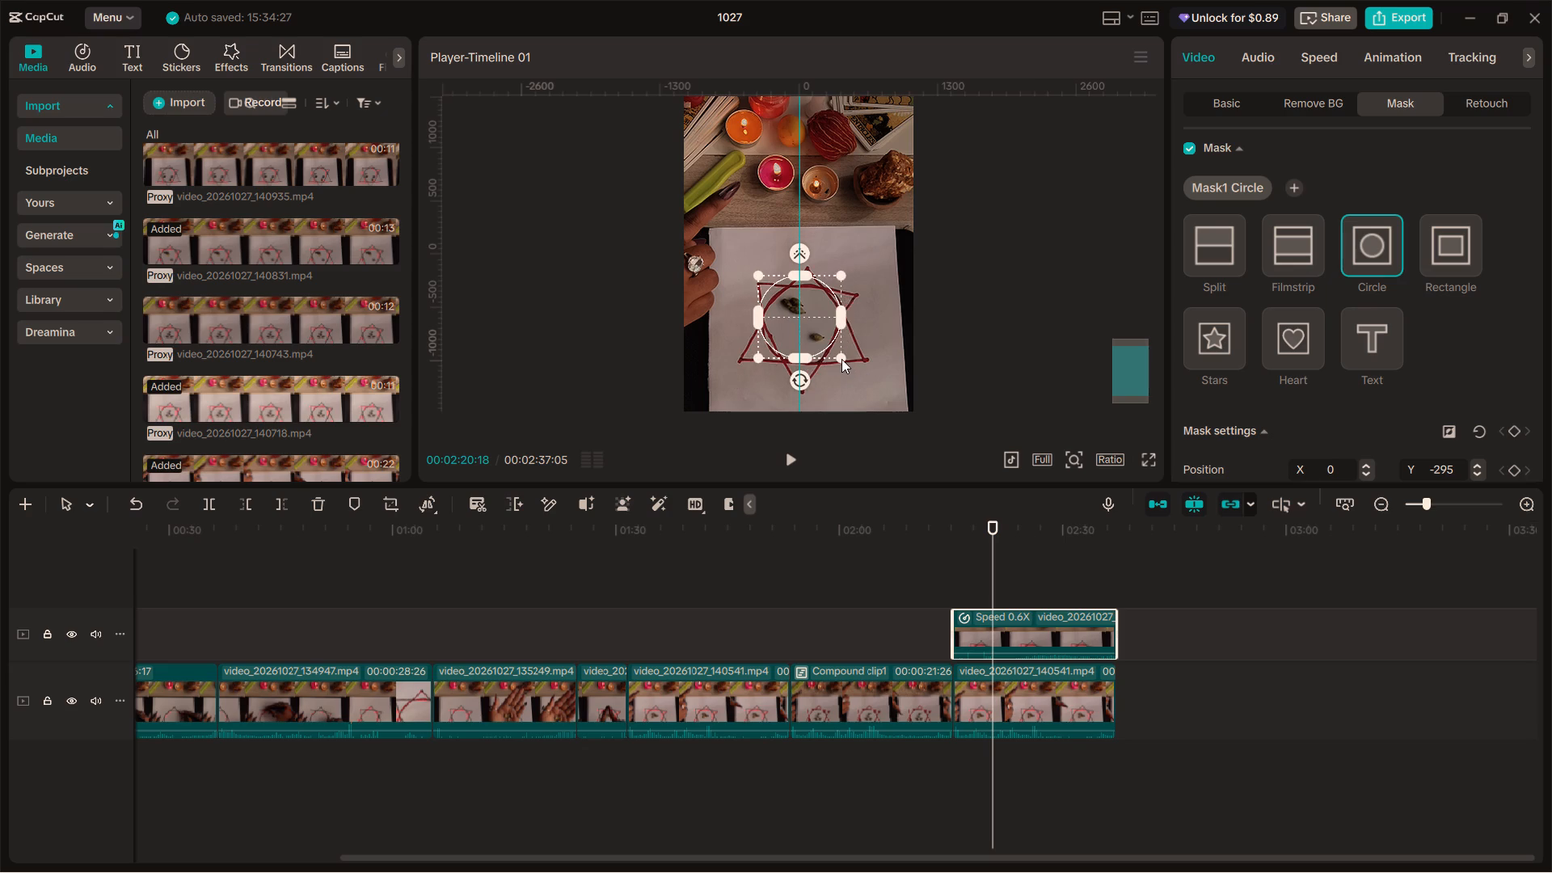
left_click(817, 327)
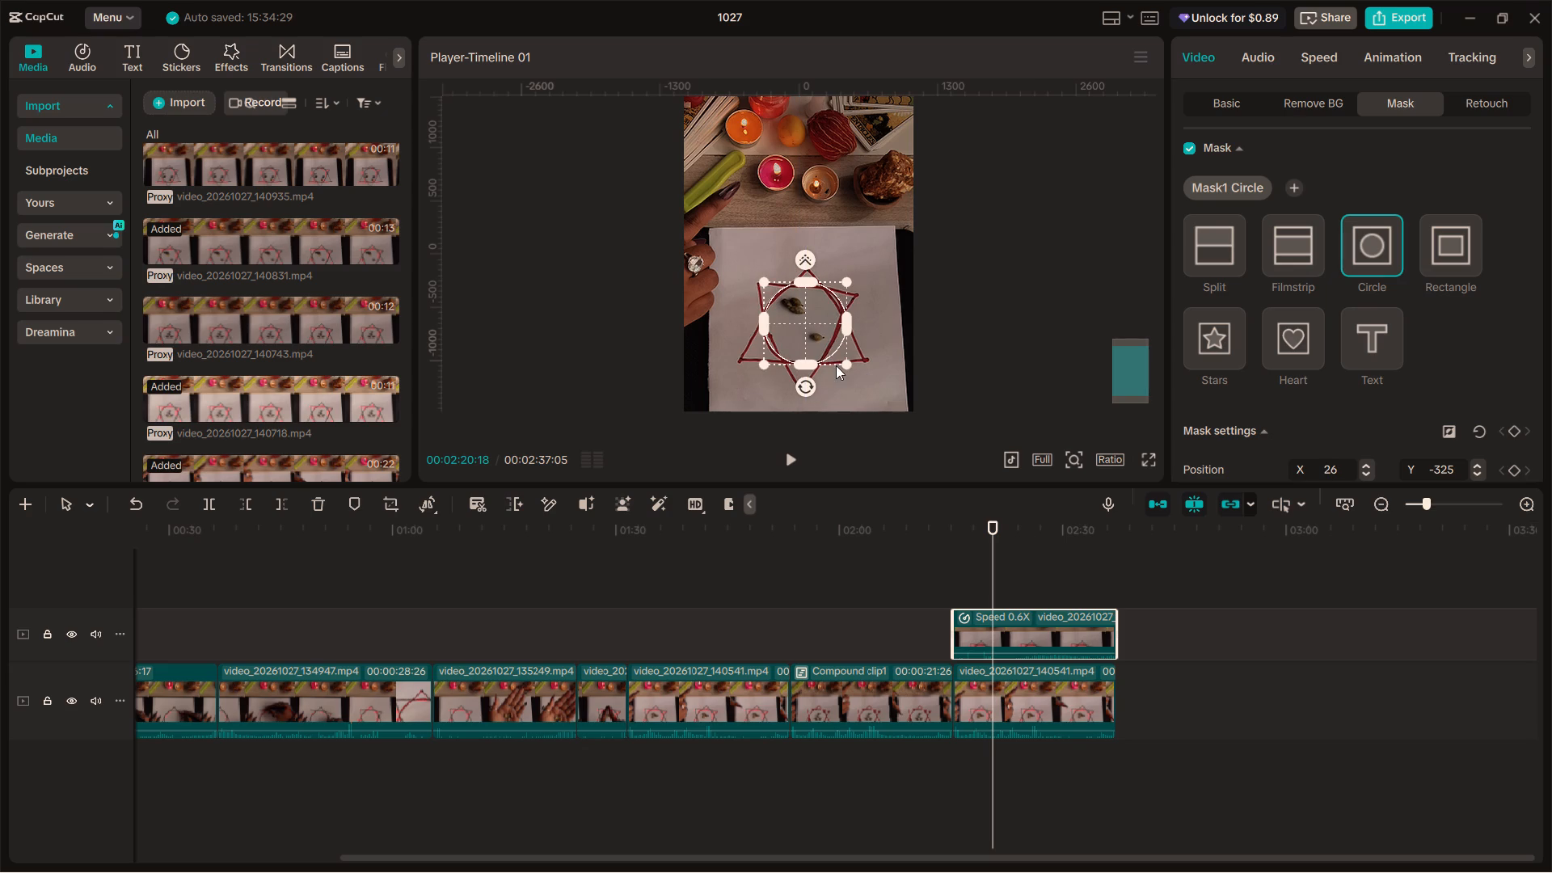
Raise the masked overlay's Whites adjustment to 5 to match the clip below, working in an enlarged preview.
left_click(926, 597)
key("space")
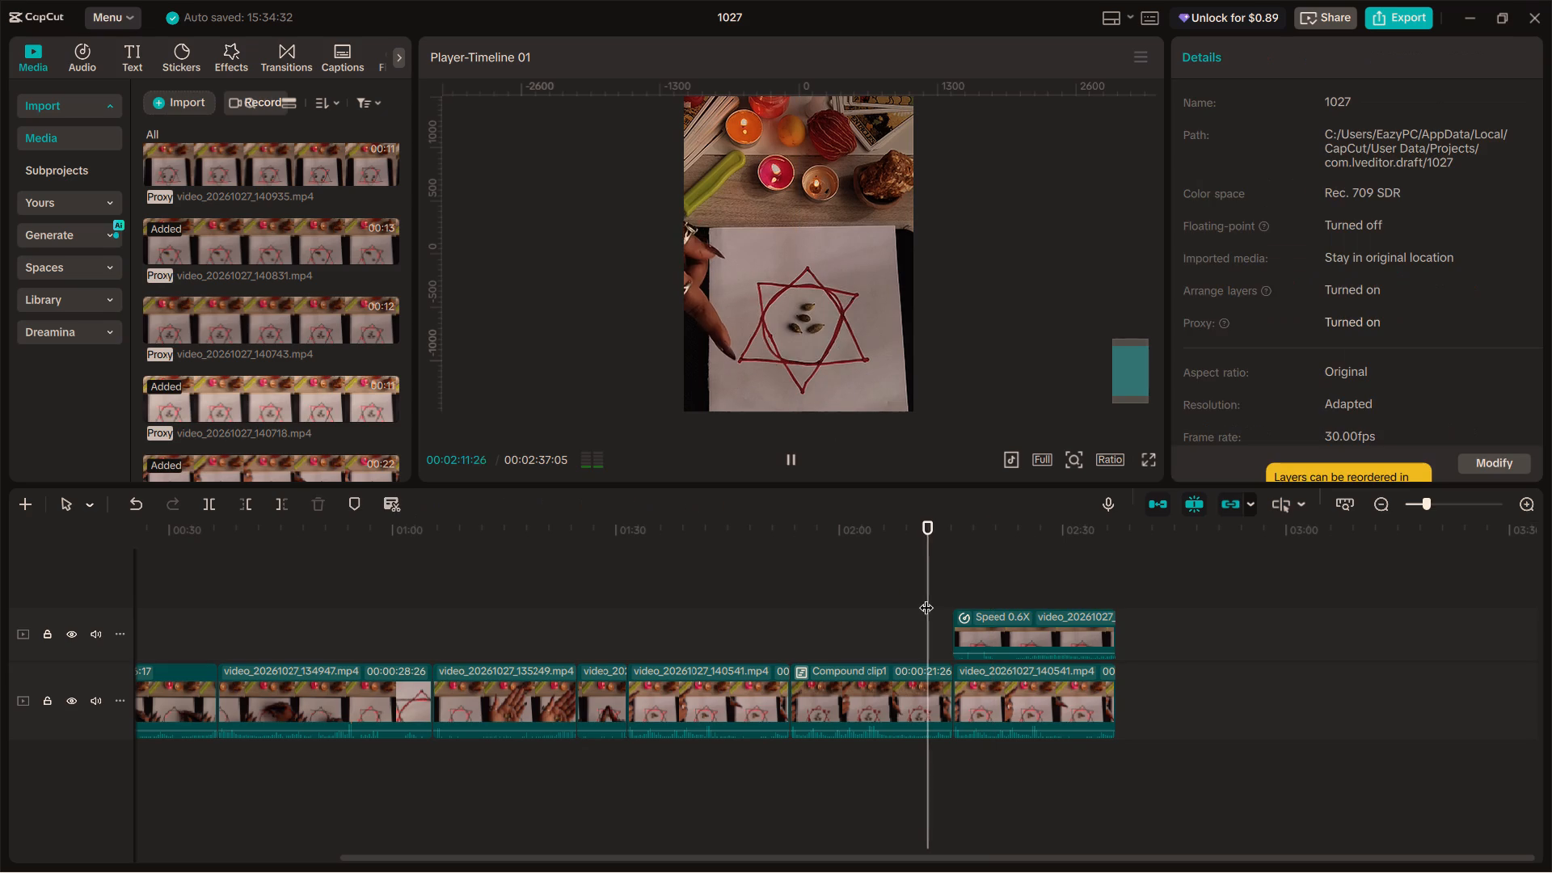
left_click_drag(933, 572, 986, 584)
left_click(1027, 645)
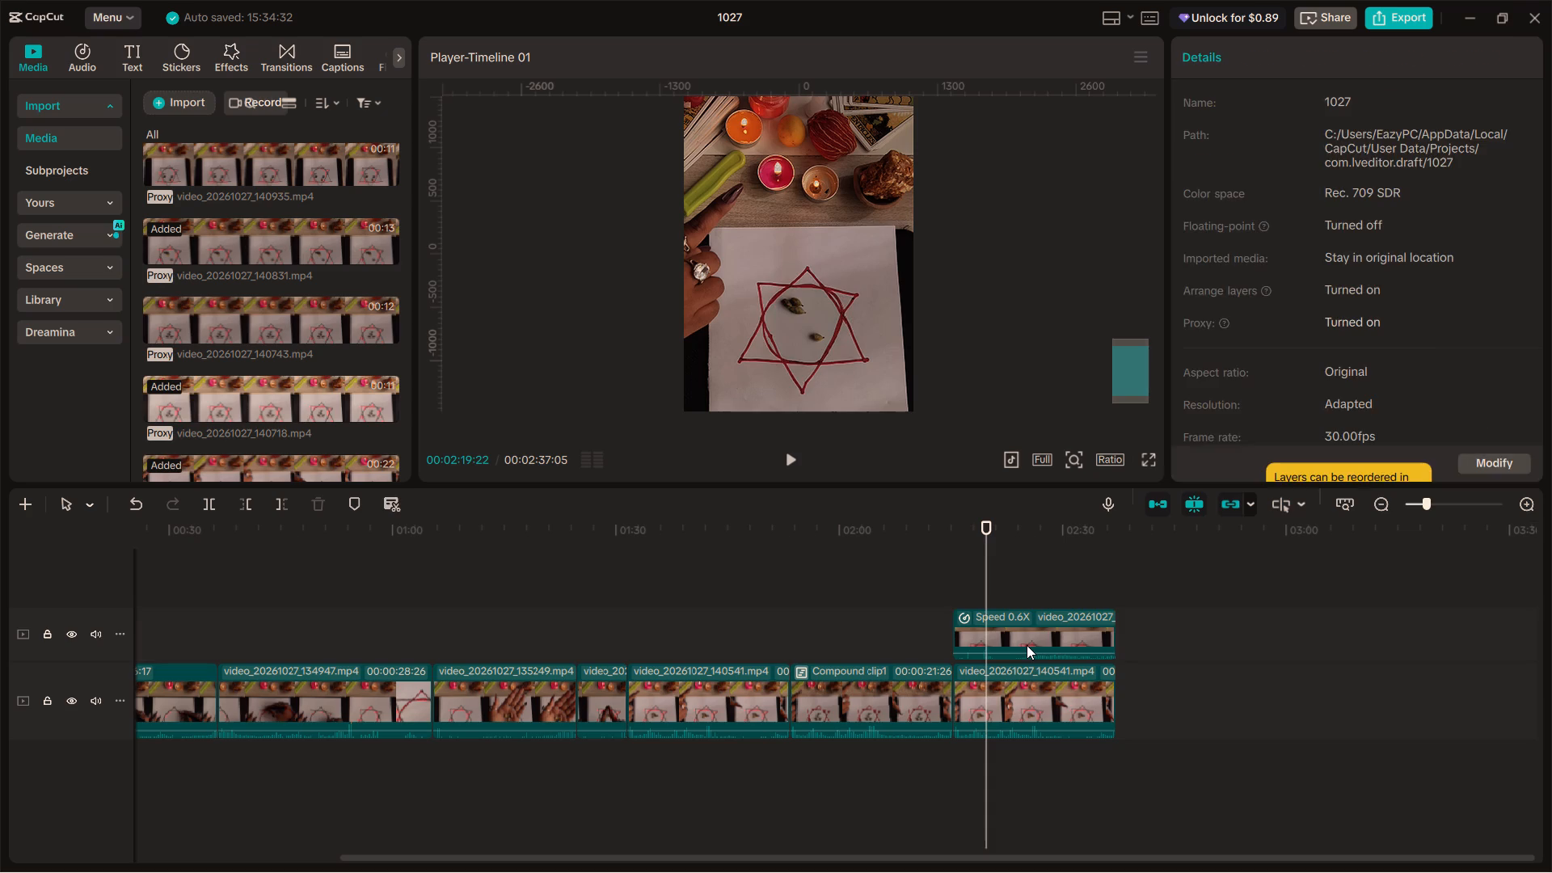
left_click(1223, 116)
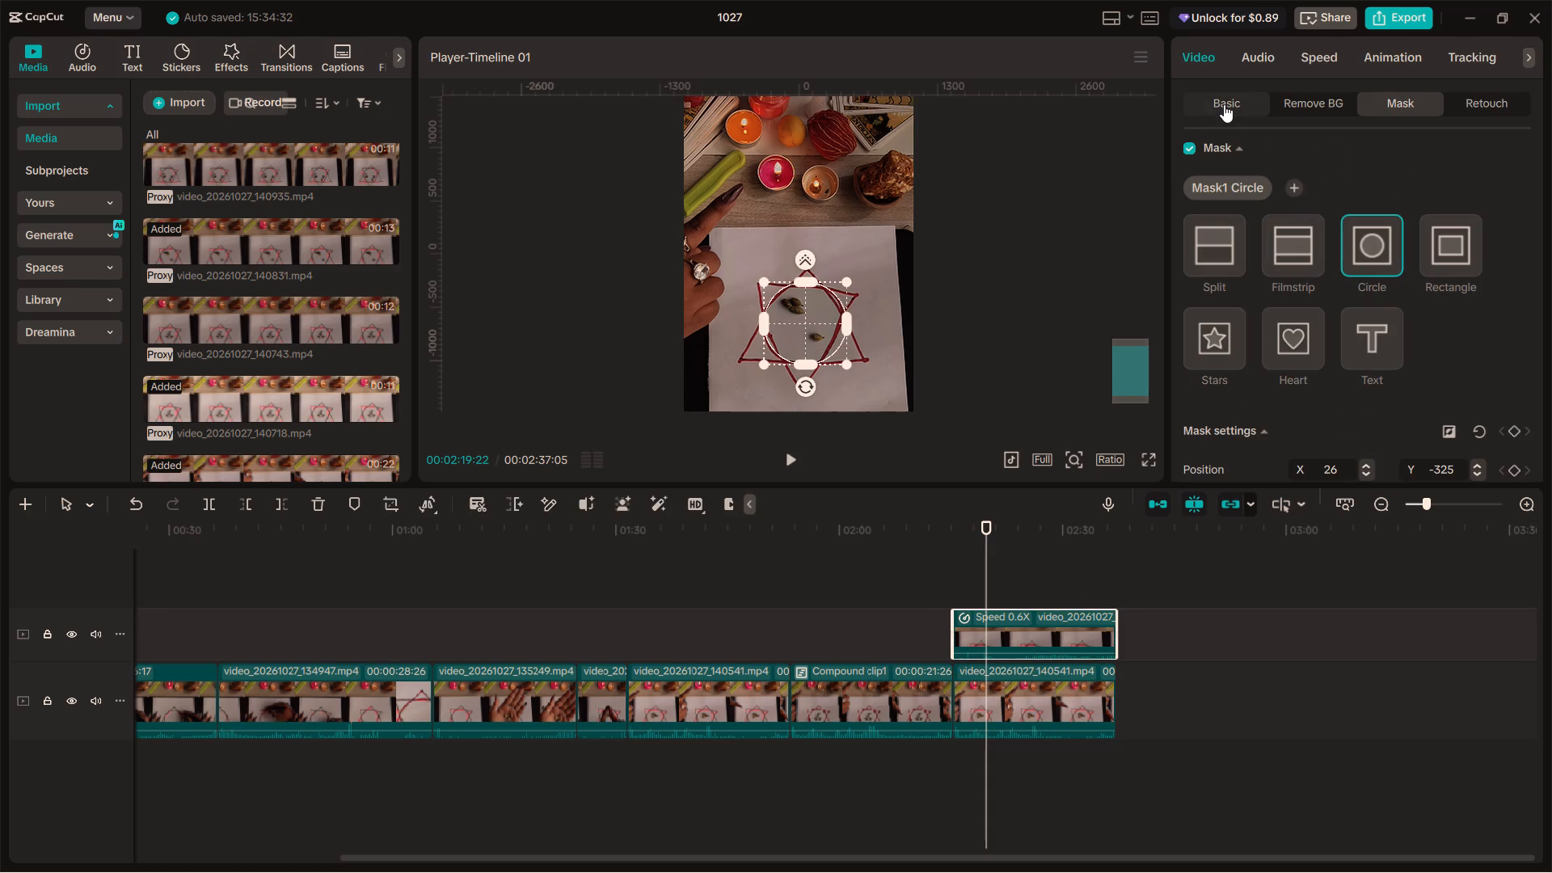
left_click(1224, 104)
left_click(1524, 61)
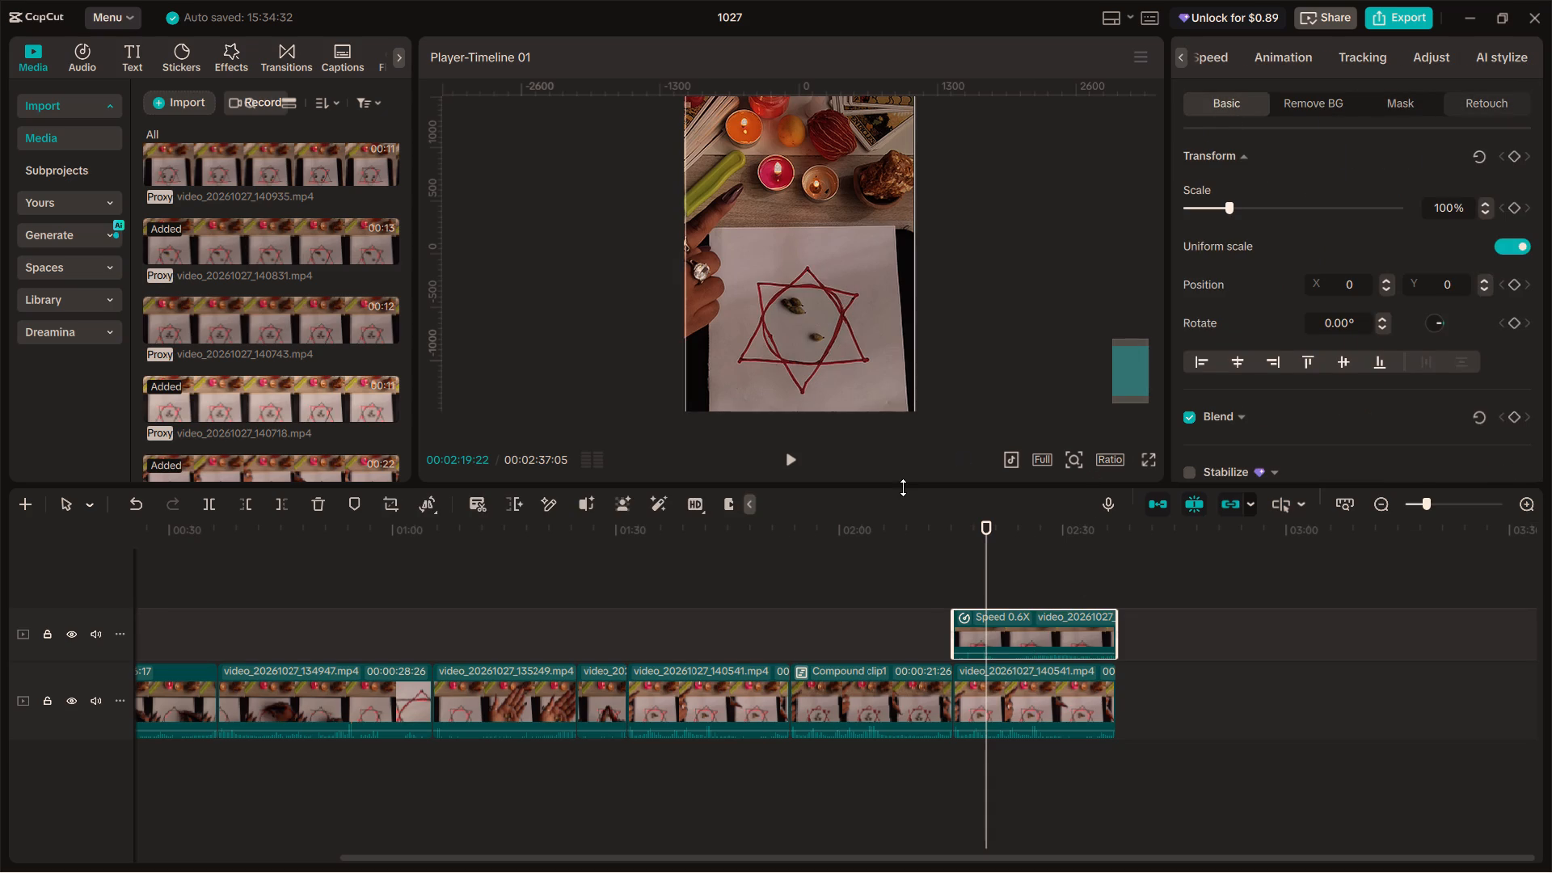
left_click_drag(903, 487, 924, 736)
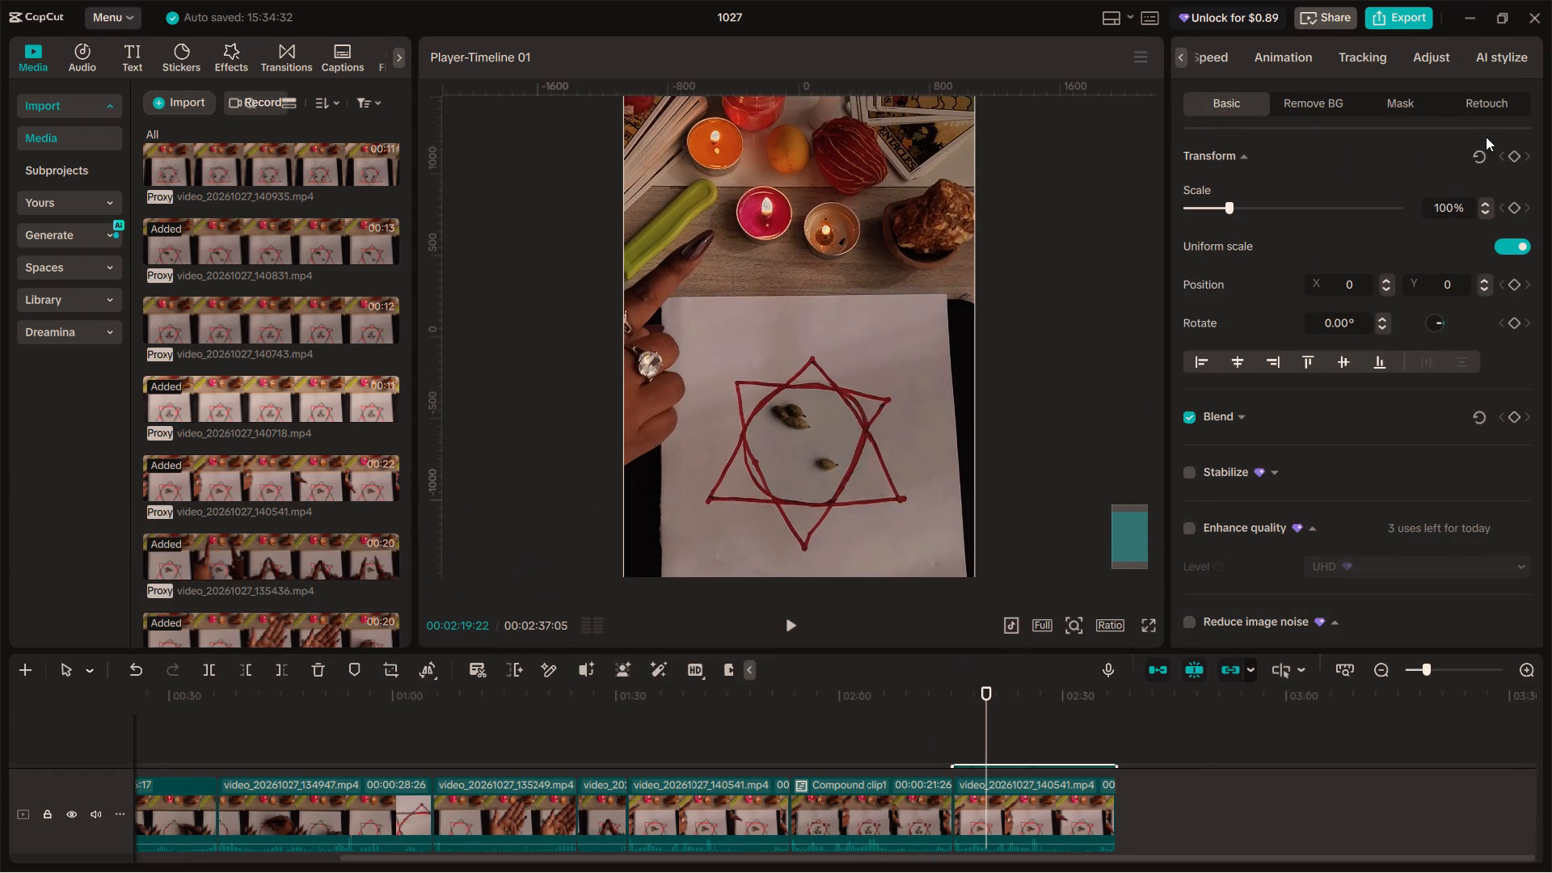
left_click(1415, 57)
scroll(1250, 391, "down", 2)
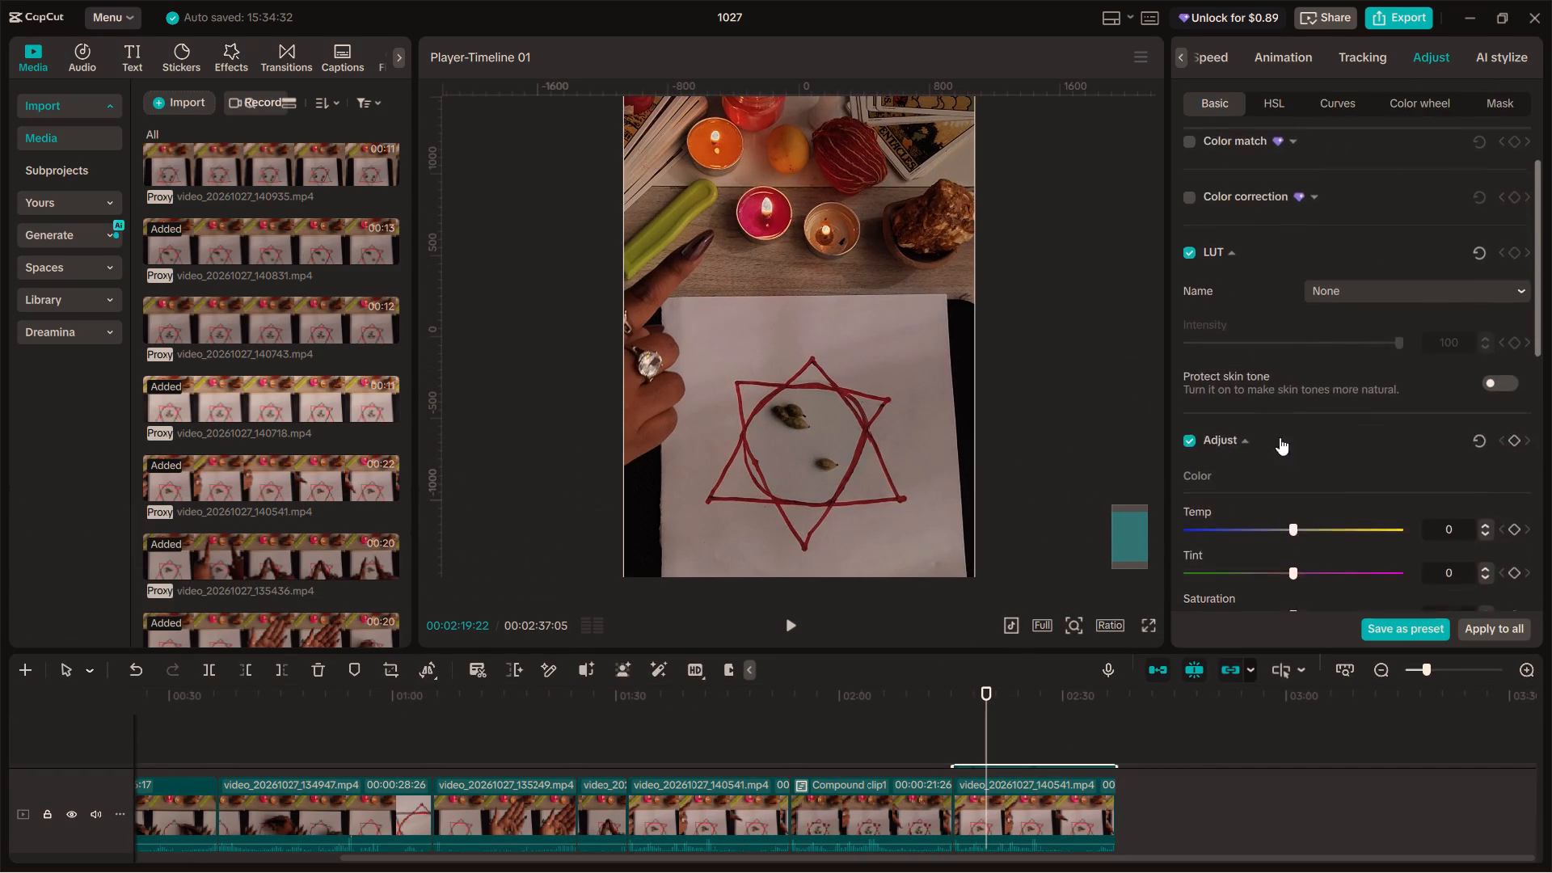
scroll(1280, 437, "down", 5)
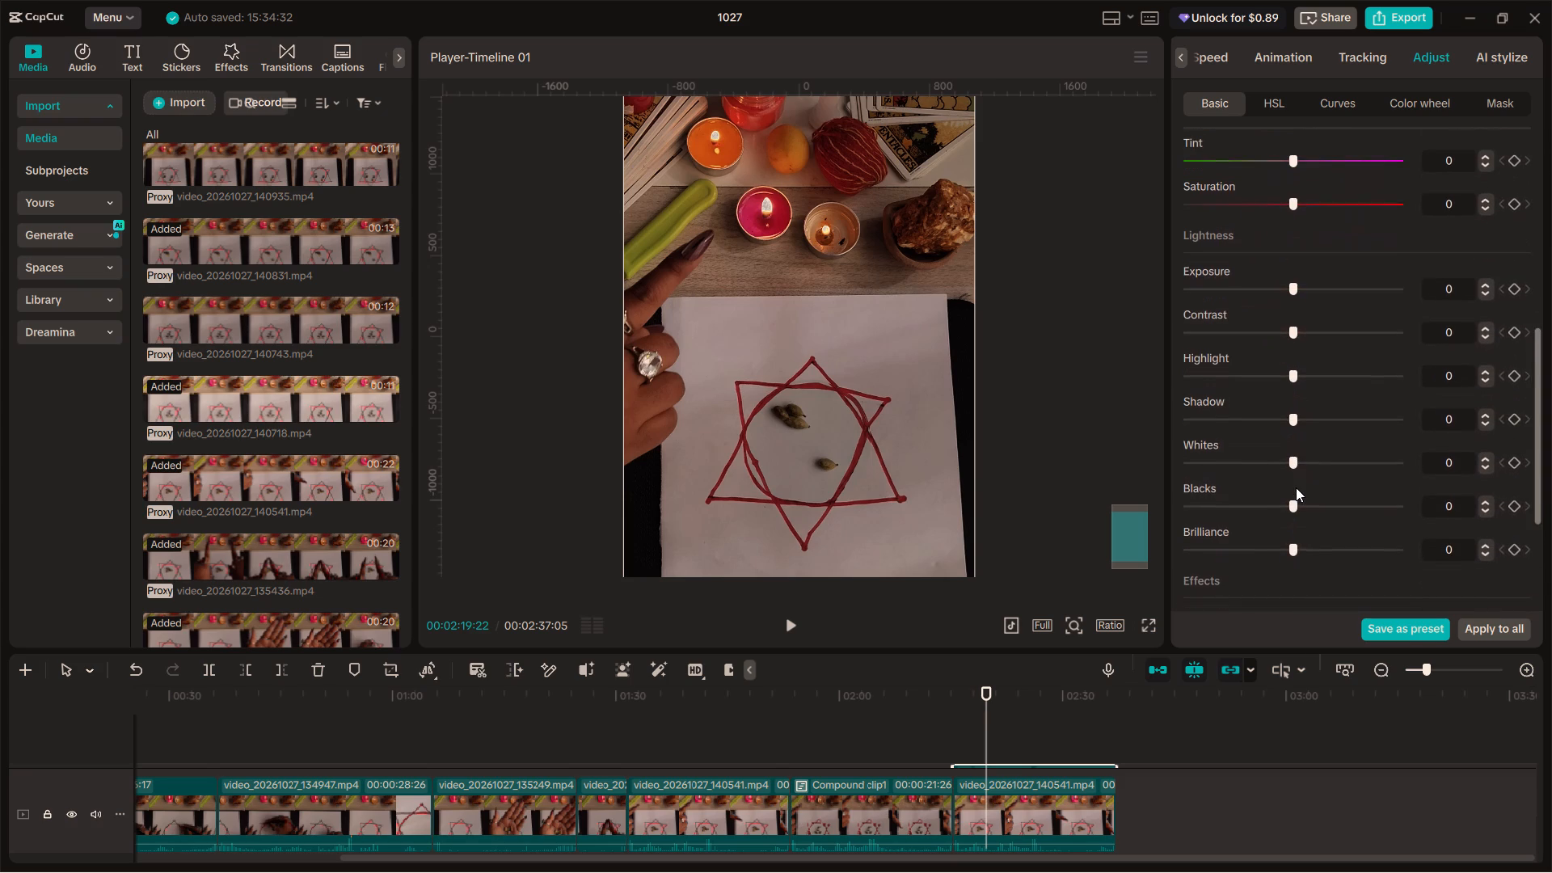
left_click(1293, 462)
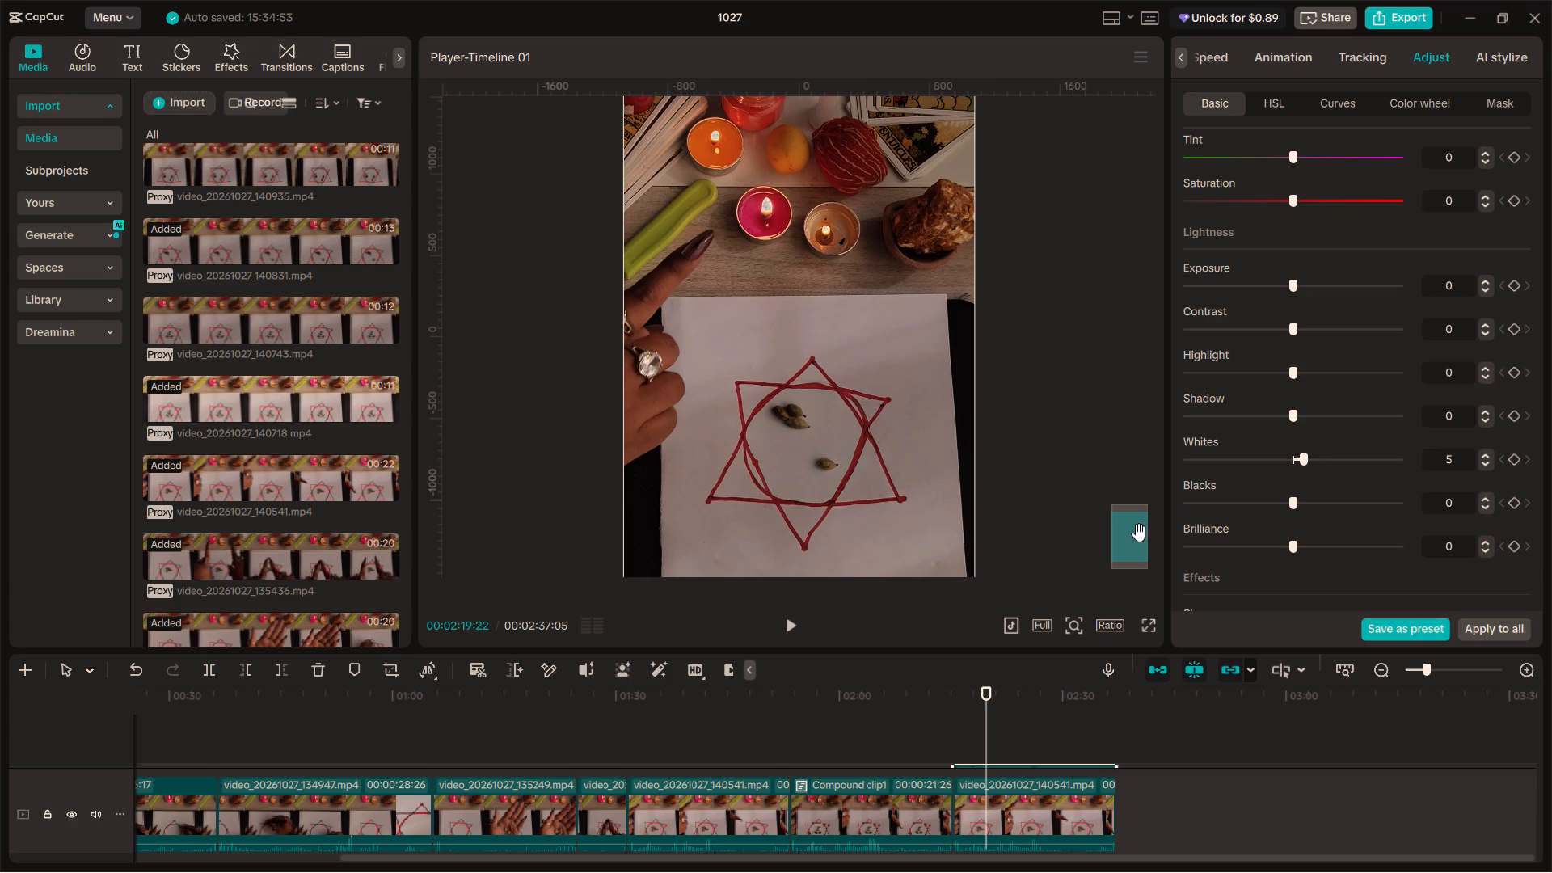
left_click(1305, 456)
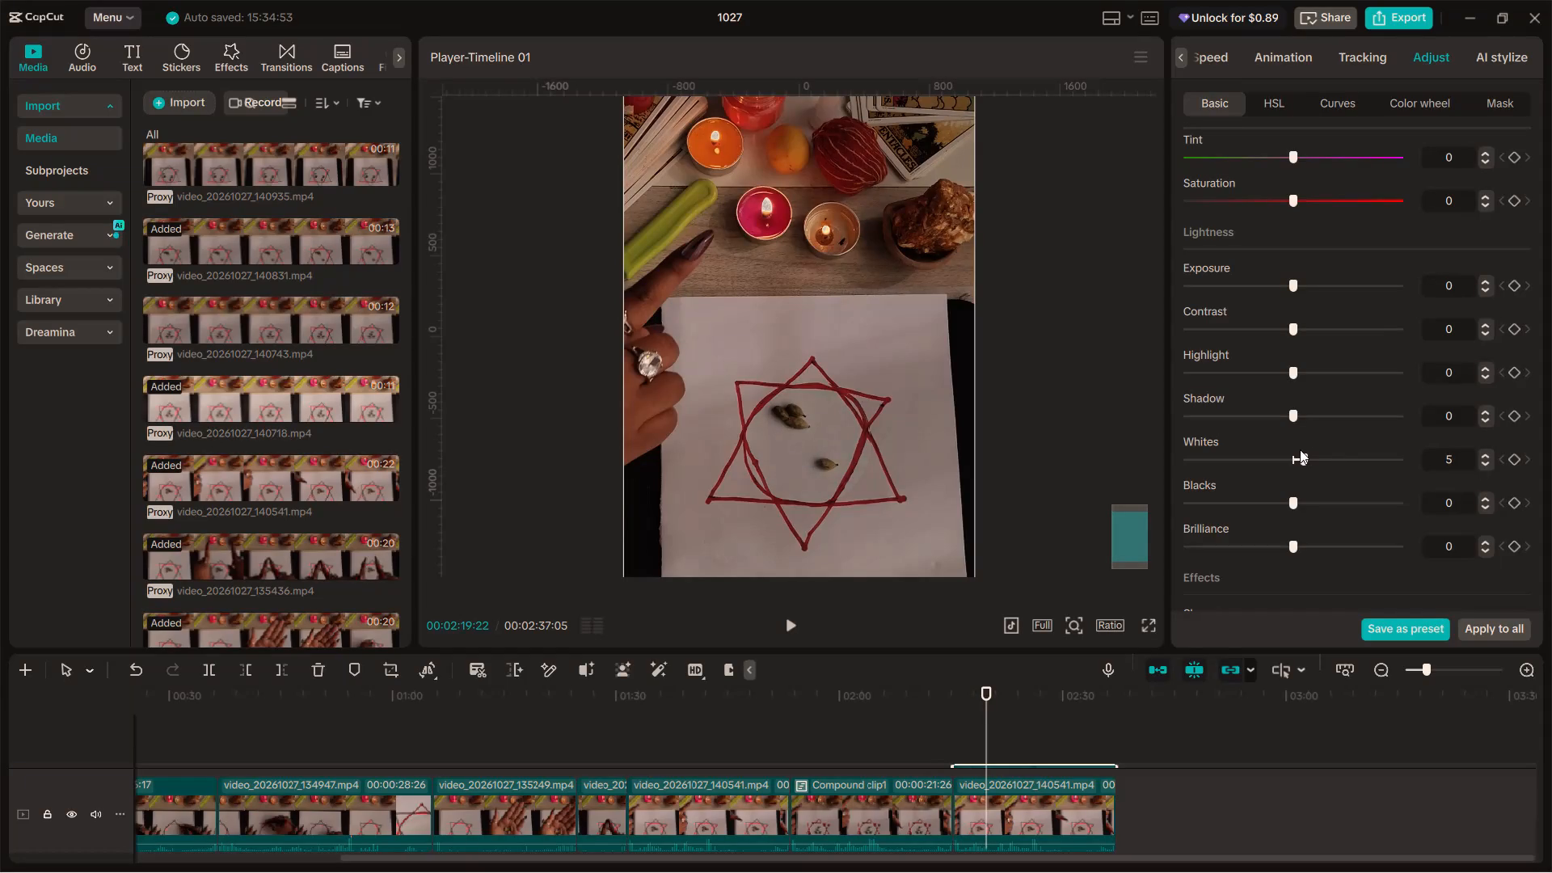
Feather the edge of the overlay's circle mask to 13.
left_click(782, 433)
left_click(1276, 57)
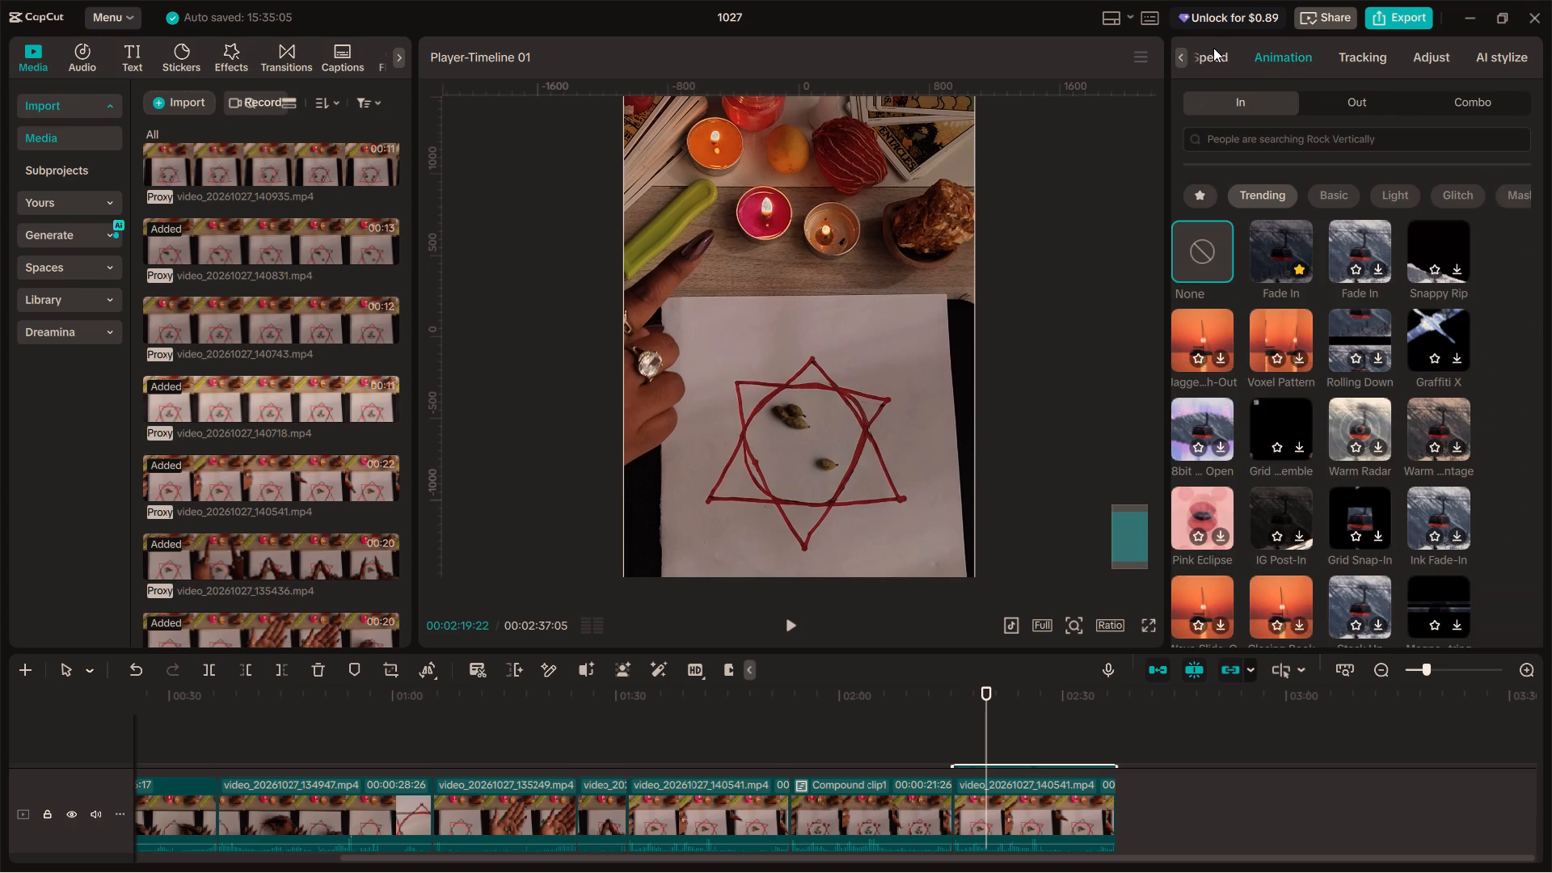
left_click_drag(1212, 50, 1278, 62)
left_click_drag(1223, 44, 1363, 70)
left_click(1213, 61)
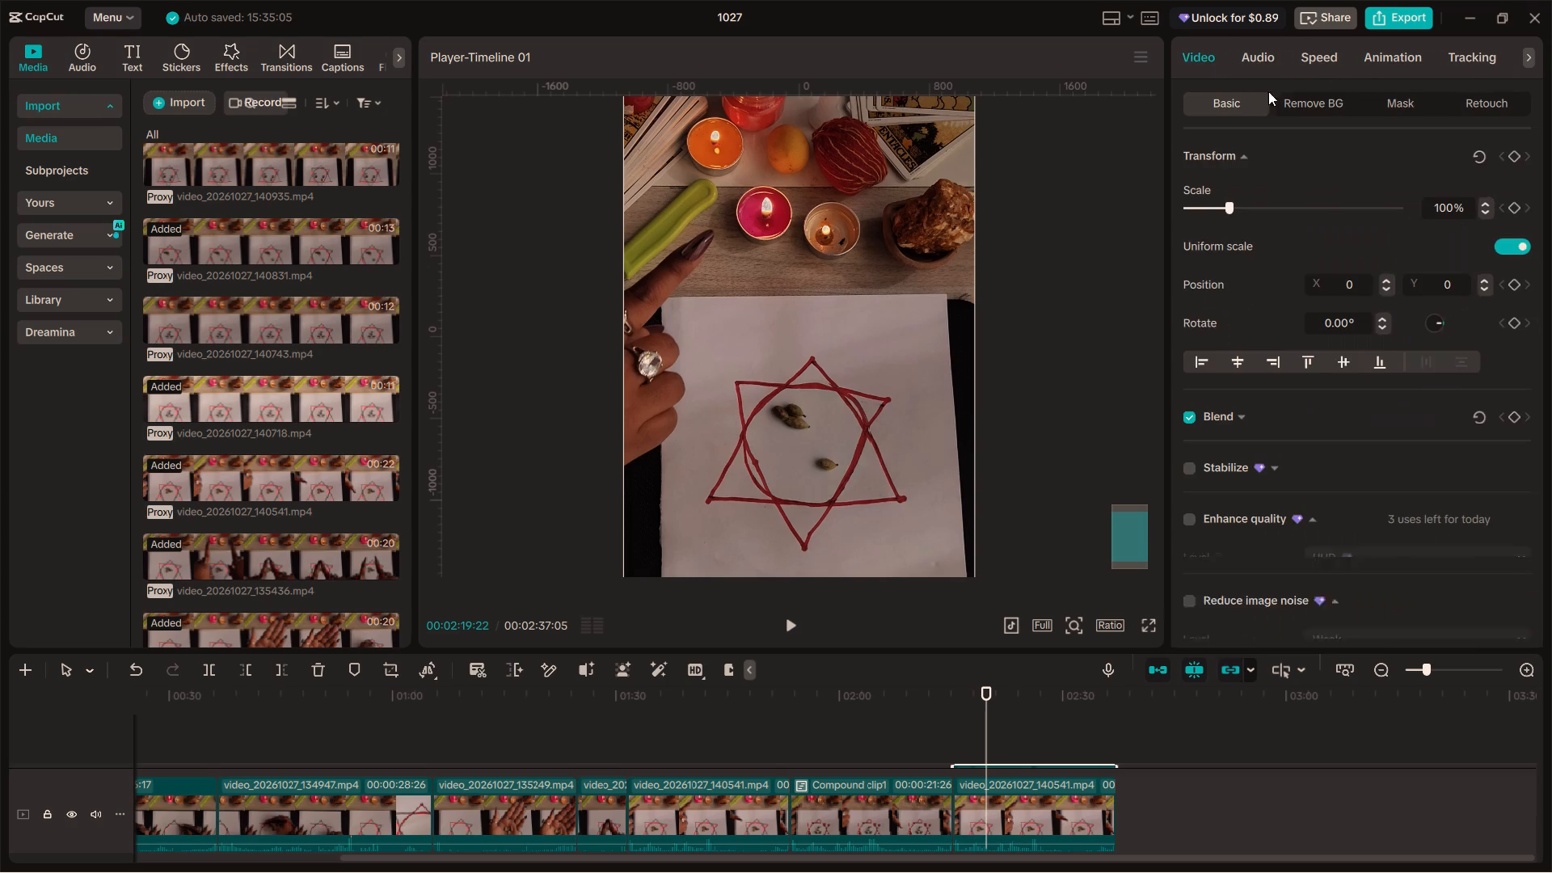
left_click(1427, 104)
left_click_drag(805, 348, 803, 340)
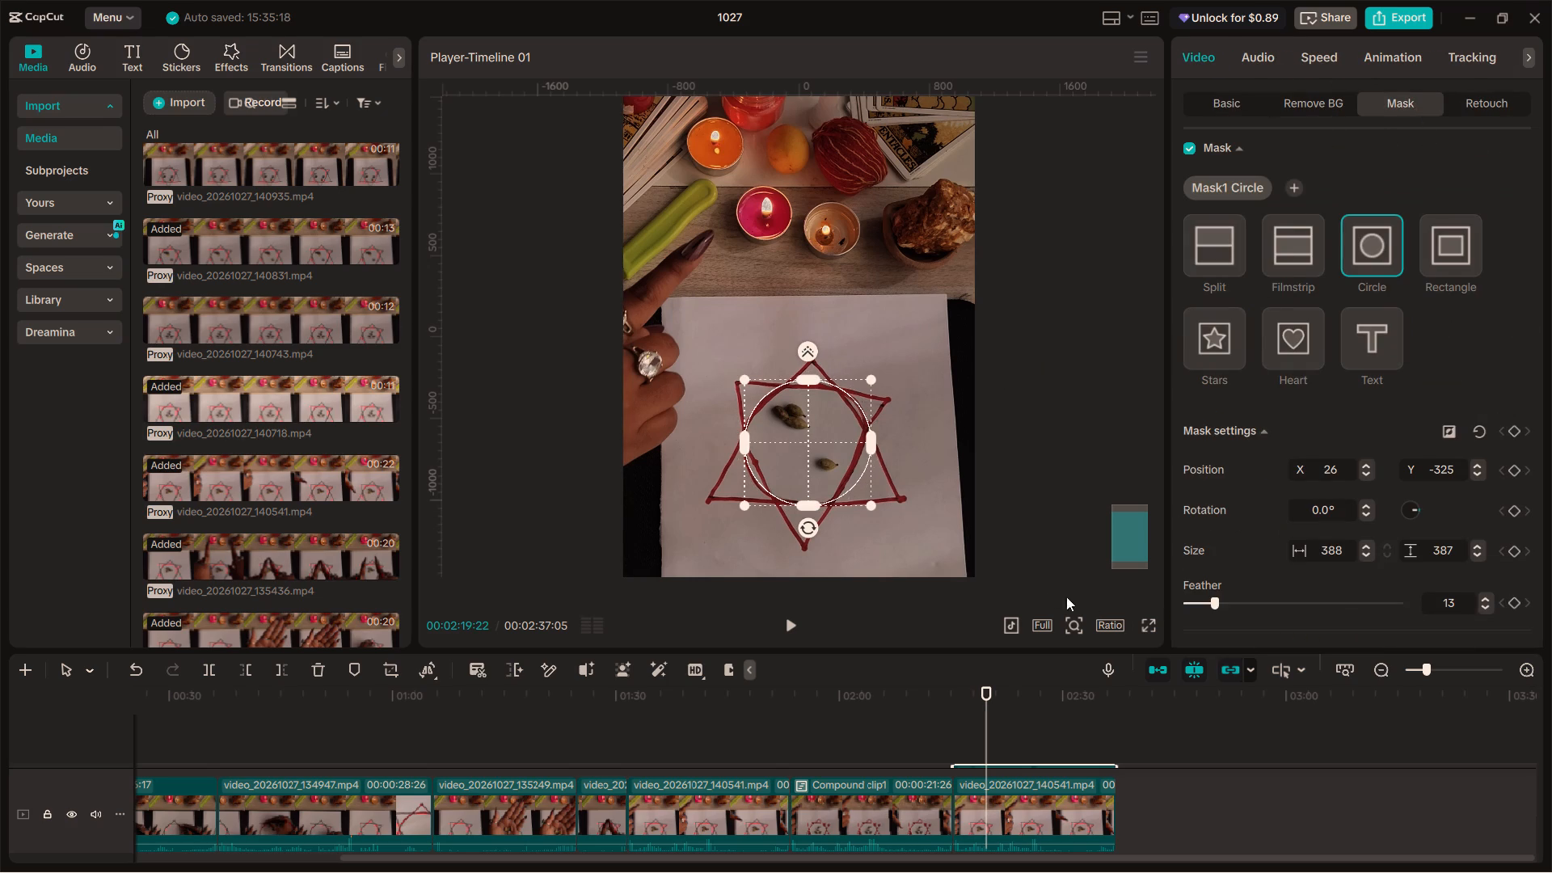
Check the masked overlay's blend in full screen and in playback through to the end of the last clip.
left_click(1158, 629)
left_click(1142, 618)
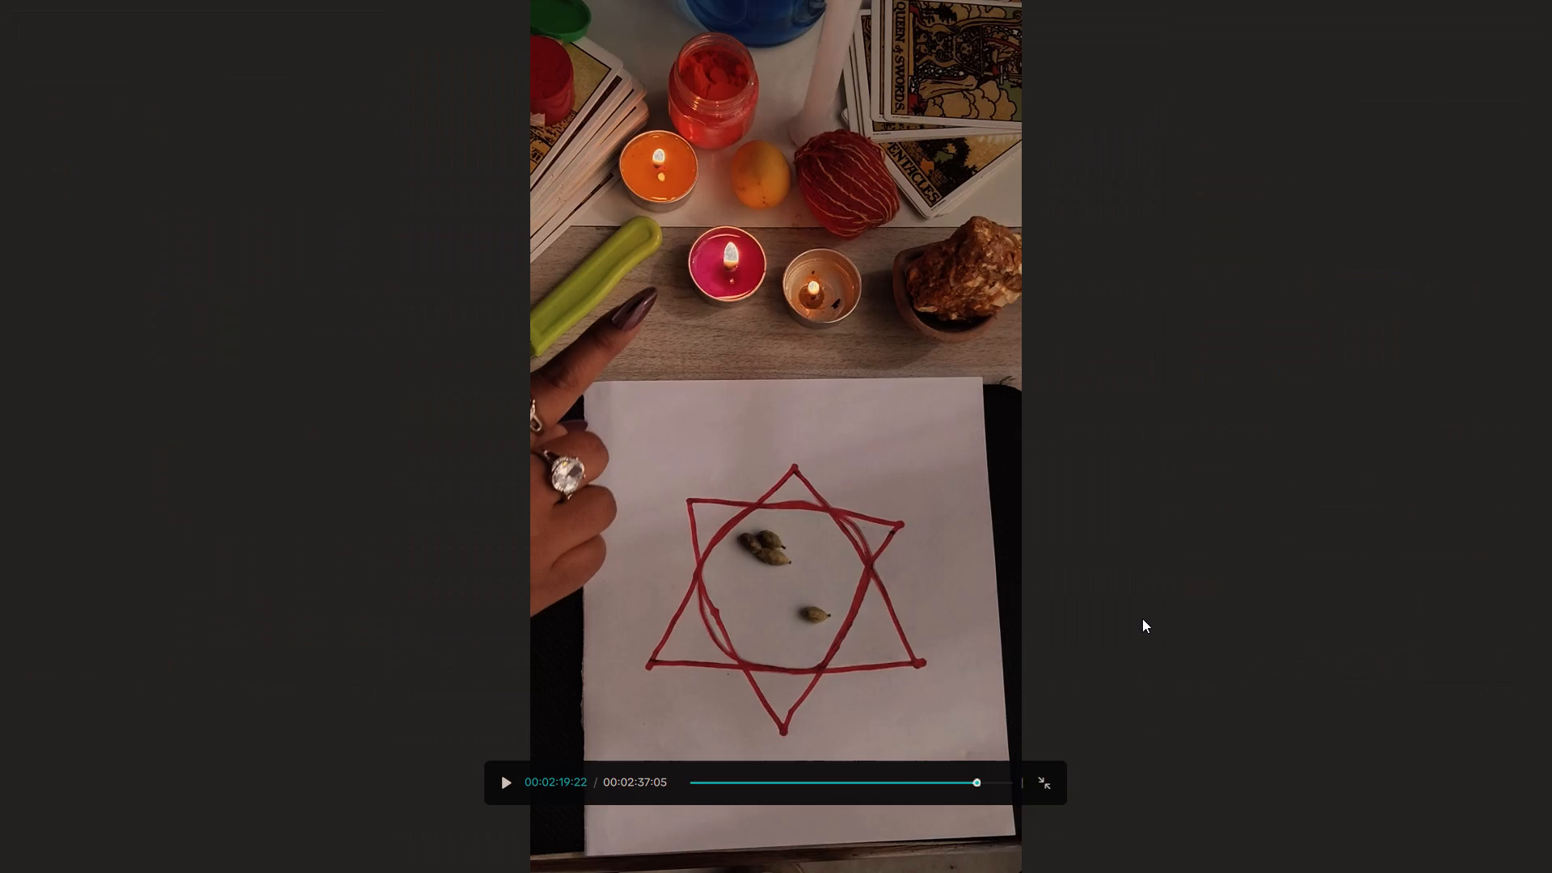
left_click(1045, 779)
scroll(983, 721, "down", 5)
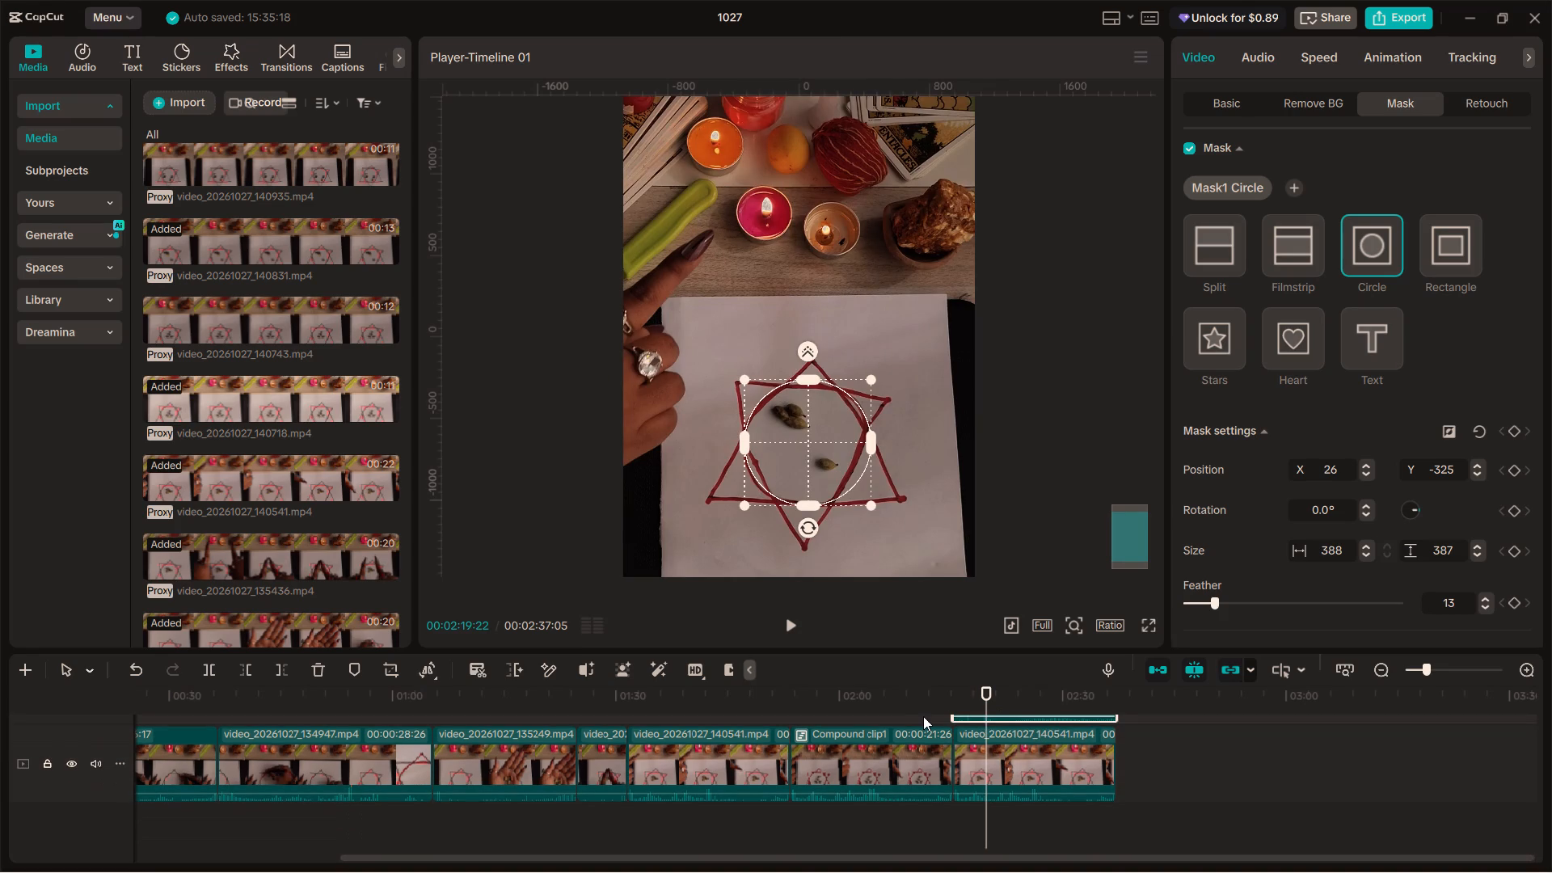
scroll(1160, 779, "up", 2)
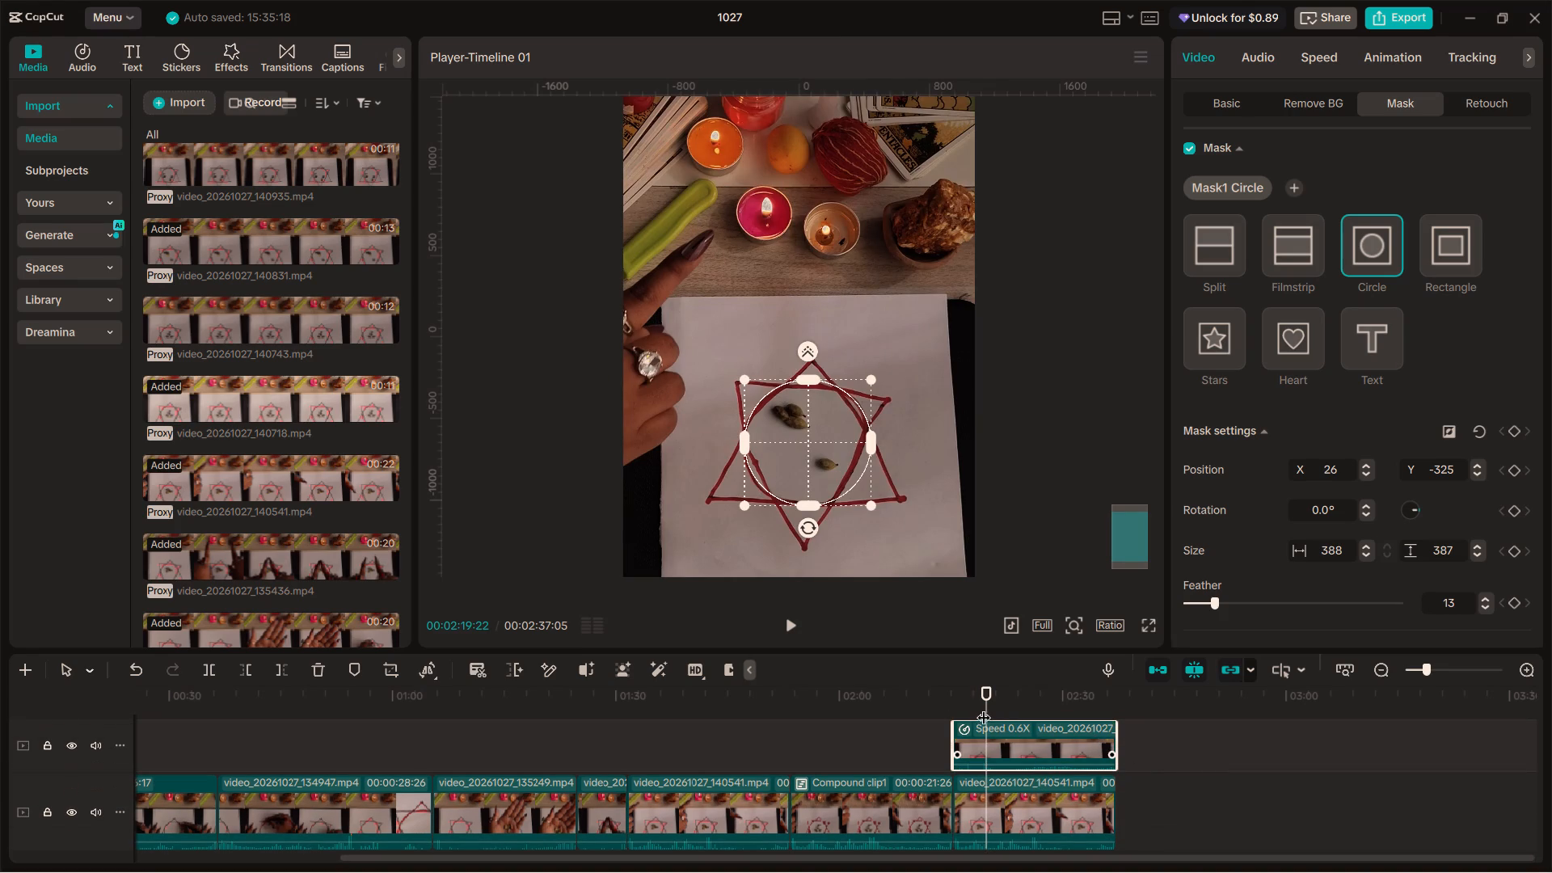
left_click_drag(985, 694, 1023, 710)
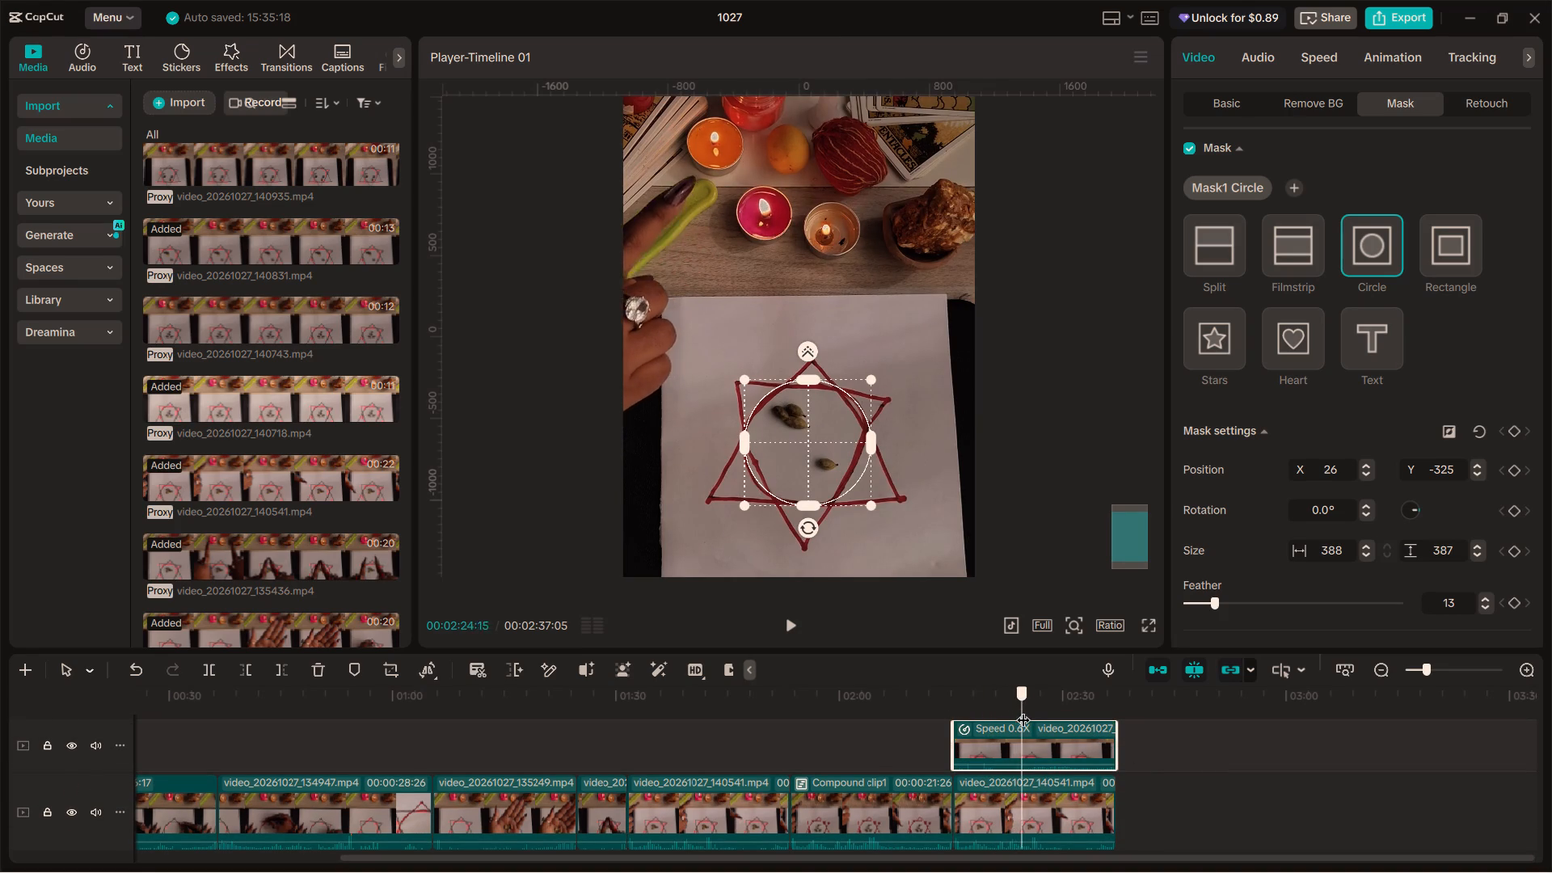
left_click_drag(1023, 710, 1051, 730)
key("space")
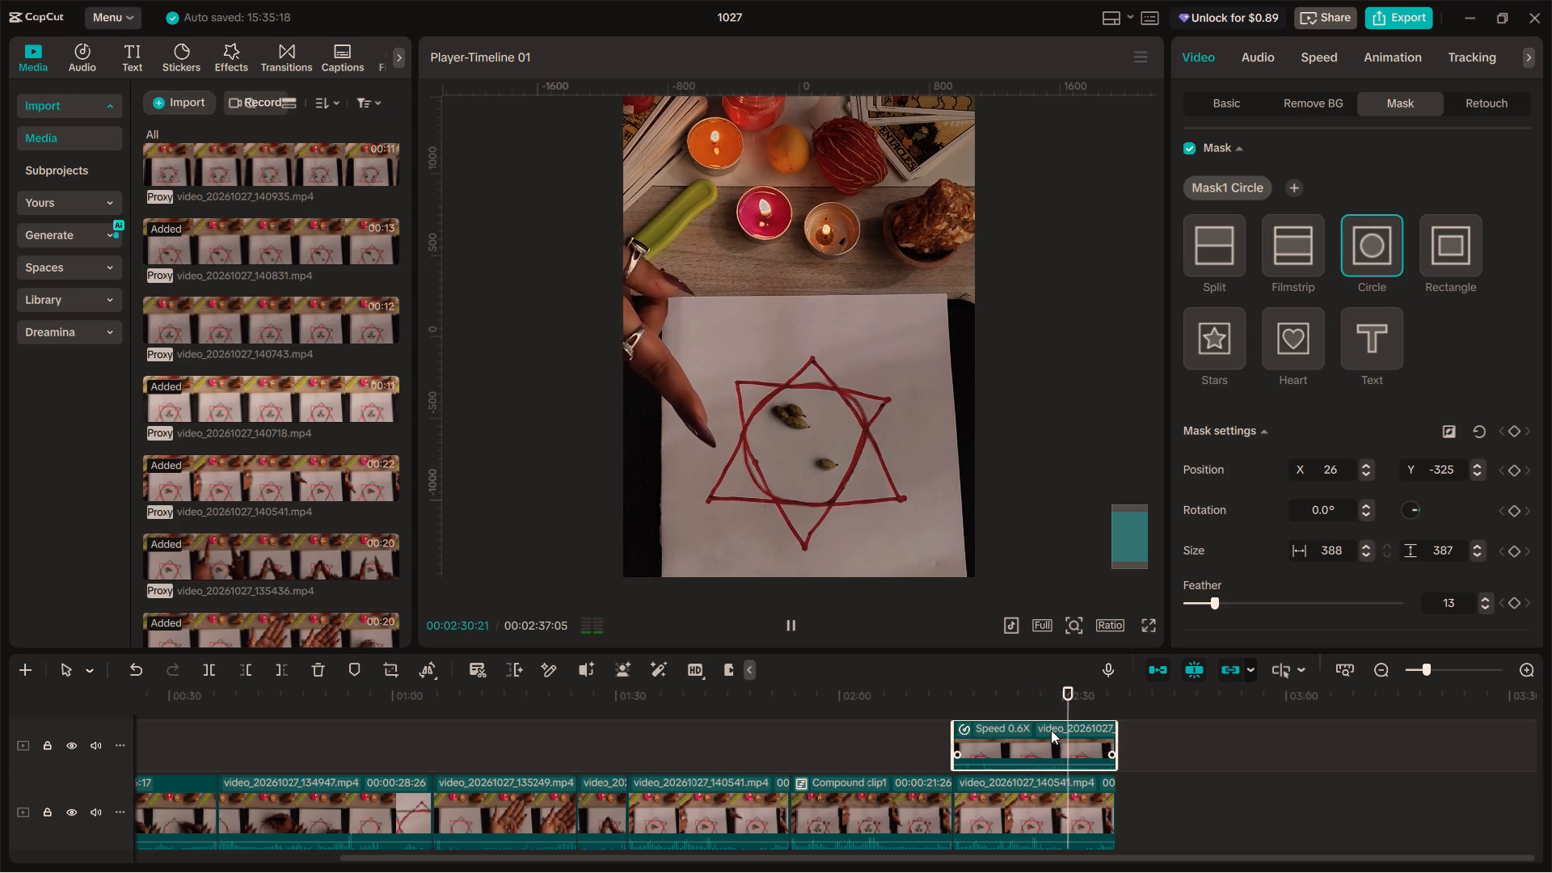
scroll(1051, 730, "down", 2)
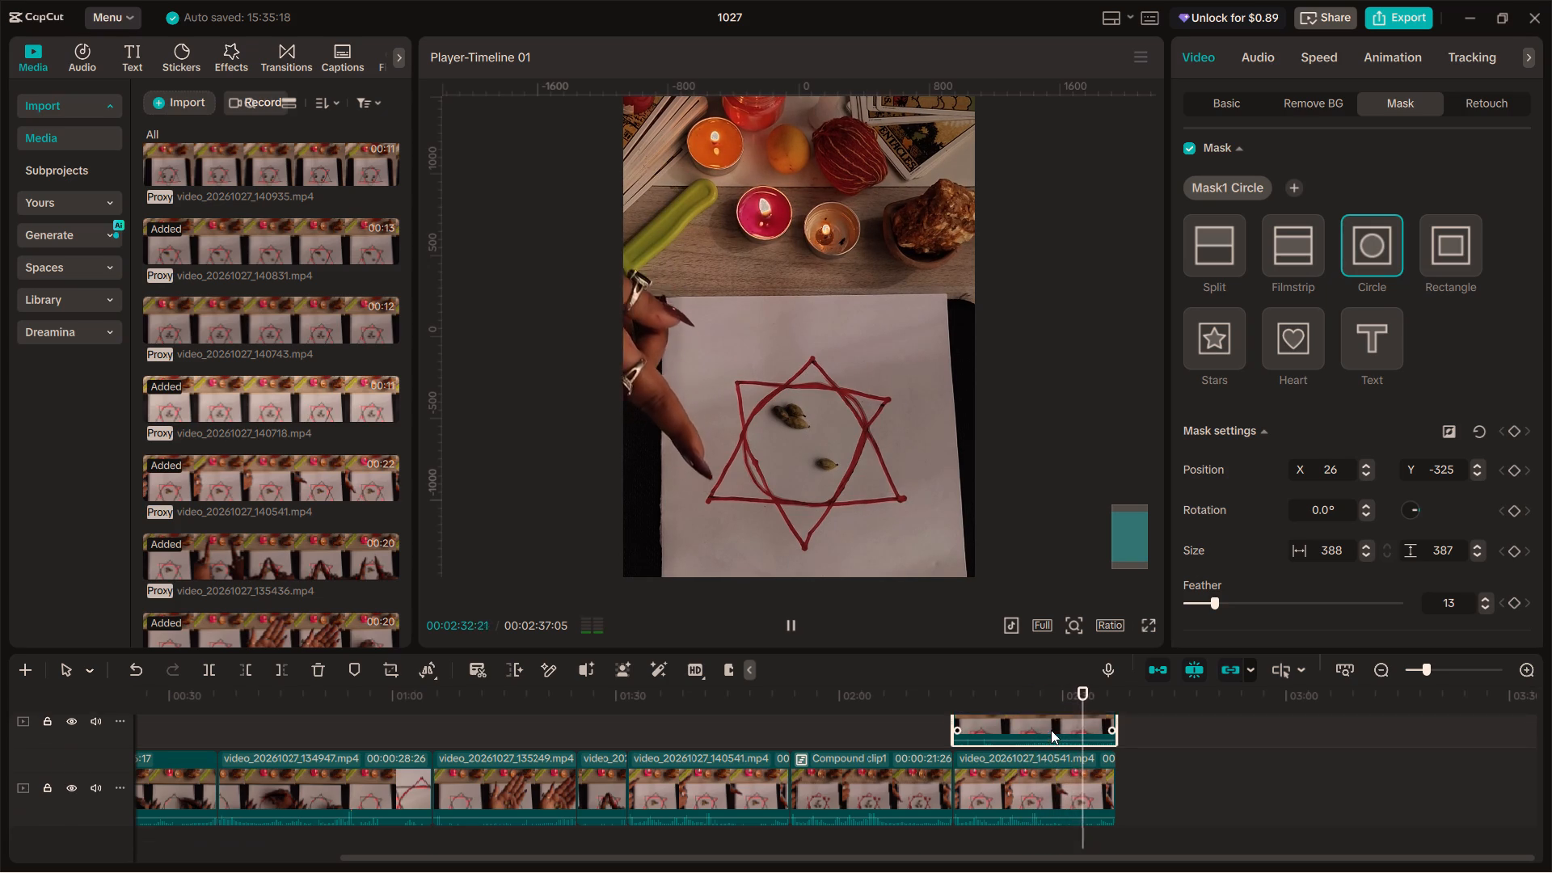
scroll(1051, 730, "down", 3)
scroll(1051, 730, "up", 5)
scroll(1051, 730, "down", 2)
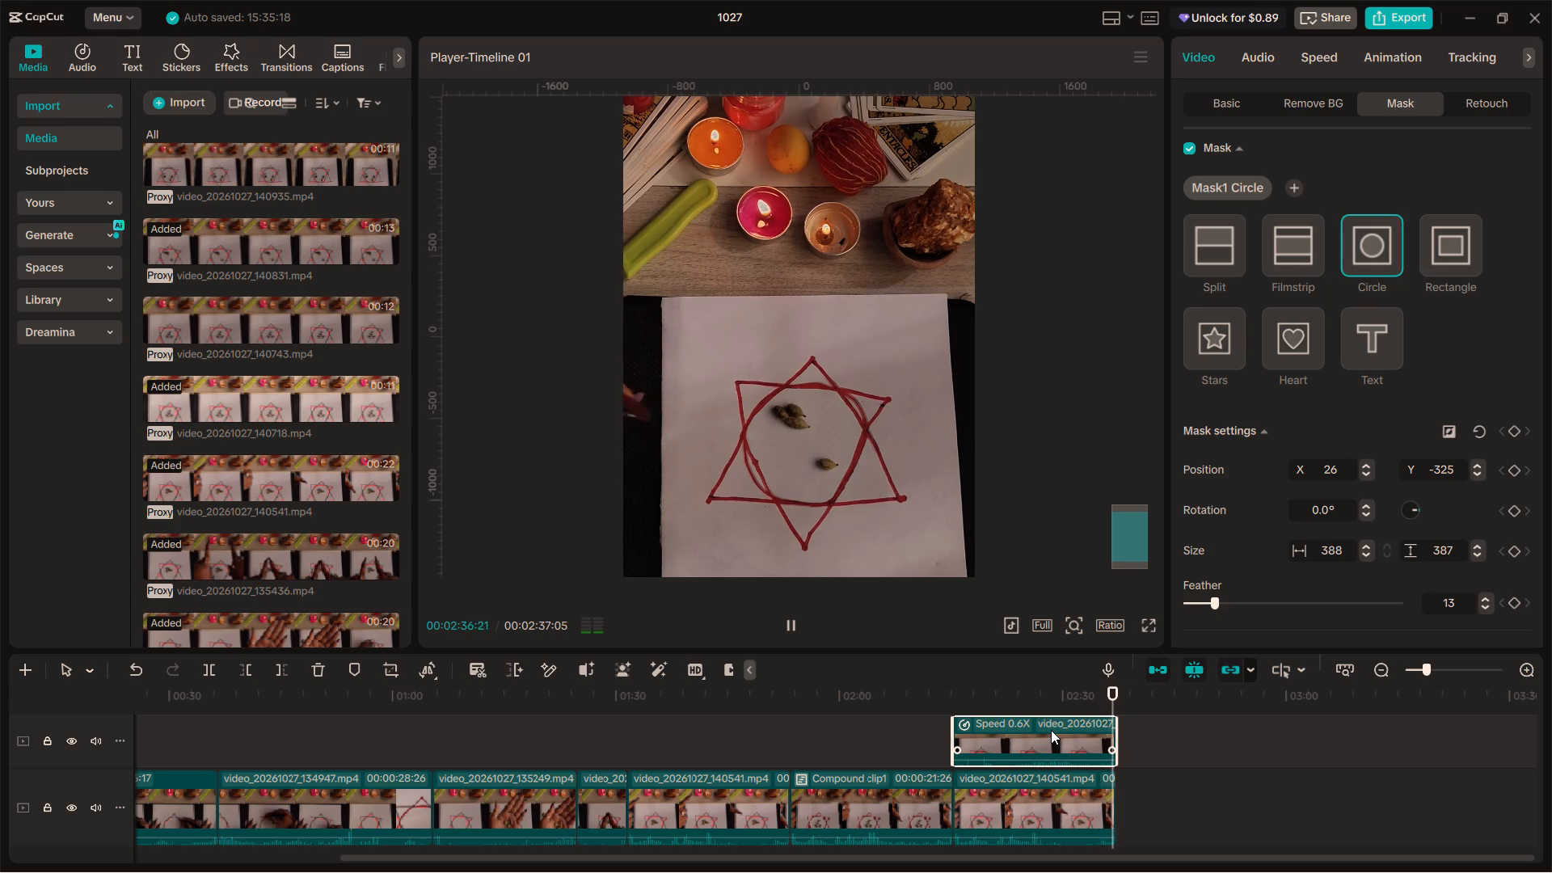
key("space")
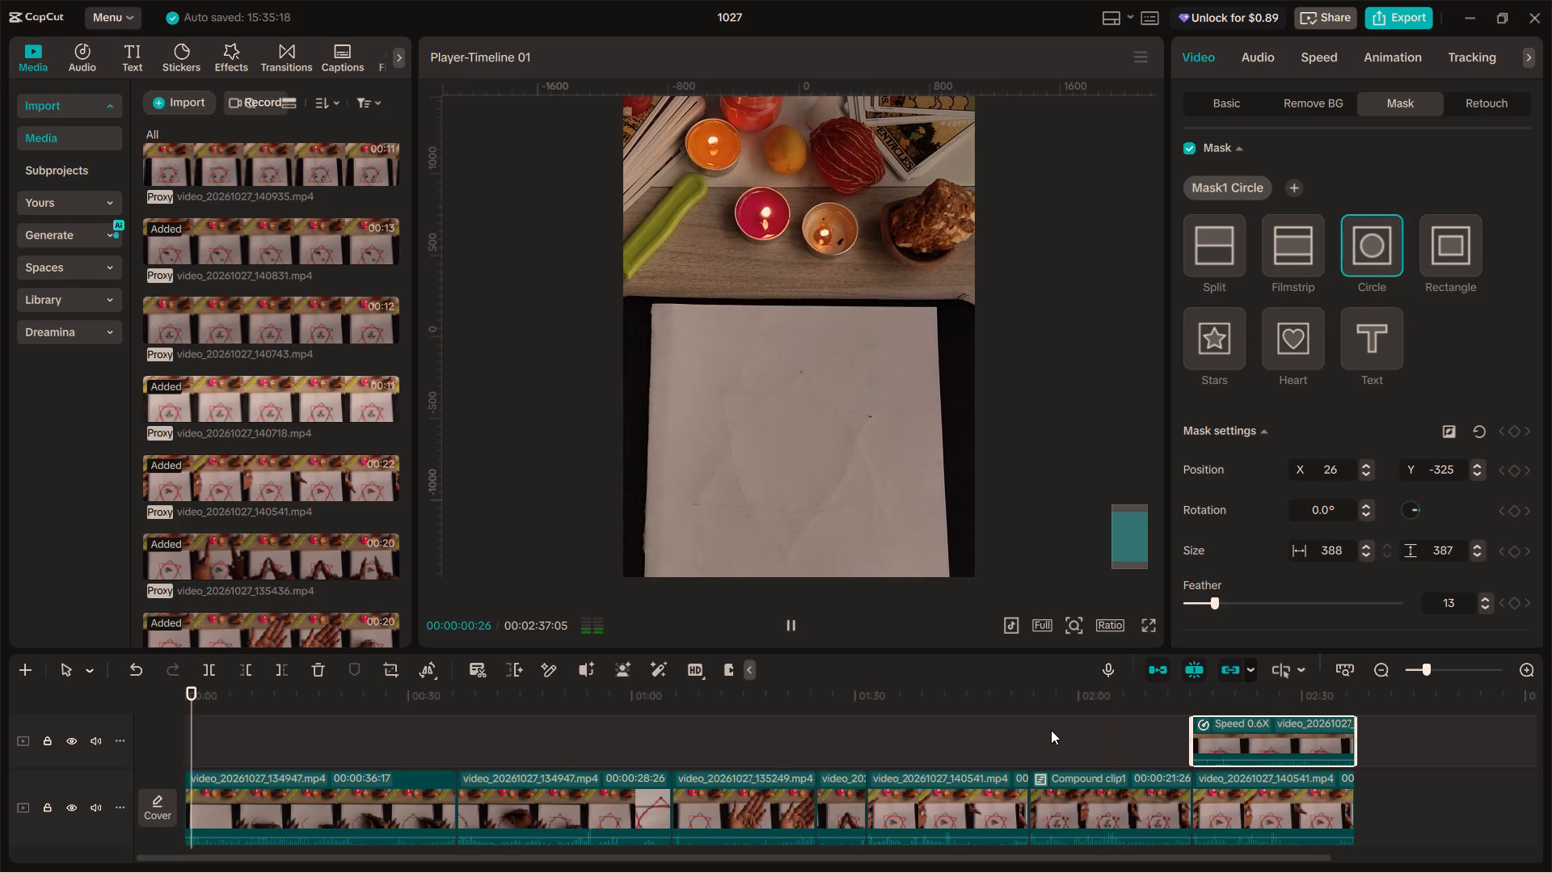
Duplicate the last video_20261027_140541.mp4 clip and place the copy directly after it at the end of the main track.
scroll(1051, 730, "down", 10, "ctrl")
scroll(841, 766, "down", 6)
scroll(709, 755, "up", 2)
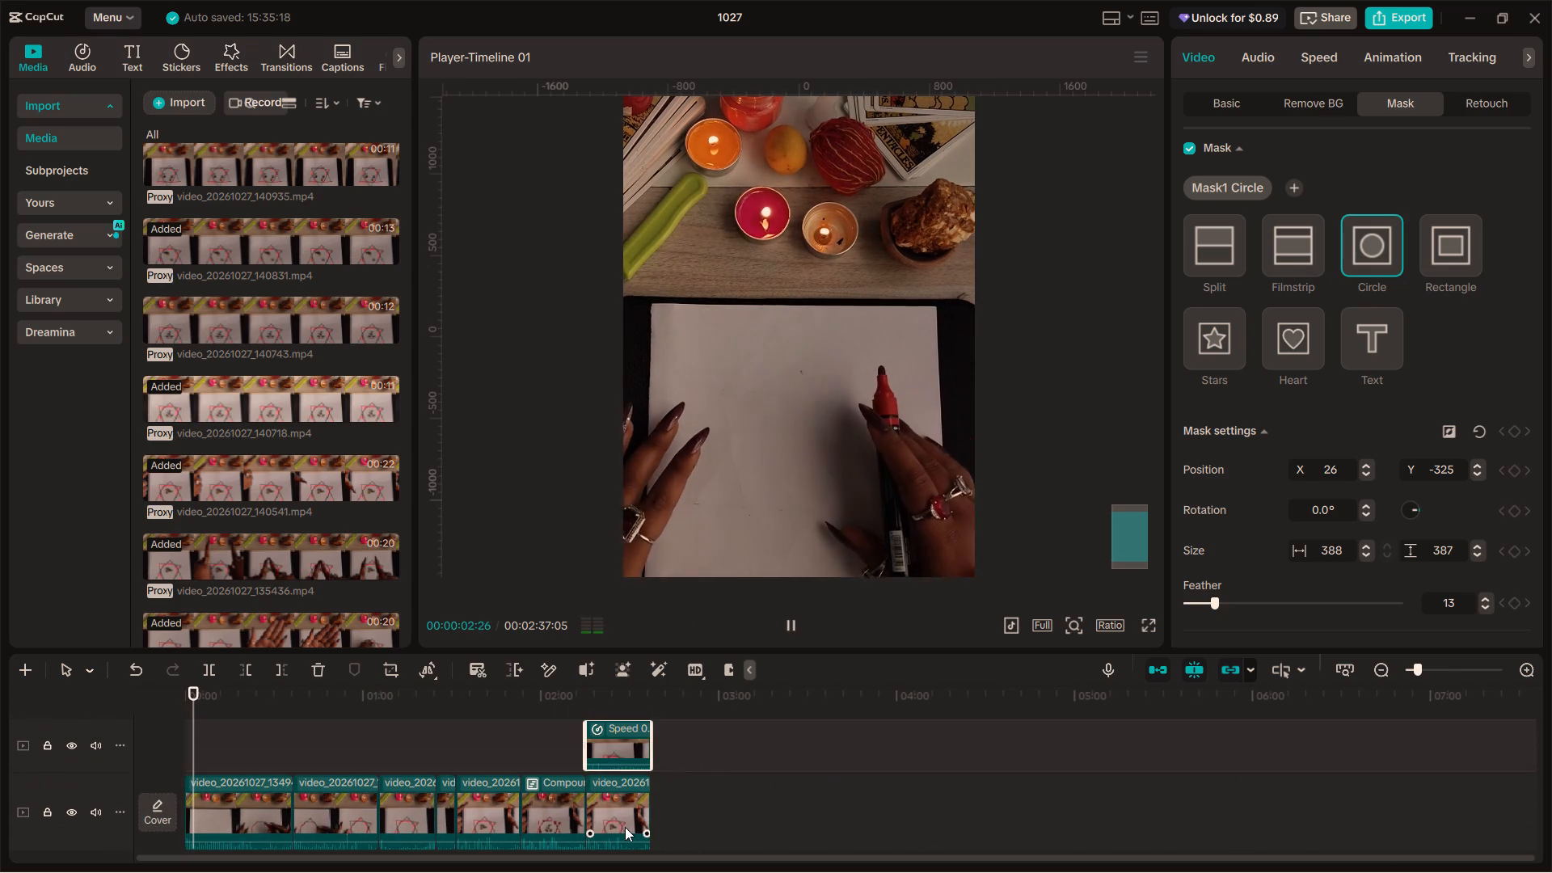
left_click(618, 827)
left_click_drag(618, 803, 682, 803, "alt")
left_click(636, 712)
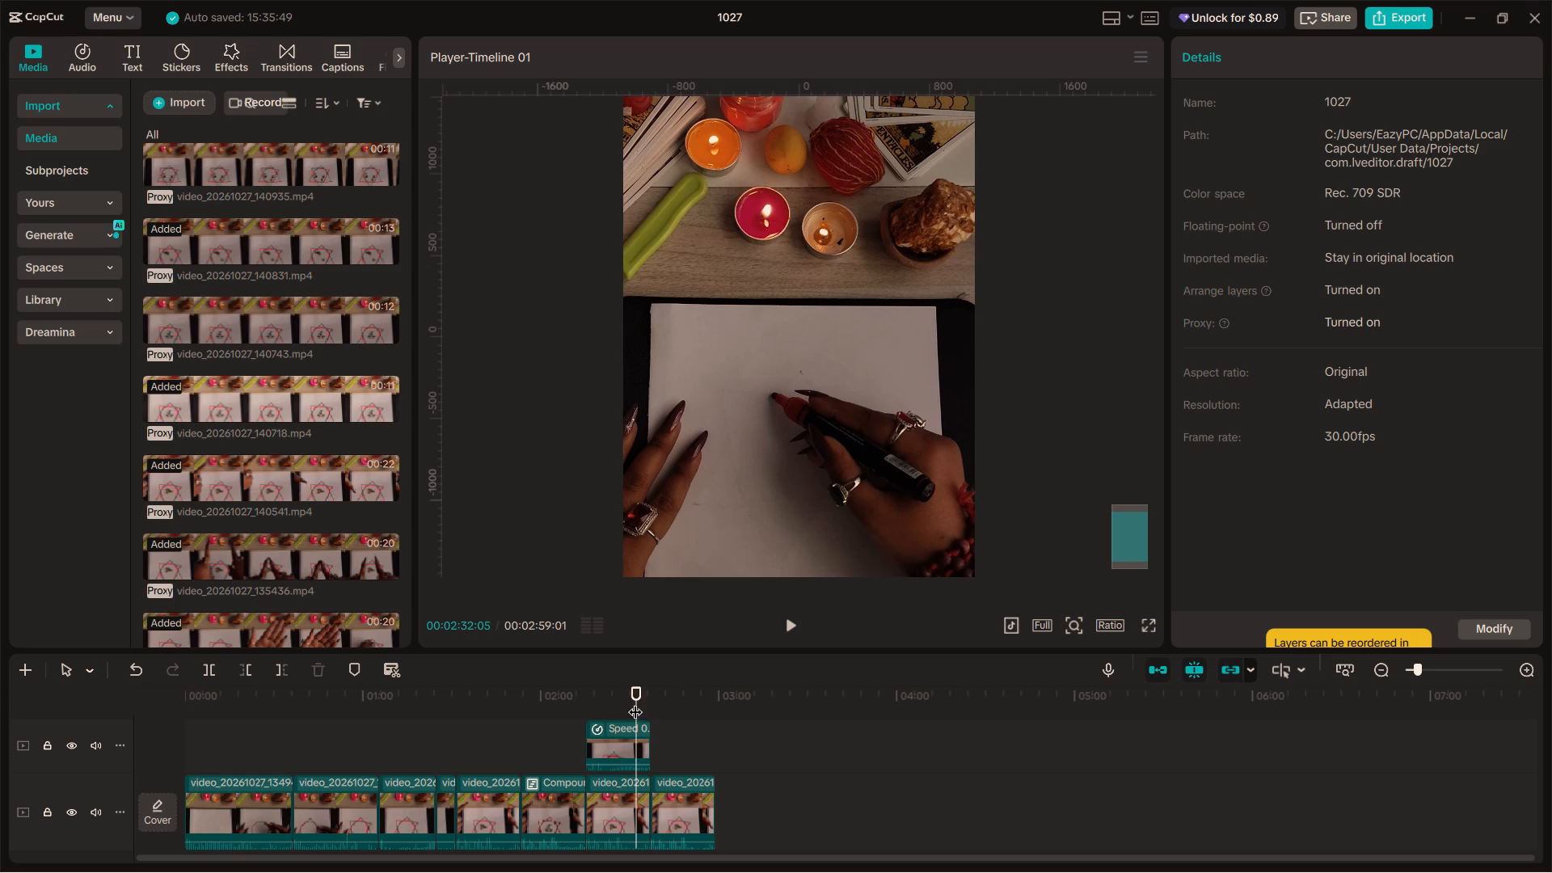
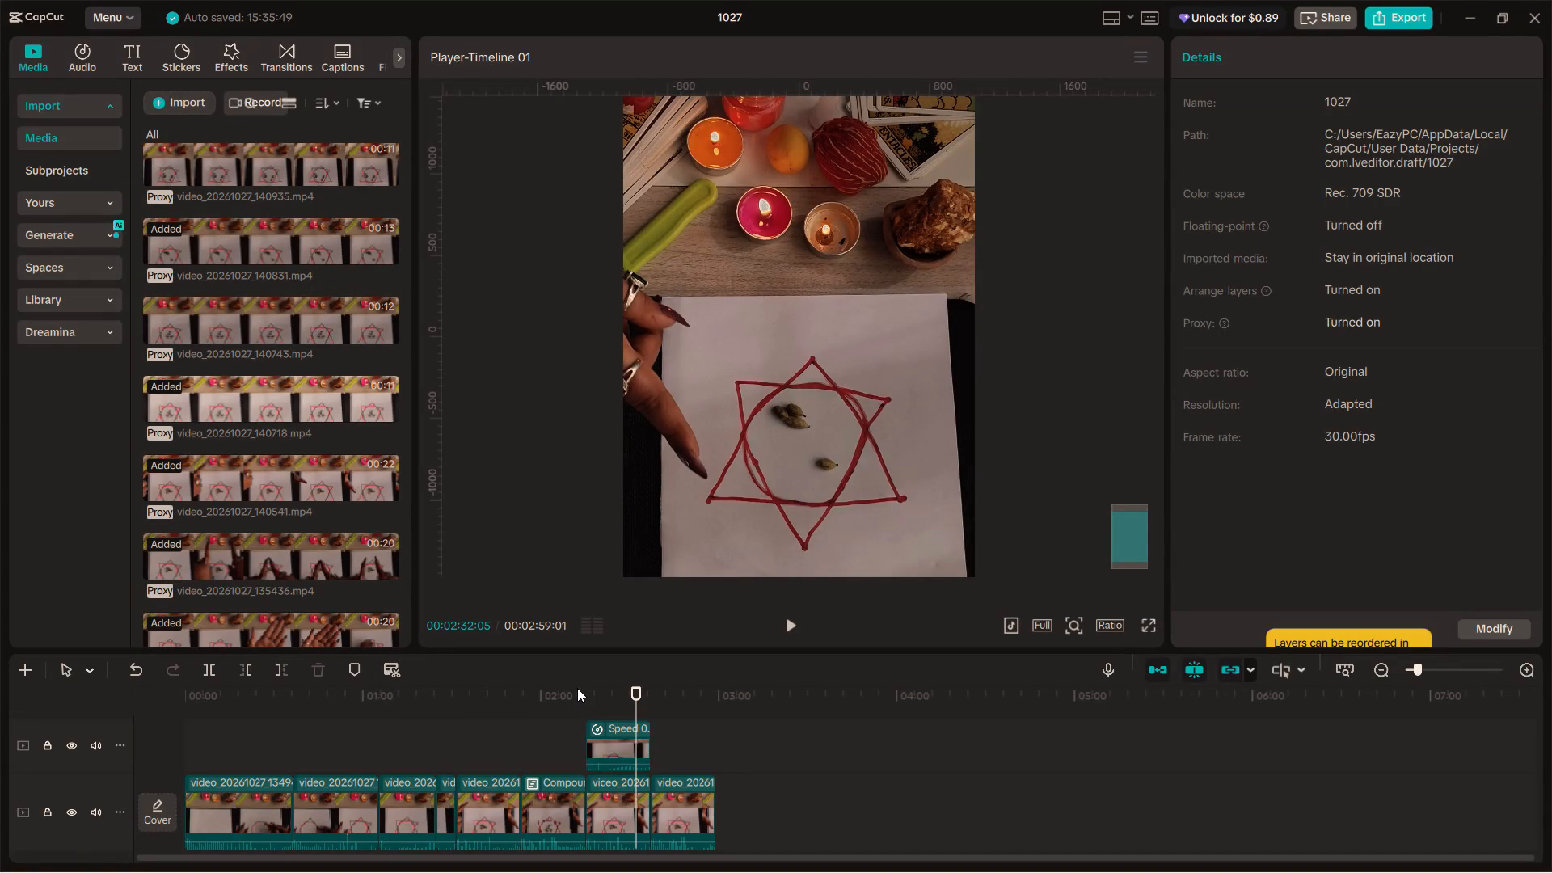
Play the duplicated last clip and preview the unused seed clips video_20261027_140935.mp4 and video_20261027_141012.mp4 to choose the next overlay.
key("space")
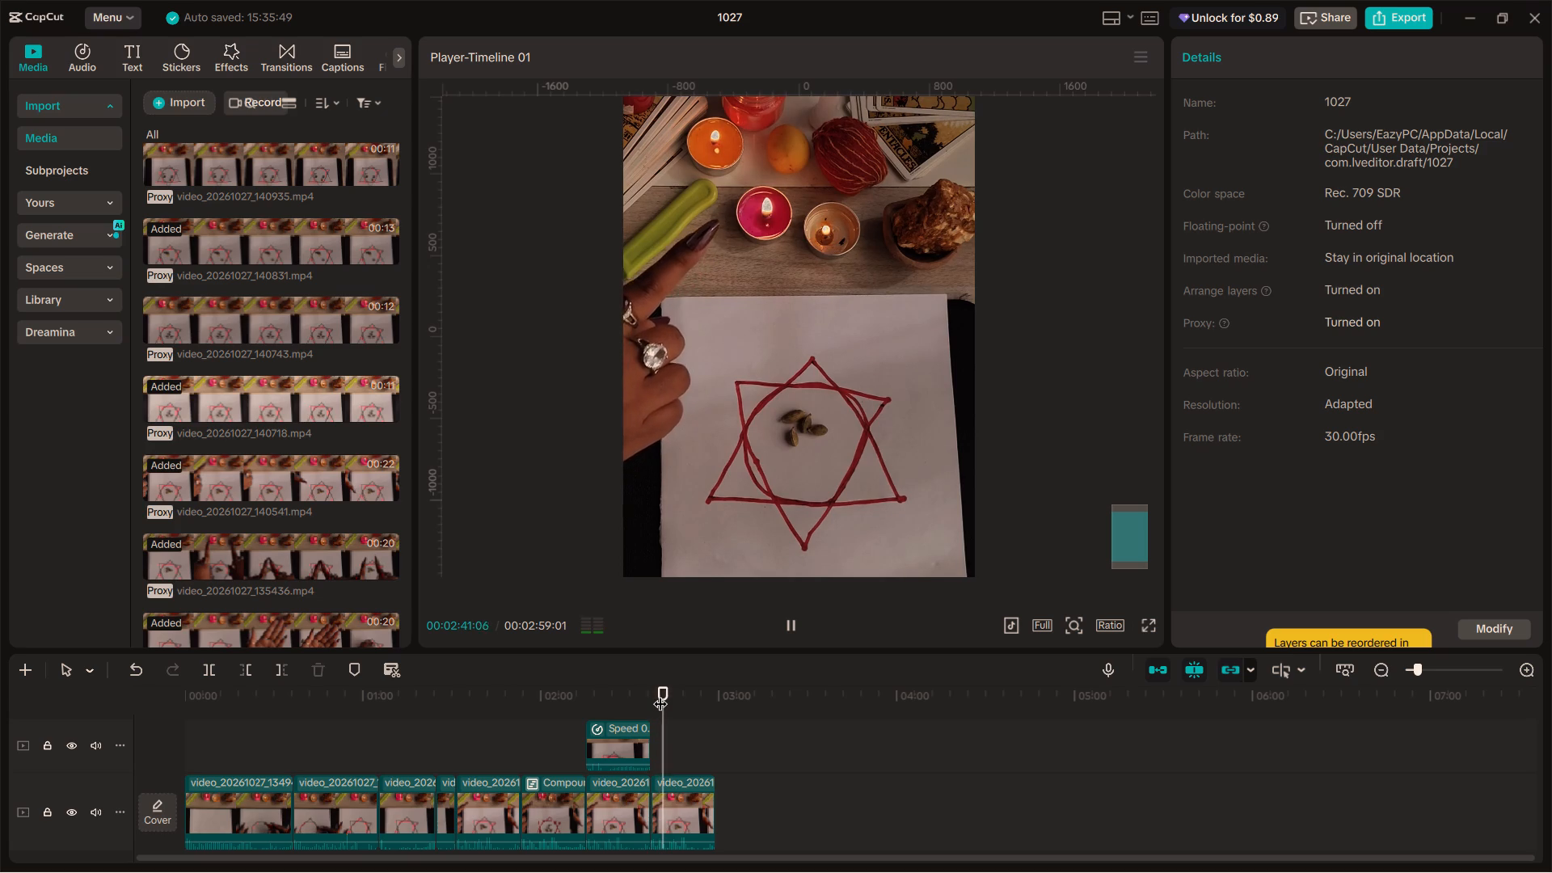
key("space")
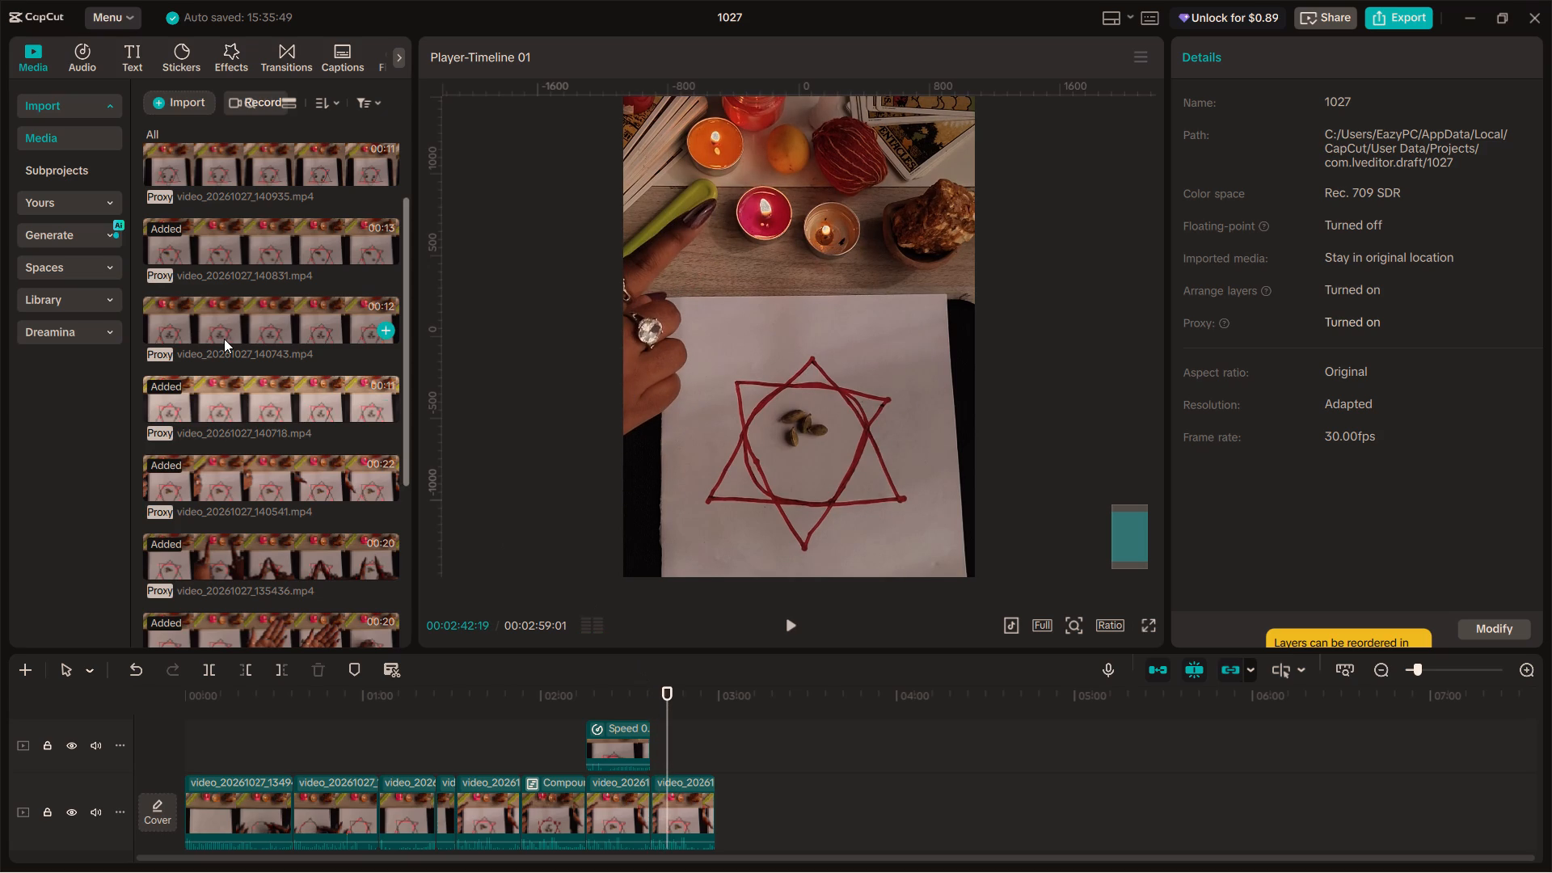
scroll(224, 339, "up", 1)
left_click(218, 245)
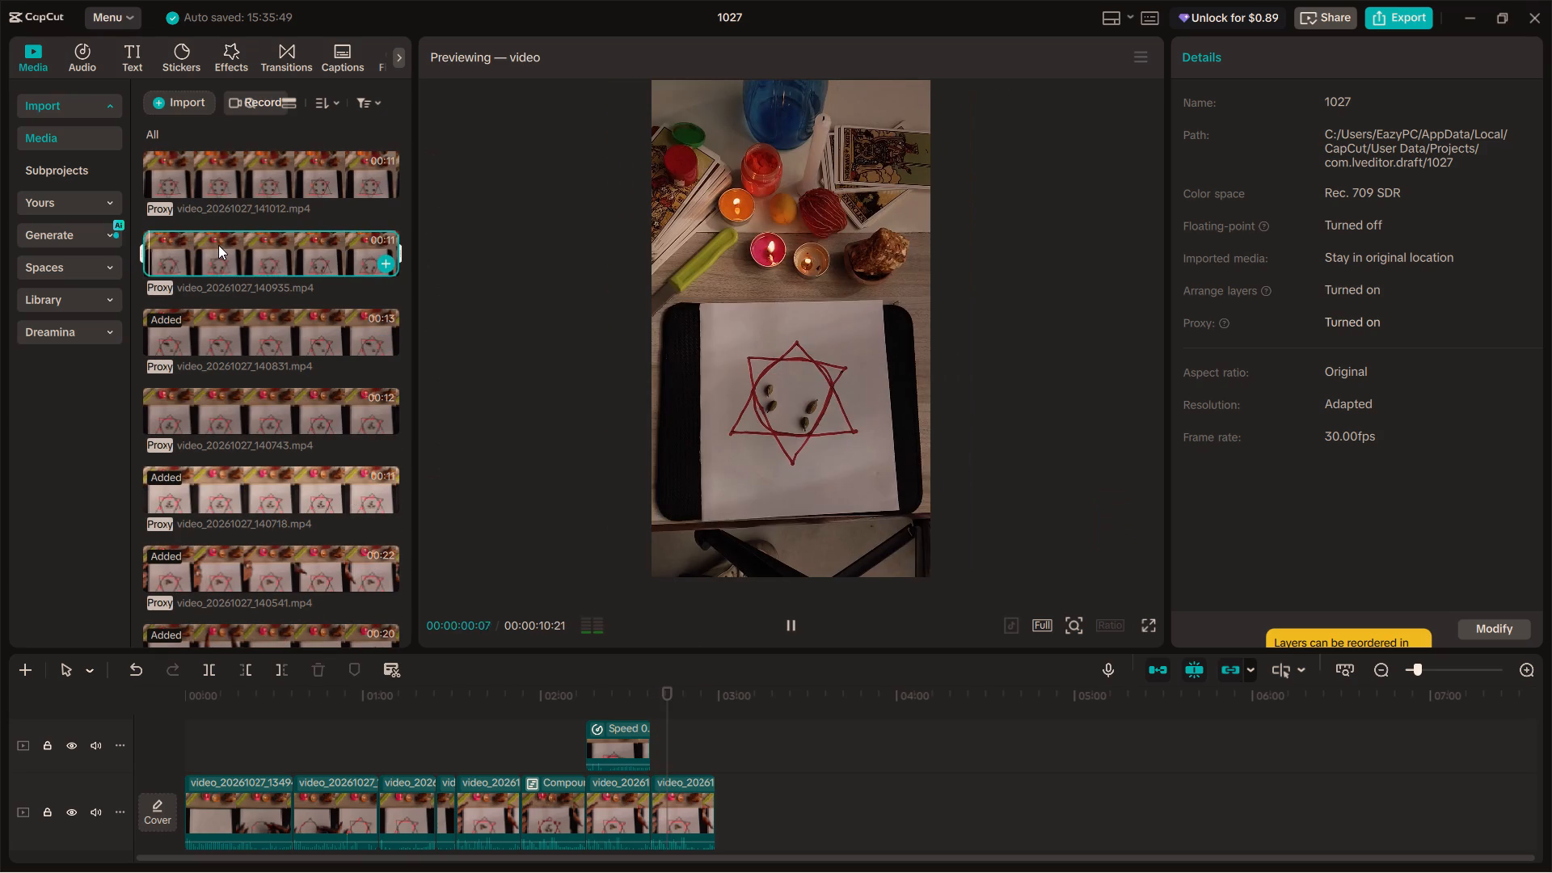
left_click(241, 330)
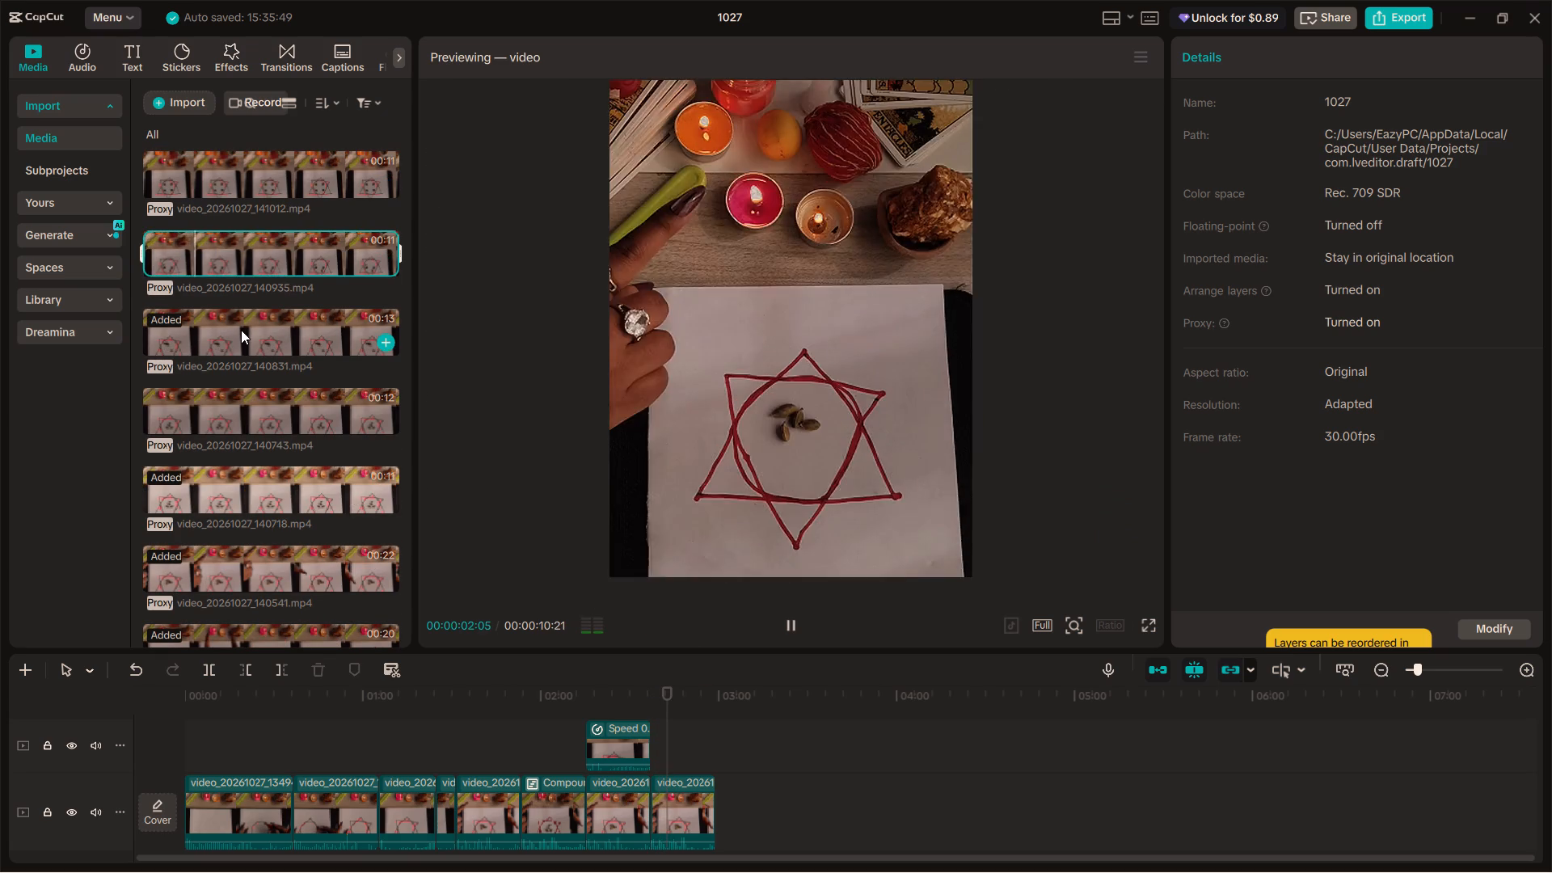
left_click(229, 272)
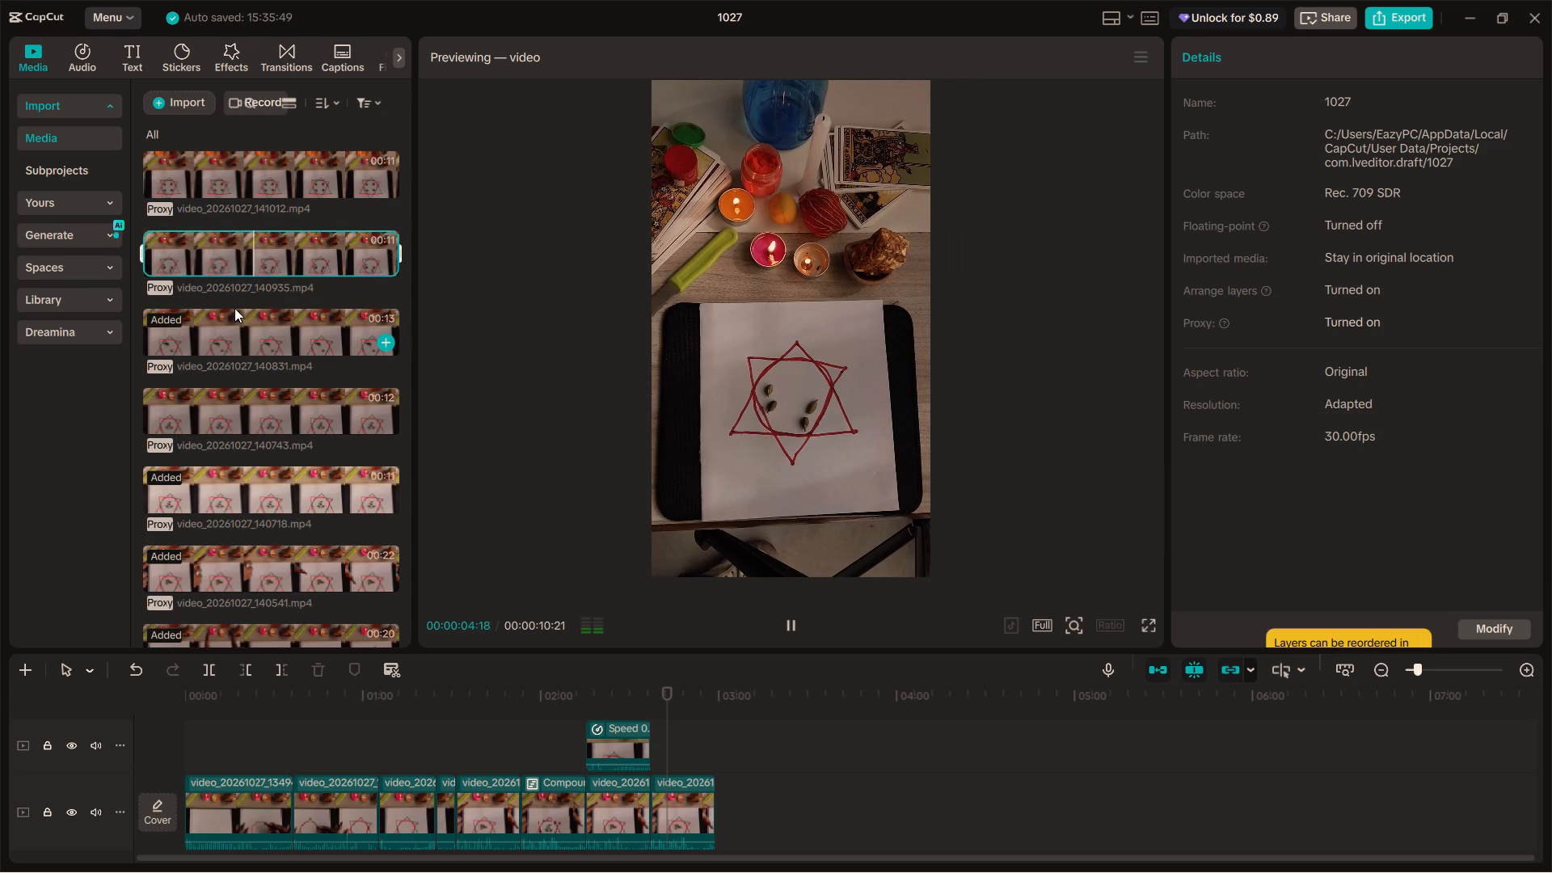
left_click(219, 180)
Place video_20261027_140935.mp4 on the overlay track above the duplicated last clip, starting right after the existing overlay.
left_click(230, 256)
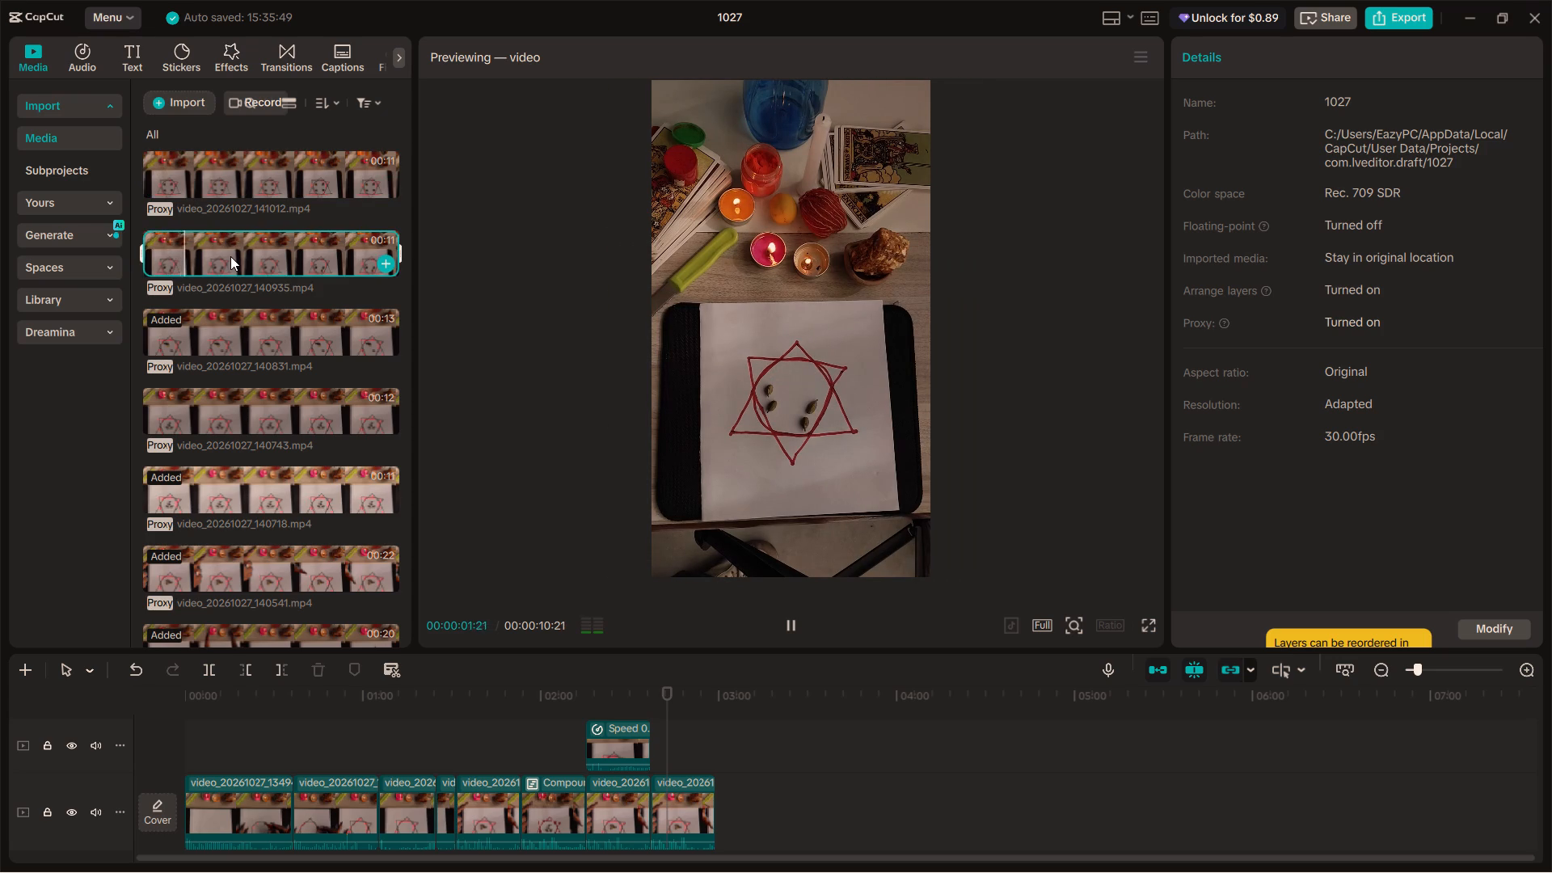
left_click_drag(230, 256, 723, 794)
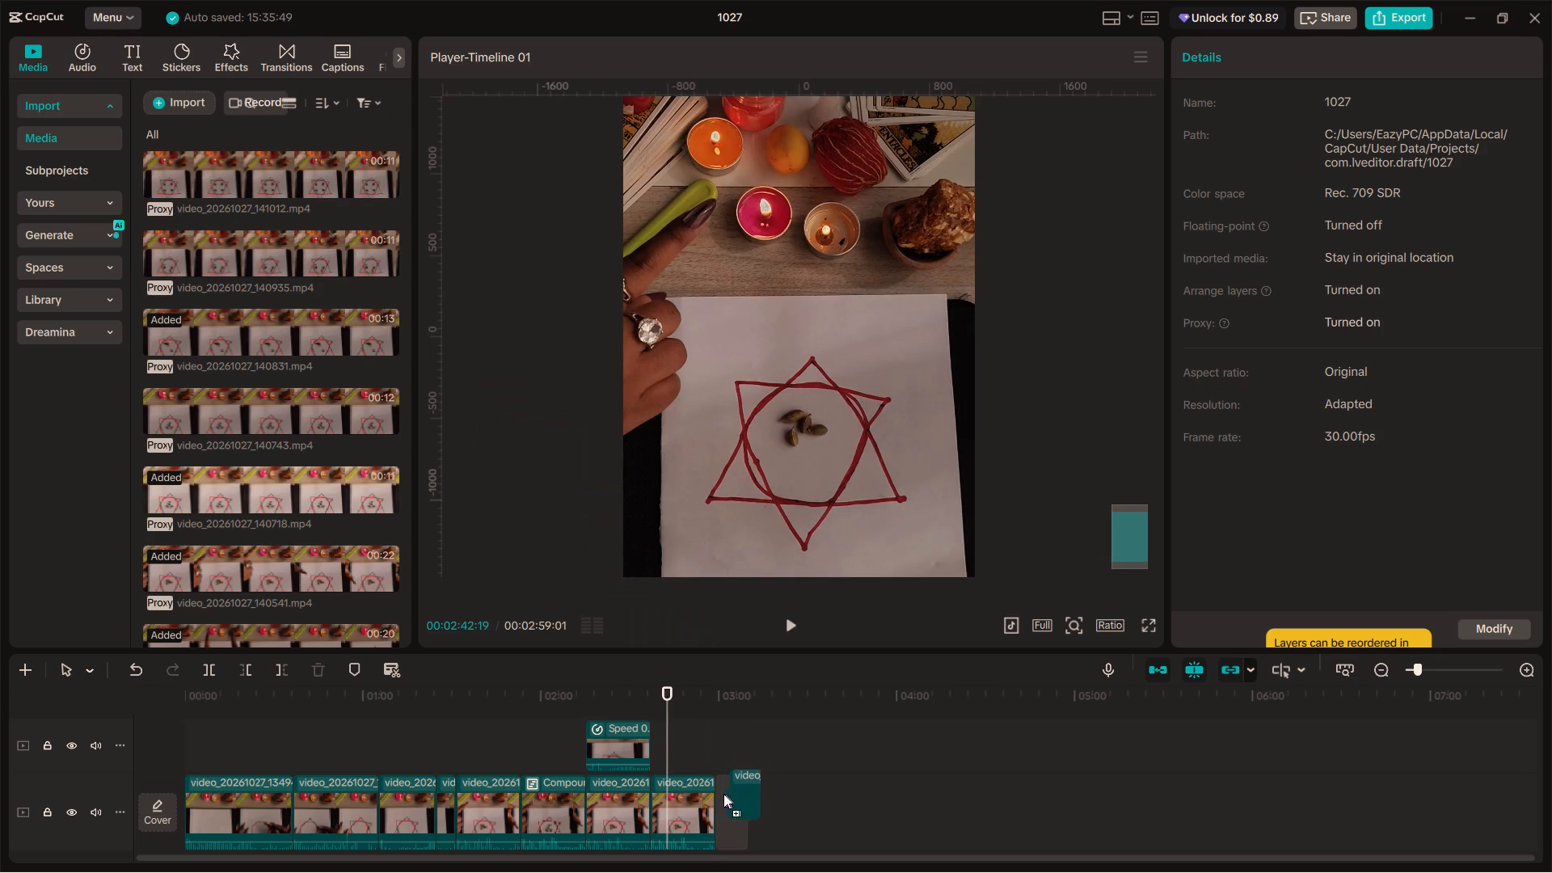
left_click_drag(723, 794, 715, 798)
left_click_drag(732, 805, 705, 750)
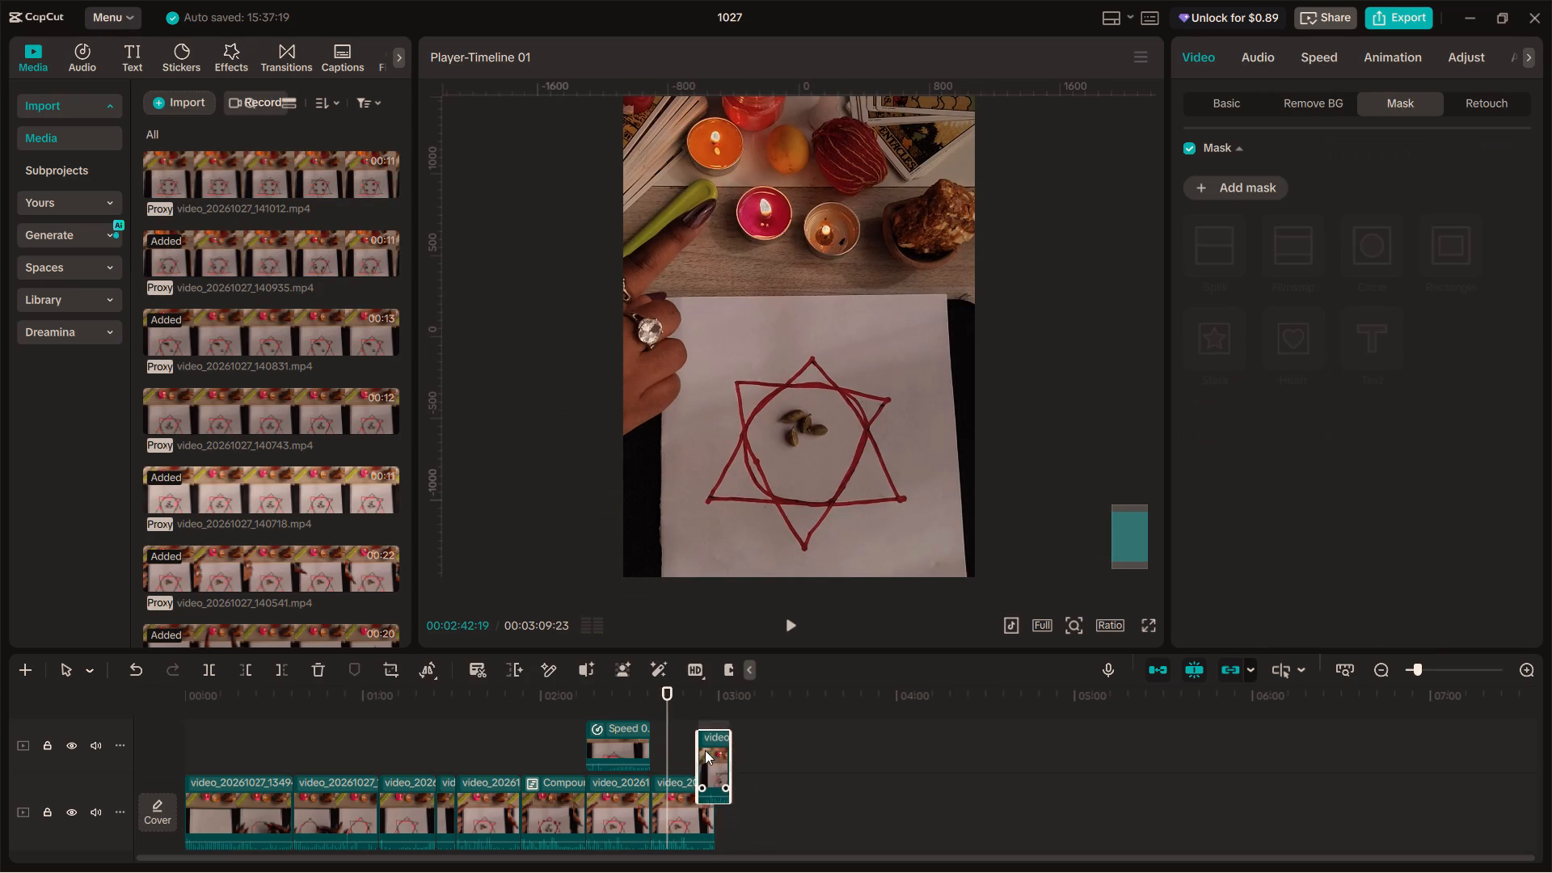
left_click_drag(705, 750, 696, 744)
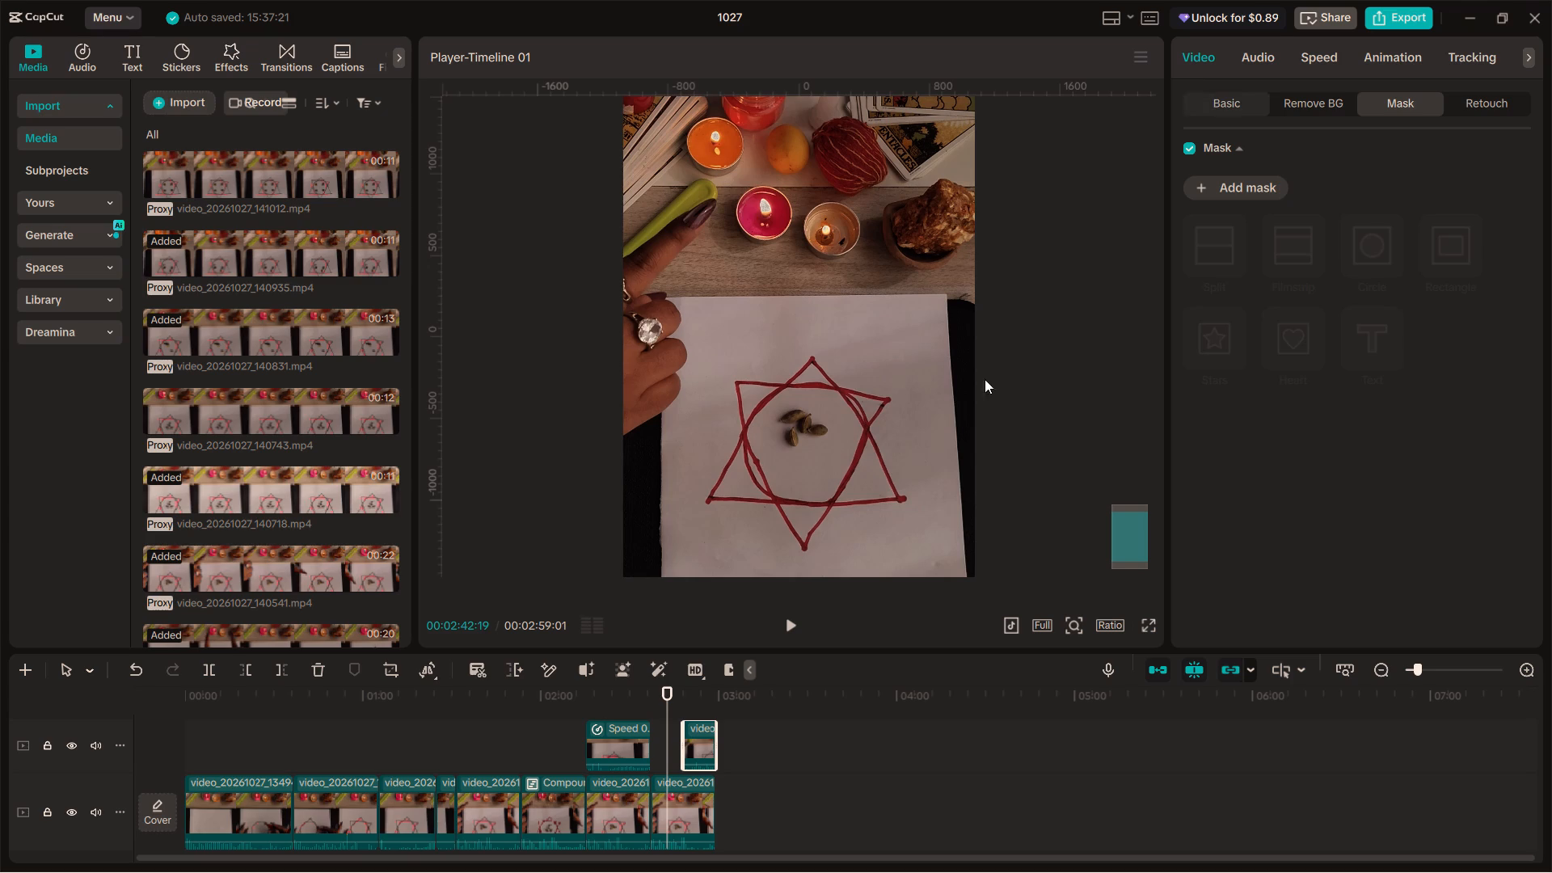
left_click_drag(700, 747, 672, 747)
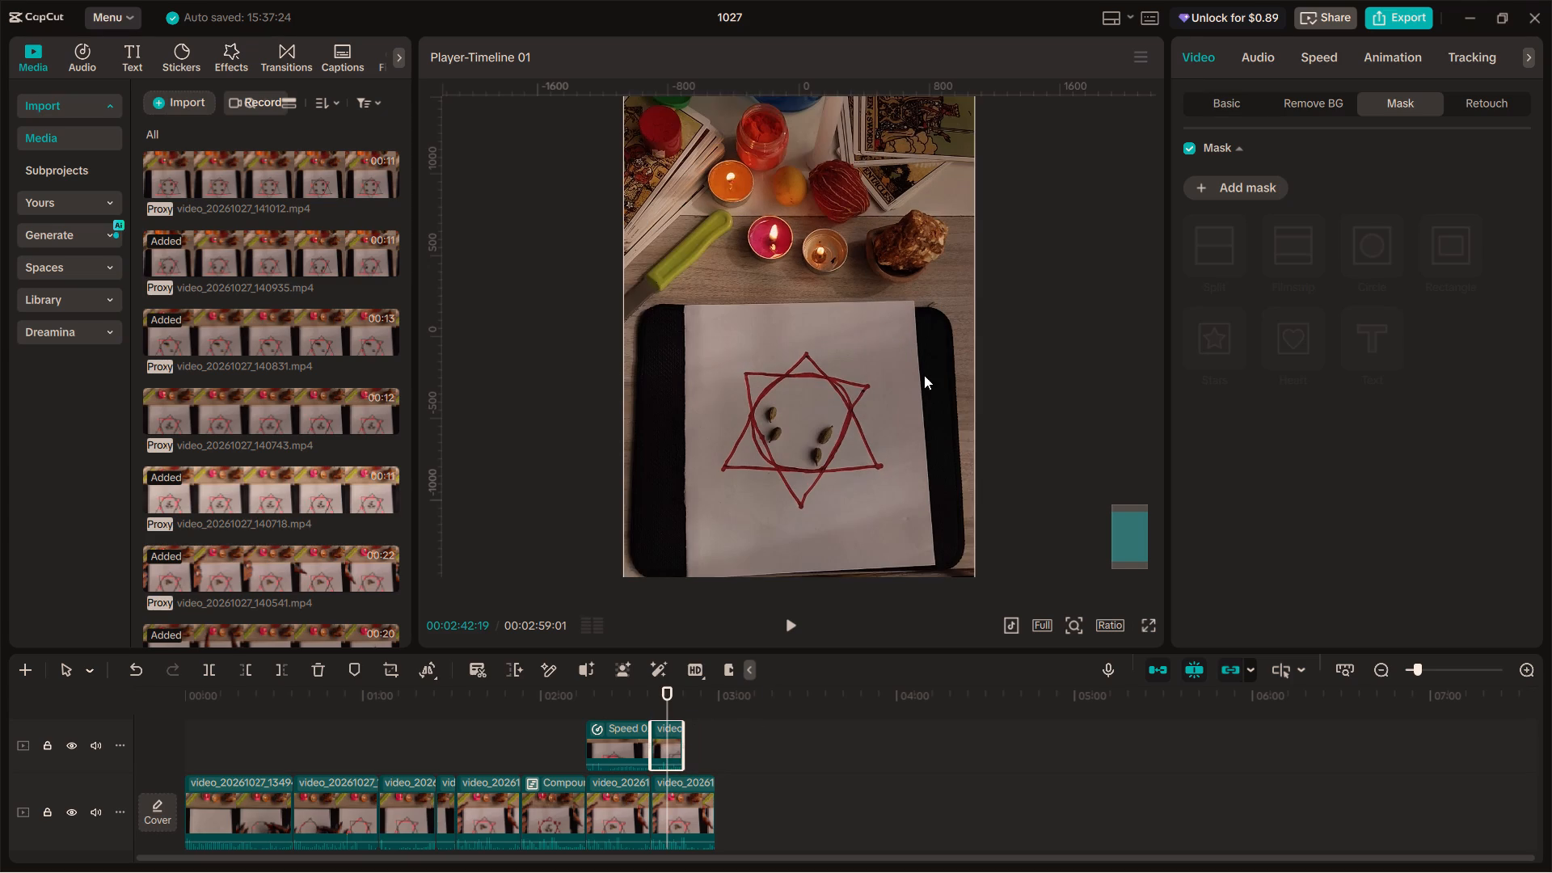
Slow the new overlay to 0.49x so it spans the full duplicated clip below, and play its beginning.
left_click(1309, 60)
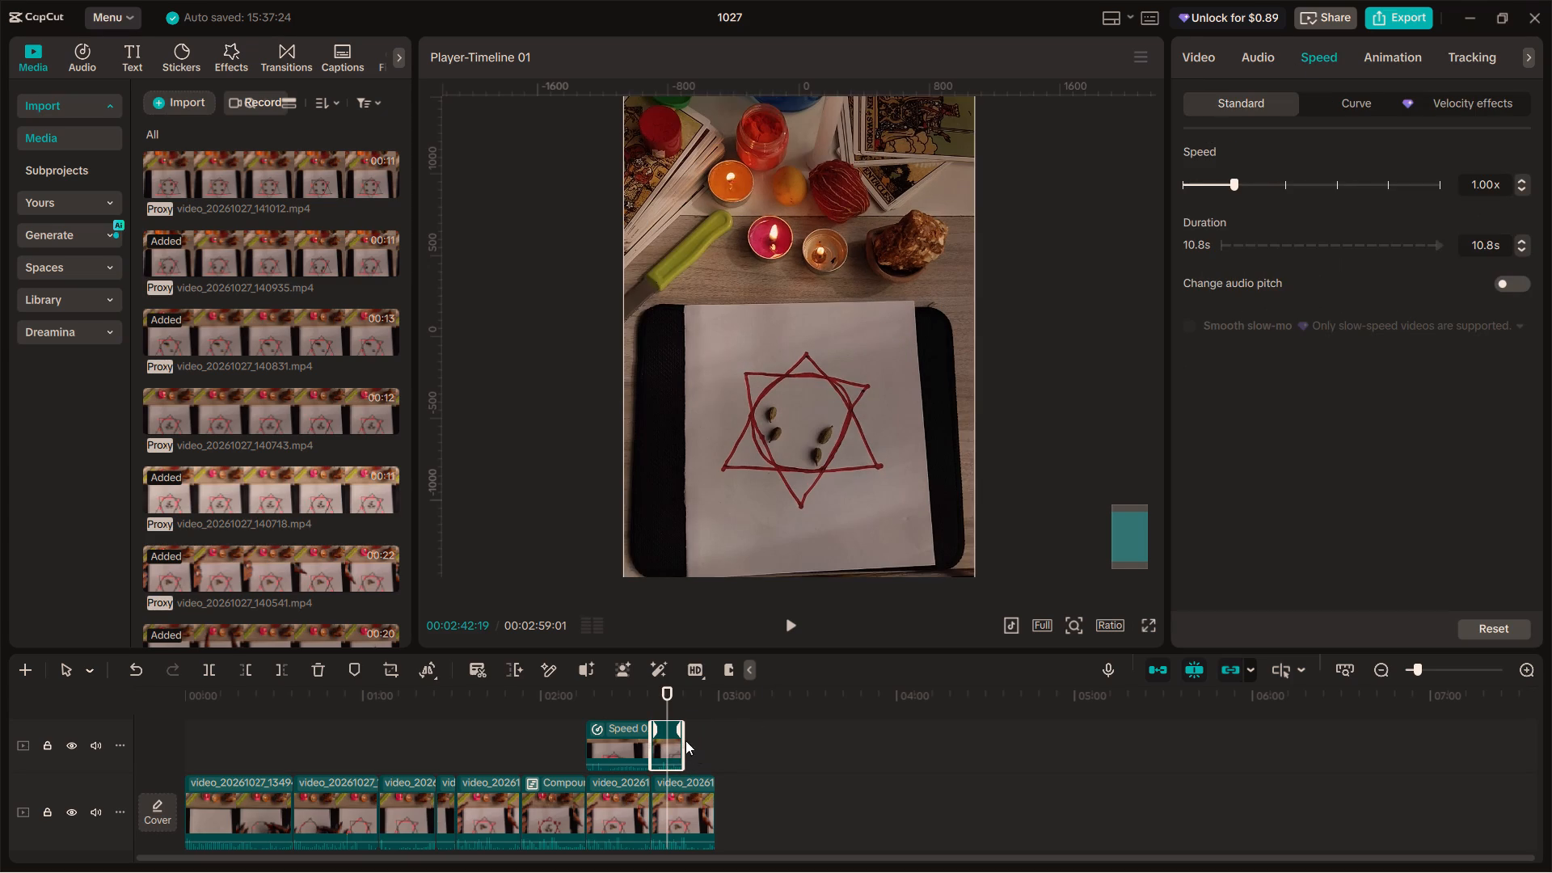
left_click_drag(675, 729, 699, 745)
left_click_drag(700, 734, 710, 734)
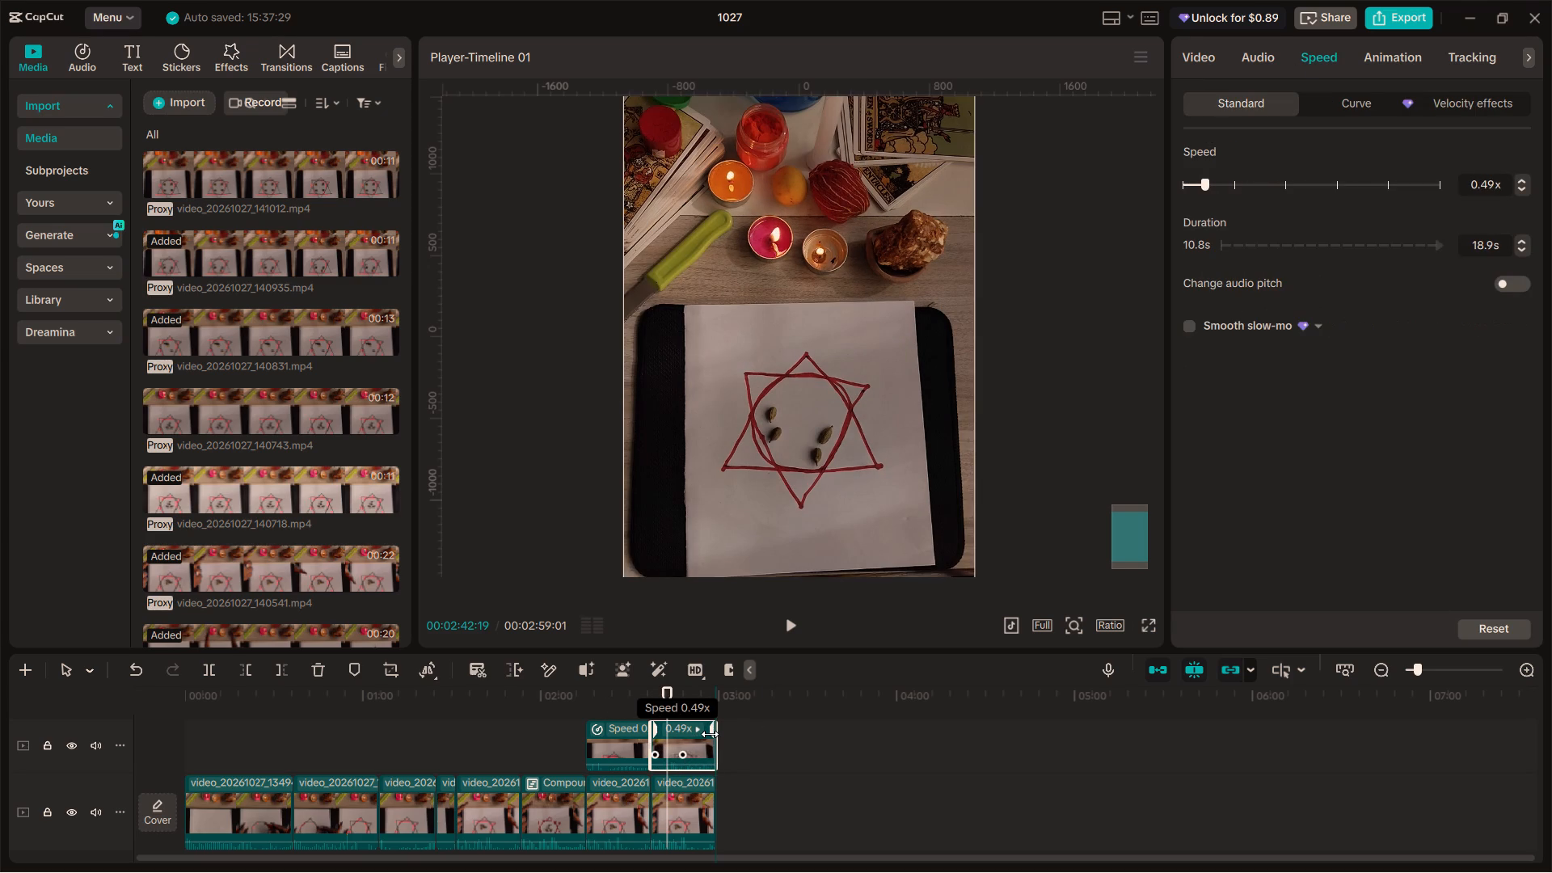
left_click_drag(664, 692, 645, 698)
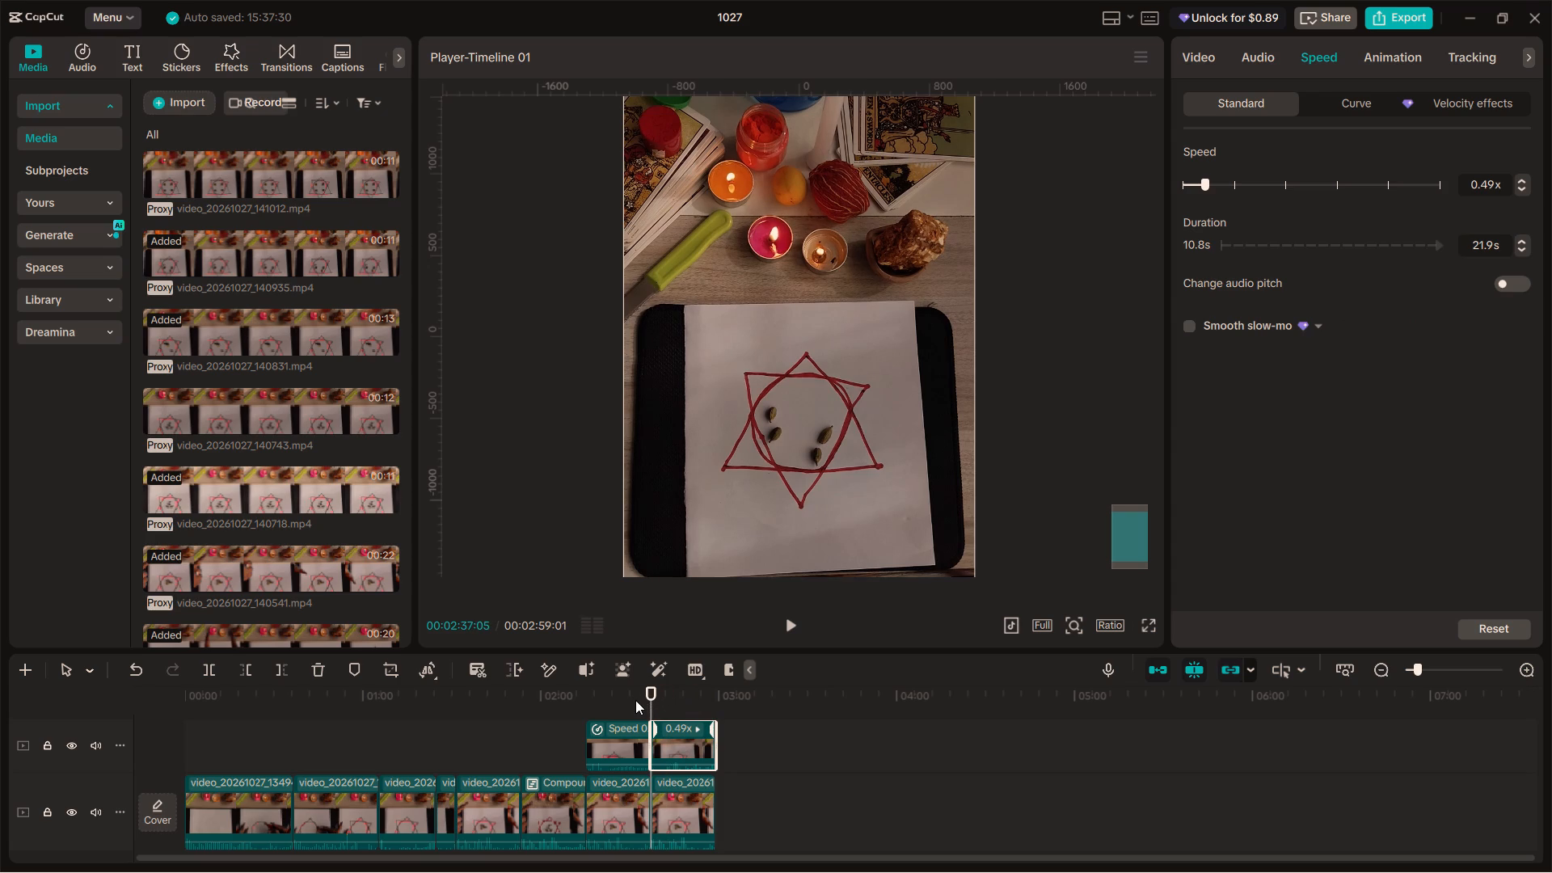
key("space")
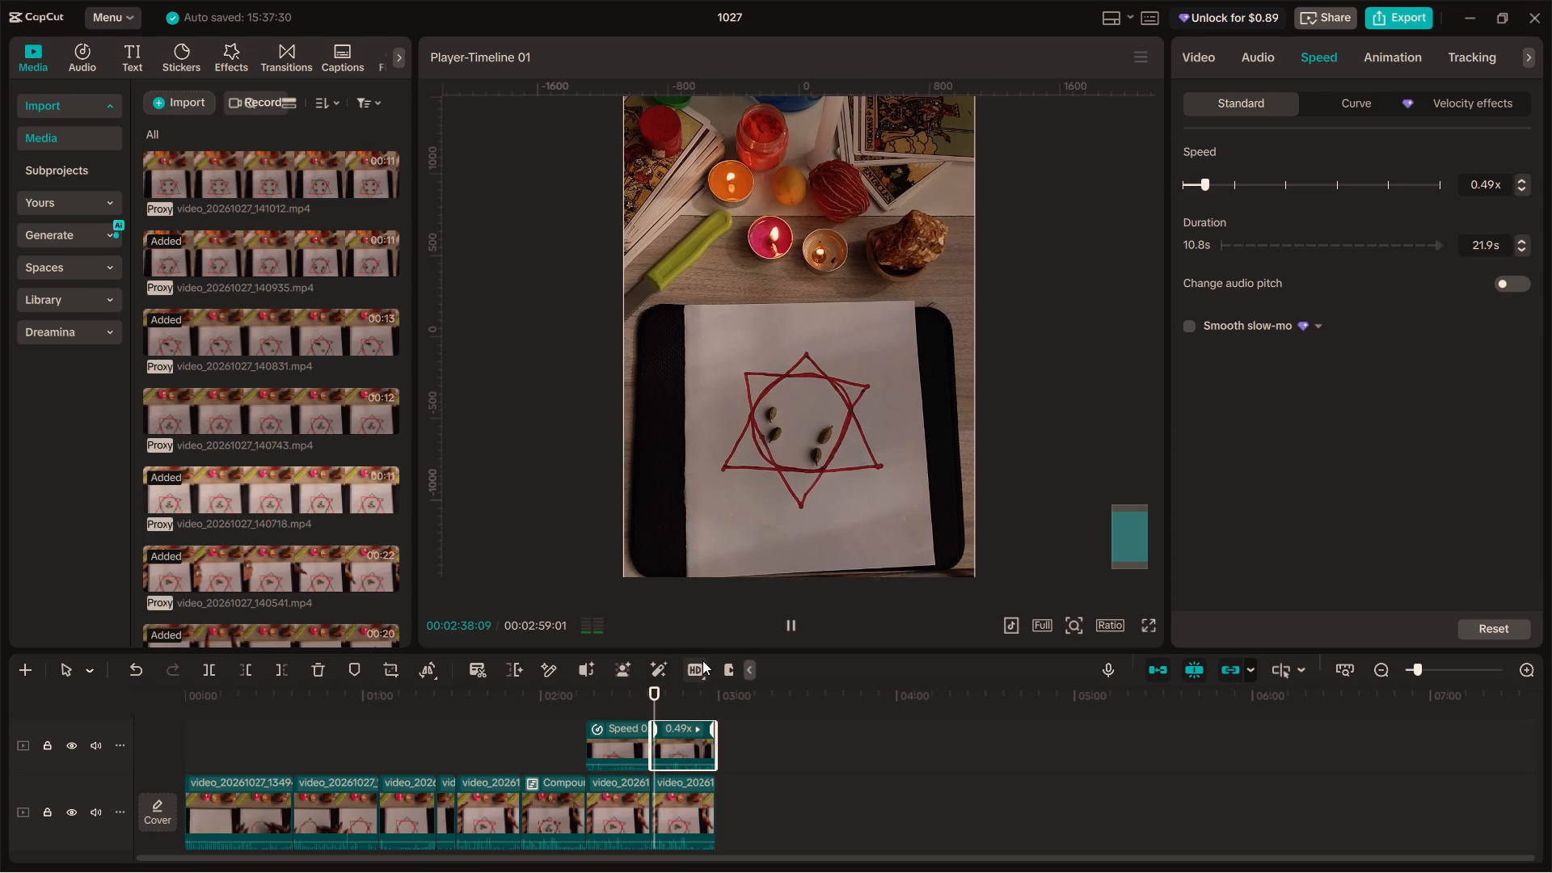
key("space")
Add a circle mask around the overlay's four seeds, about 287 by 286 in size, at X 0, Y -273.
left_click(1215, 61)
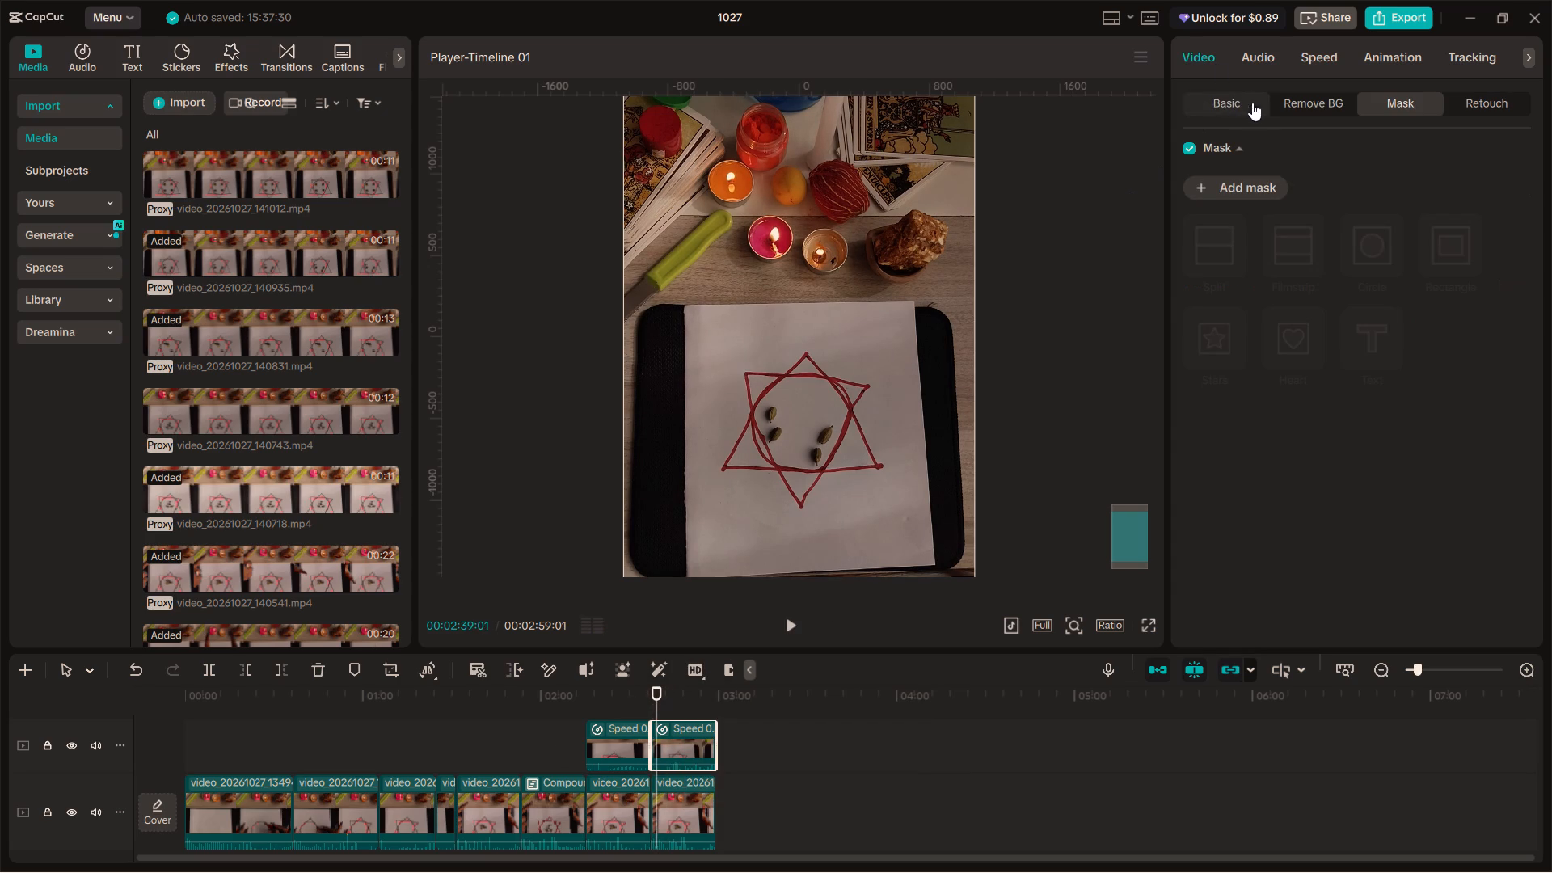
left_click(1246, 193)
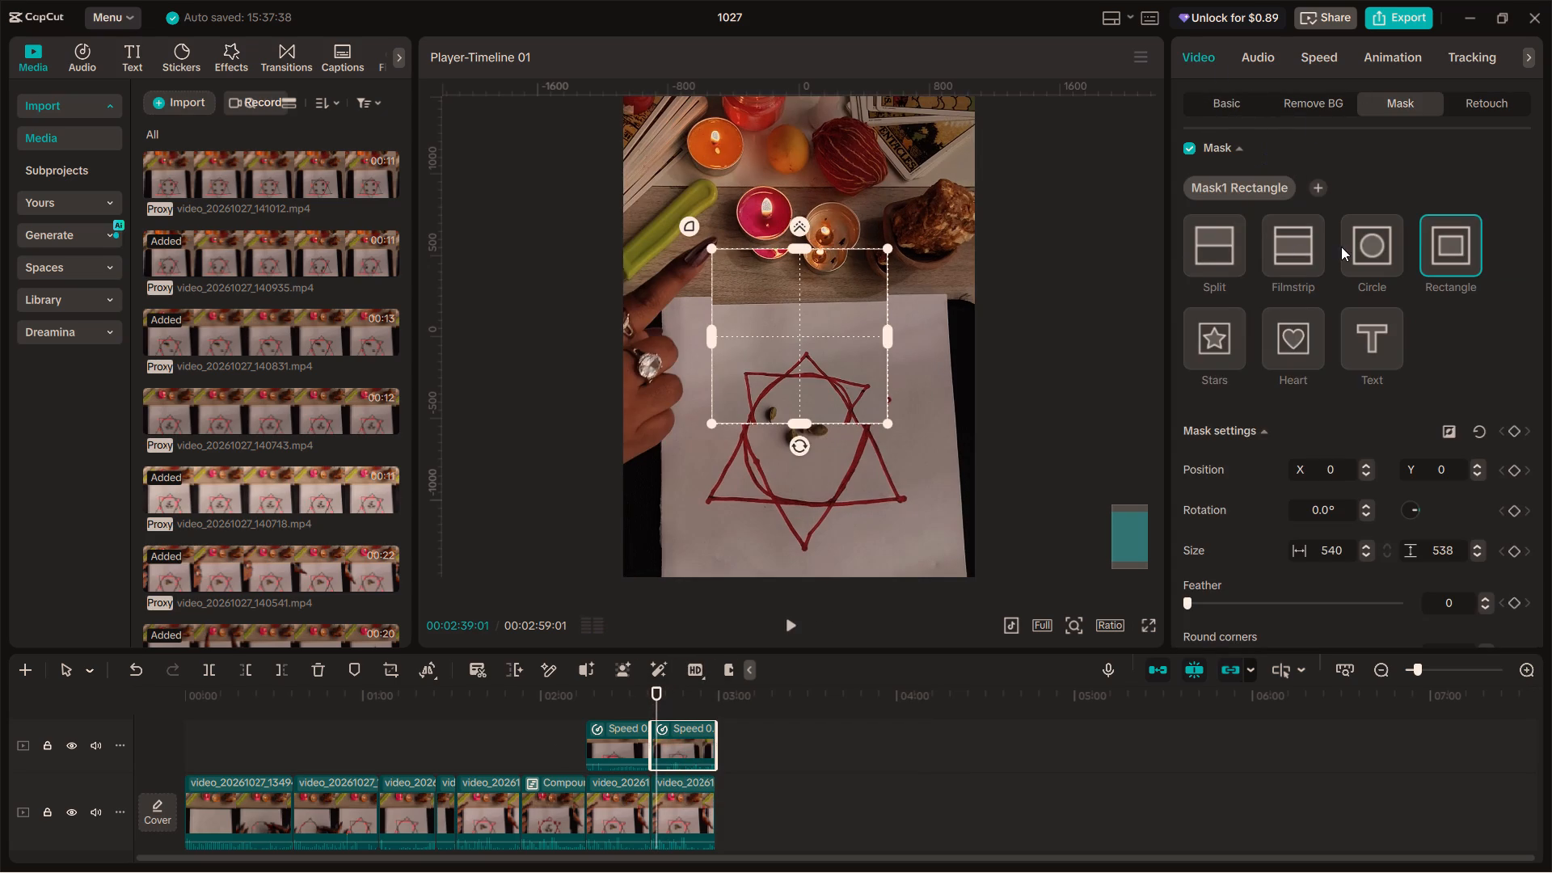
left_click(1373, 247)
left_click_drag(823, 330, 825, 416)
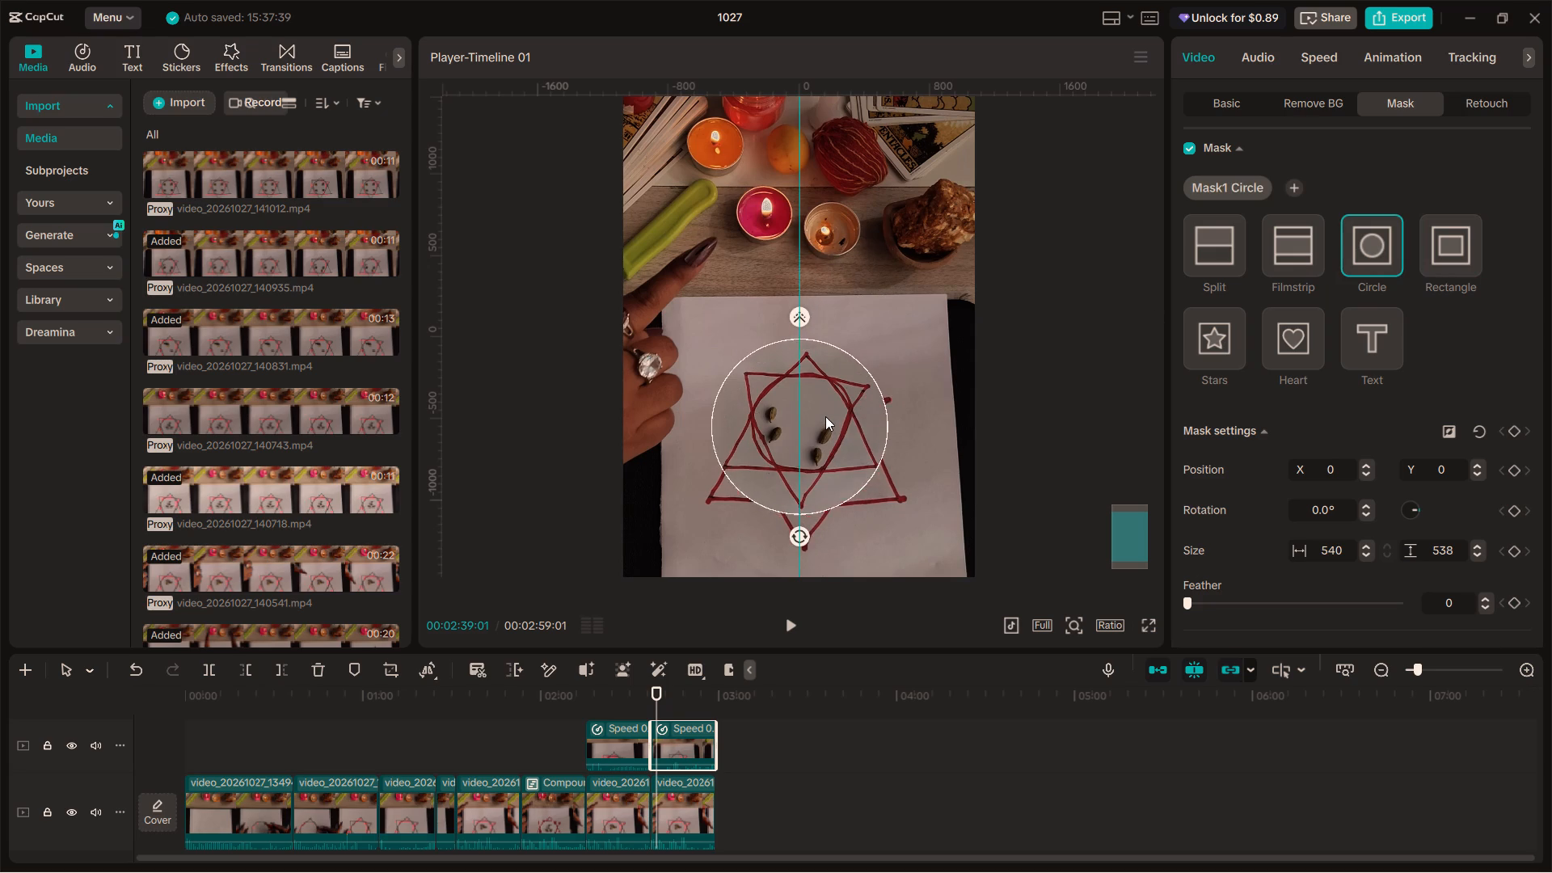
left_click_drag(825, 416, 825, 413)
left_click_drag(888, 328, 887, 327)
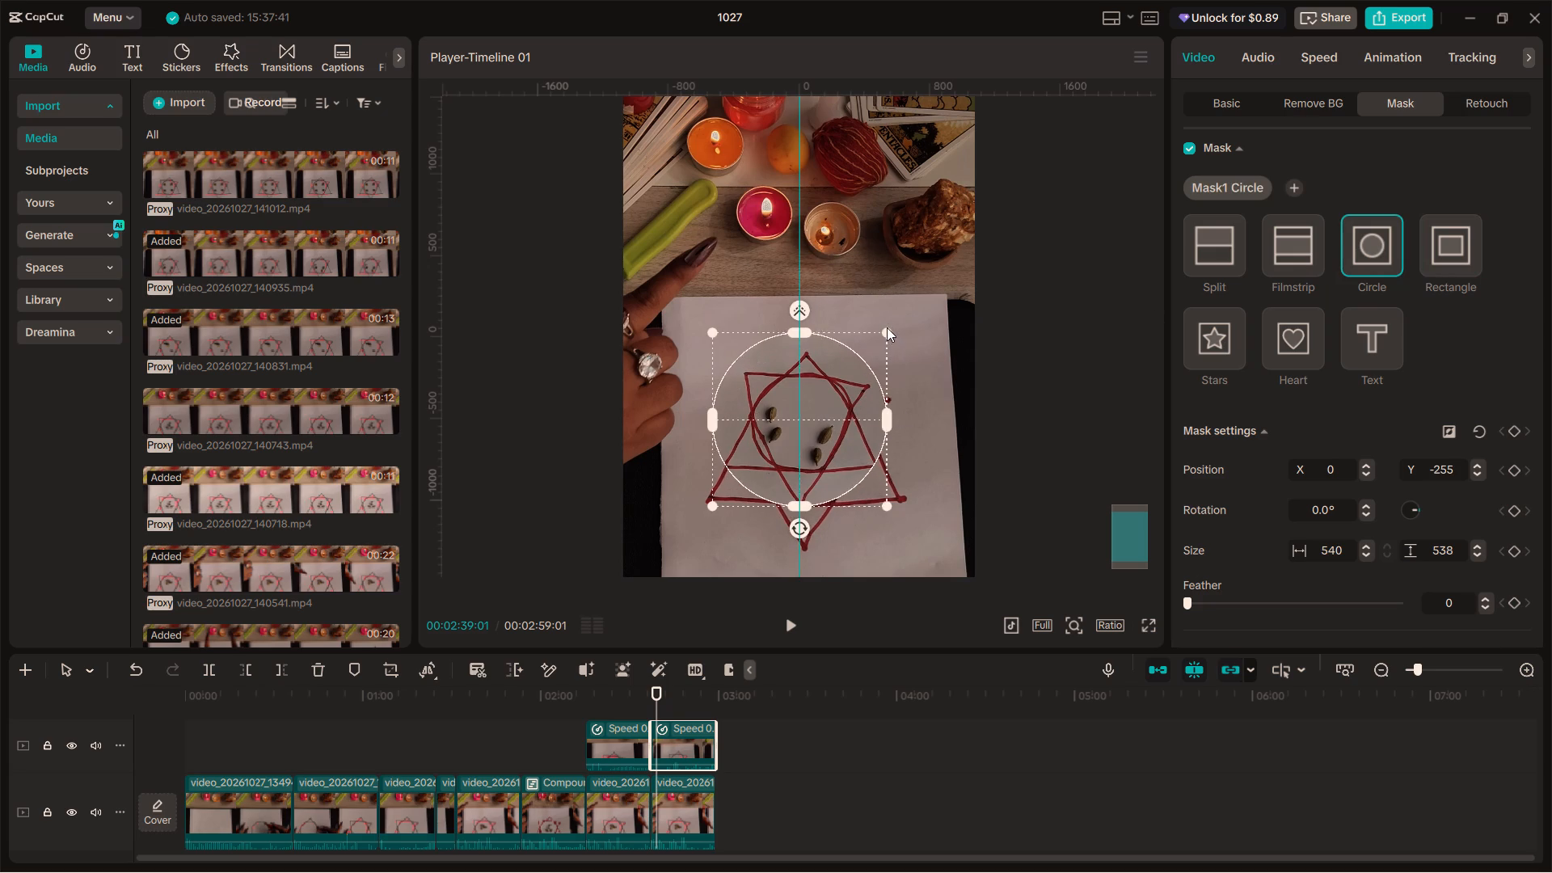
left_click_drag(887, 327, 862, 383)
left_click_drag(808, 402, 801, 400)
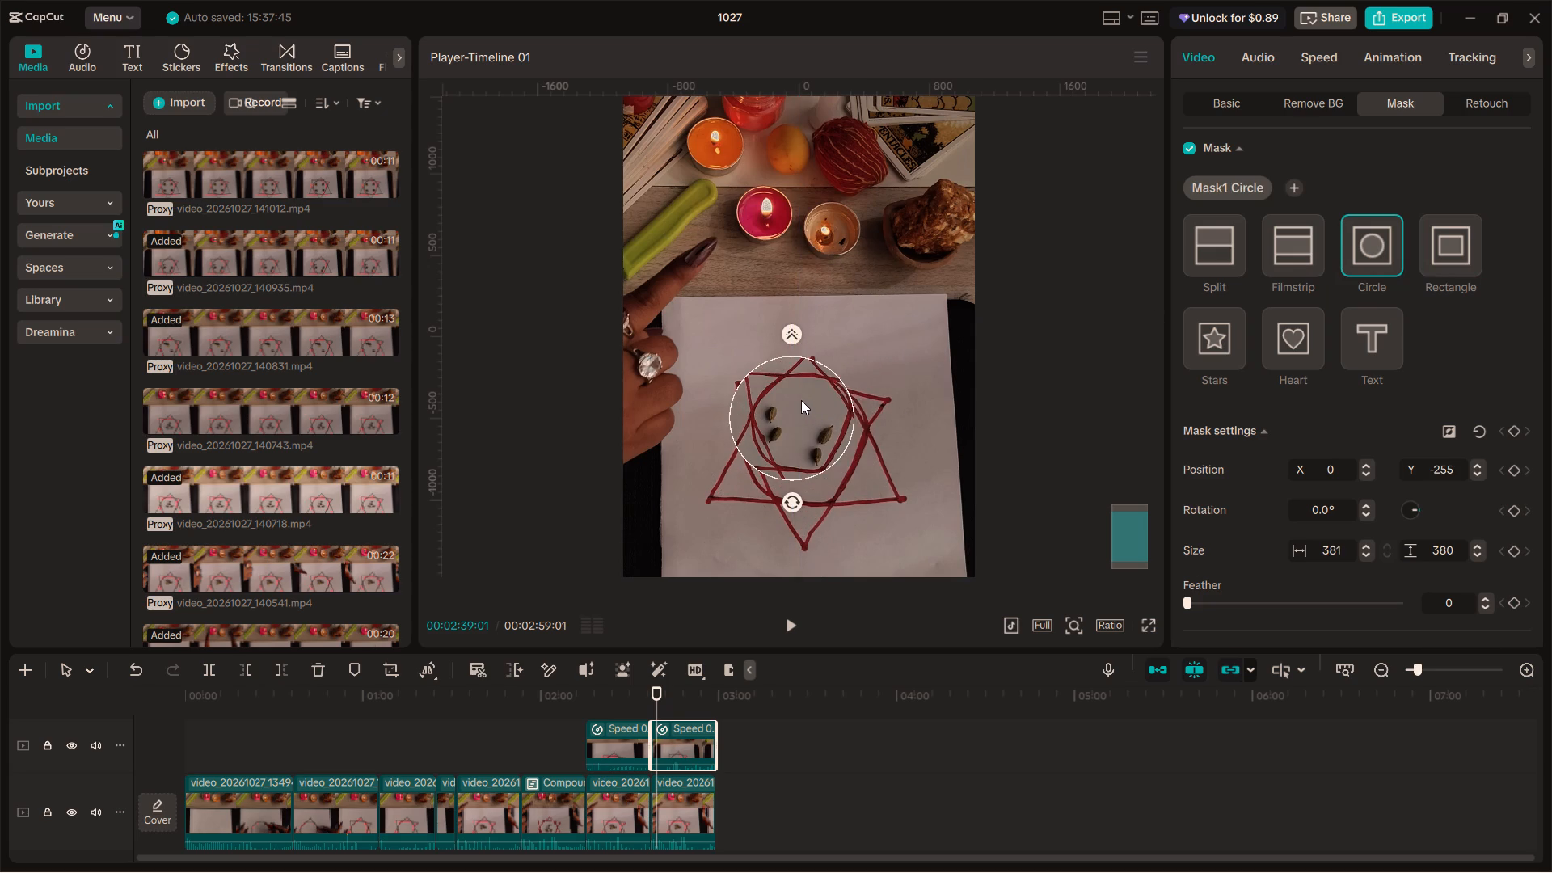
left_click_drag(801, 400, 820, 415)
left_click_drag(875, 491, 857, 476)
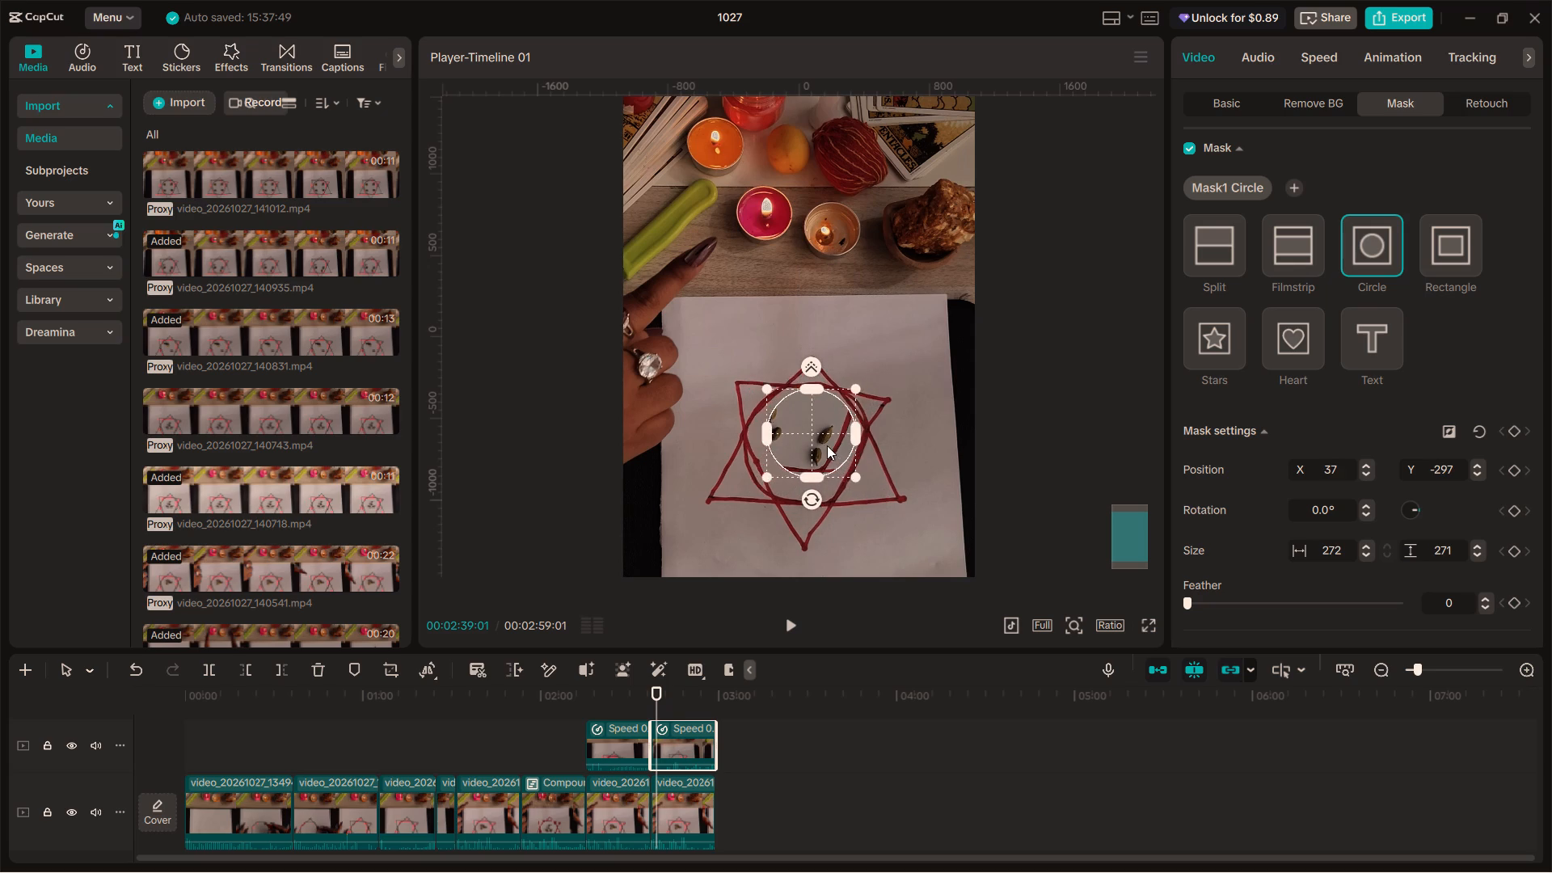
left_click_drag(824, 444, 799, 424)
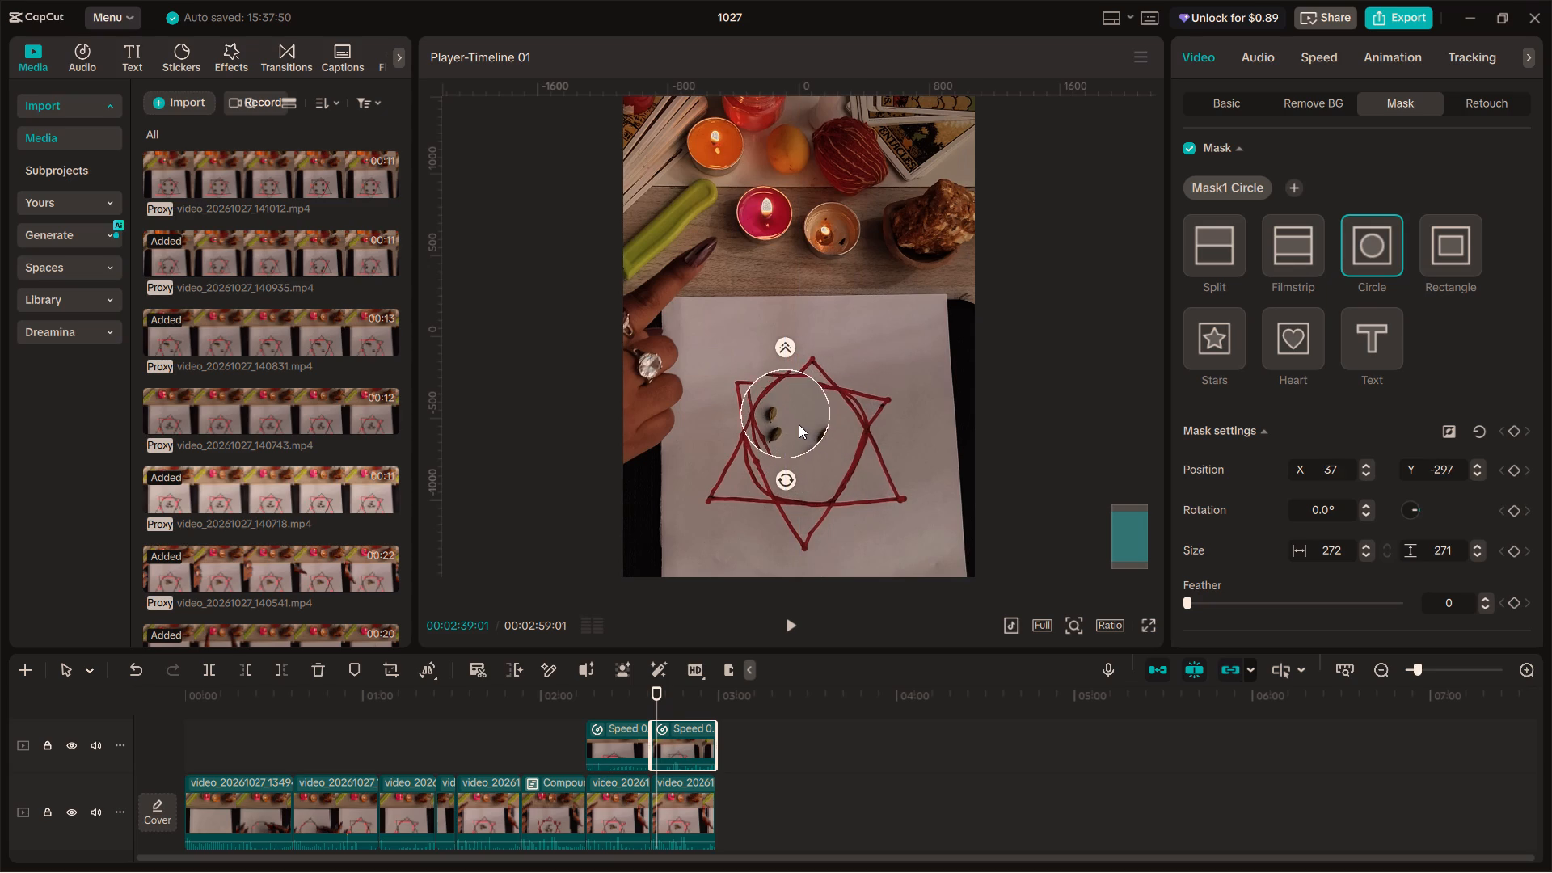
left_click_drag(799, 424, 815, 435)
left_click(841, 470)
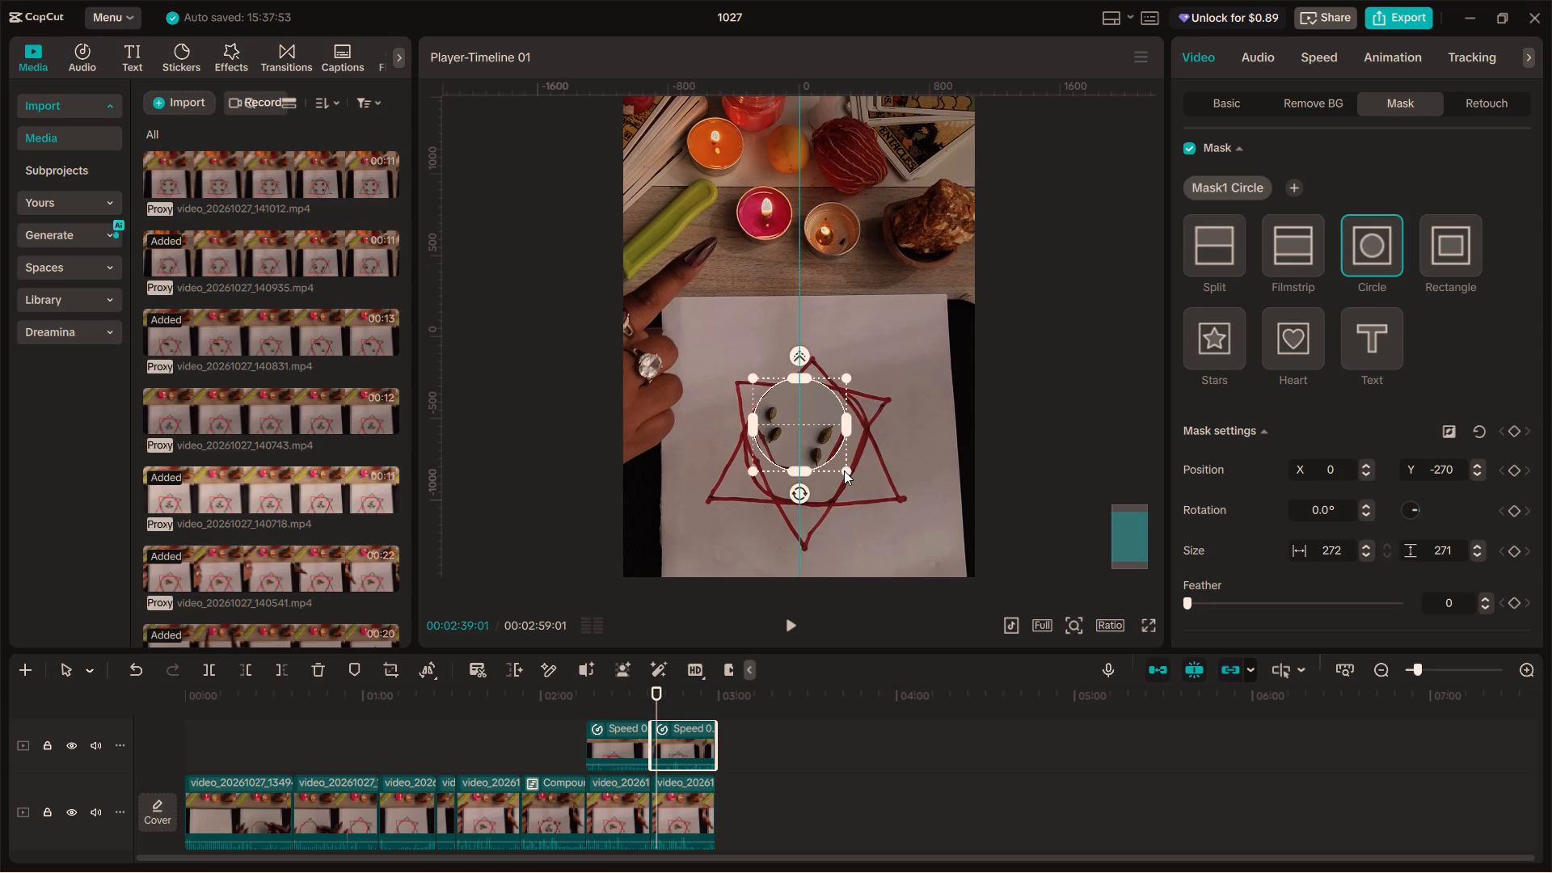
left_click(802, 436)
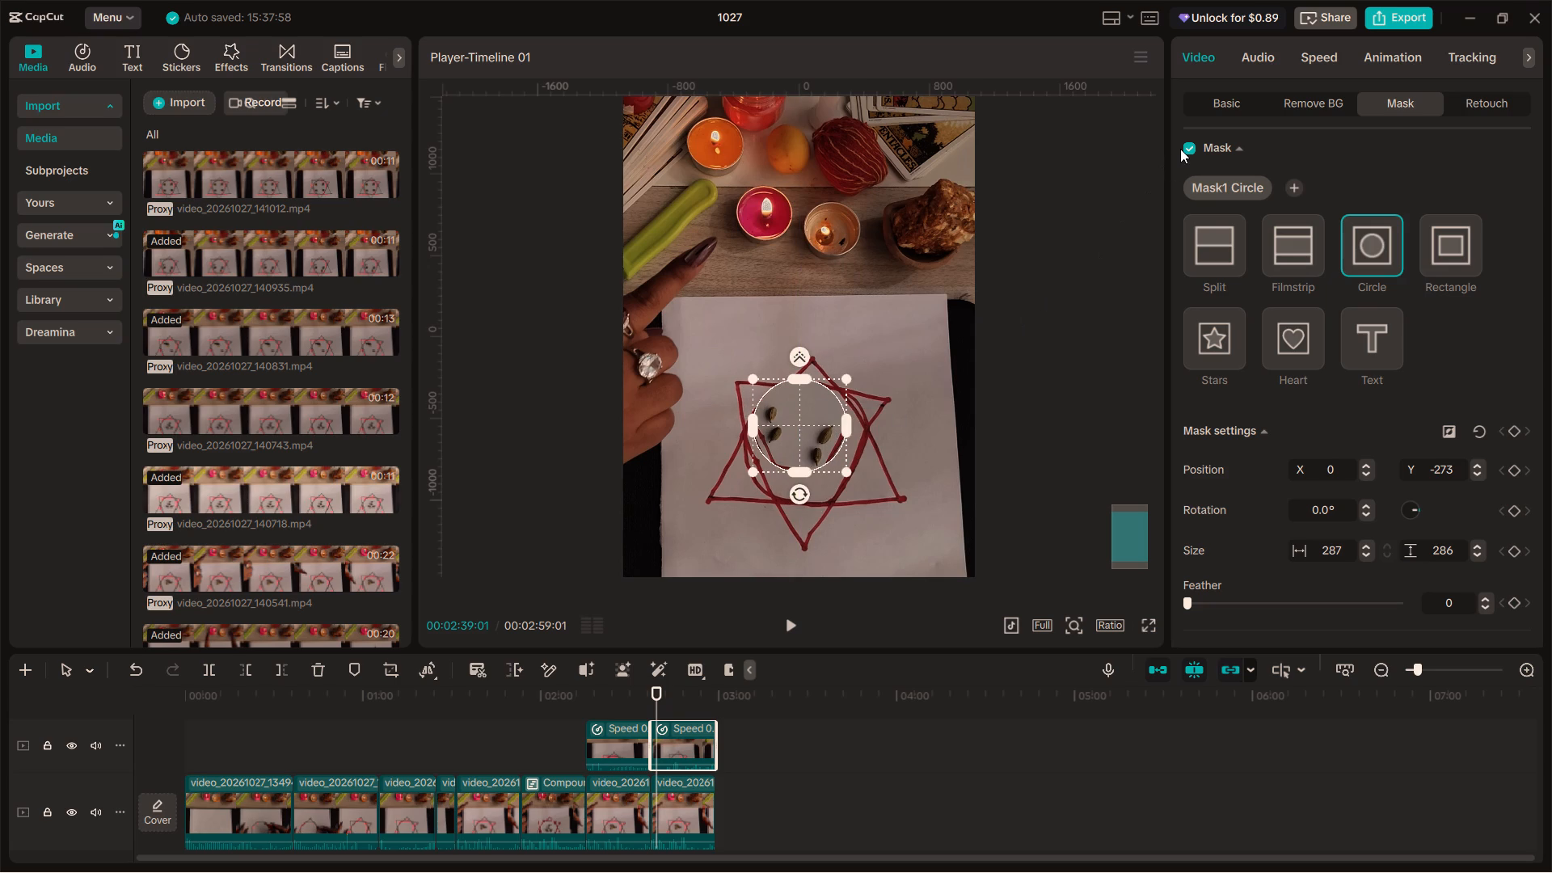
Scale the masked overlay to 135% and position it over the drawn circle at about X 59, Y 71.
left_click(1217, 98)
left_click(820, 419)
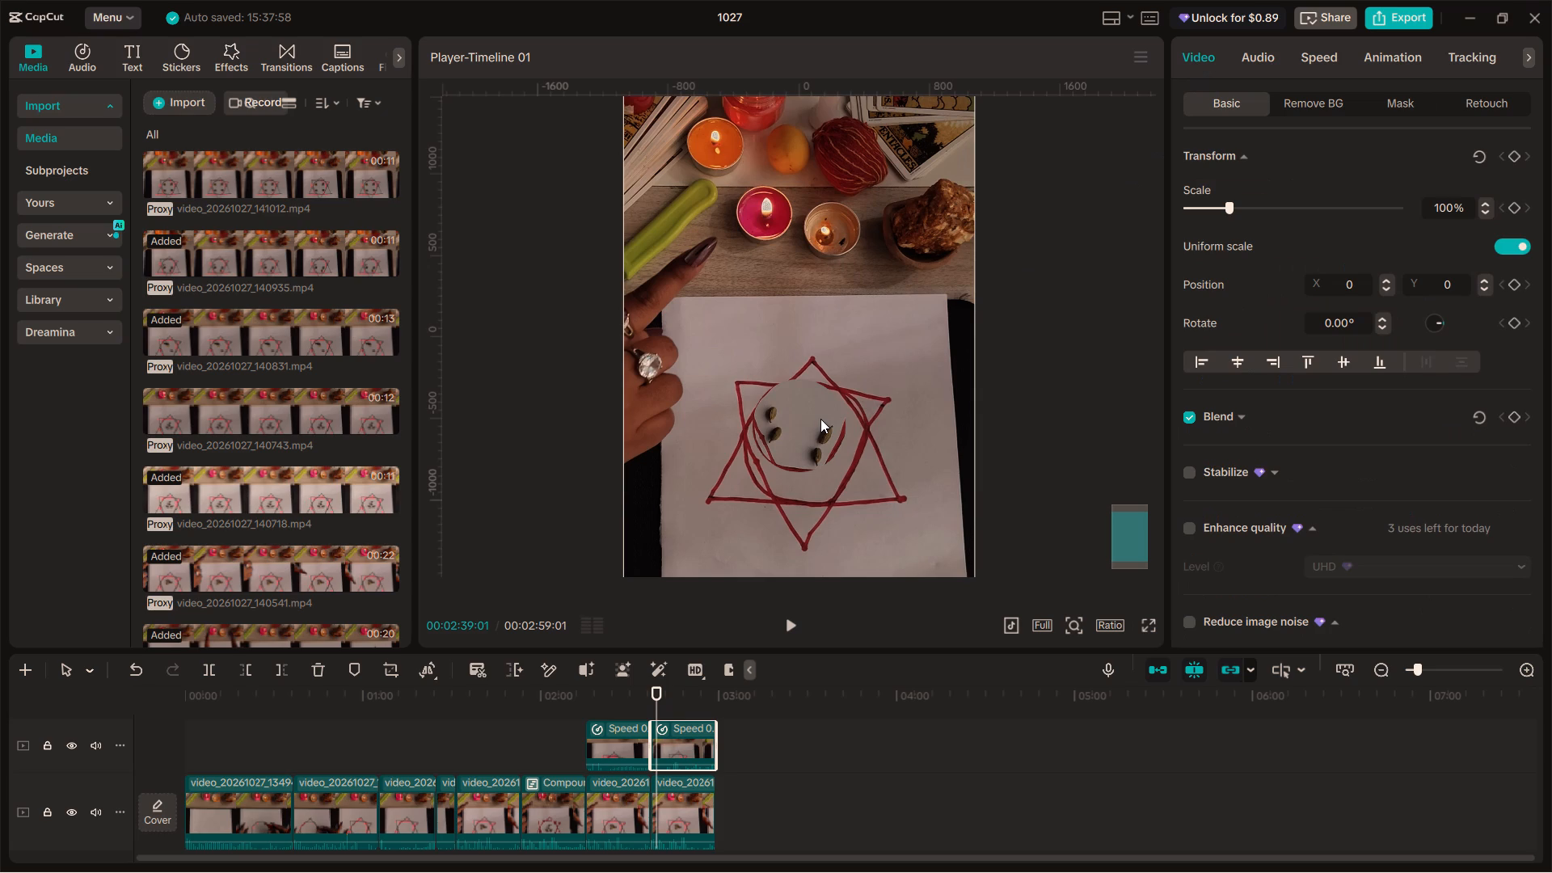
left_click_drag(1234, 209, 1244, 219)
left_click_drag(816, 467, 815, 467)
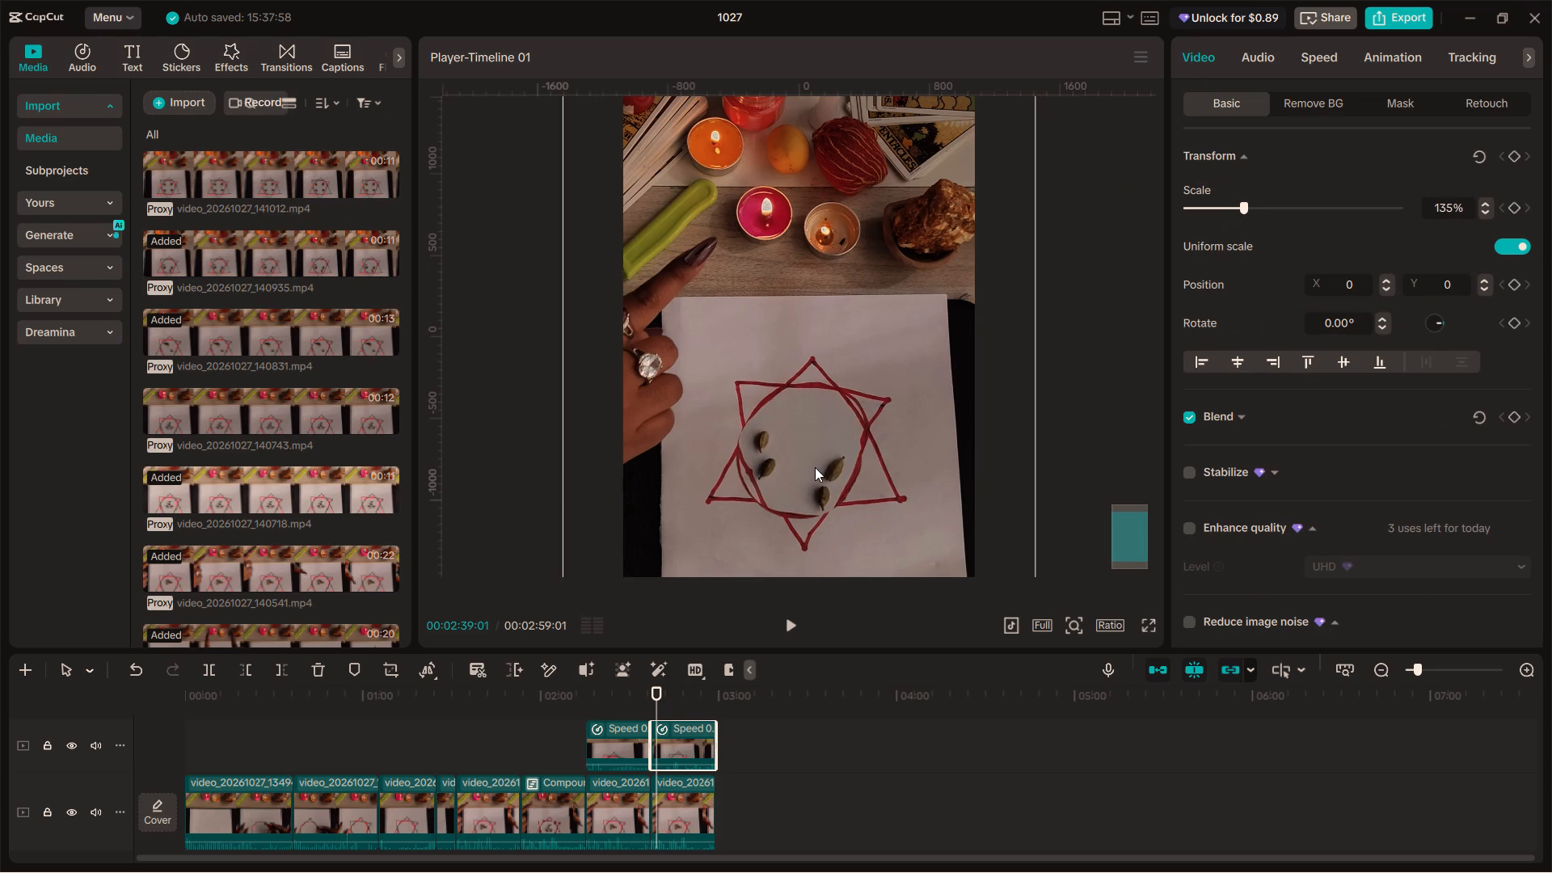
left_click_drag(815, 467, 827, 456)
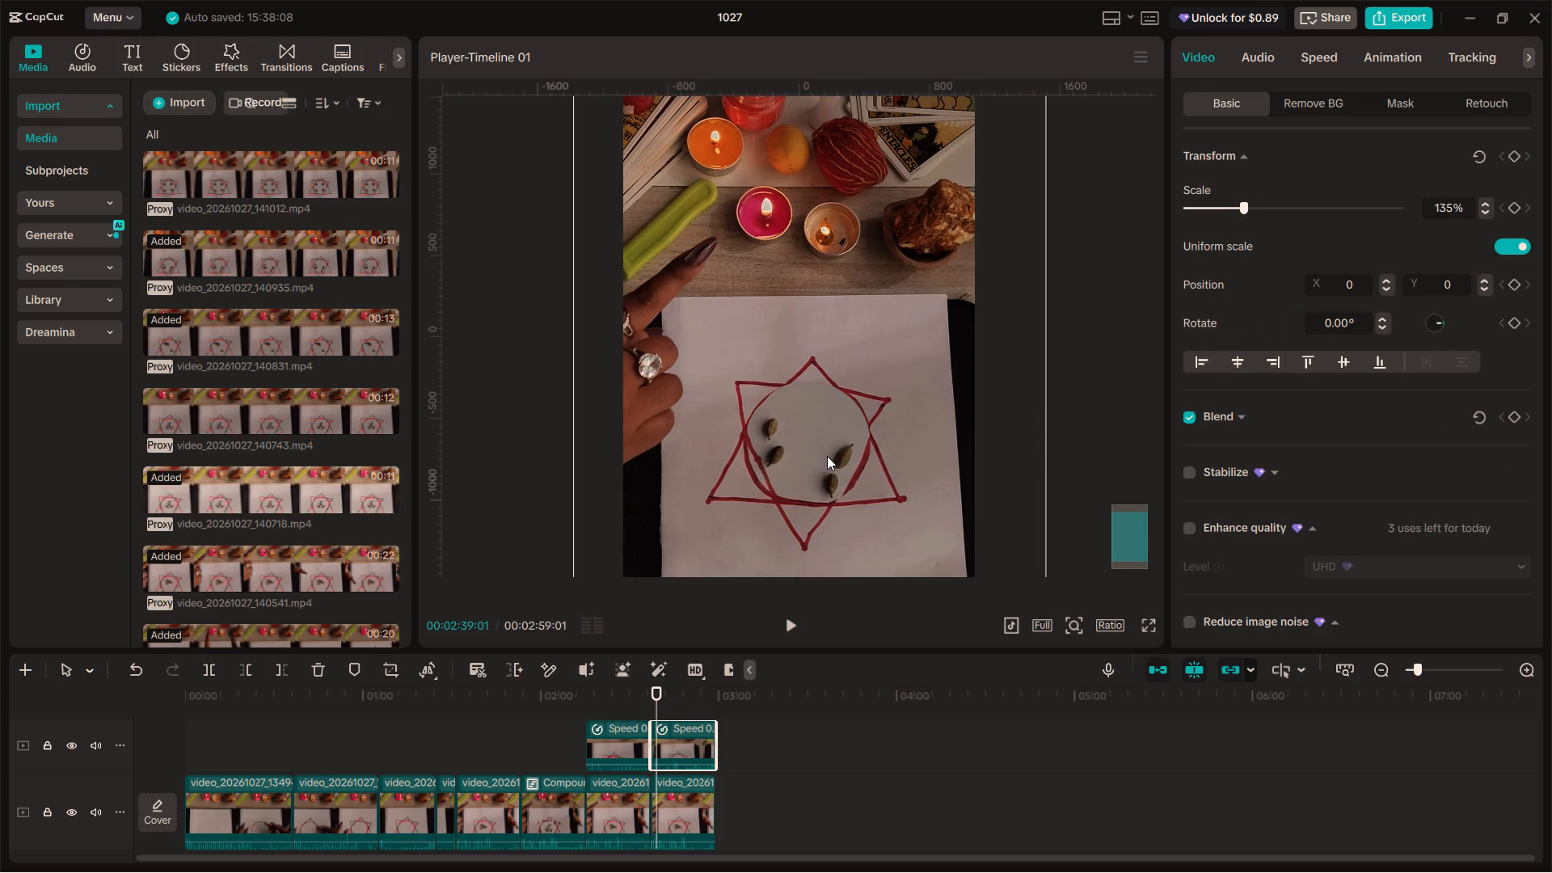
left_click_drag(827, 456, 826, 458)
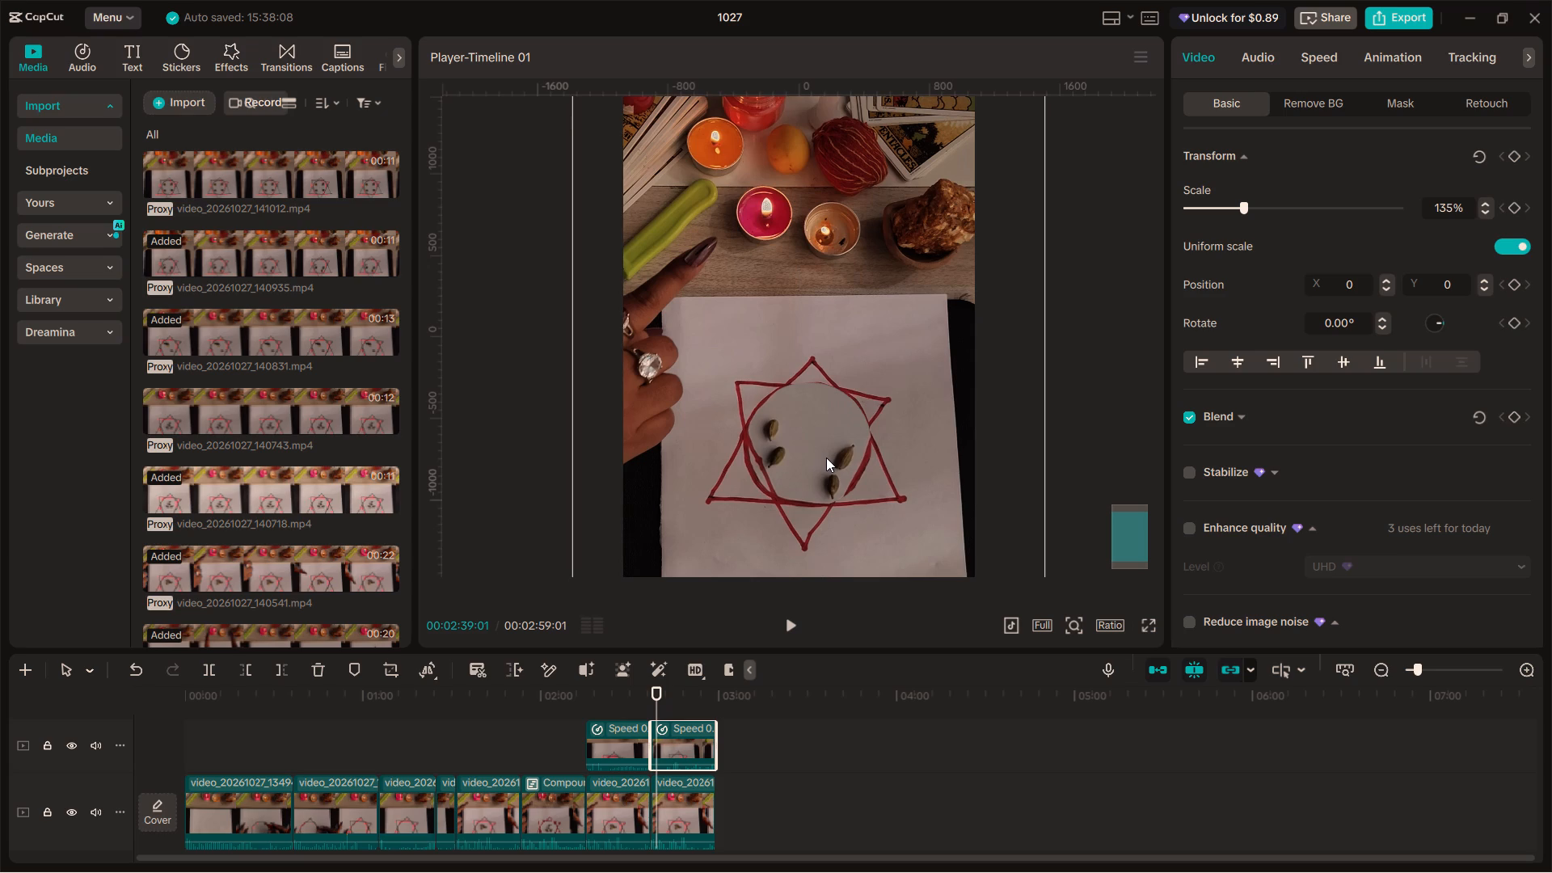
left_click_drag(826, 458, 824, 461)
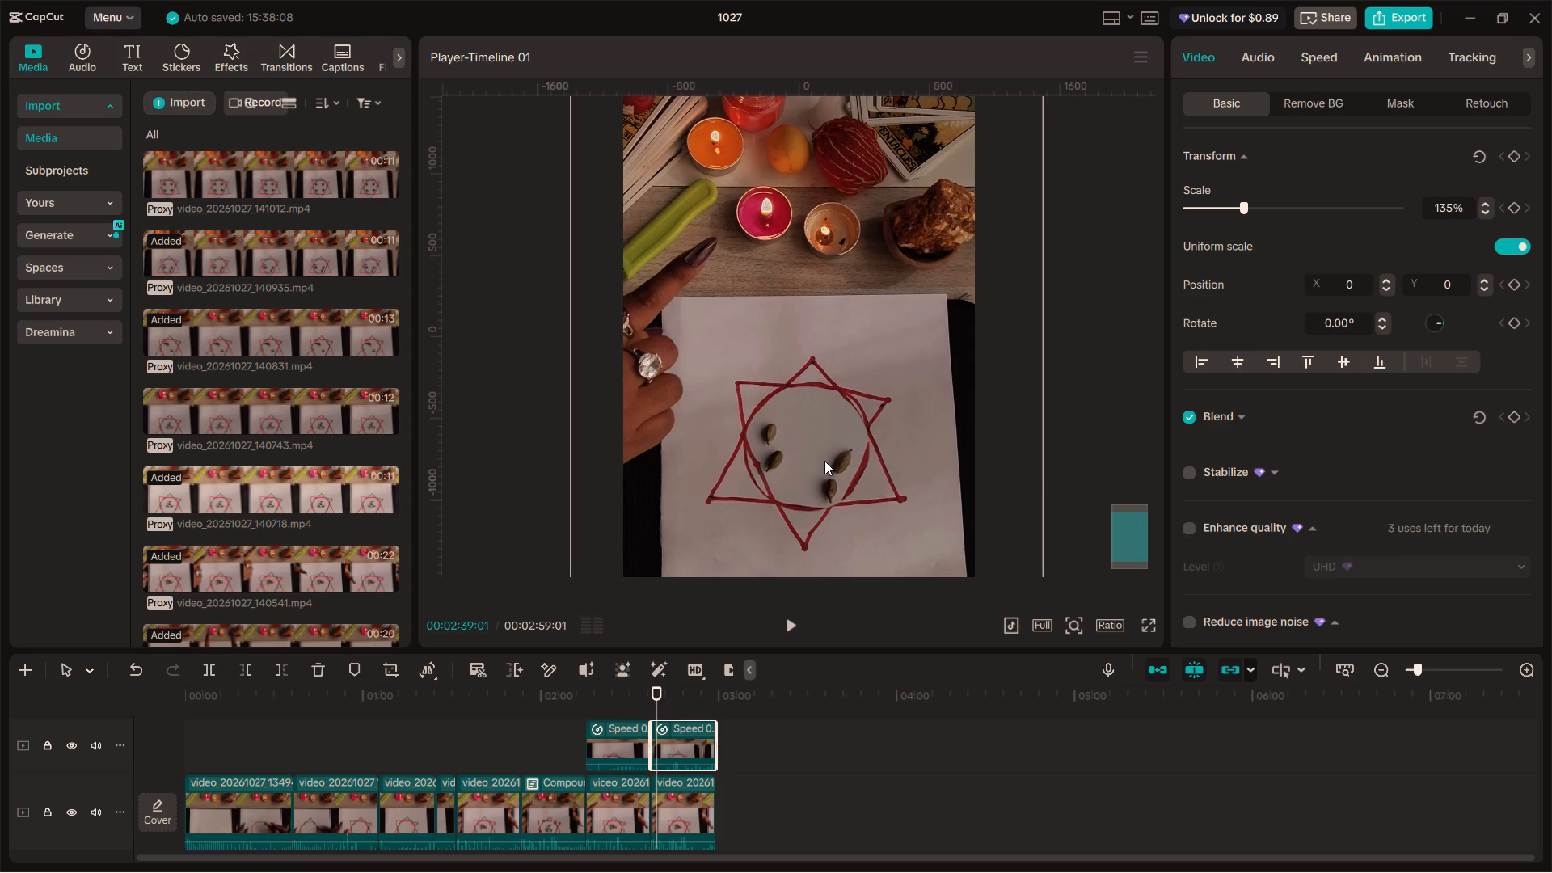
left_click_drag(824, 461, 824, 457)
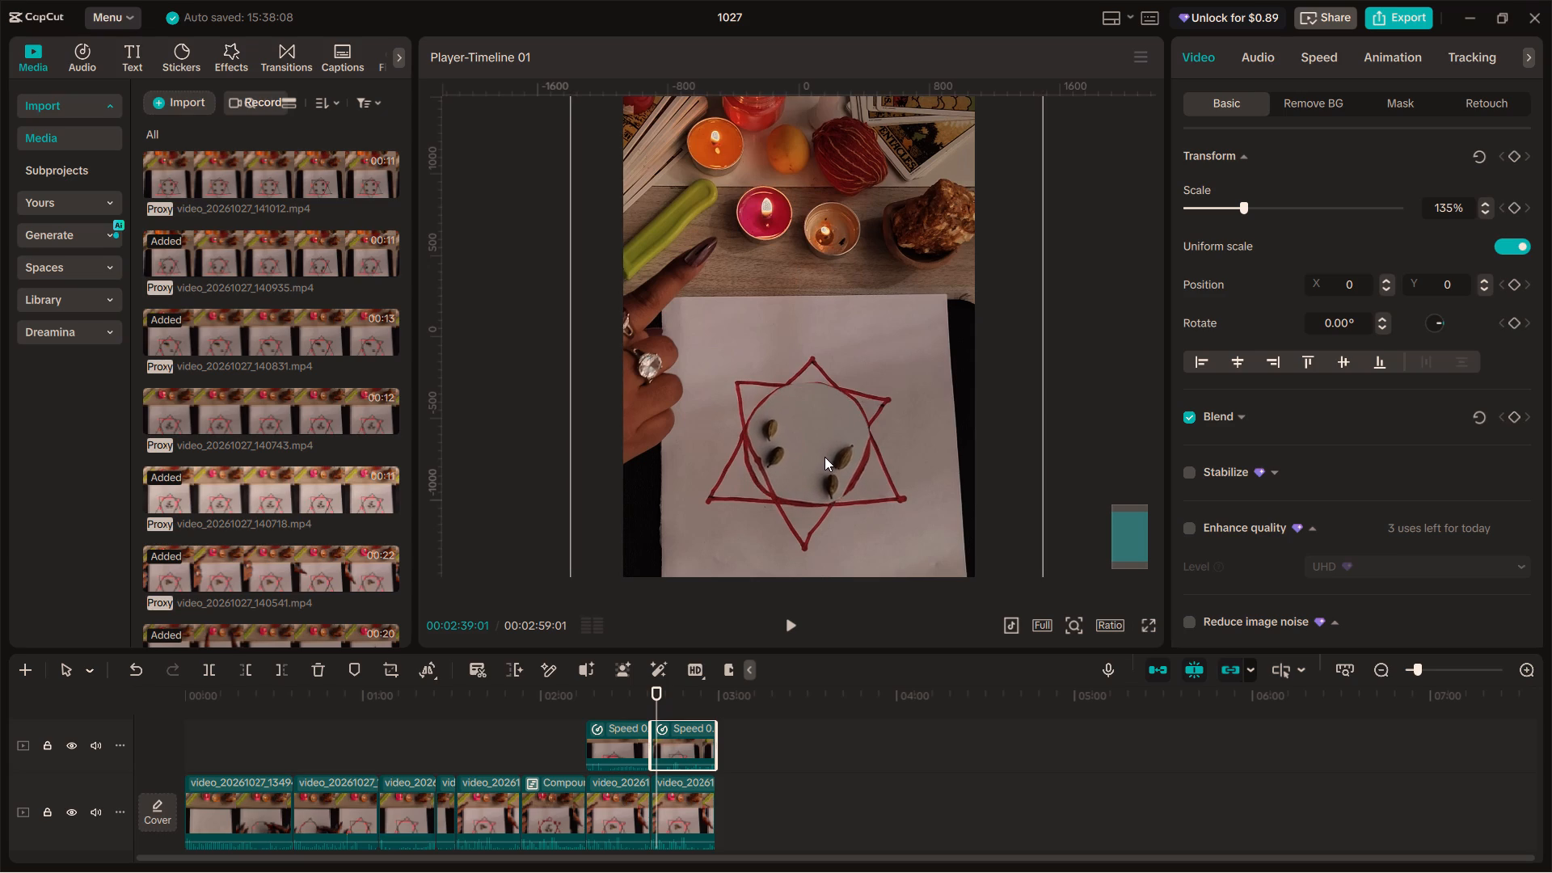
left_click_drag(824, 457, 826, 459)
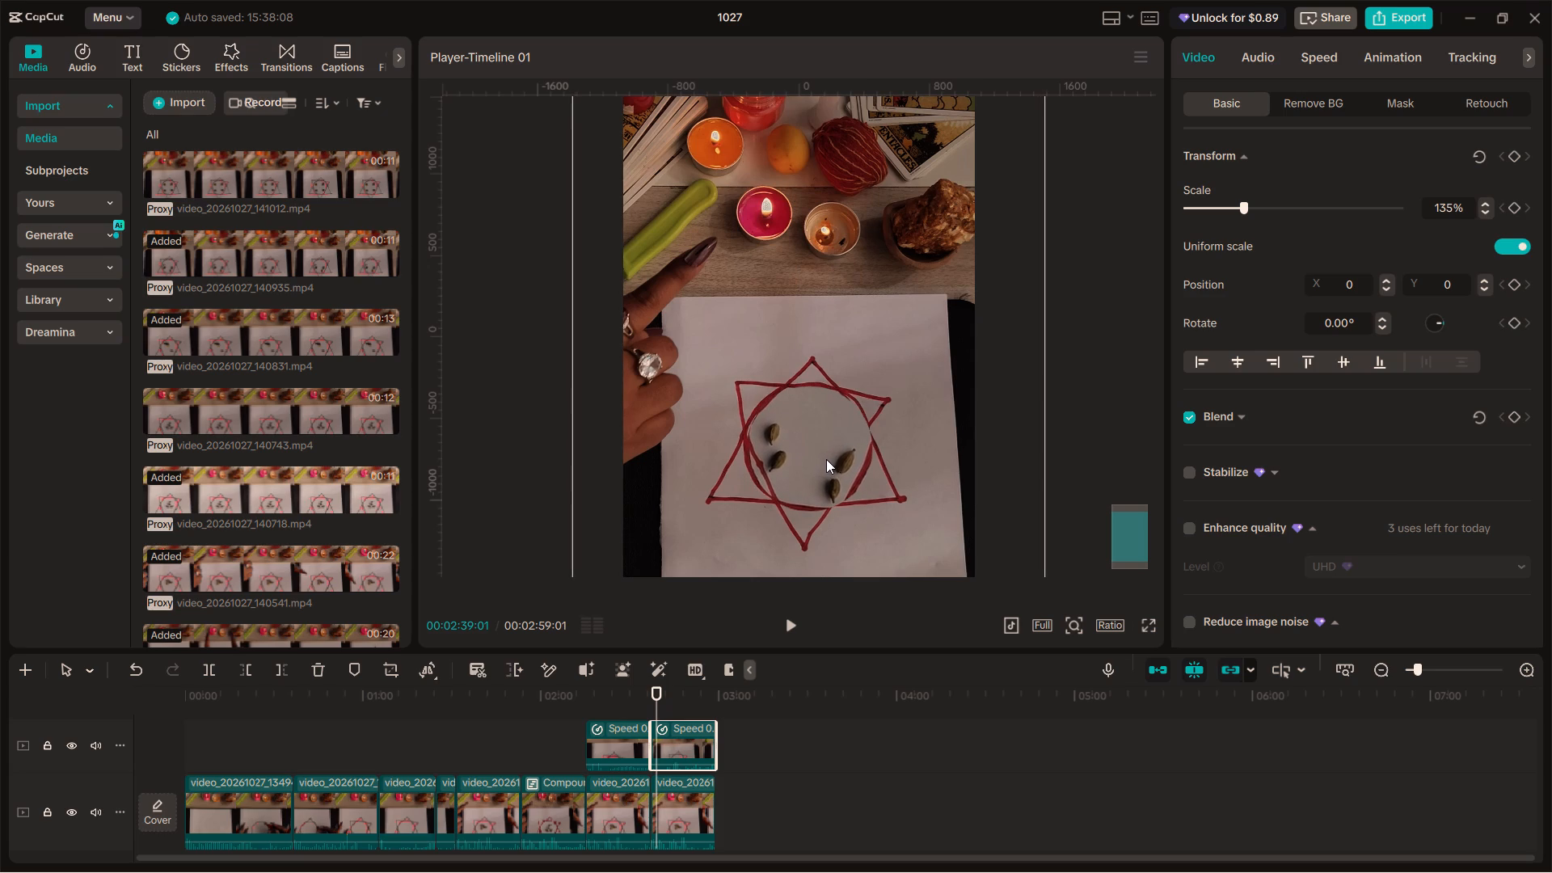
left_click_drag(826, 459, 825, 459)
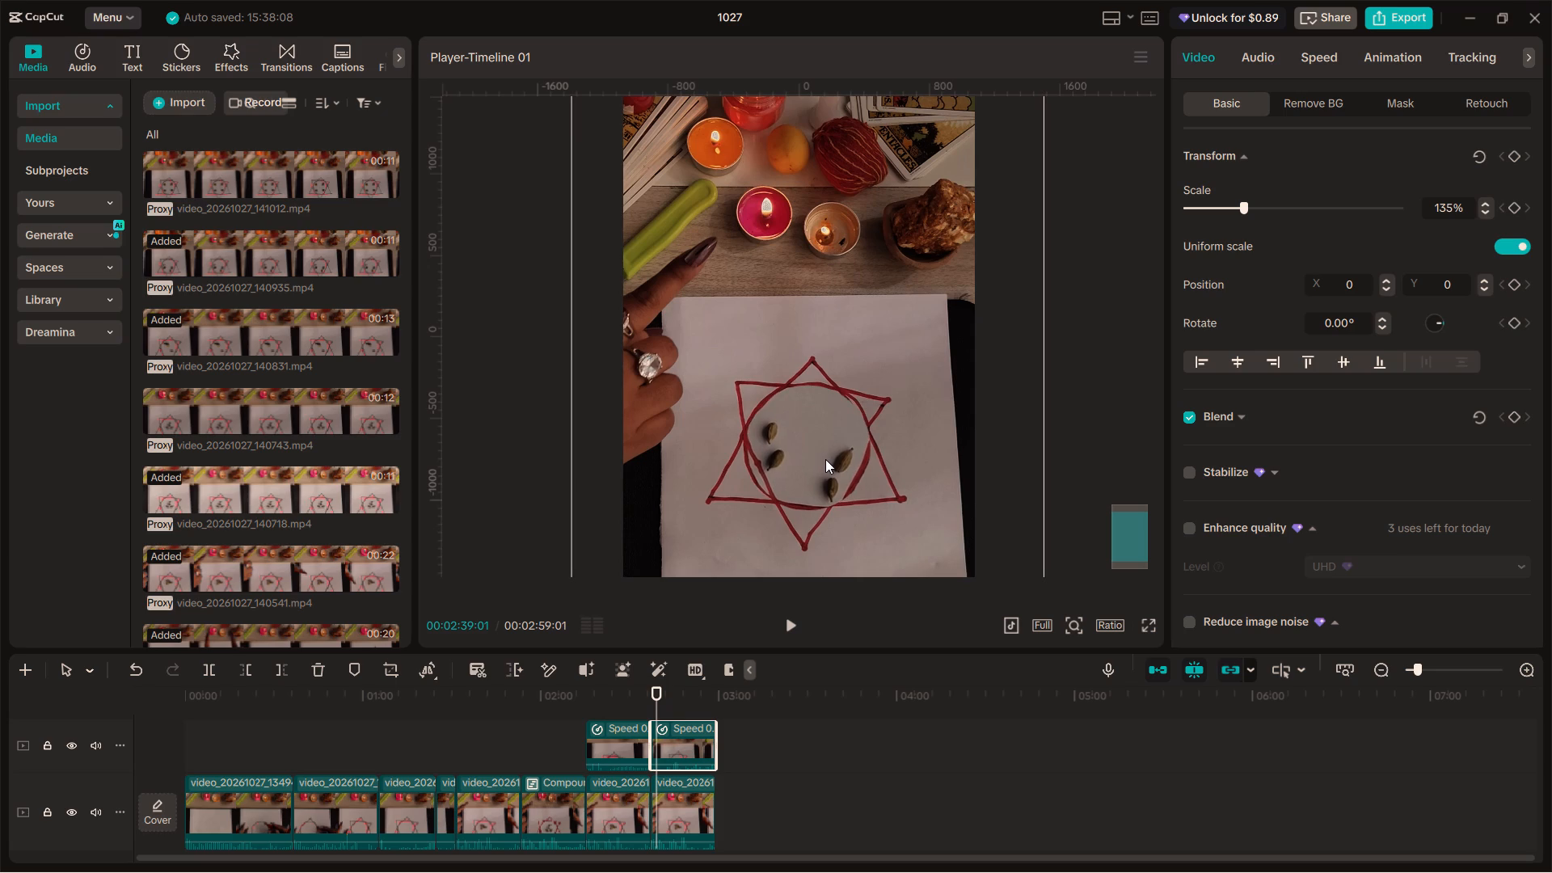
left_click_drag(825, 459, 979, 498)
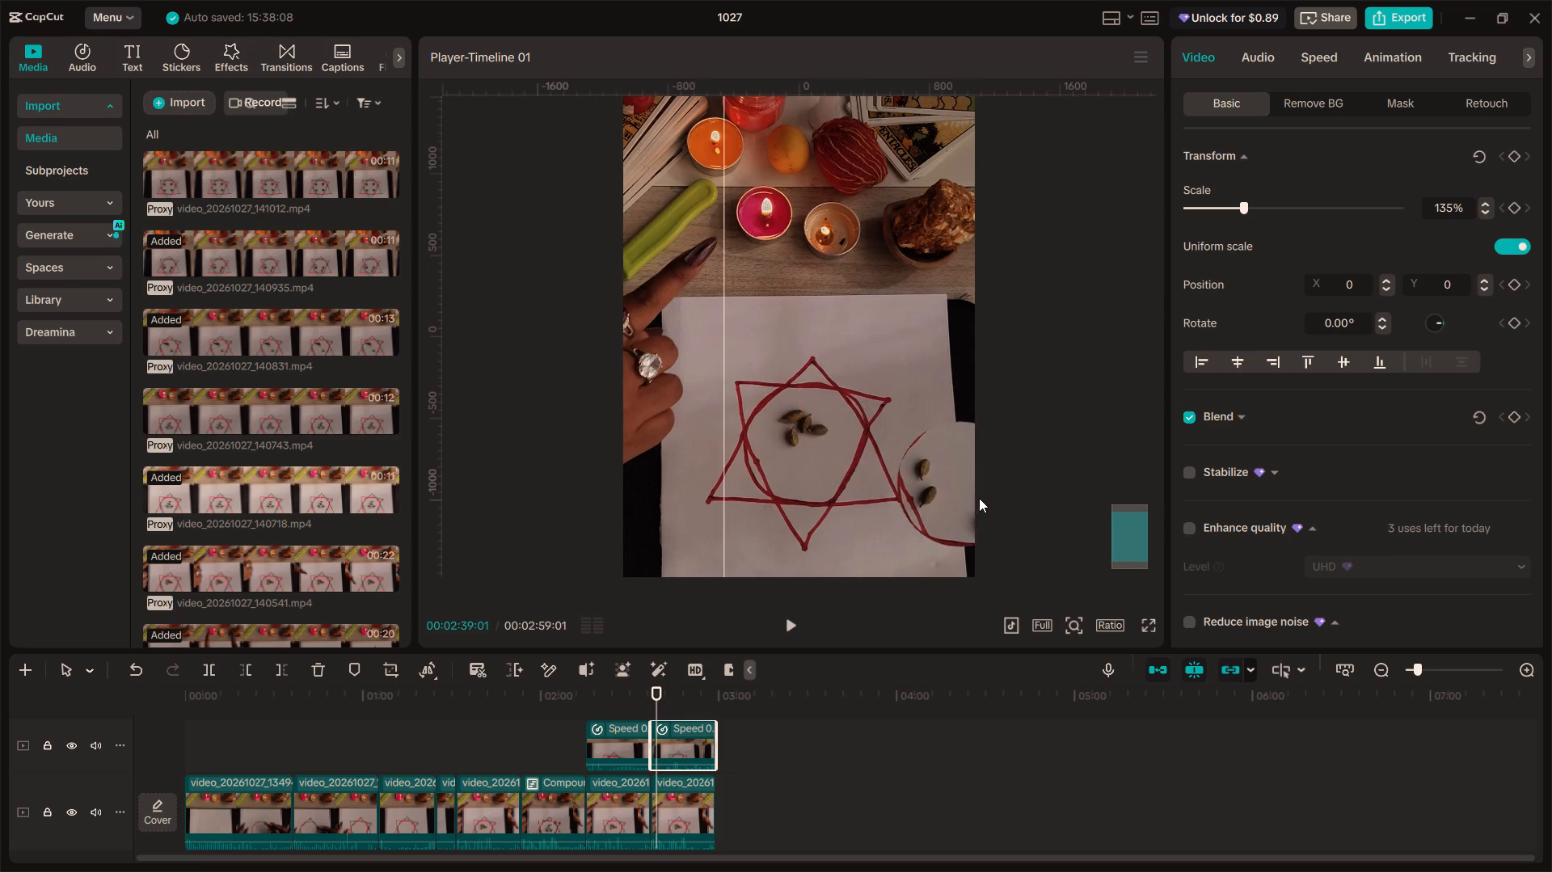
left_click_drag(979, 498, 841, 456)
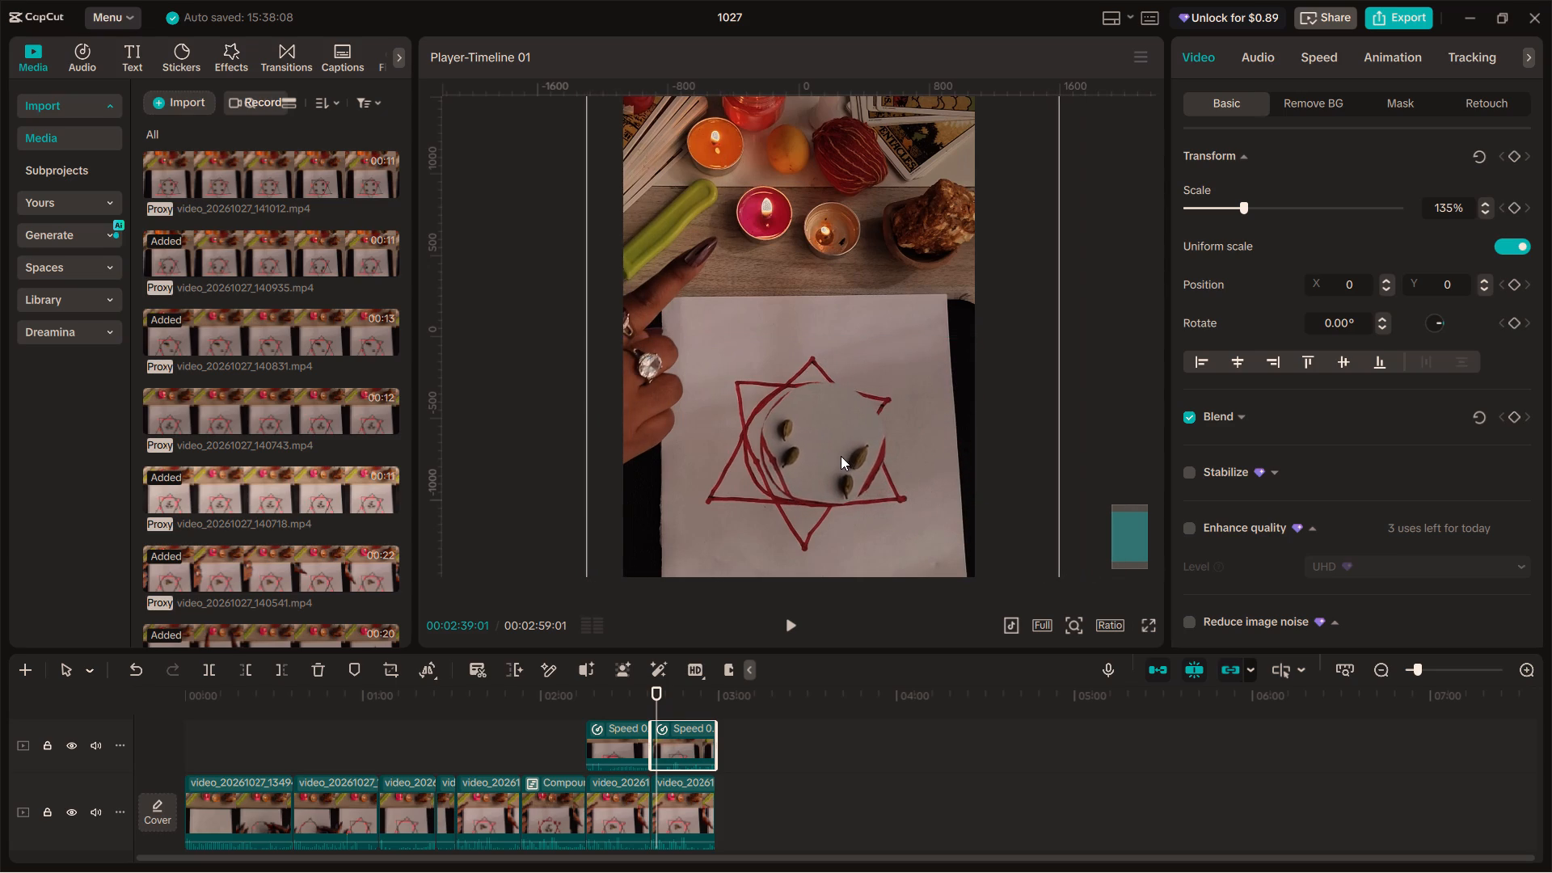
left_click_drag(841, 456, 826, 456)
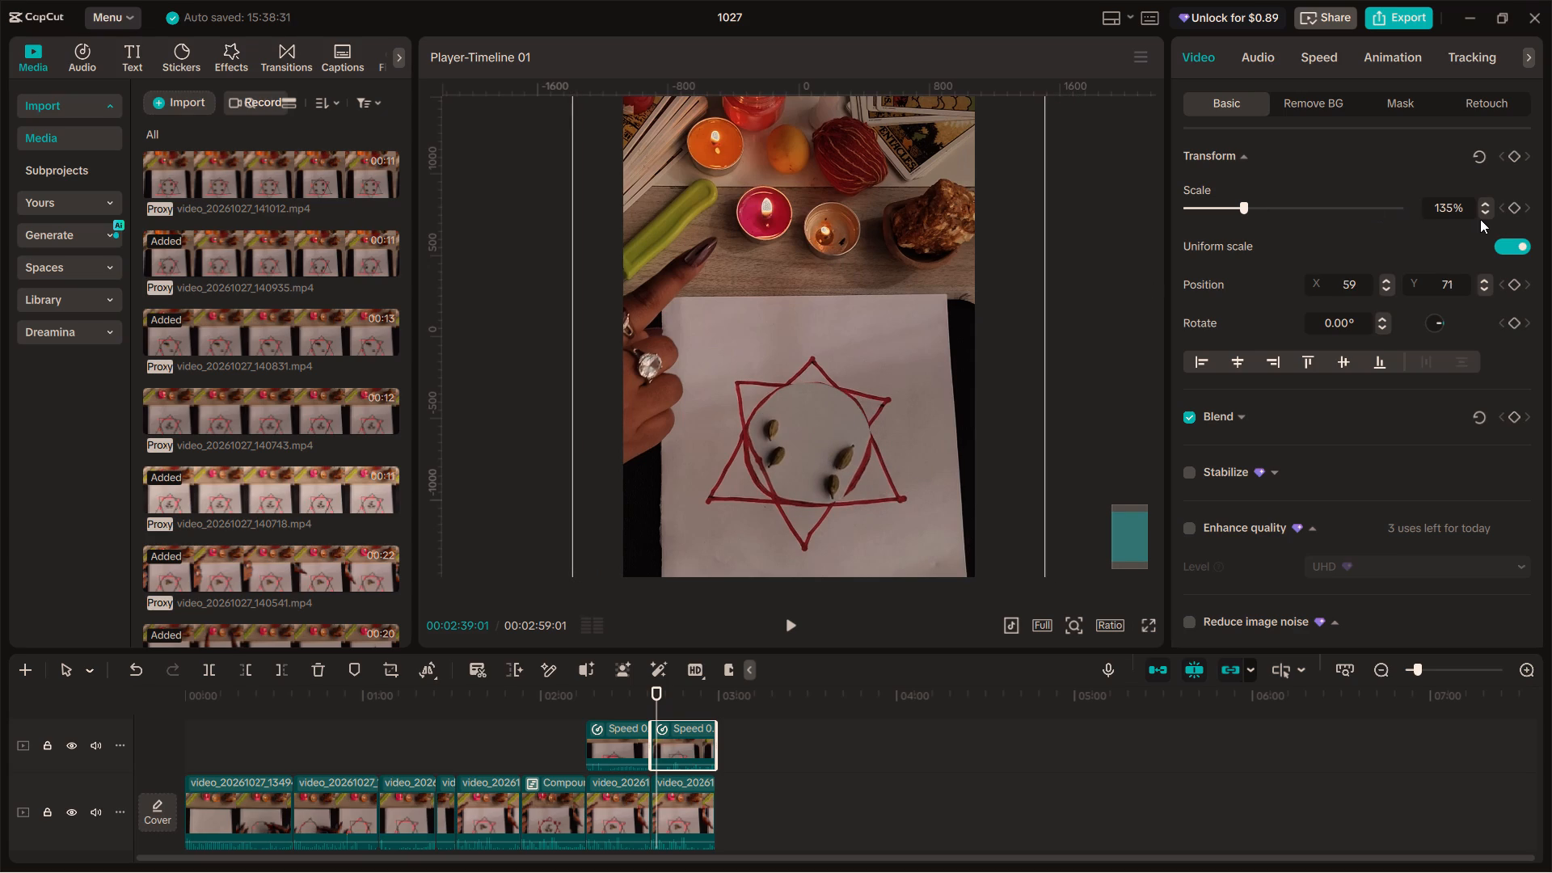
Reduce the masked overlay's scale to 126%.
triple_click(1482, 213)
triple_click(1482, 213)
triple_click(1482, 213)
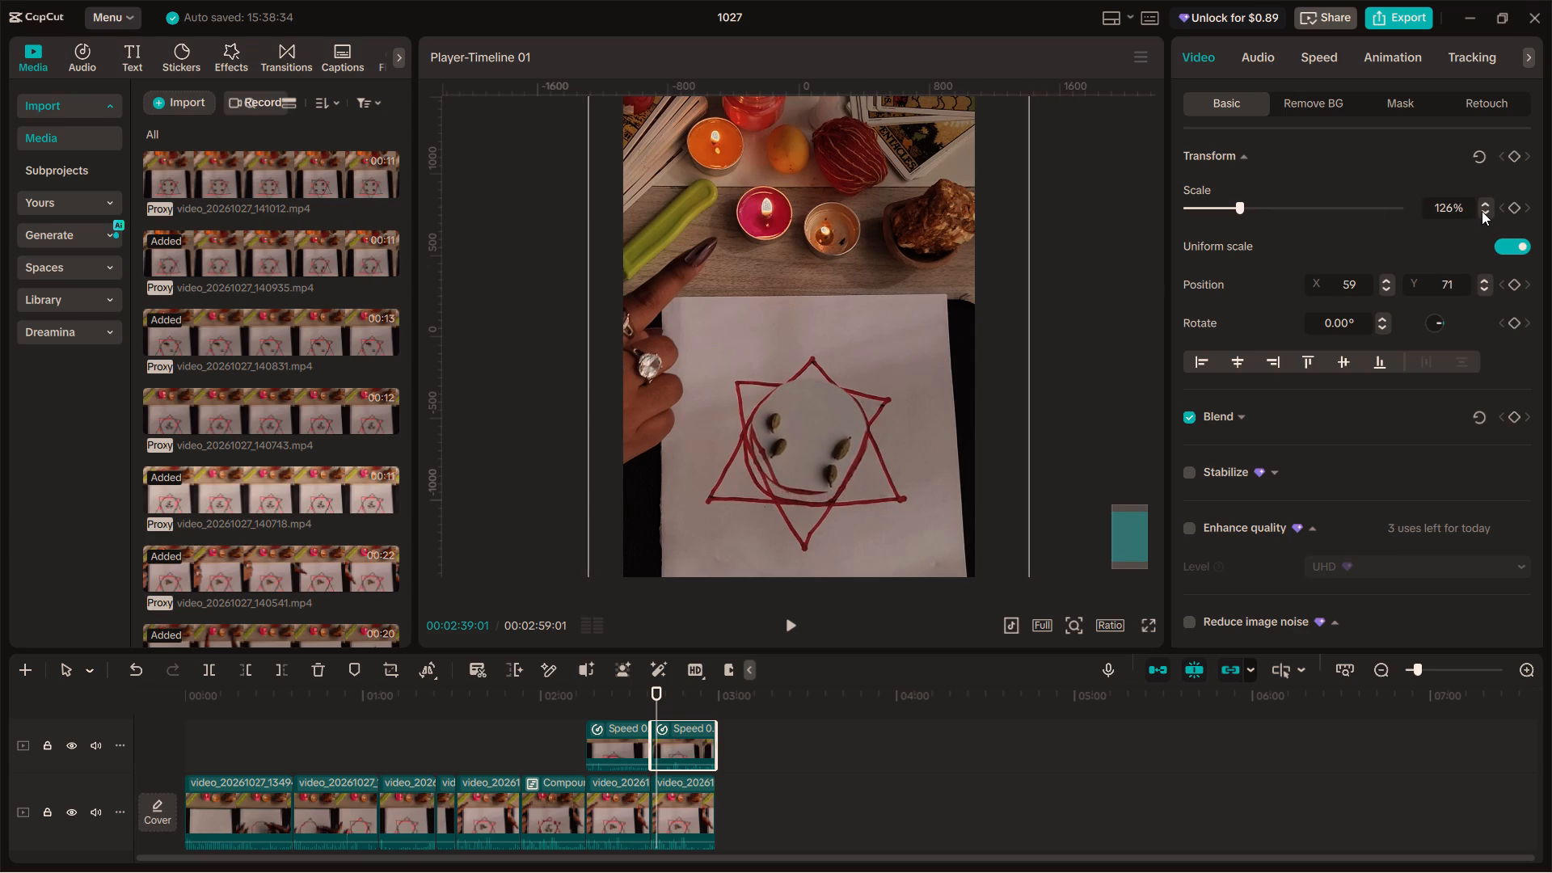
Reduce the masked overlay's scale to 124% and reposition it over the drawn circle at about X 40, Y 0.
double_click(1482, 211)
left_click_drag(842, 413, 842, 431)
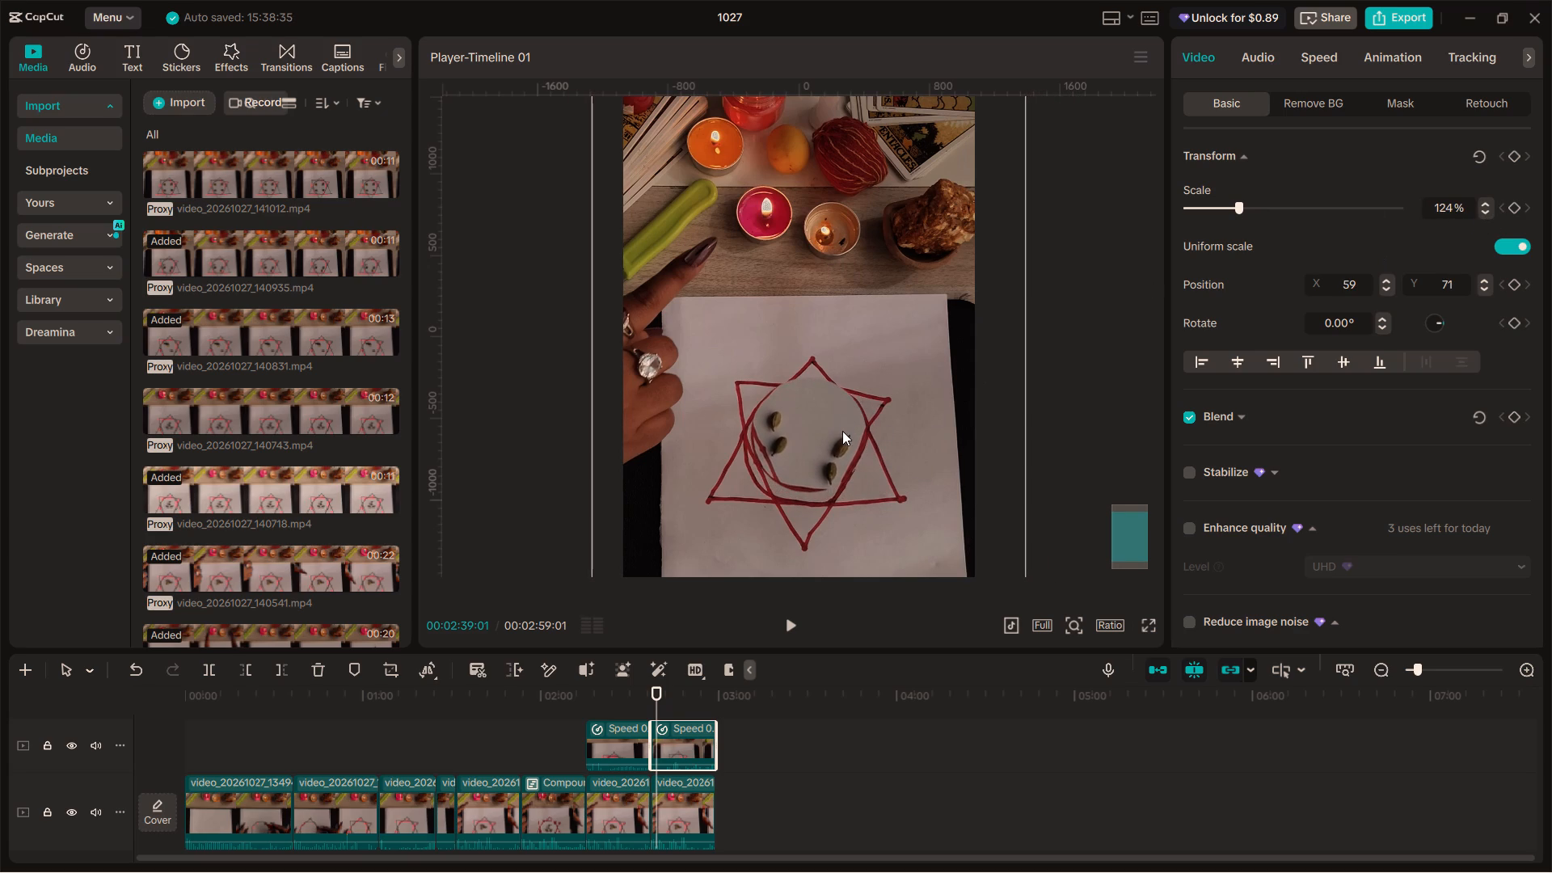
left_click_drag(842, 431, 841, 438)
left_click_drag(798, 435, 799, 424)
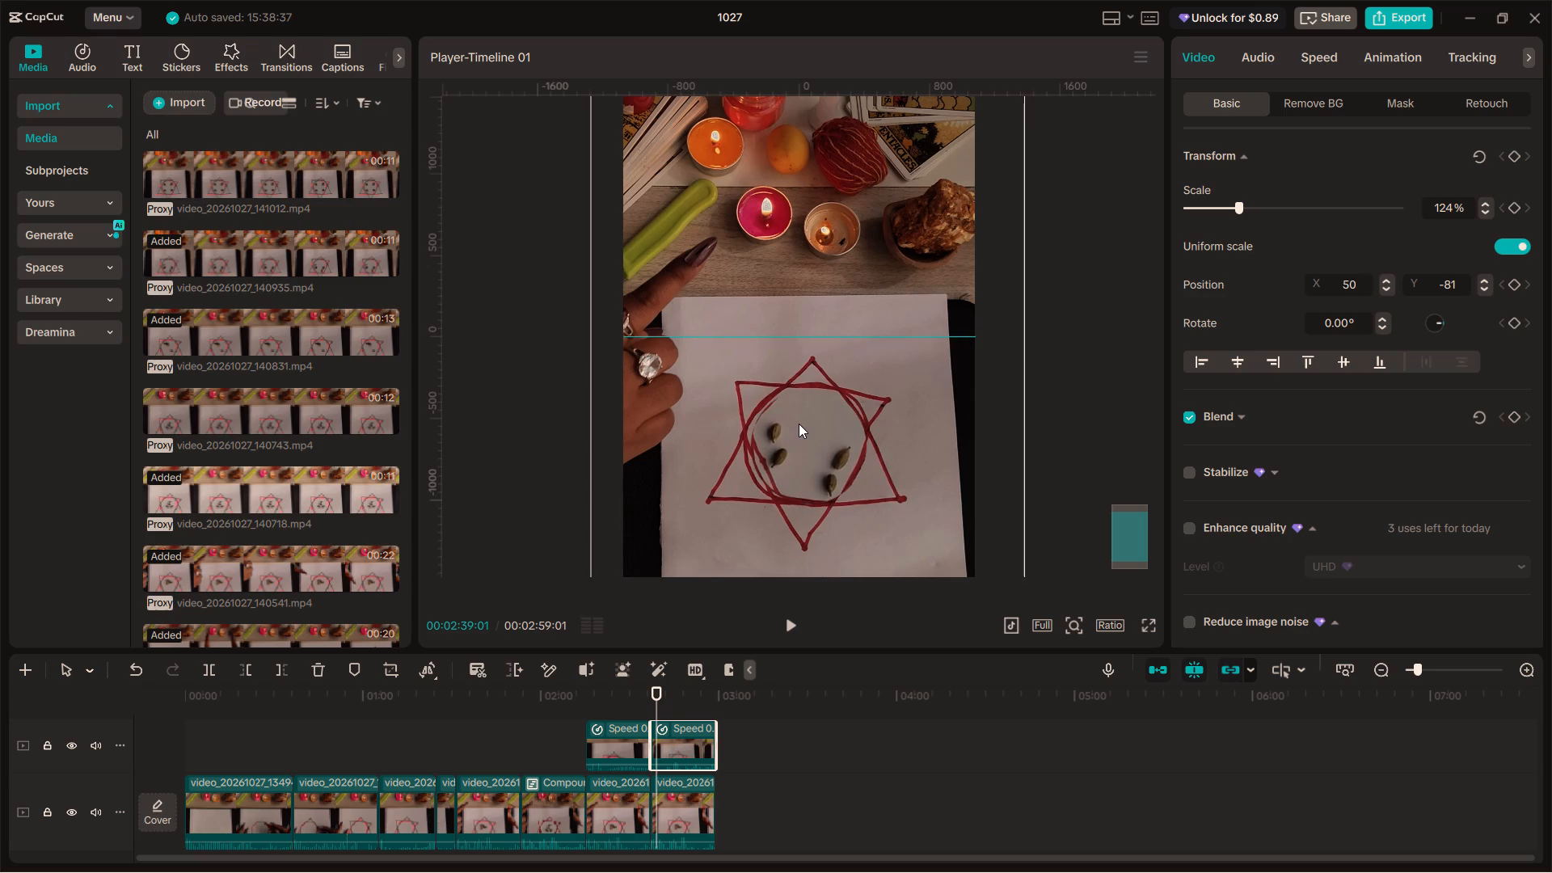
left_click_drag(799, 424, 796, 423)
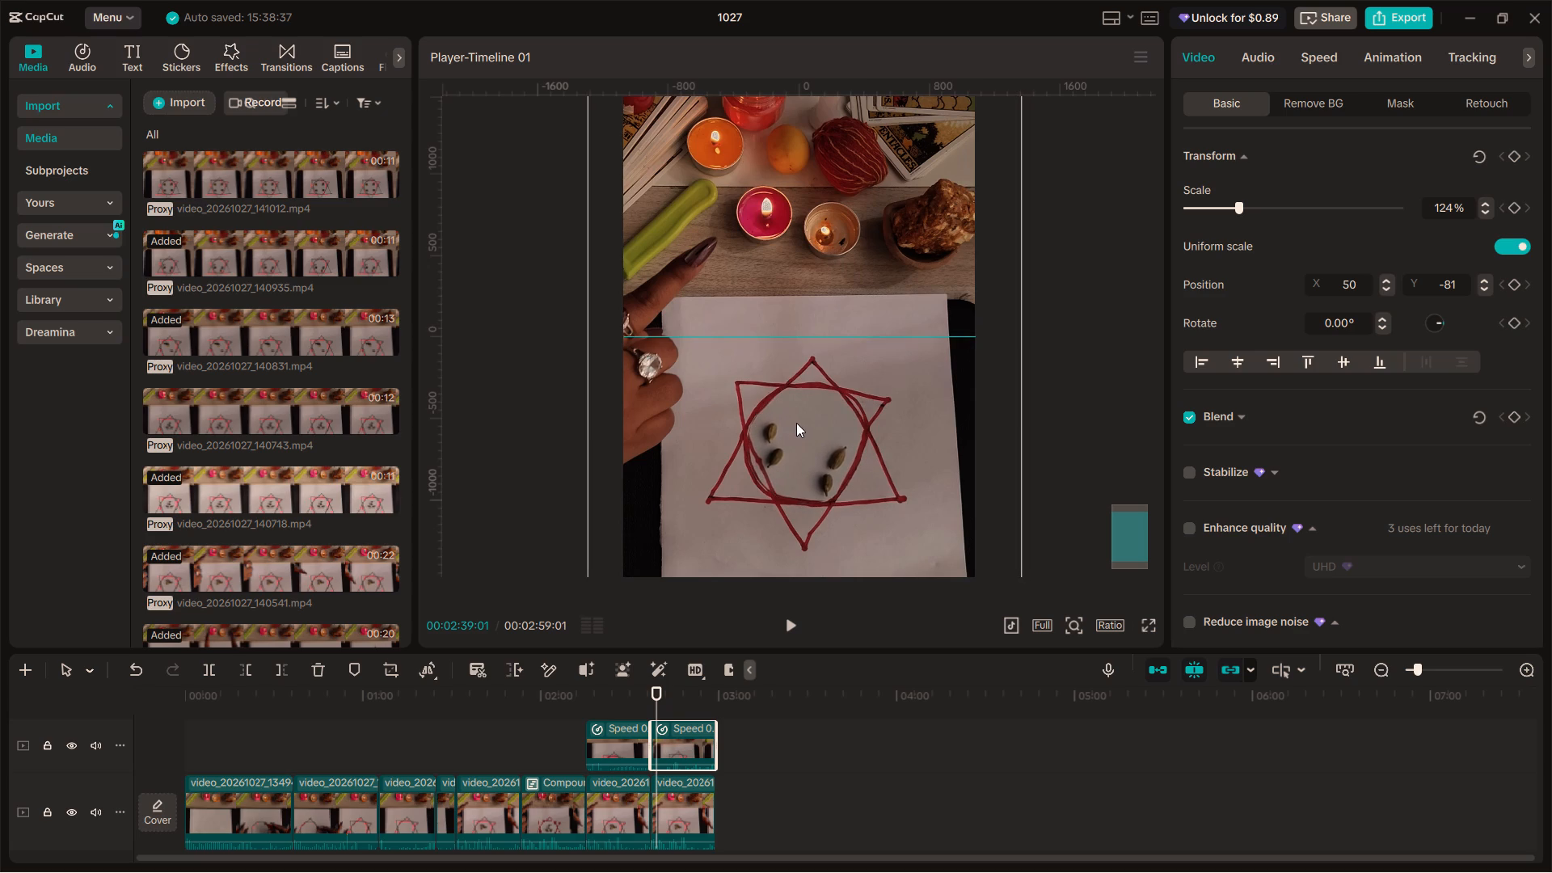
left_click_drag(796, 423, 794, 423)
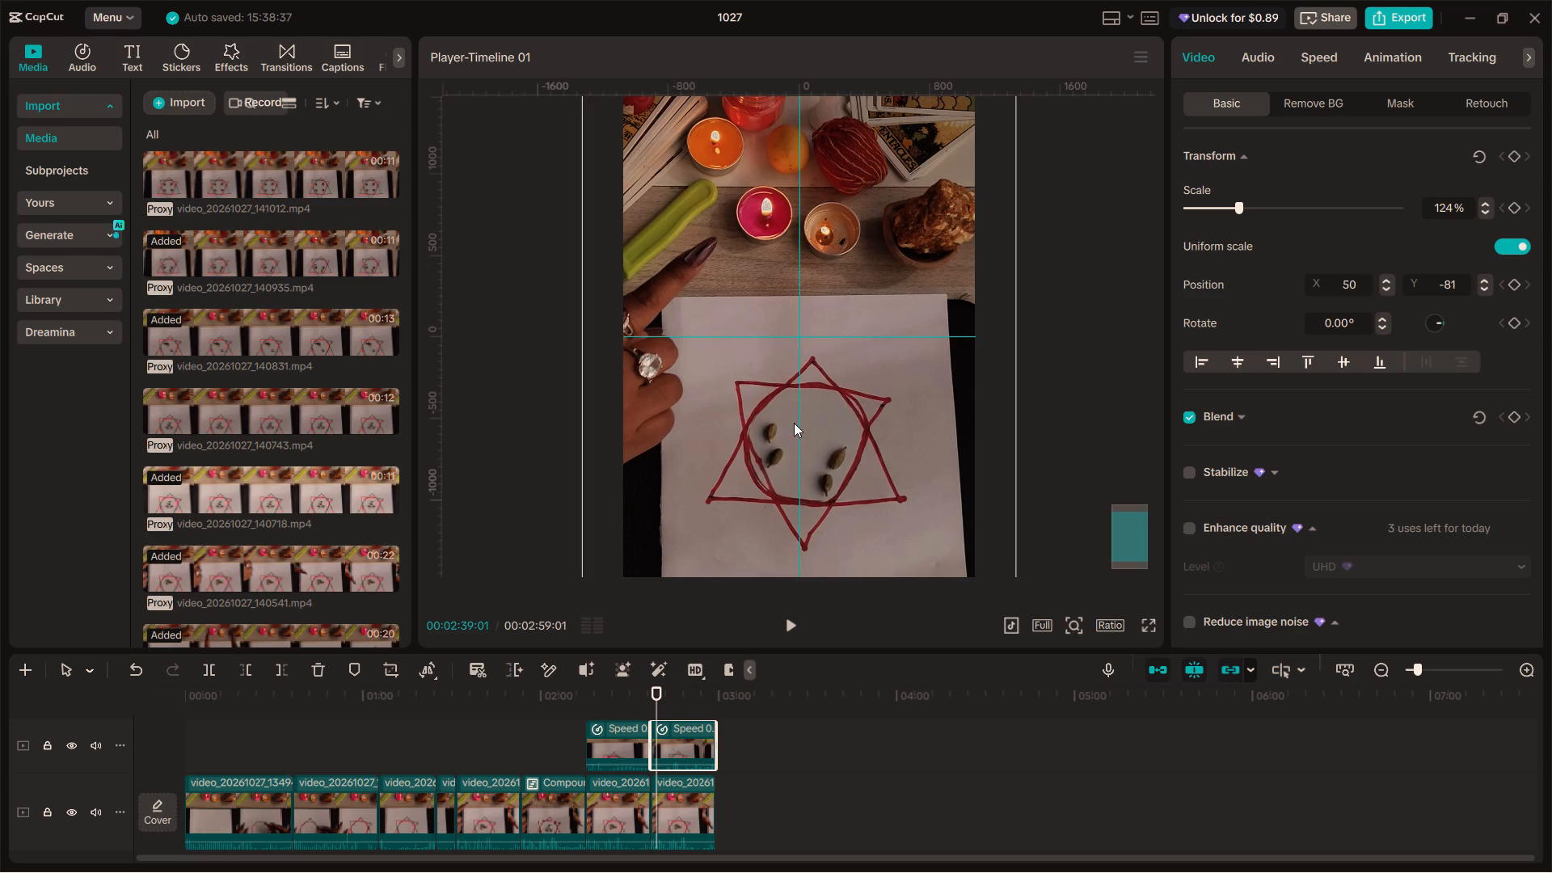
left_click_drag(794, 423, 797, 423)
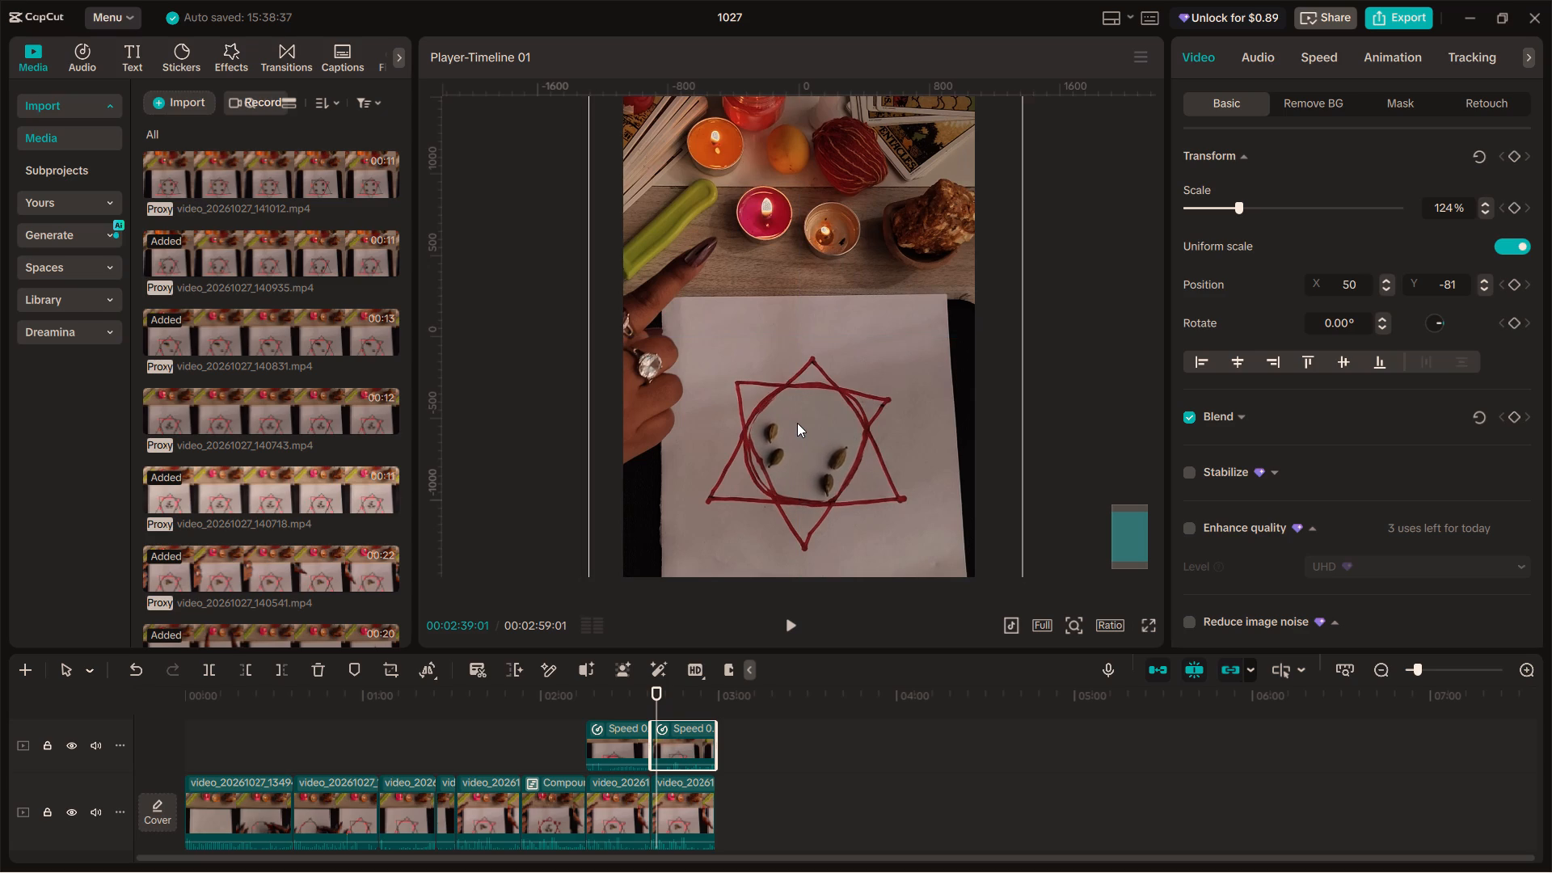
Fine-tune the masked overlay's horizontal position to X 24 so its circle edge lines up with the drawing below.
scroll(894, 467, "up", 5, "ctrl")
left_click_drag(1122, 525, 1127, 540)
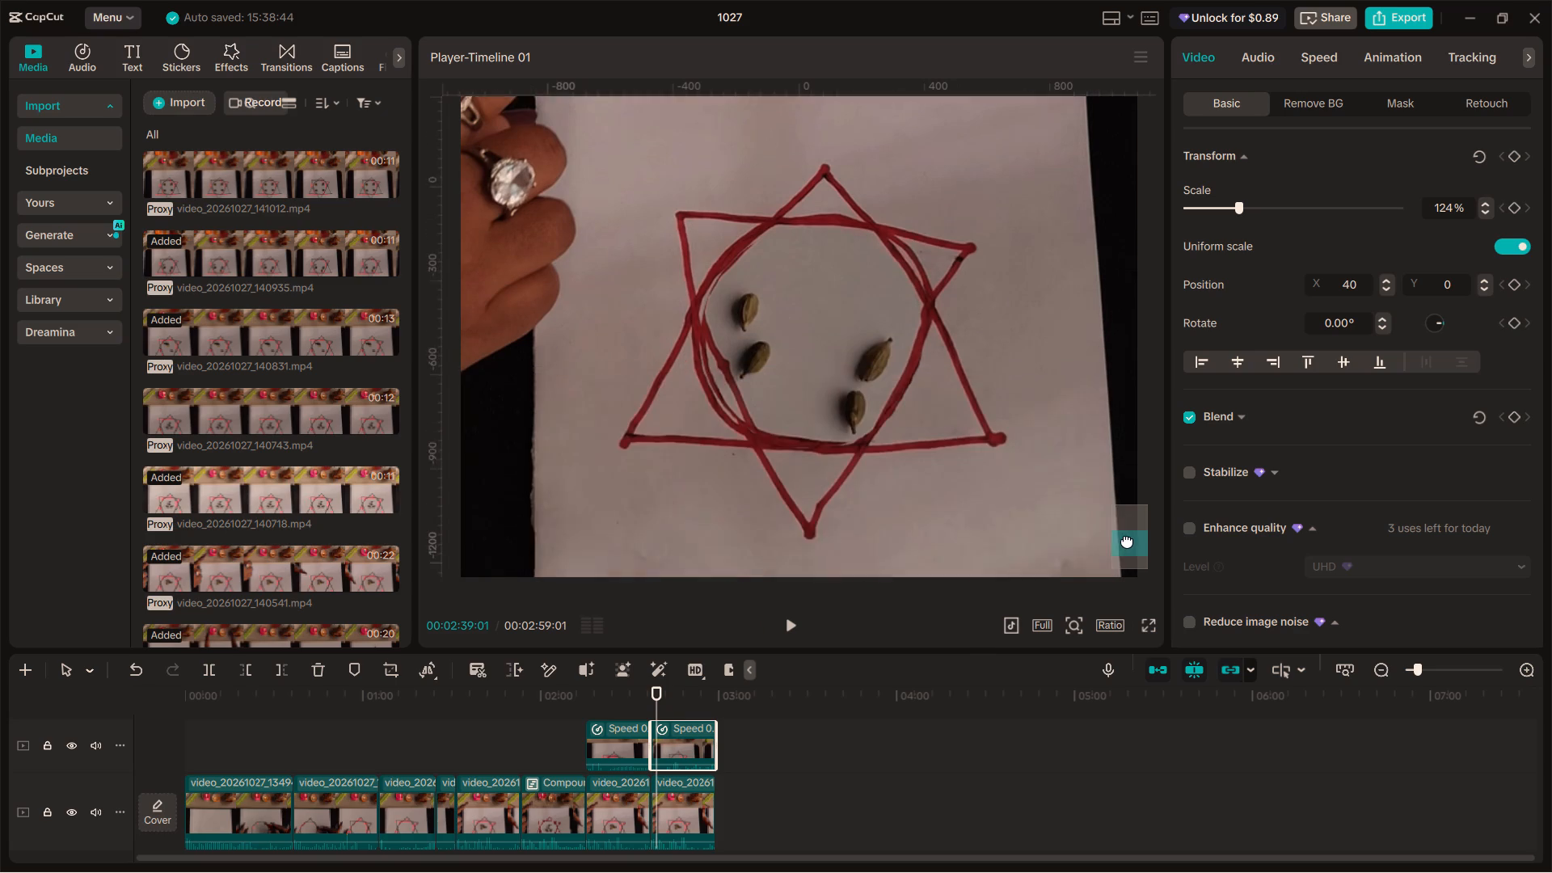
left_click_drag(1127, 540, 1124, 538)
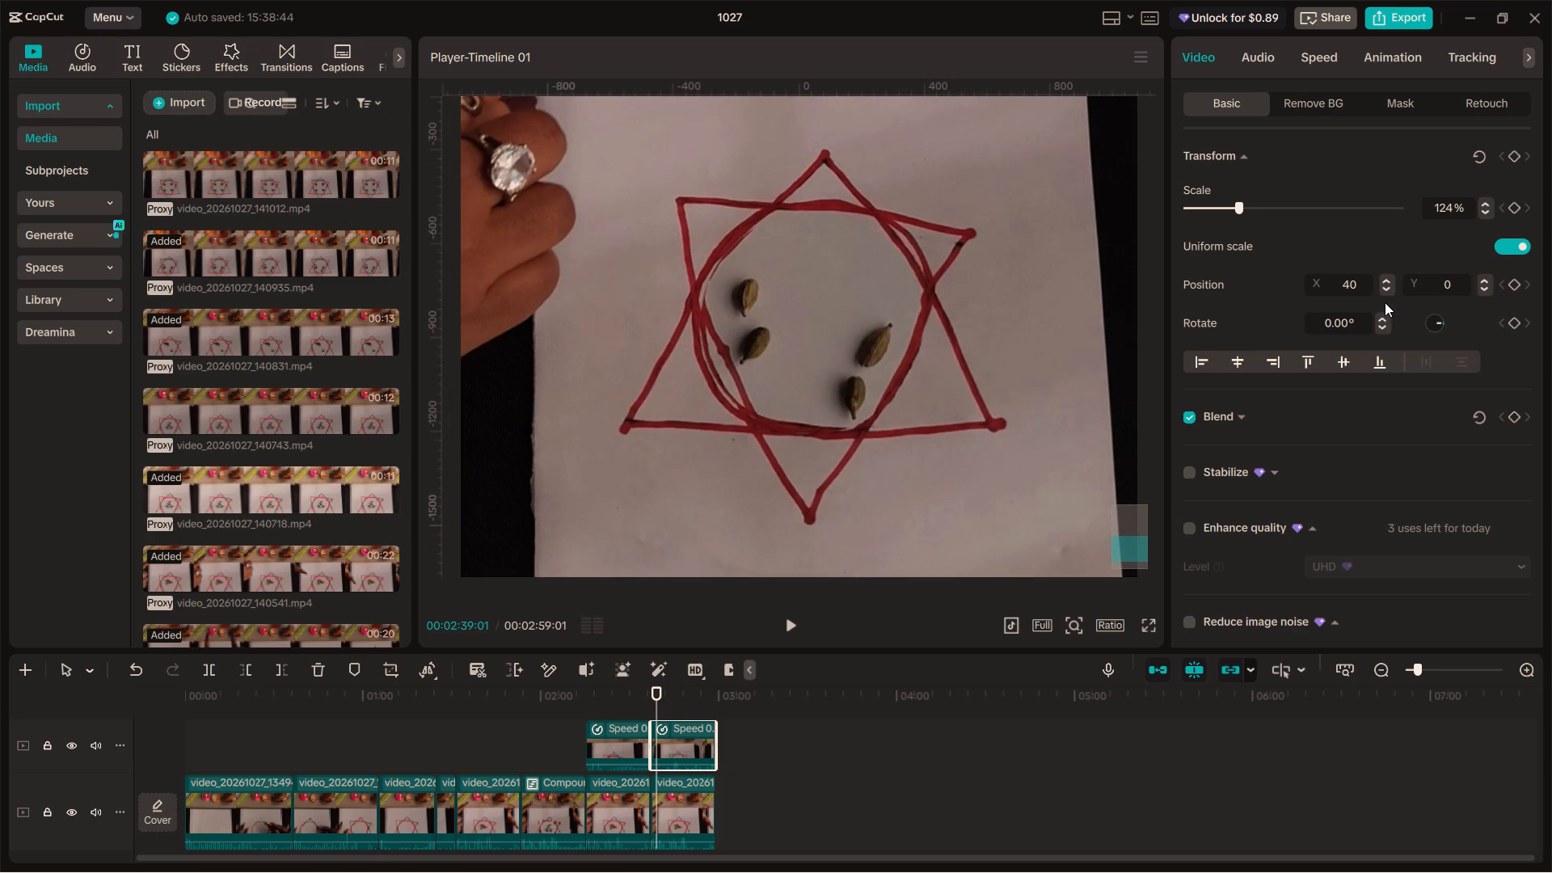
triple_click(1385, 293)
double_click(1385, 293)
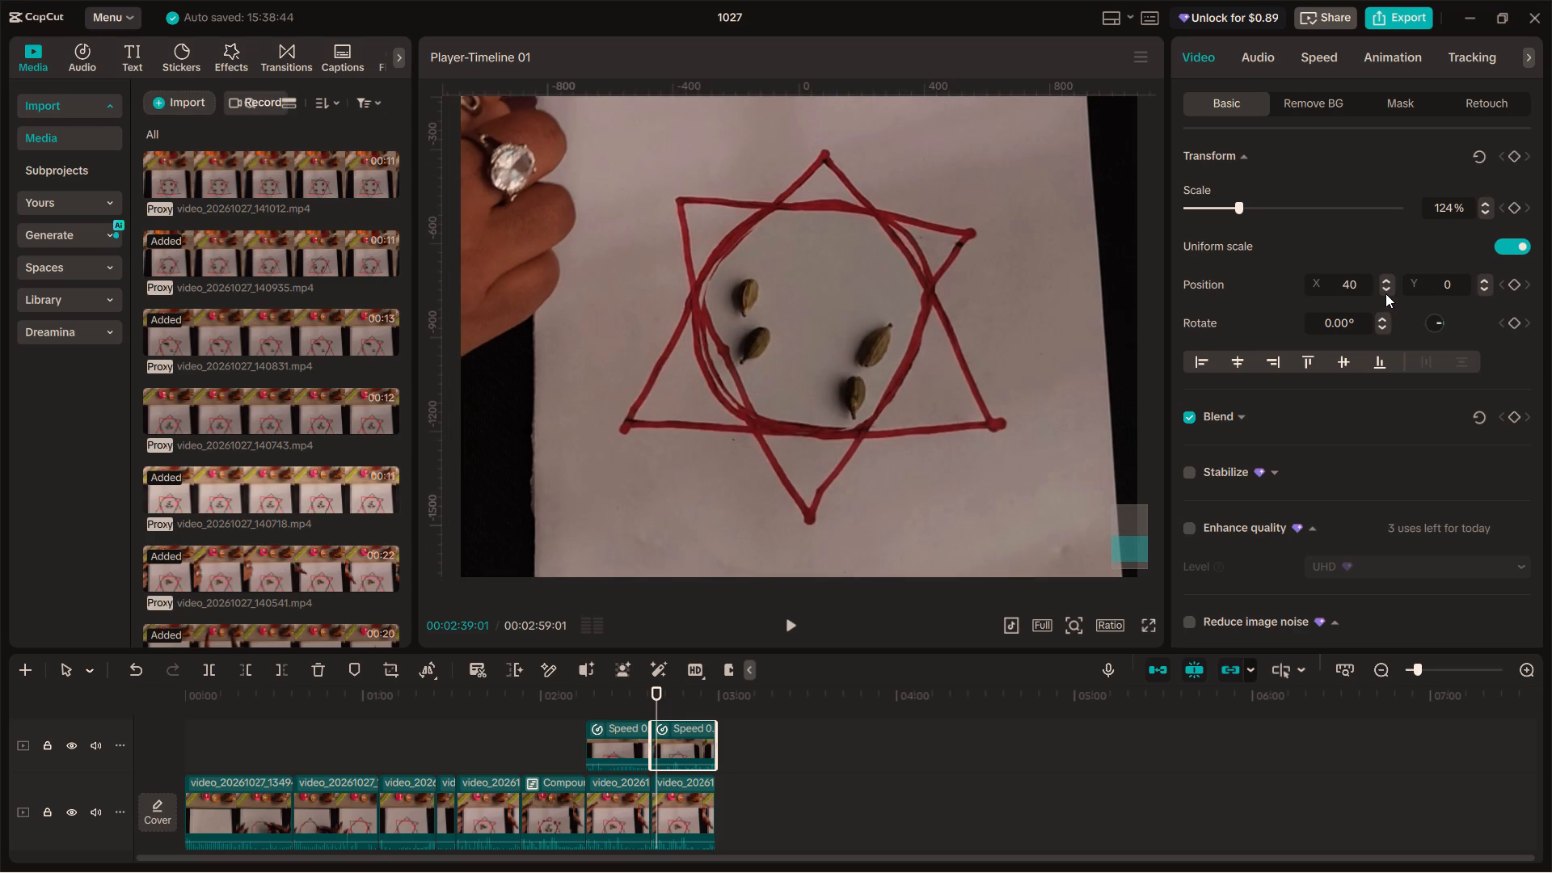
left_click(1388, 288)
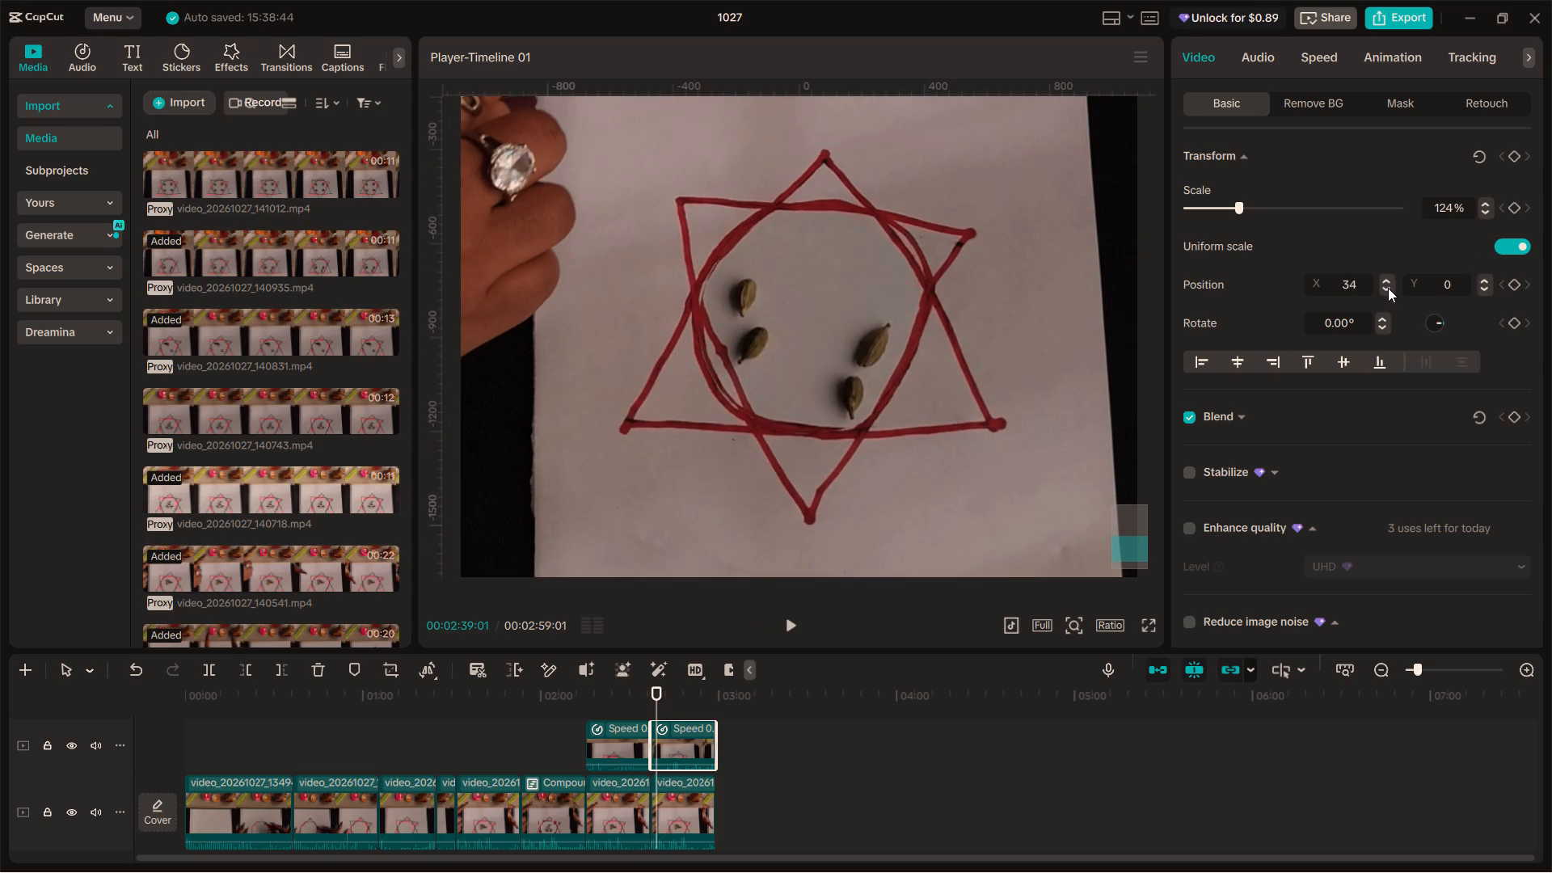
left_click(1388, 288)
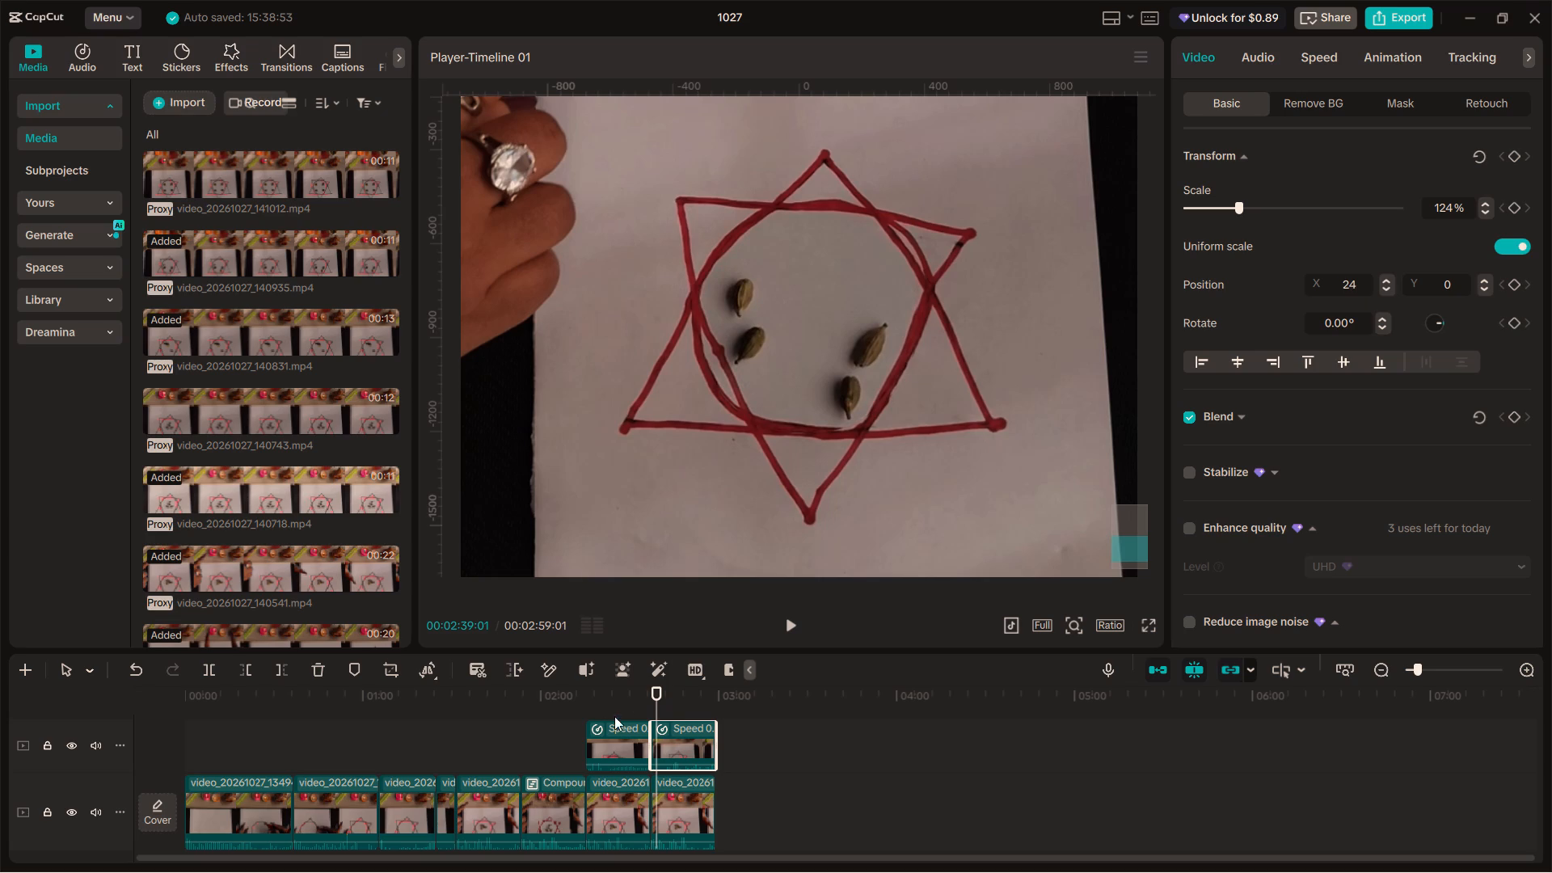
Scrub back and forth between the two overlay clips and the earlier clips to compare how the seeds and circle blend.
left_click_drag(654, 698, 645, 690)
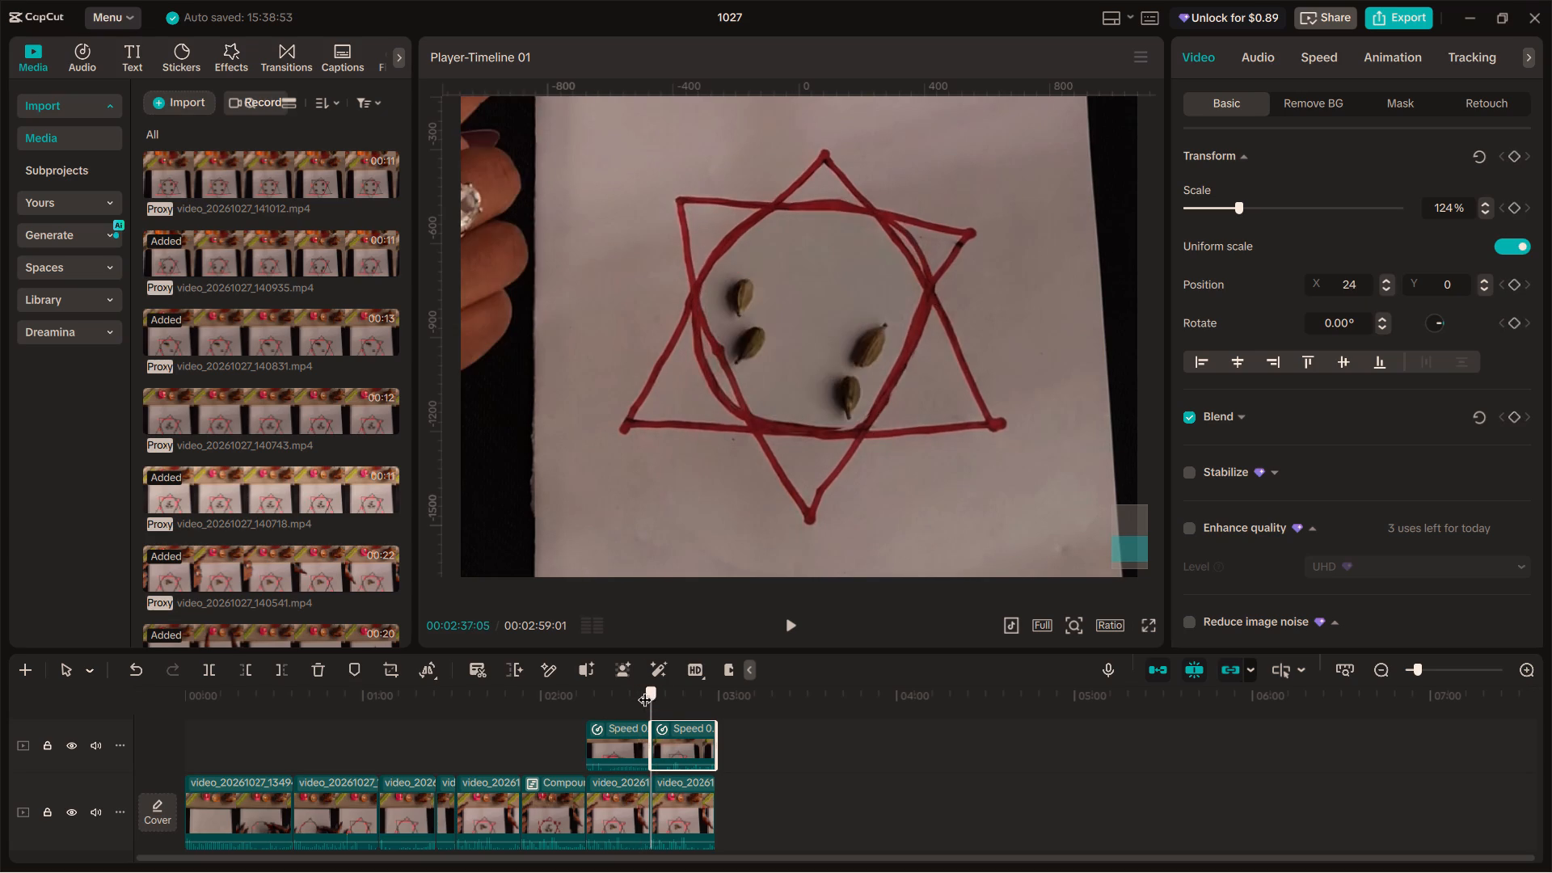
left_click_drag(645, 690, 619, 680)
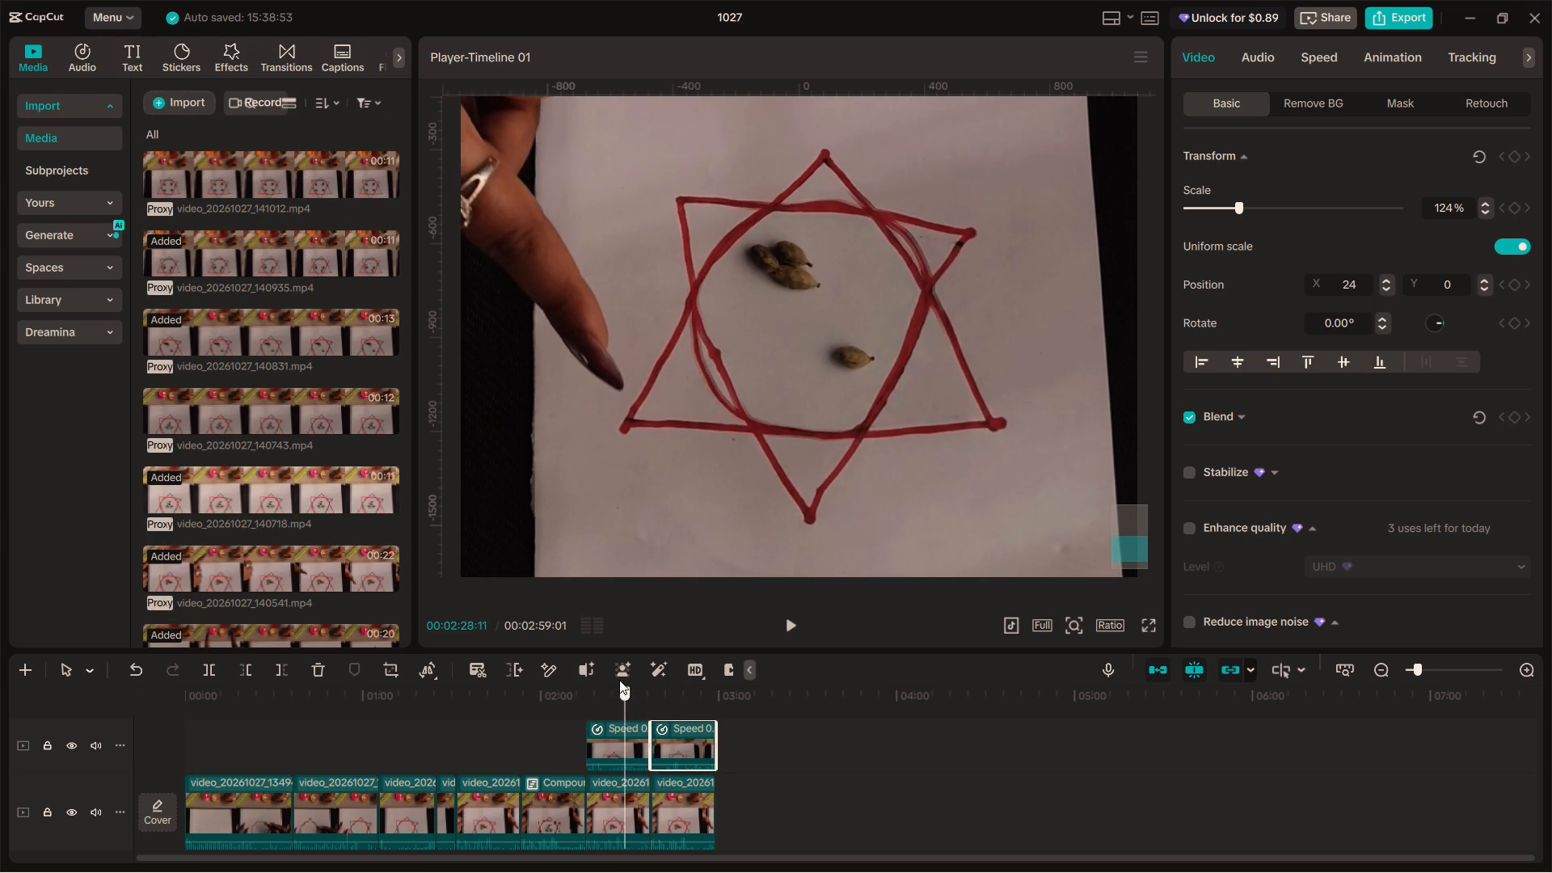
left_click_drag(619, 680, 622, 681)
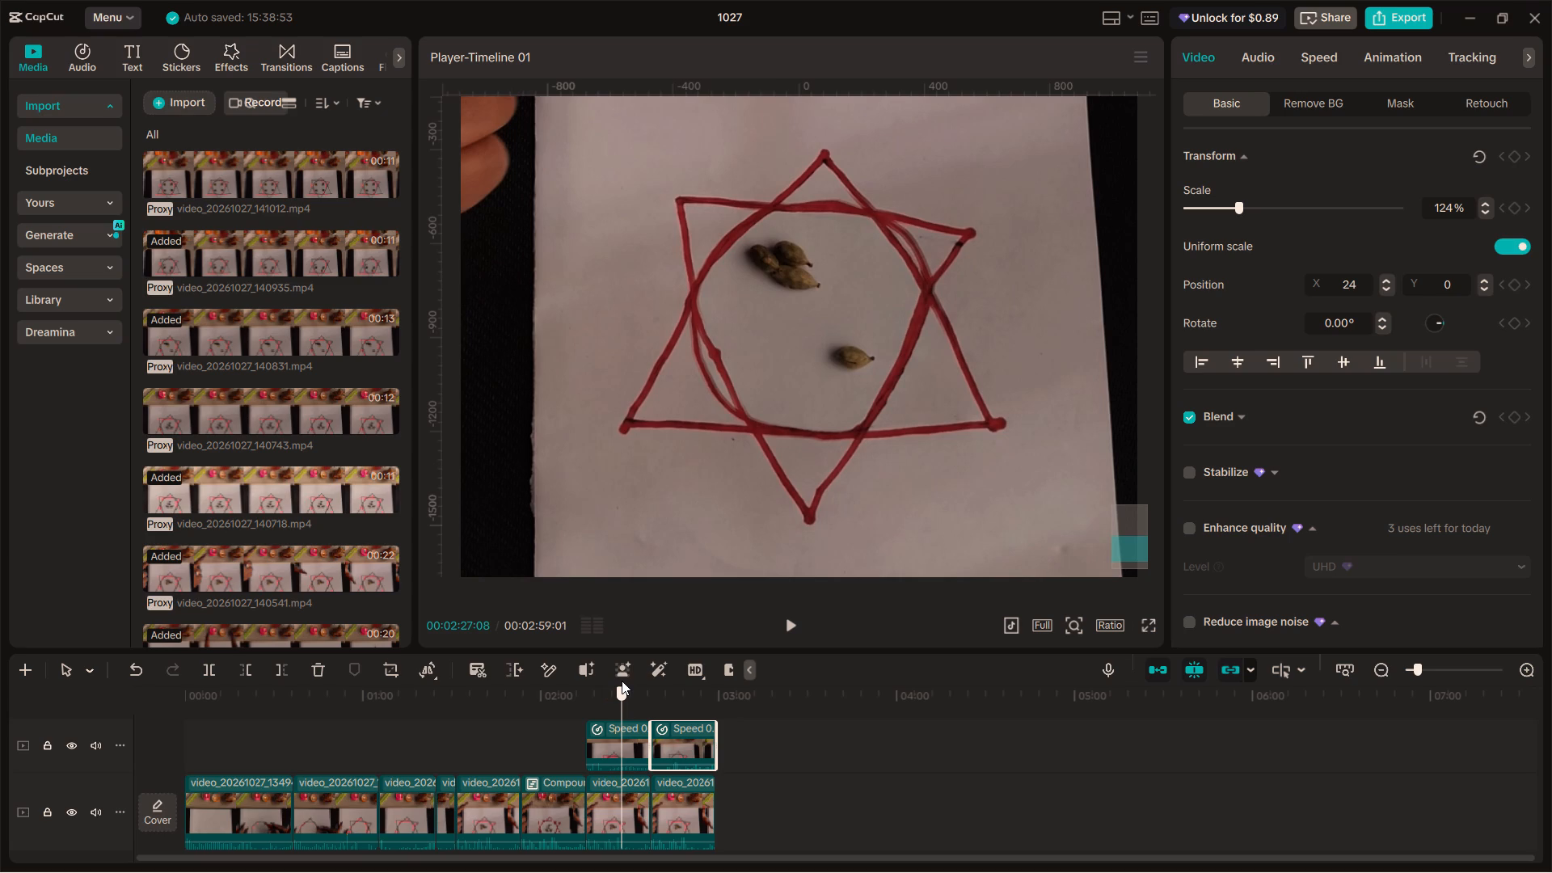
left_click_drag(622, 681, 555, 667)
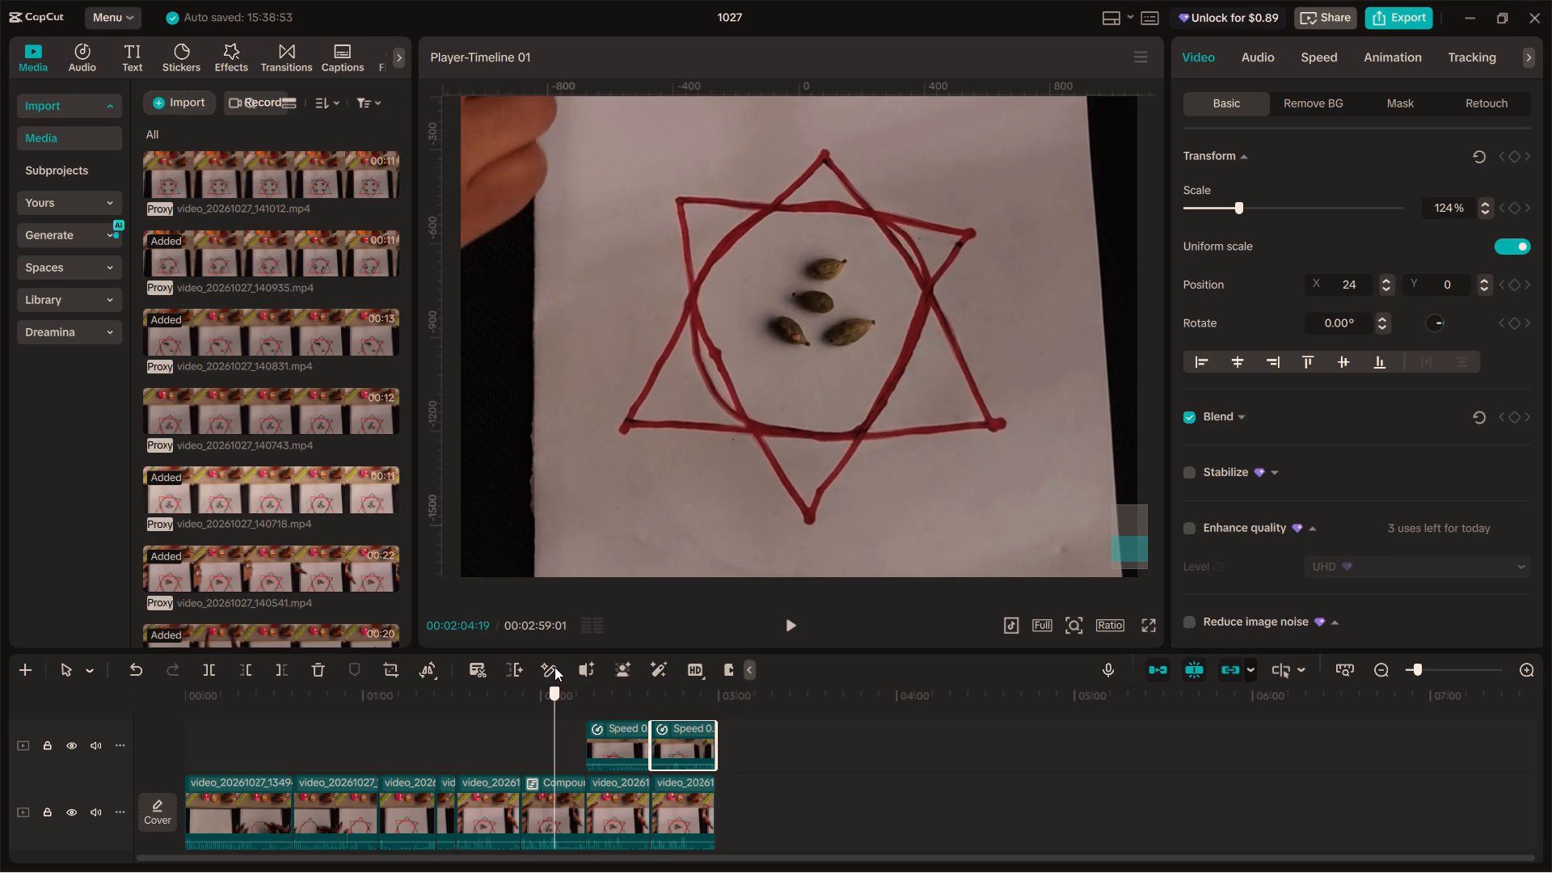
left_click_drag(555, 667, 449, 668)
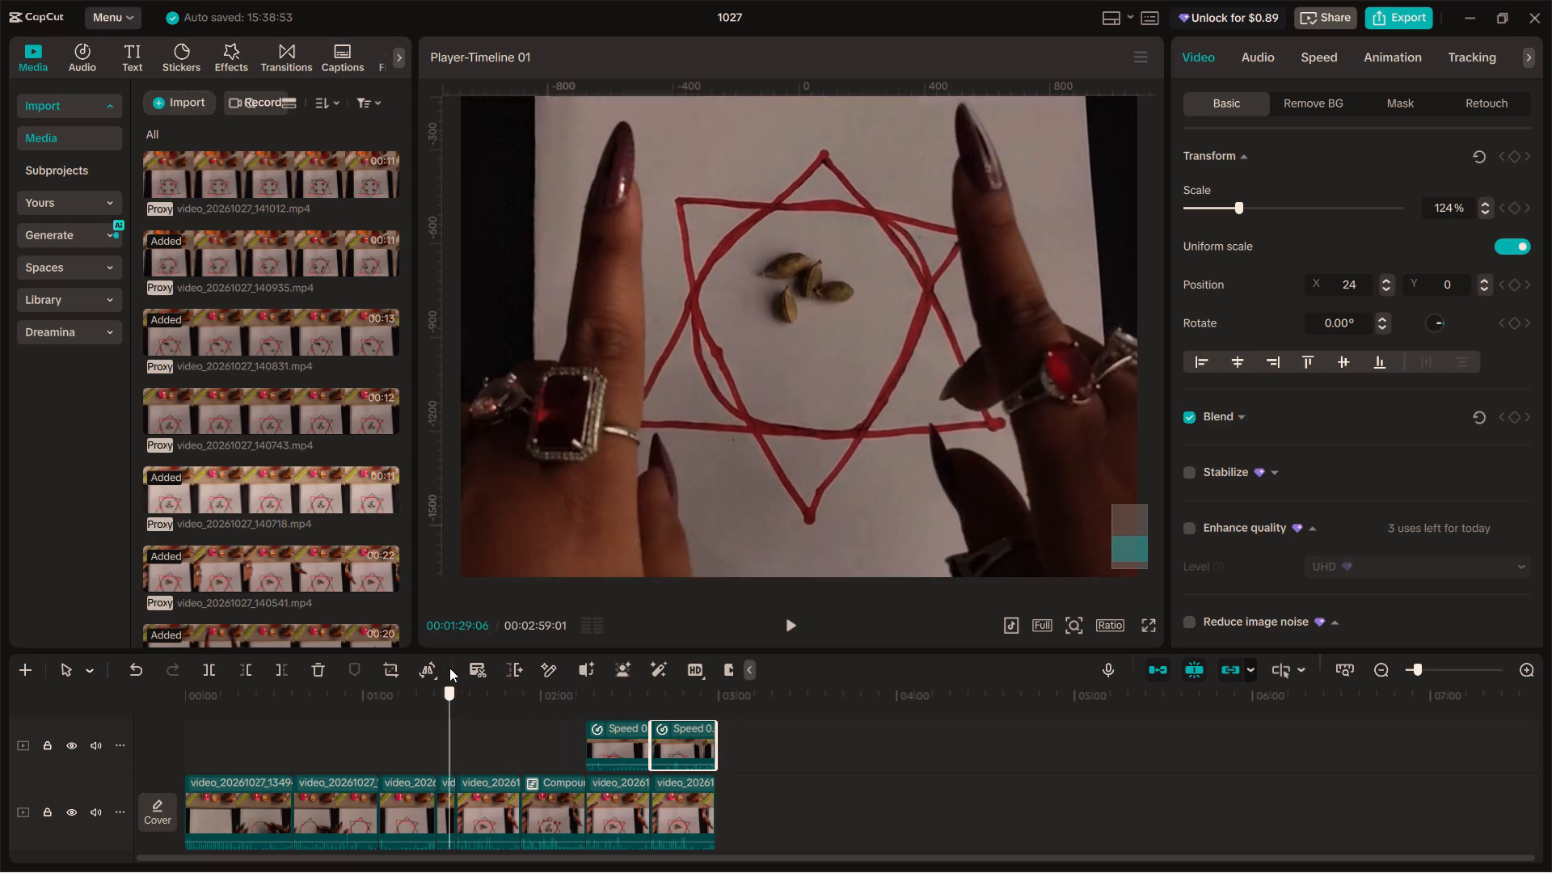
left_click_drag(449, 668, 621, 698)
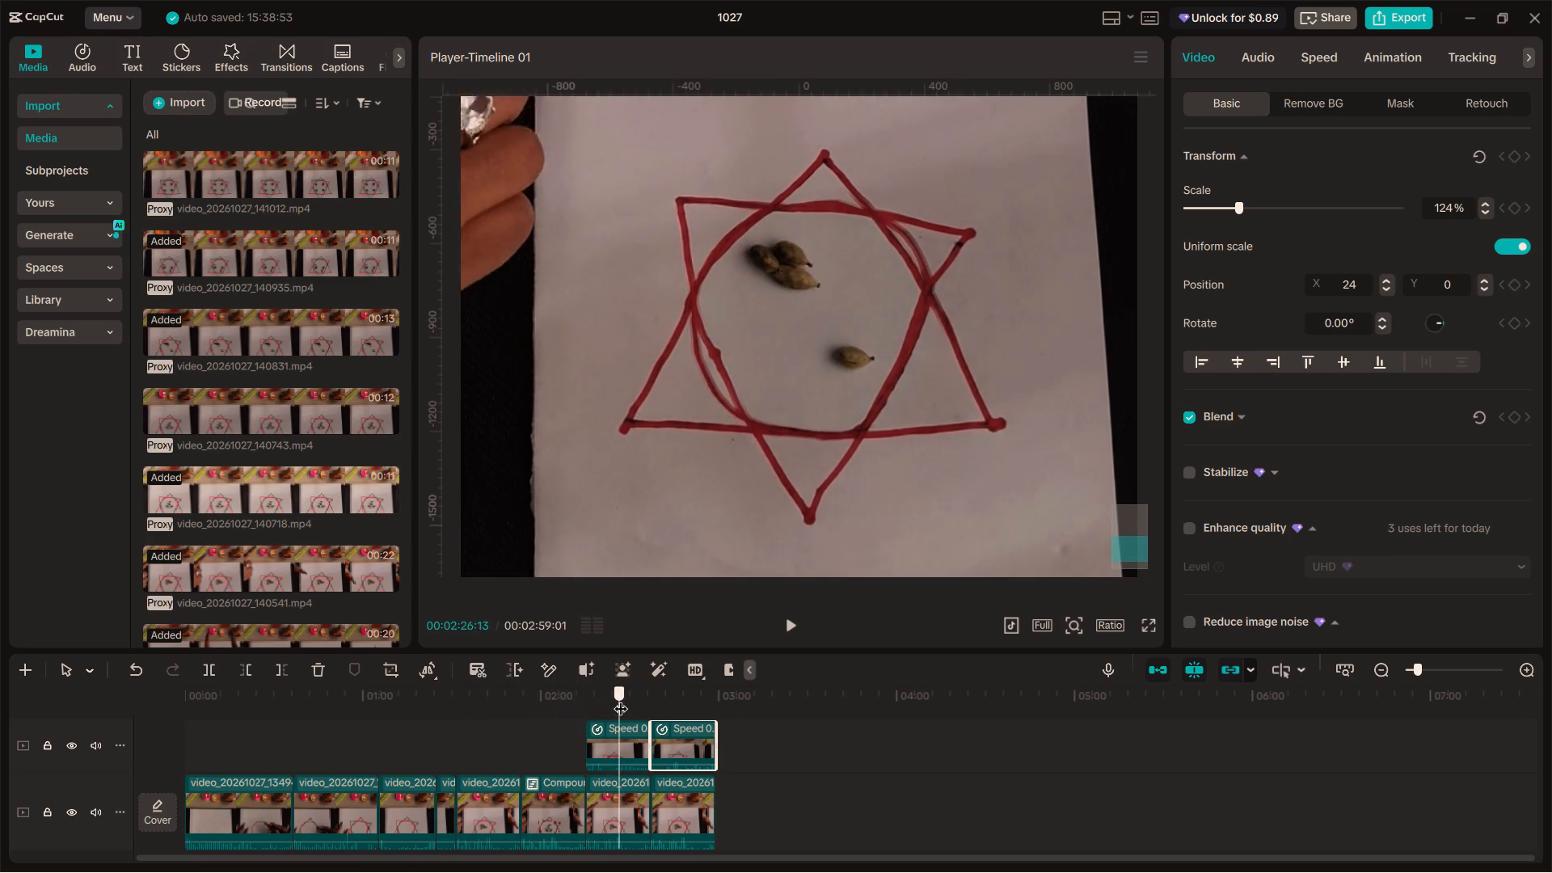
left_click_drag(621, 698, 614, 694)
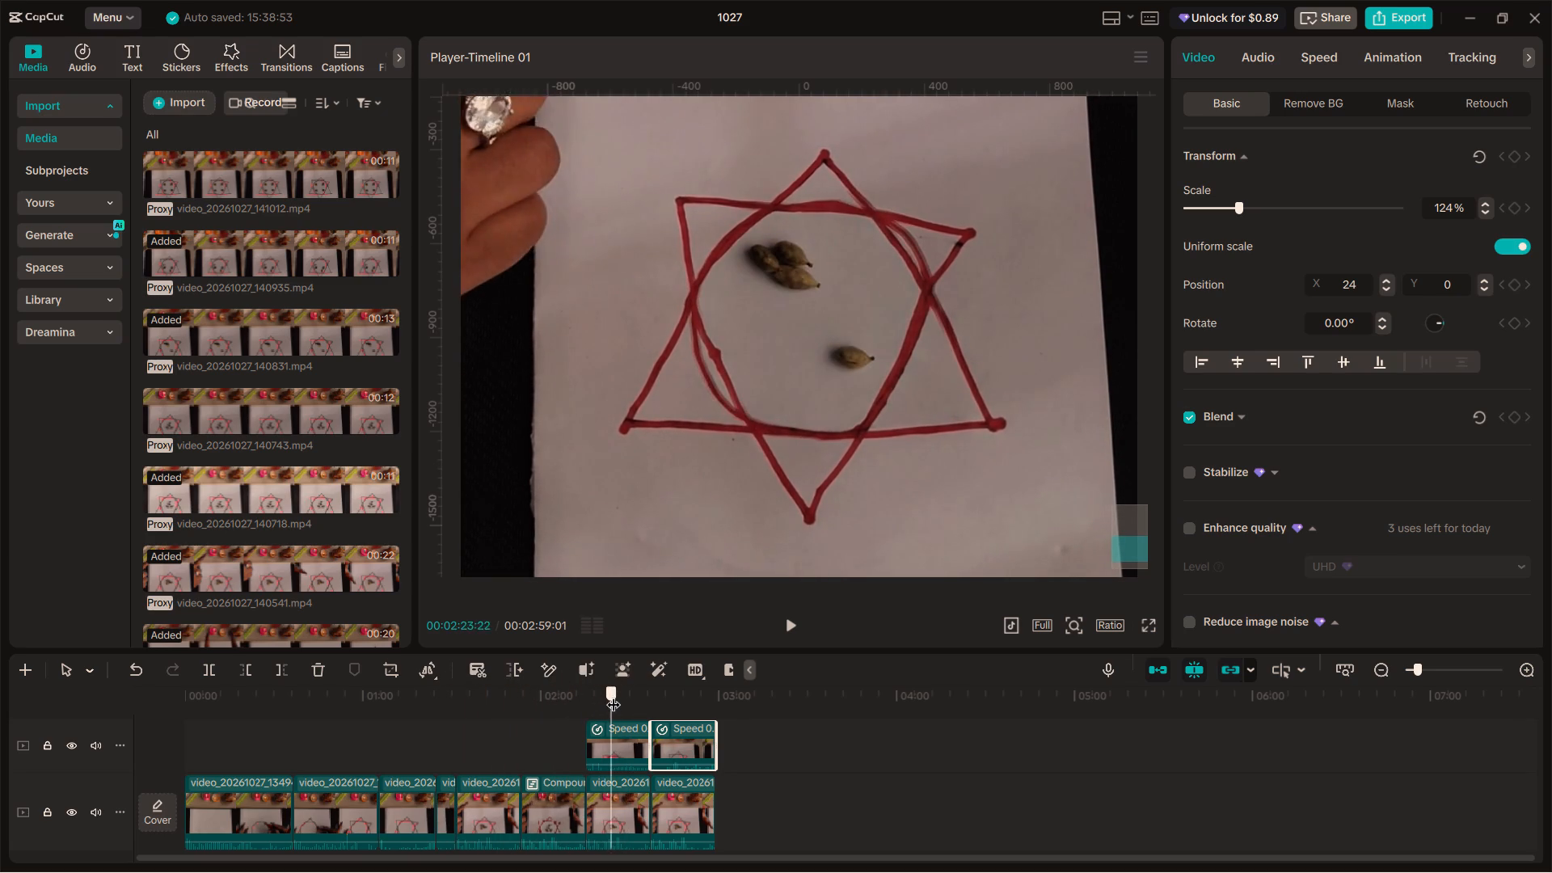
left_click_drag(614, 694, 659, 706)
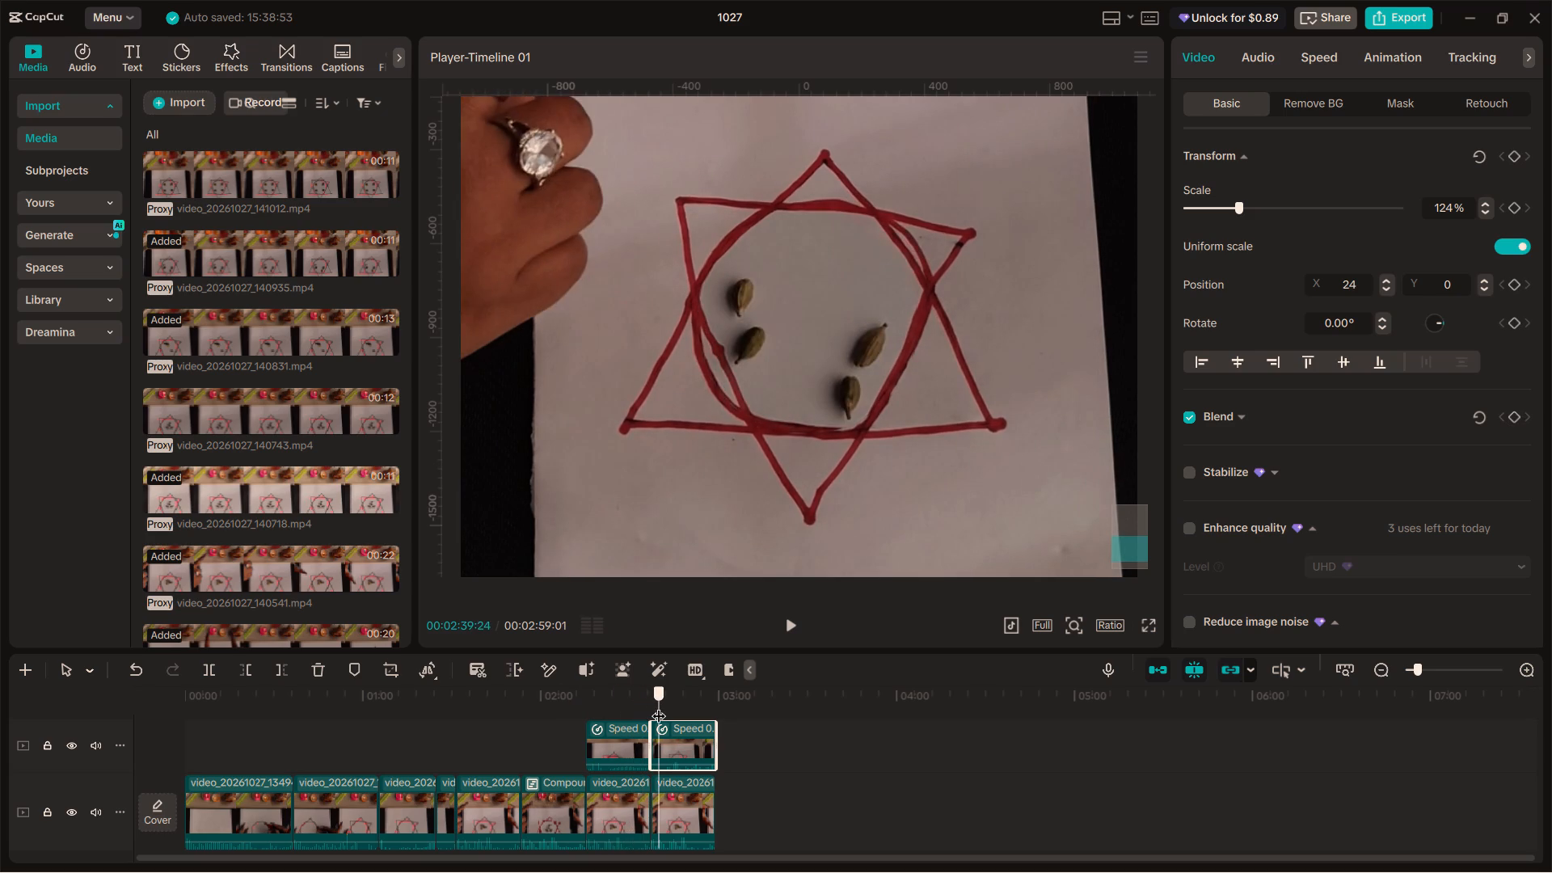
left_click_drag(659, 706, 605, 678)
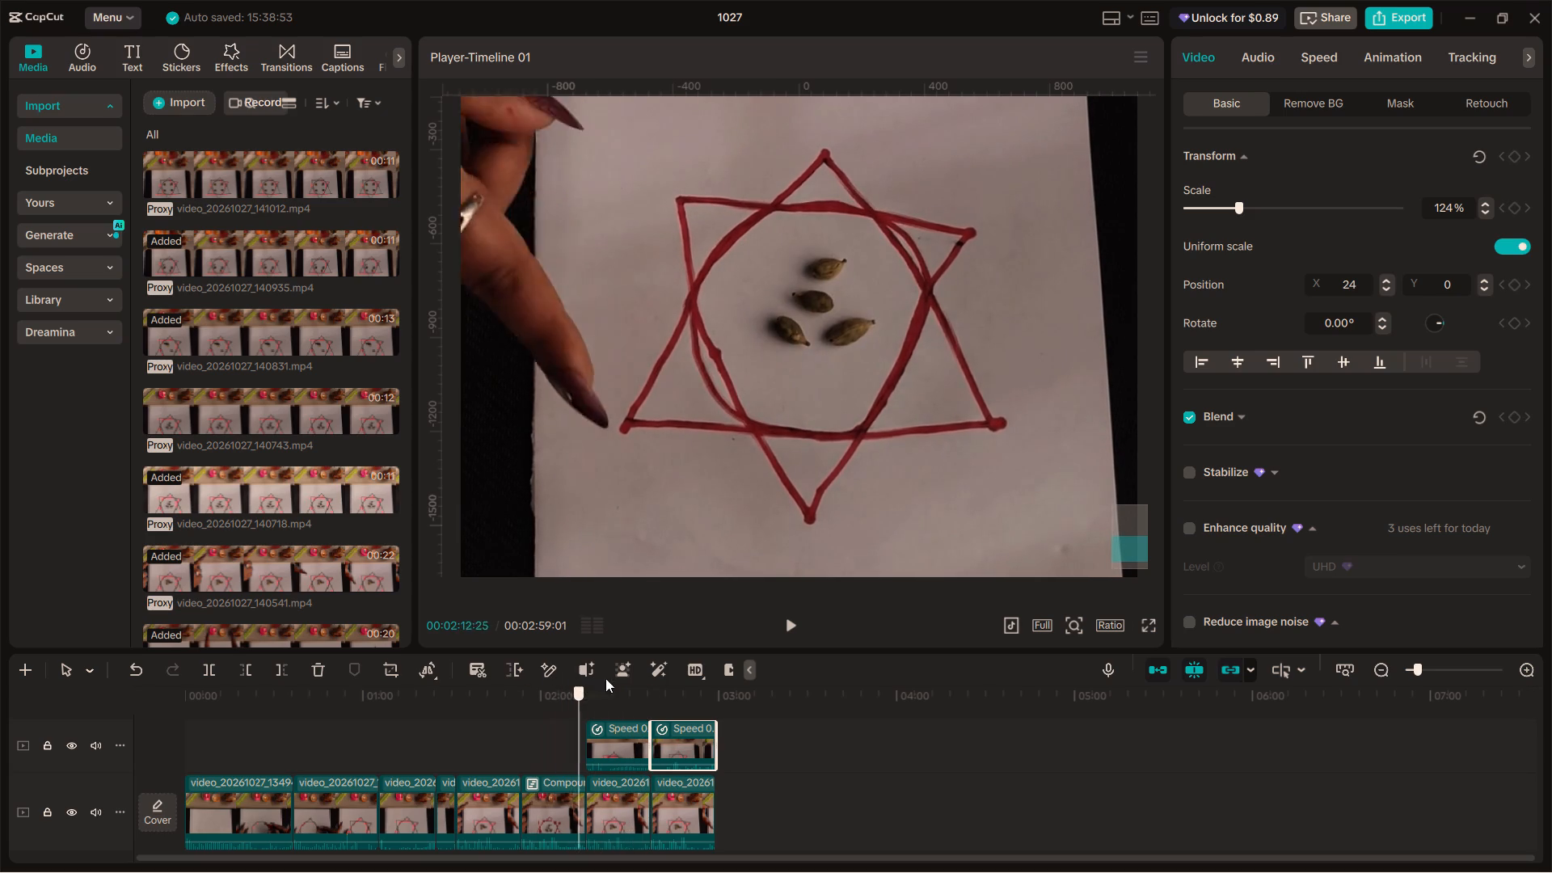
left_click_drag(605, 678, 647, 681)
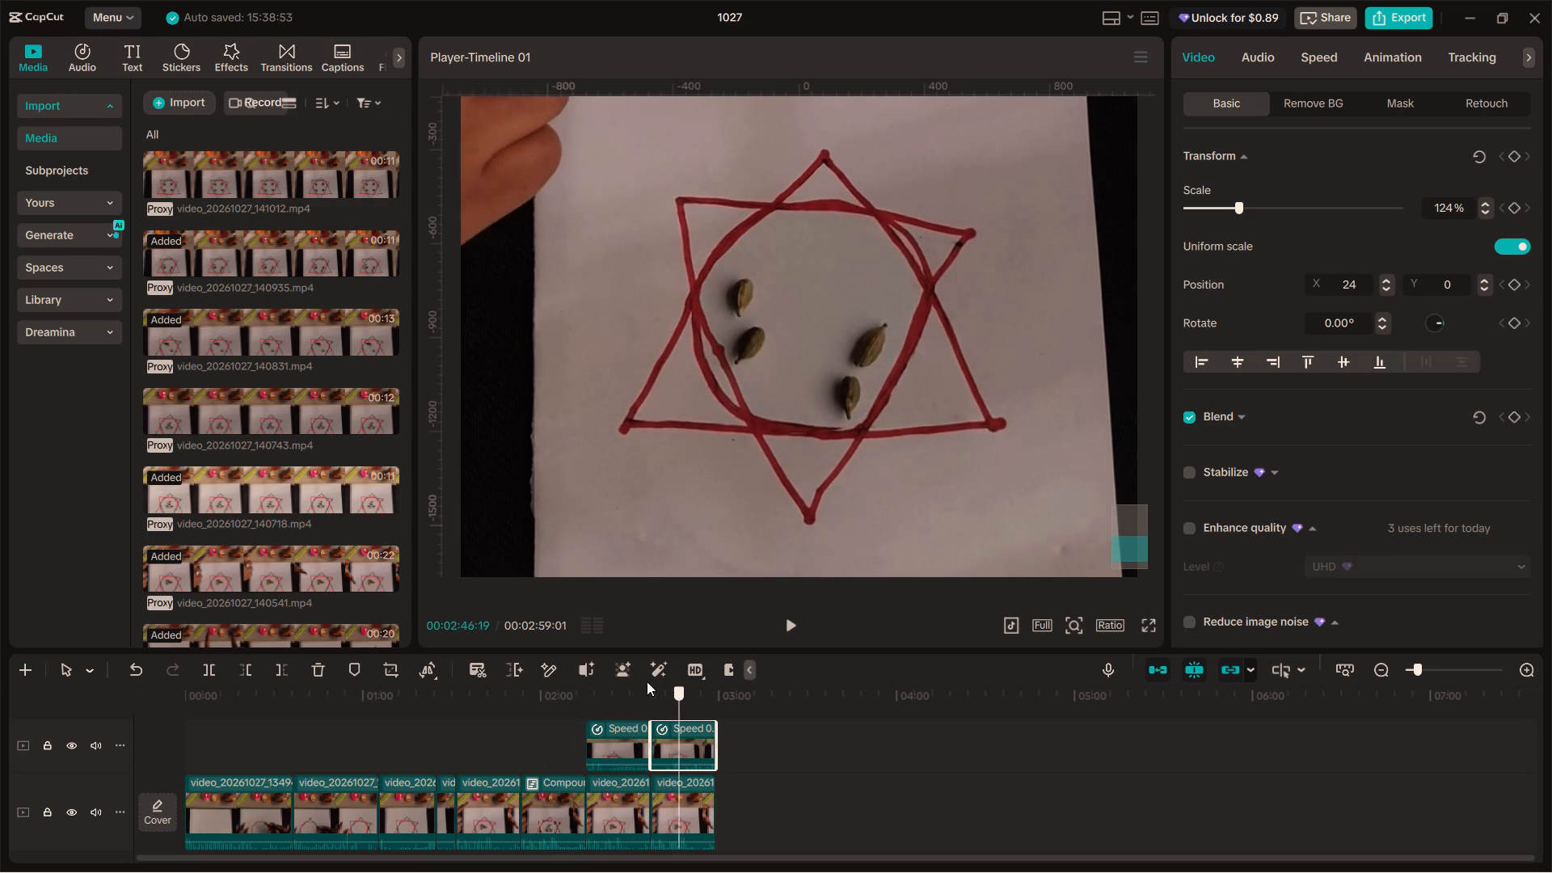
left_click_drag(647, 681, 632, 685)
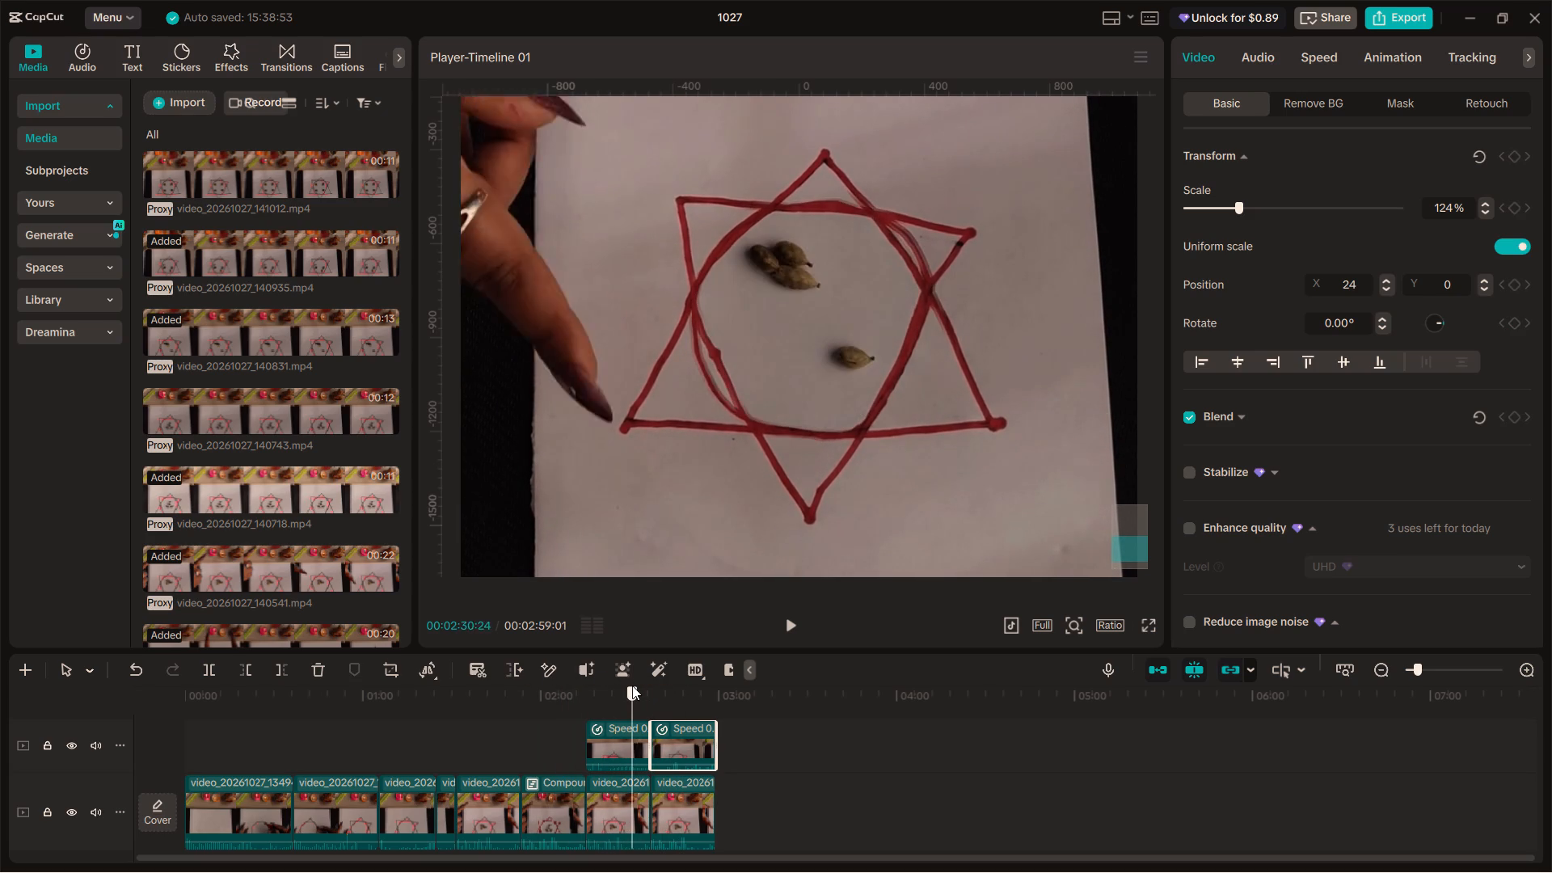
left_click_drag(632, 685, 652, 681)
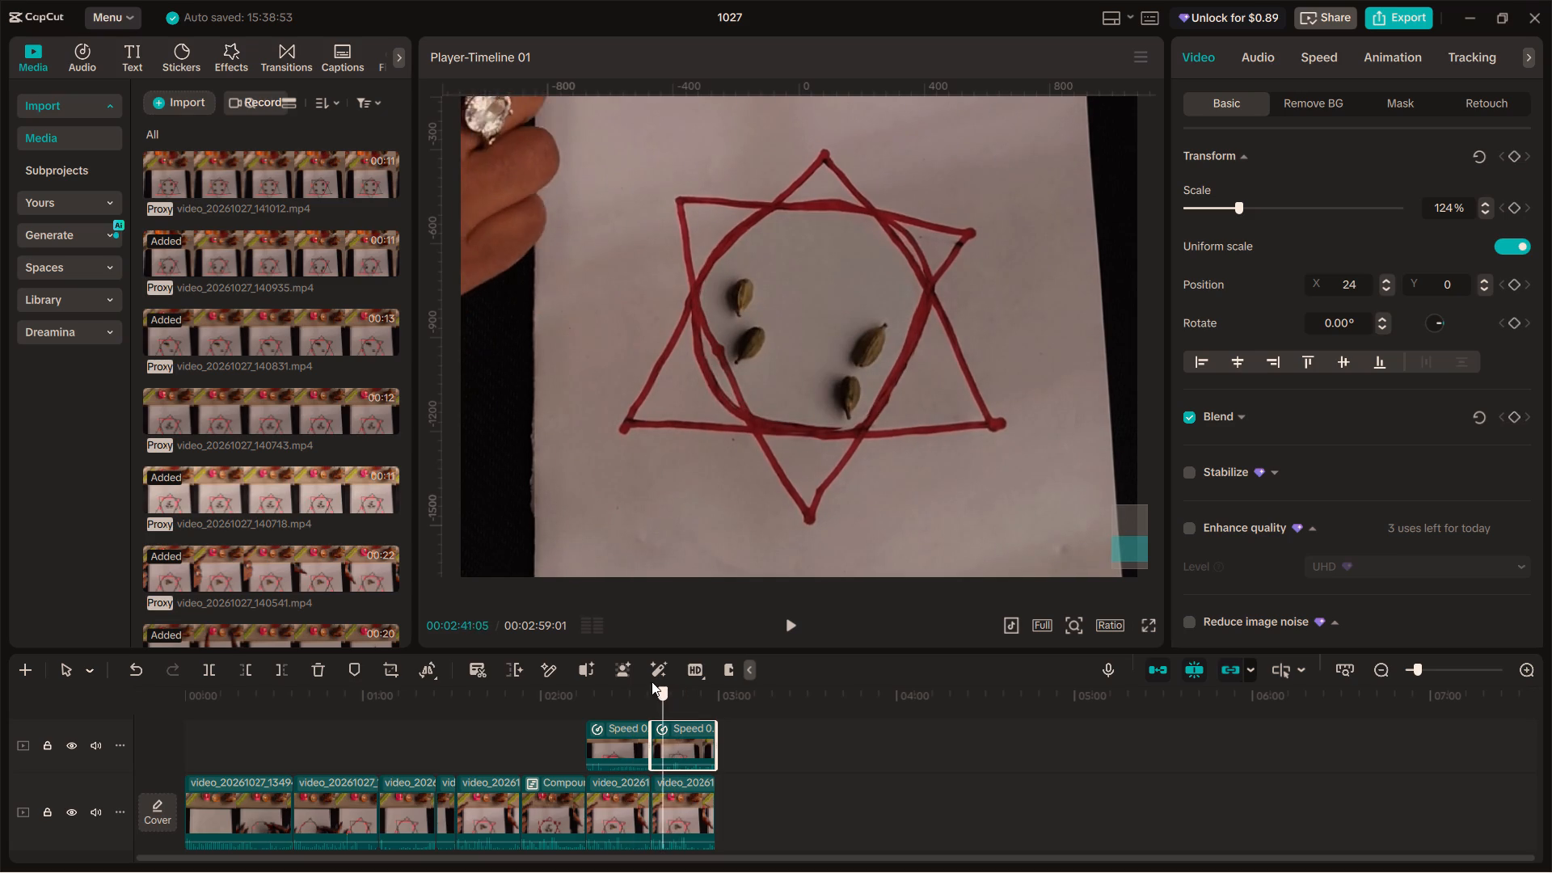
left_click_drag(652, 681, 658, 672)
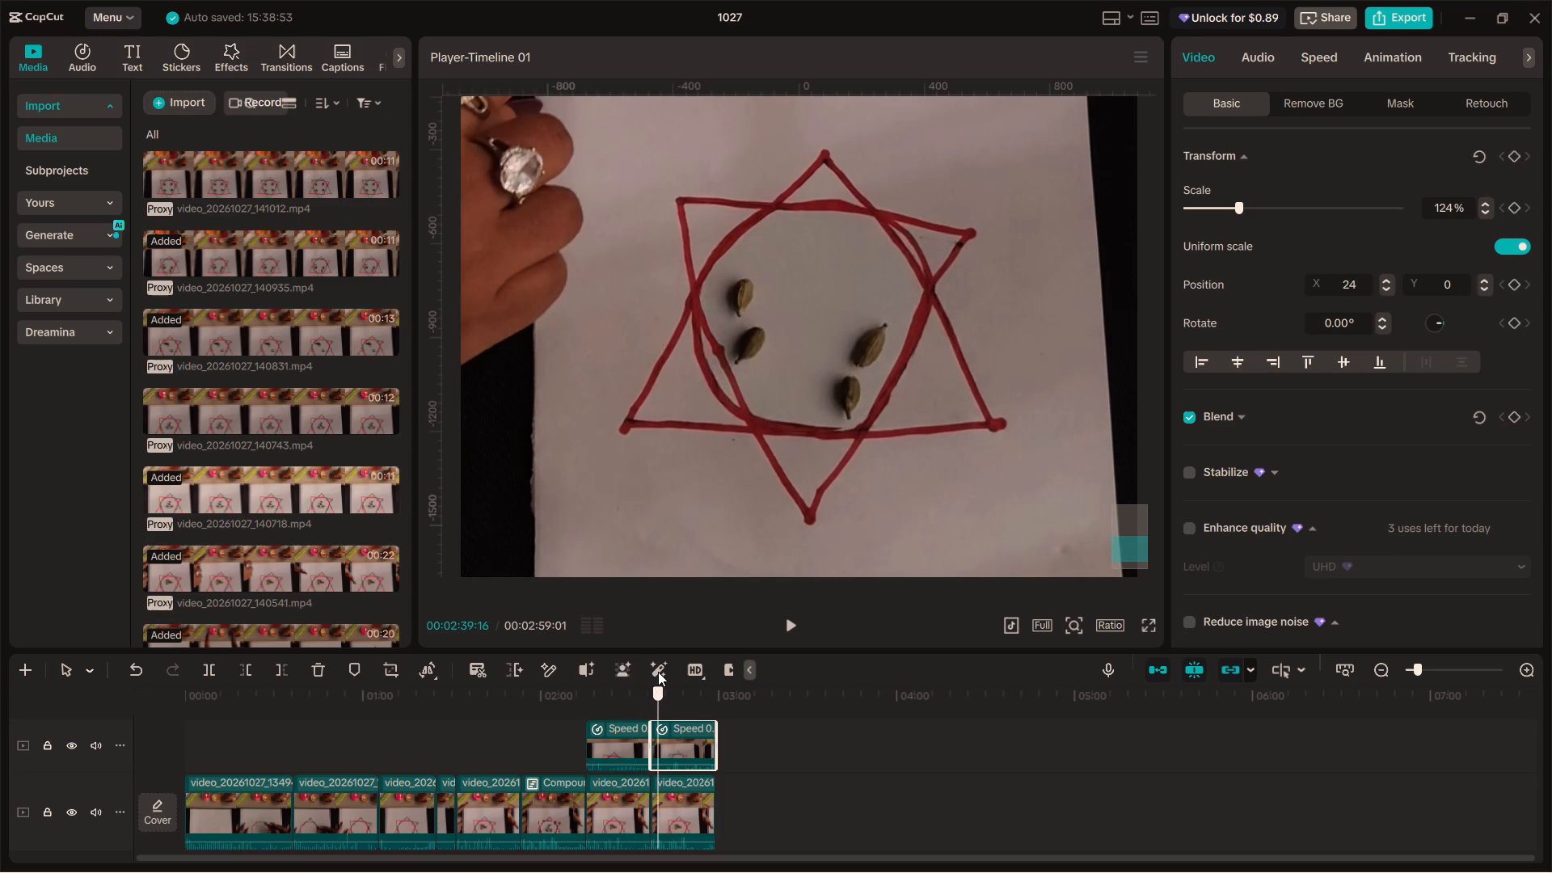
left_click_drag(658, 672, 493, 670)
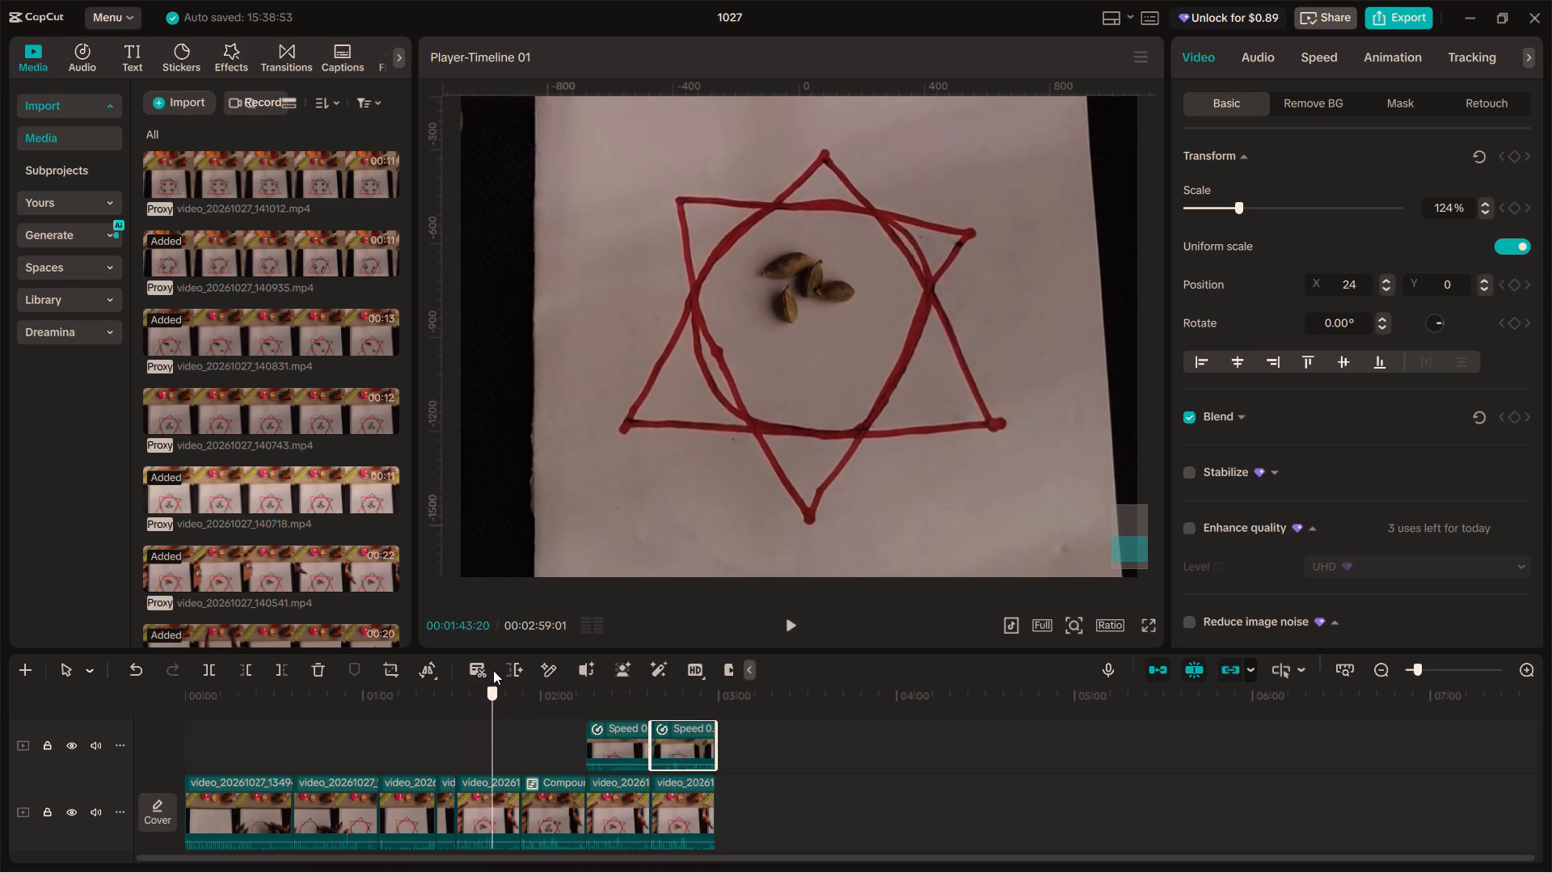
left_click_drag(493, 670, 525, 681)
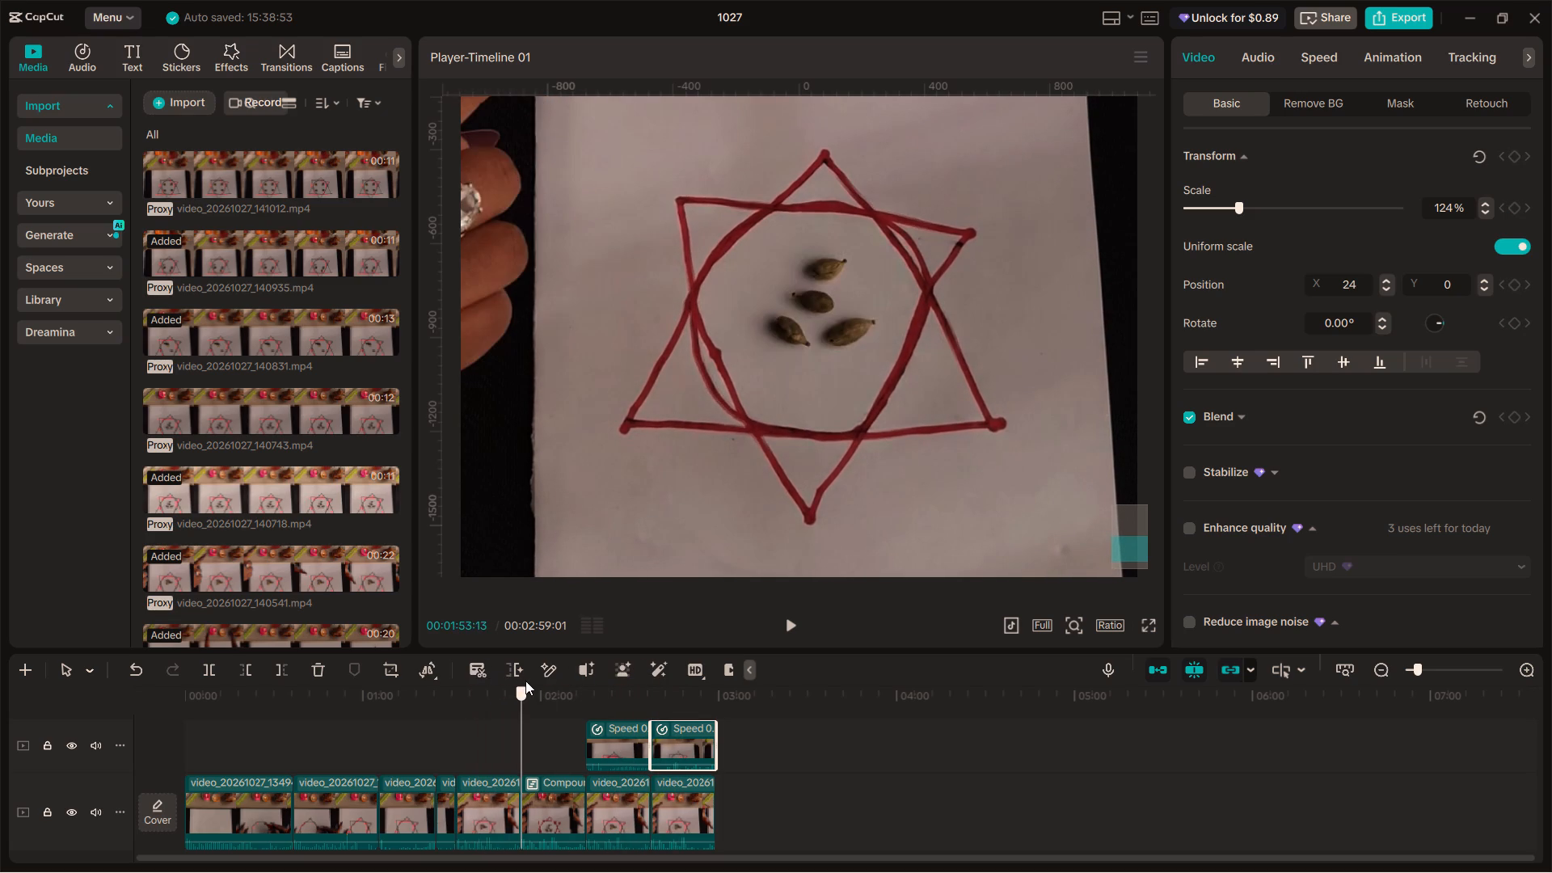
left_click_drag(525, 681, 529, 676)
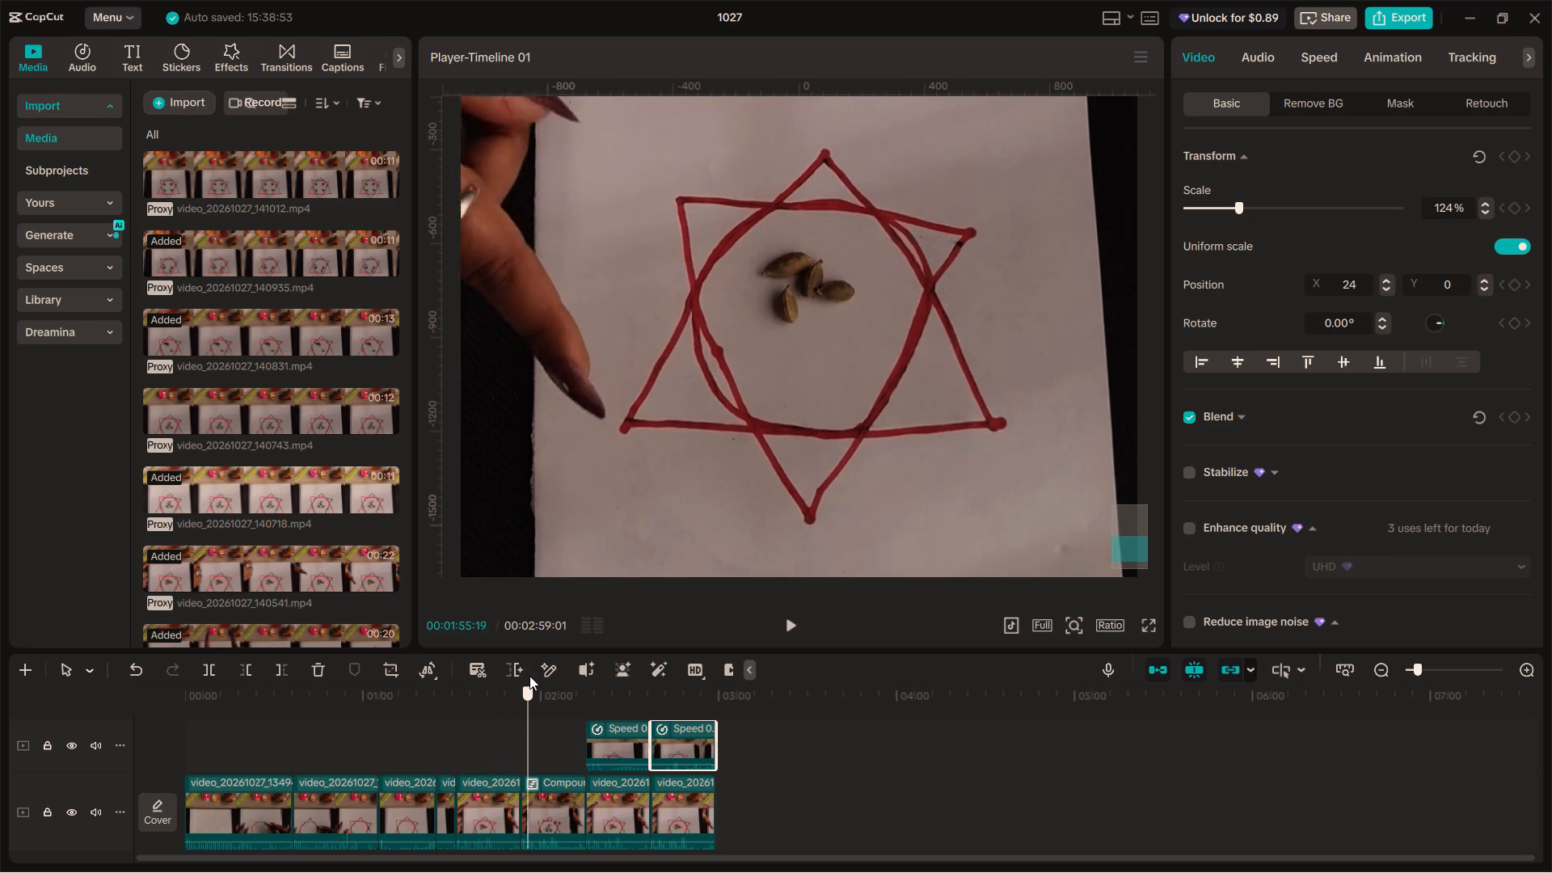
left_click_drag(529, 676, 540, 677)
Open the compound clip and set the Blacks of its masked seed overlay, video_20261027_140718.mp4, to -8.
scroll(557, 709, "down", 2)
double_click(567, 797)
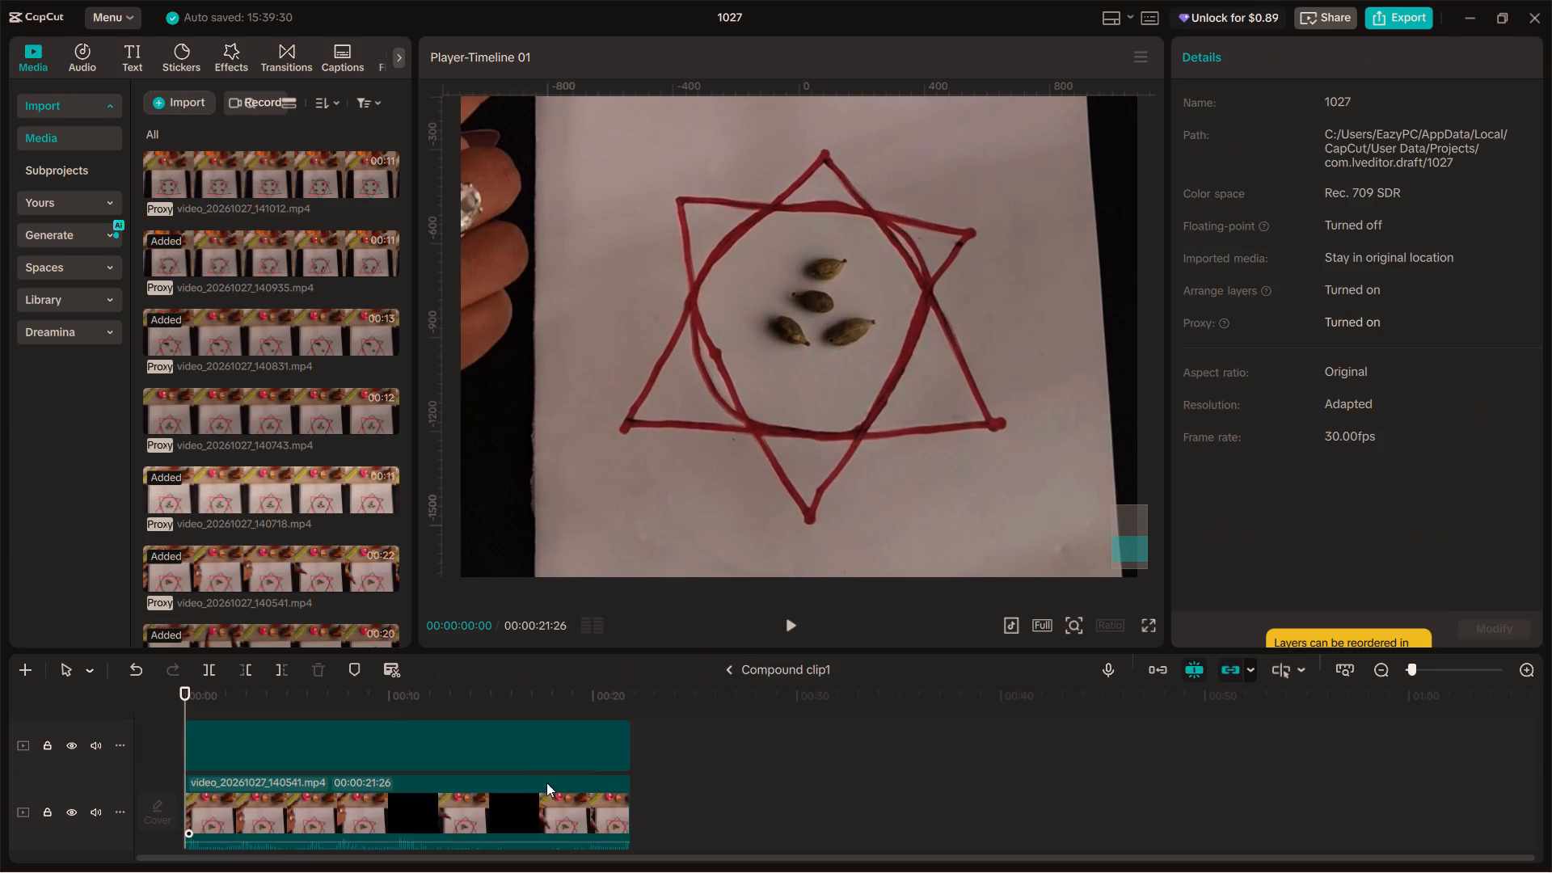
left_click(396, 744)
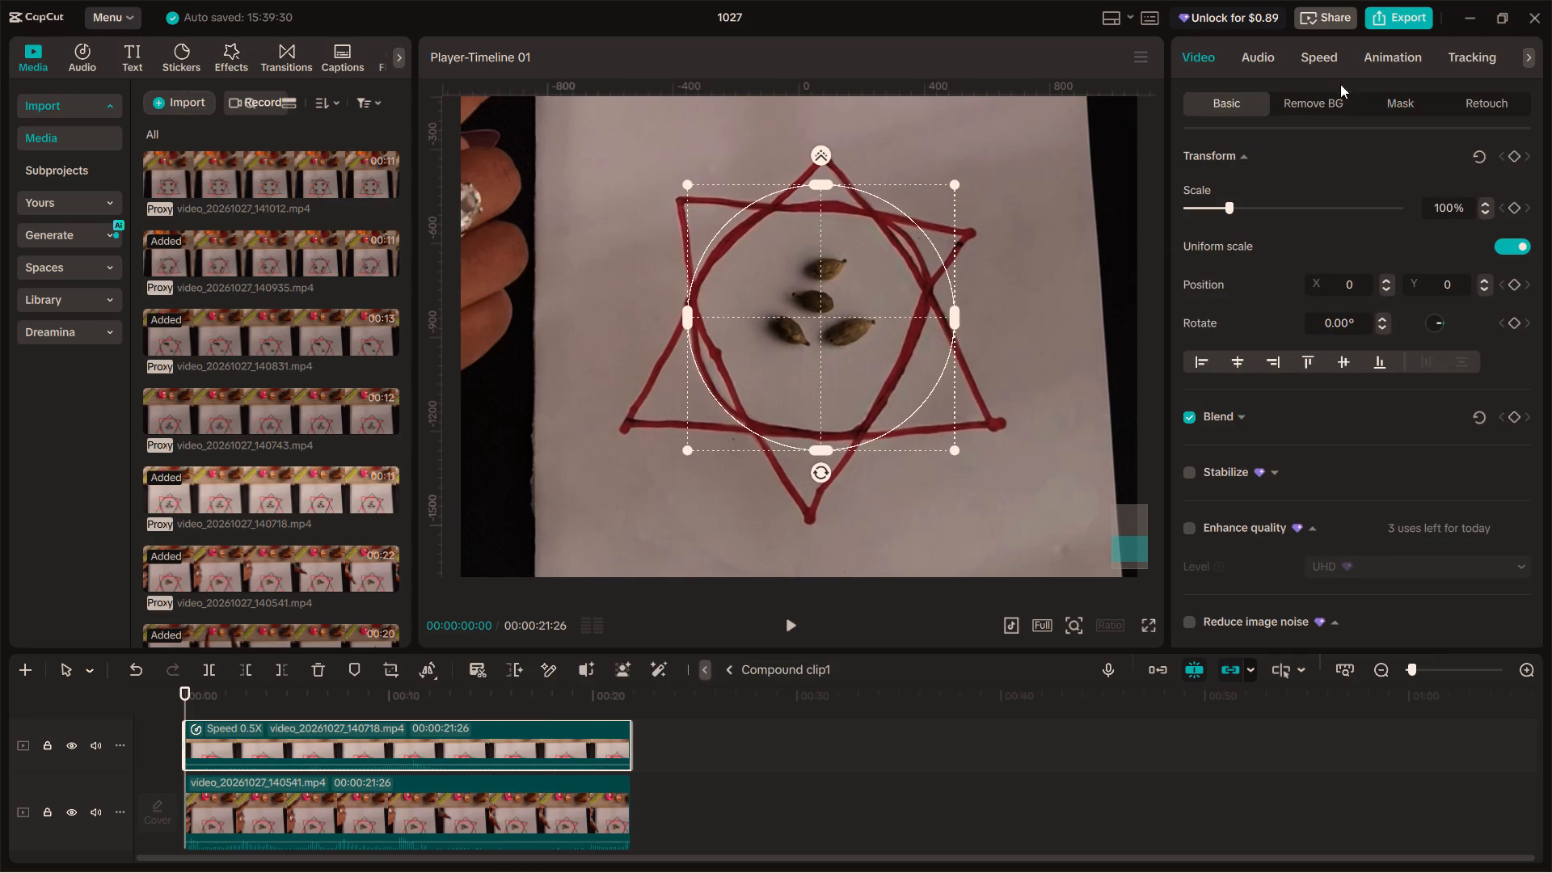
left_click(1478, 57)
left_click(1526, 56)
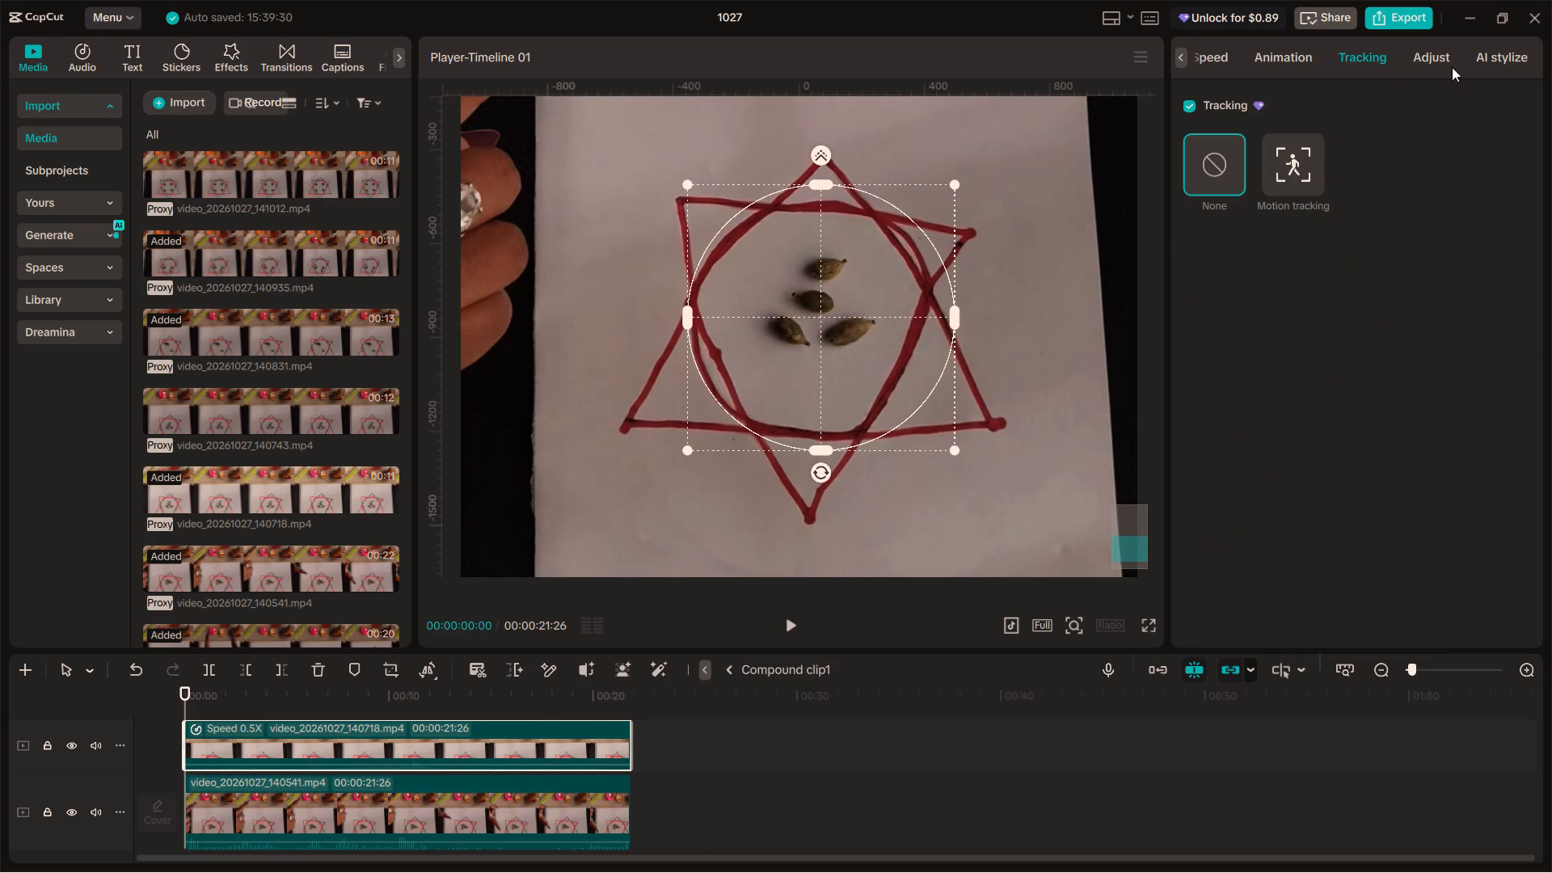
left_click(1428, 57)
scroll(1160, 328, "down", 4)
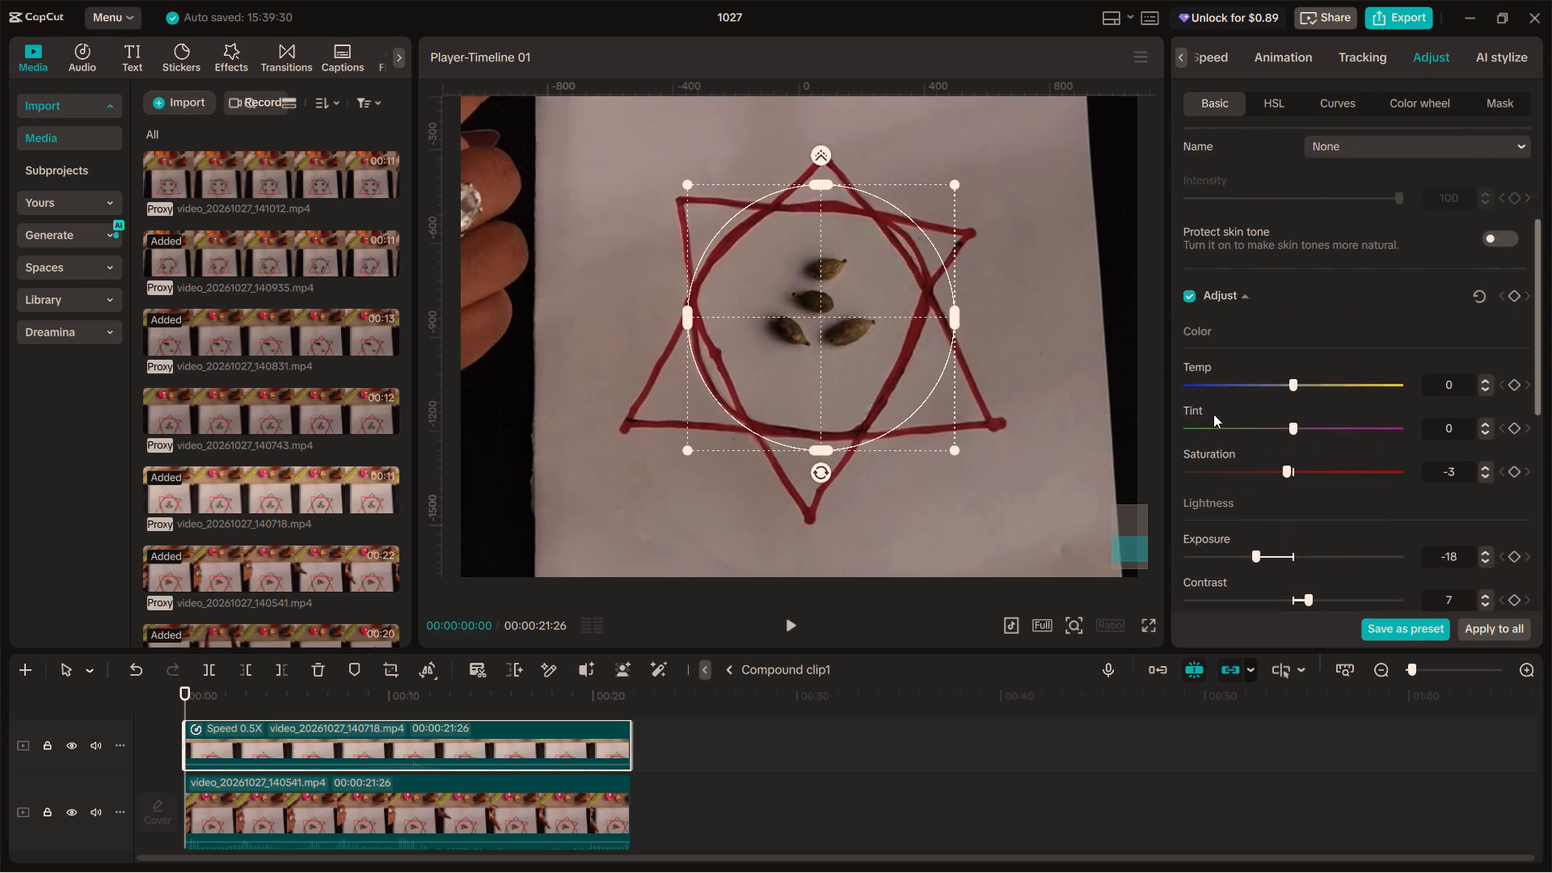
scroll(1213, 414, "down", 5)
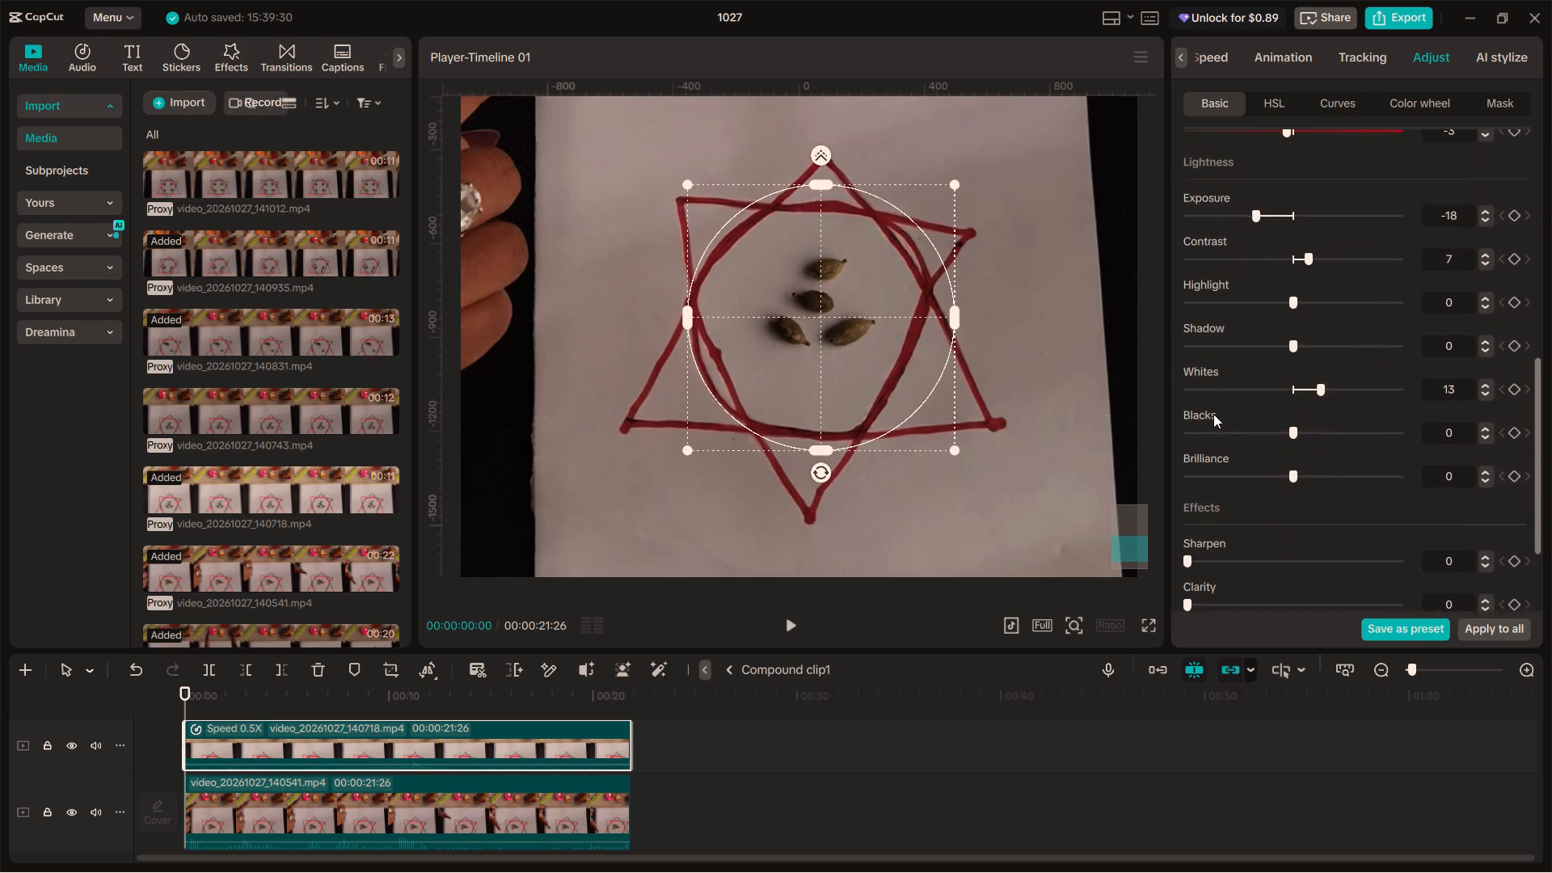
left_click_drag(1293, 403, 1284, 403)
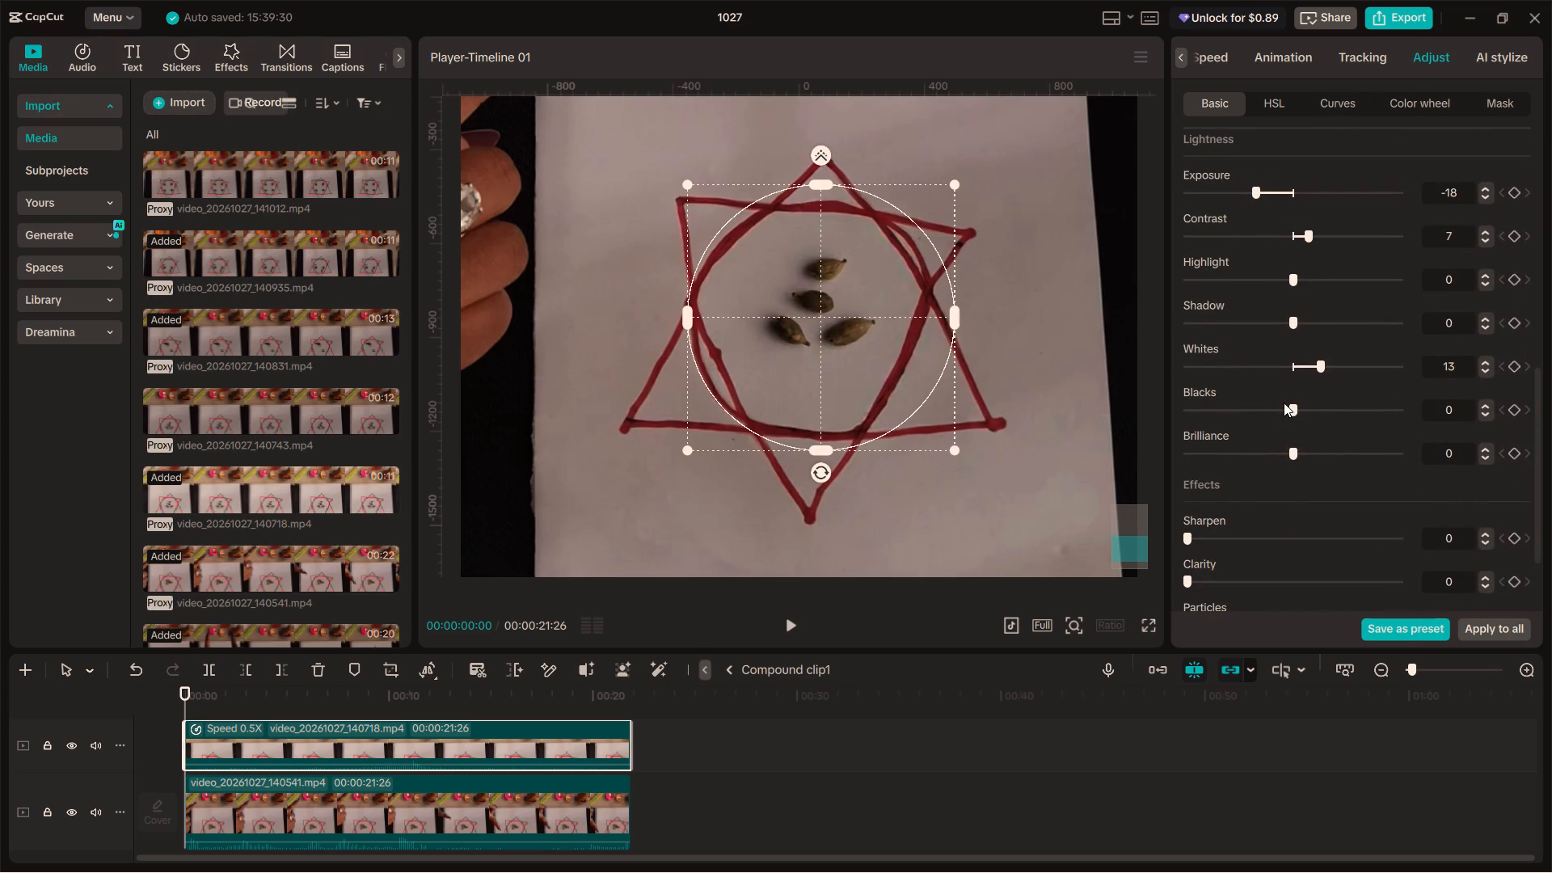
left_click_drag(1284, 403, 1277, 403)
left_click_drag(1277, 403, 1266, 400)
left_click_drag(1266, 400, 1272, 401)
Return from the compound clip to the main timeline and scrub across it, its neighbouring clip and both overlay clips to compare how the seeds blend.
left_click(727, 673)
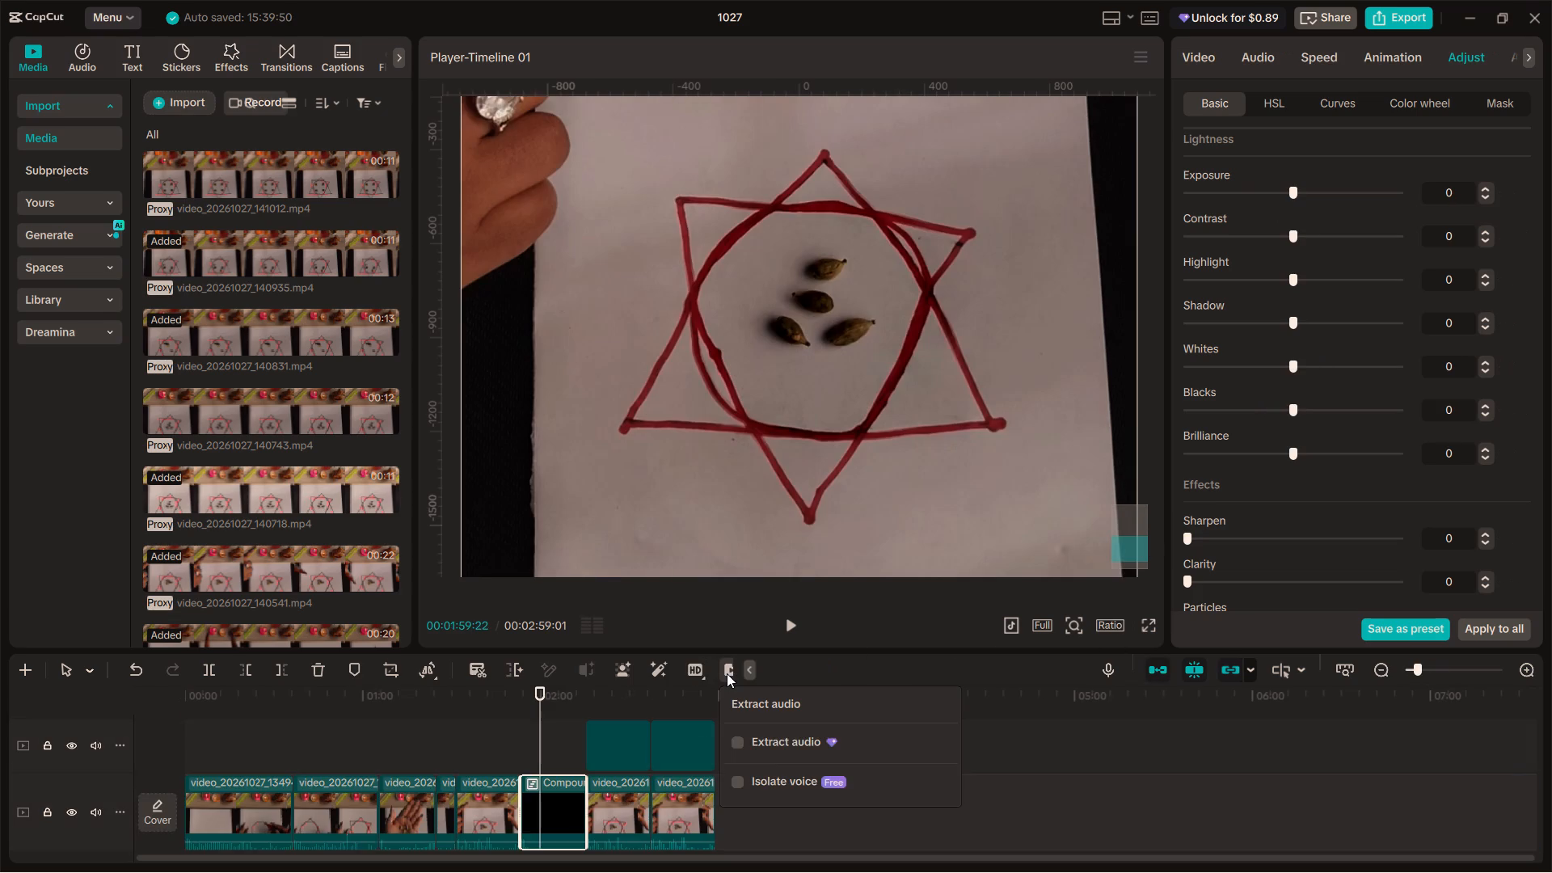
left_click(498, 748)
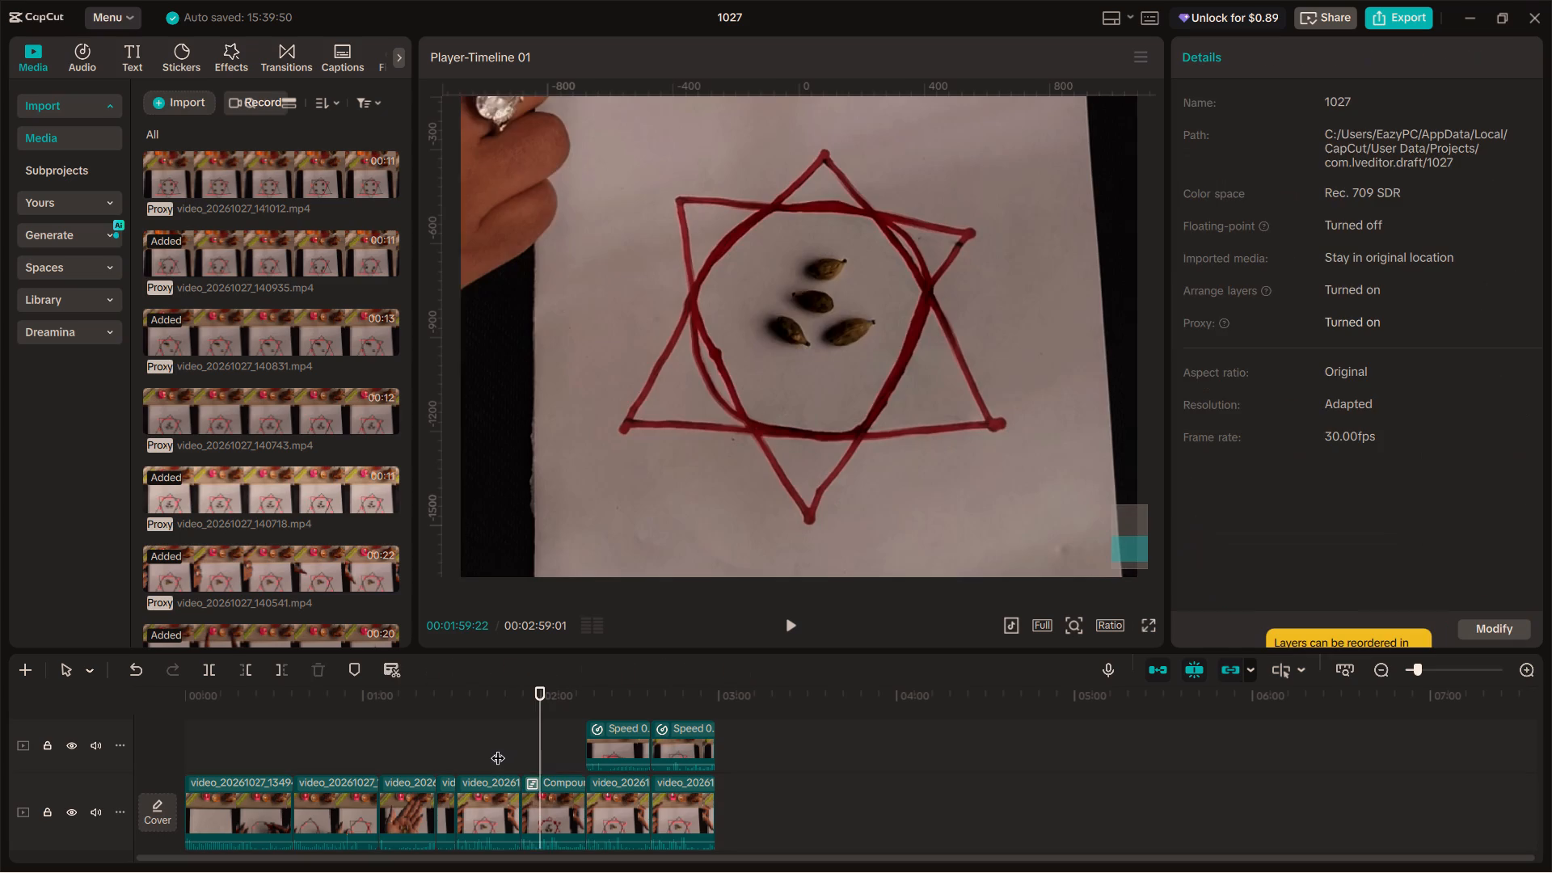
left_click_drag(500, 747, 533, 750)
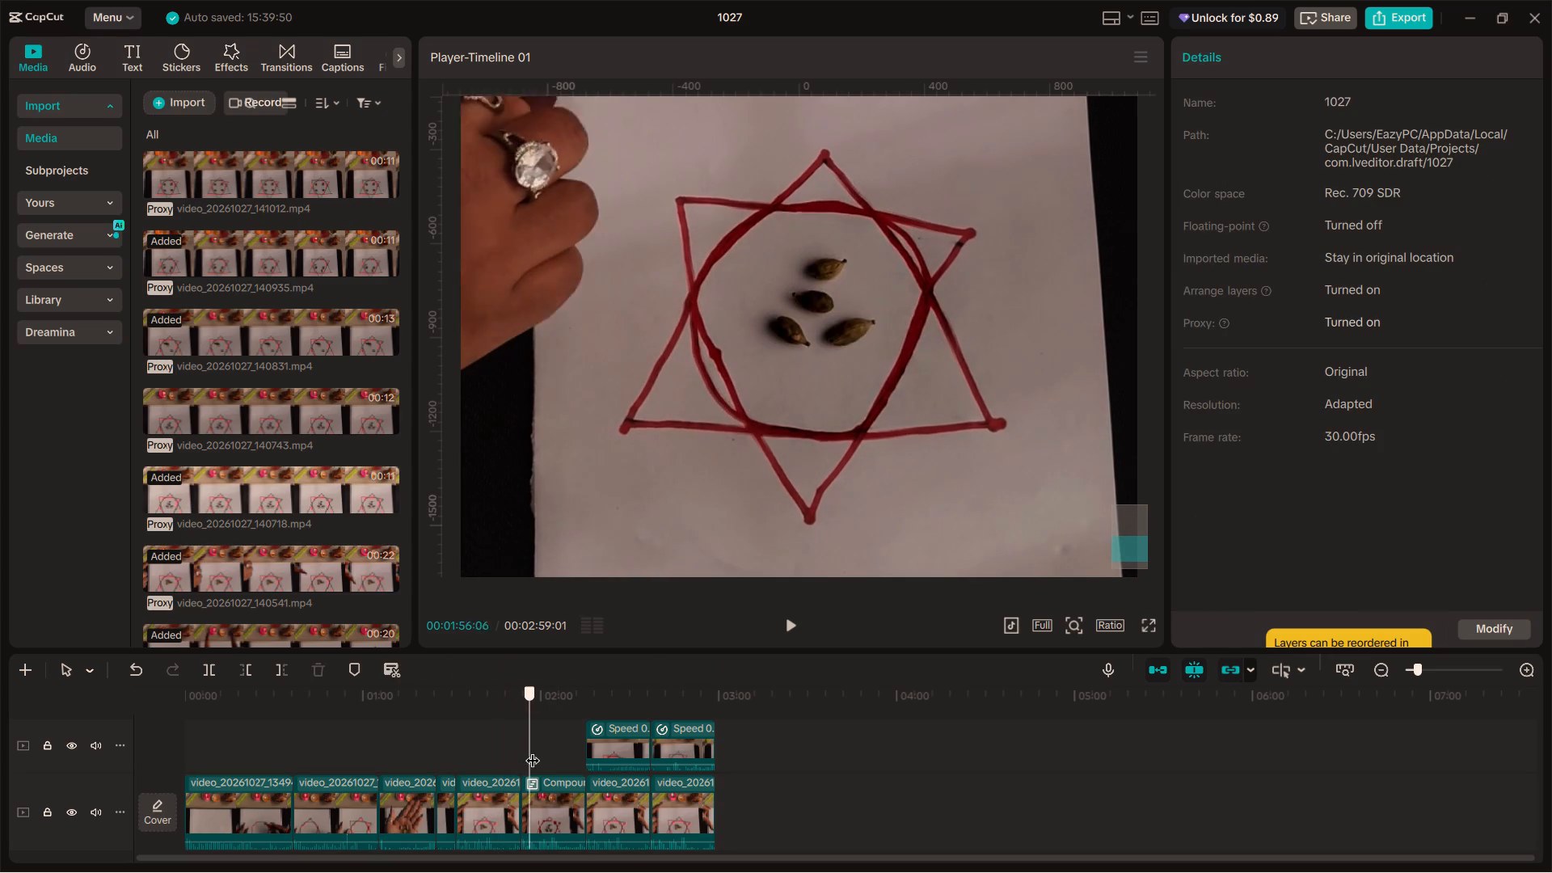
left_click_drag(533, 750, 515, 740)
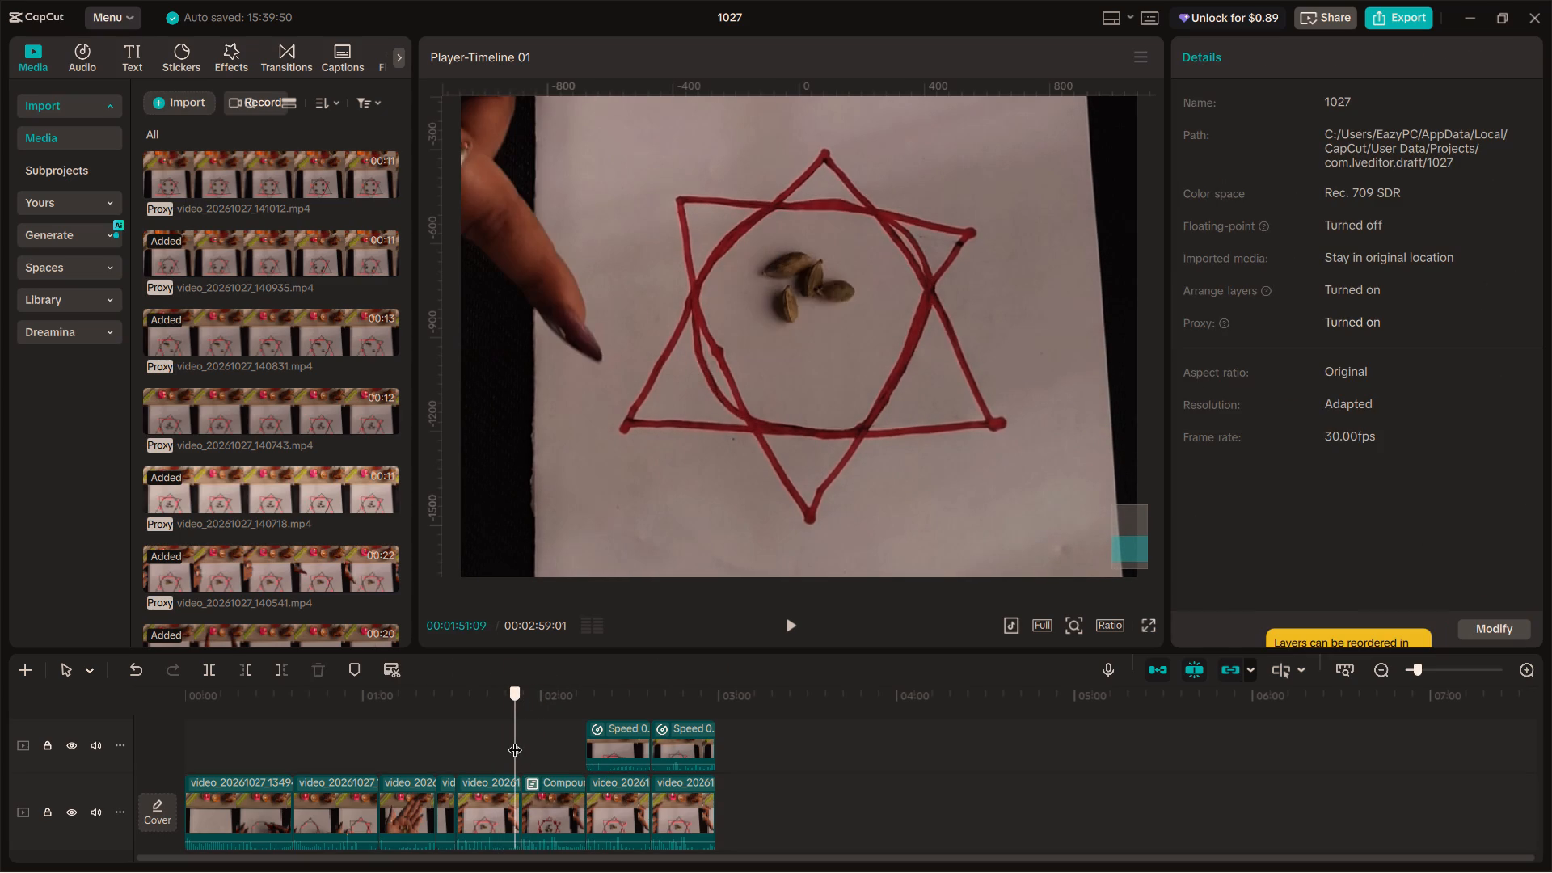
left_click_drag(515, 740, 521, 738)
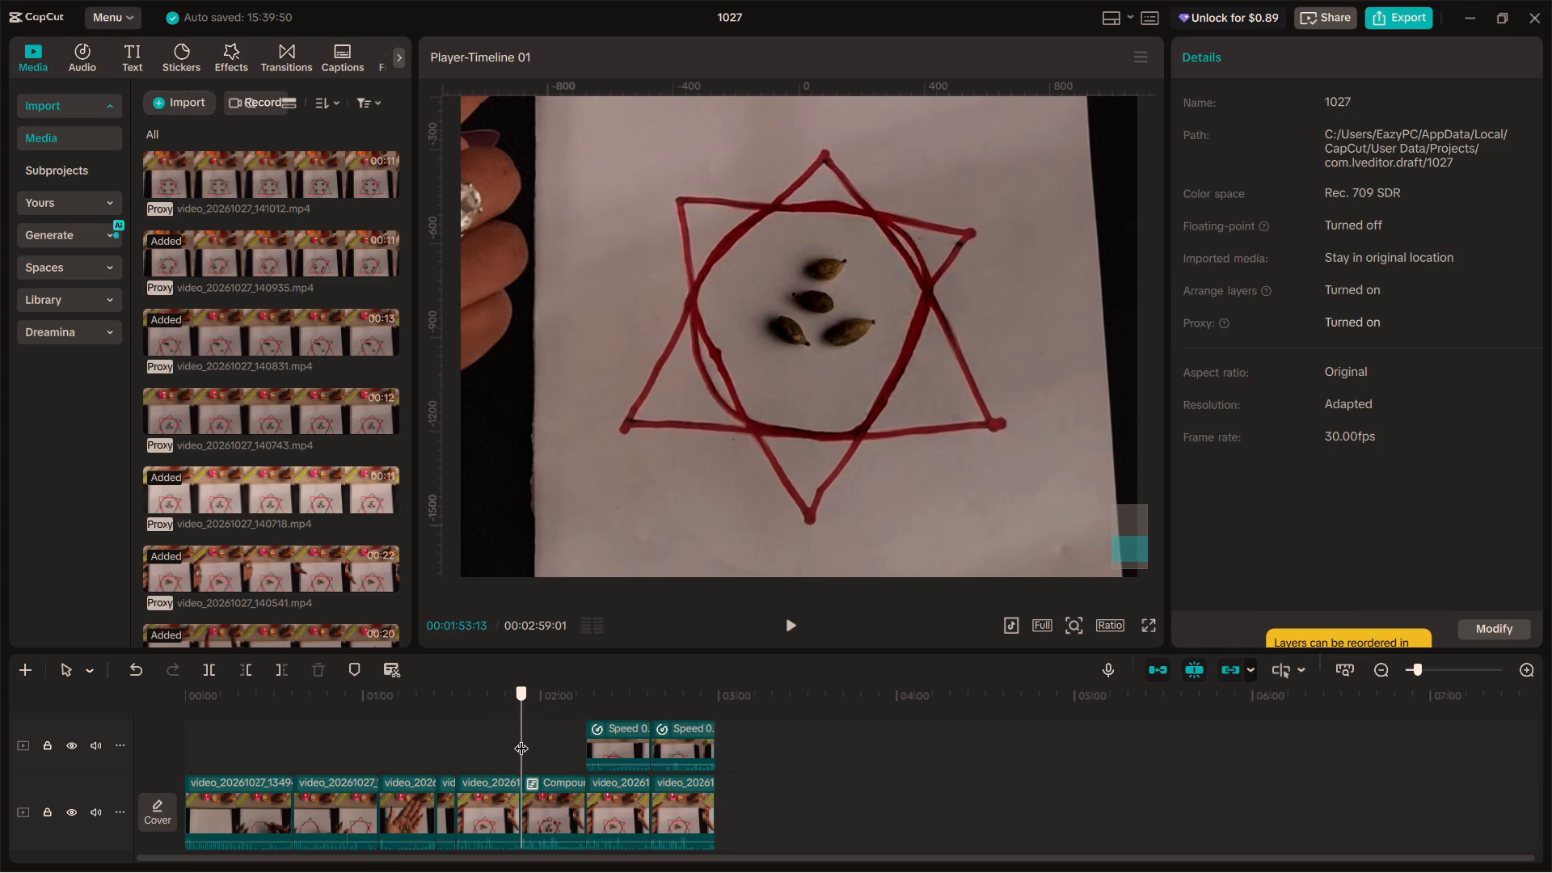
left_click_drag(521, 738, 460, 765)
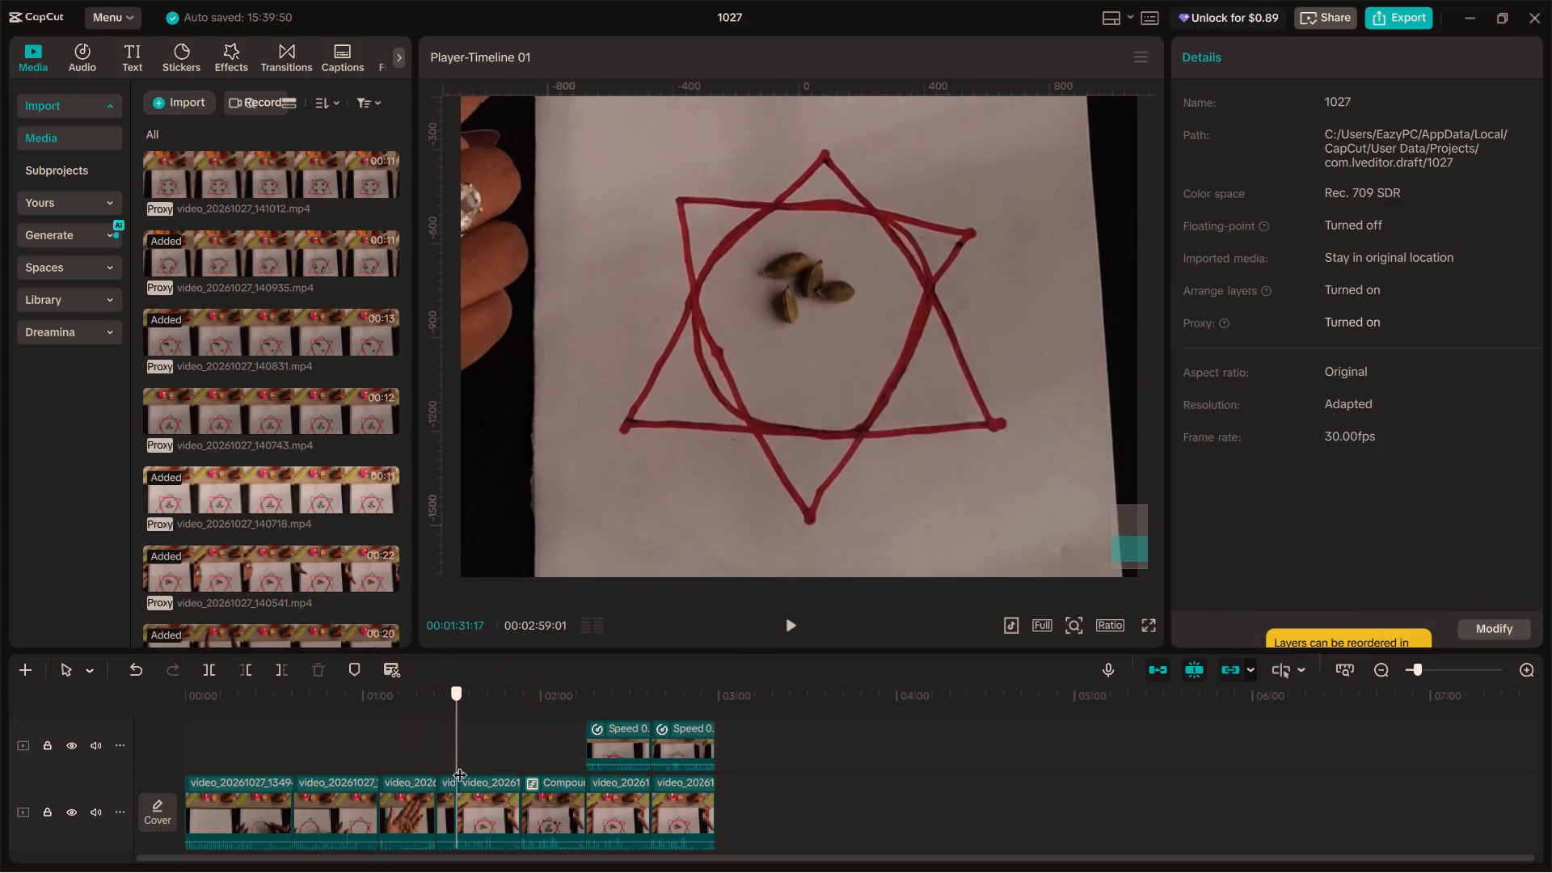
left_click_drag(460, 765, 518, 777)
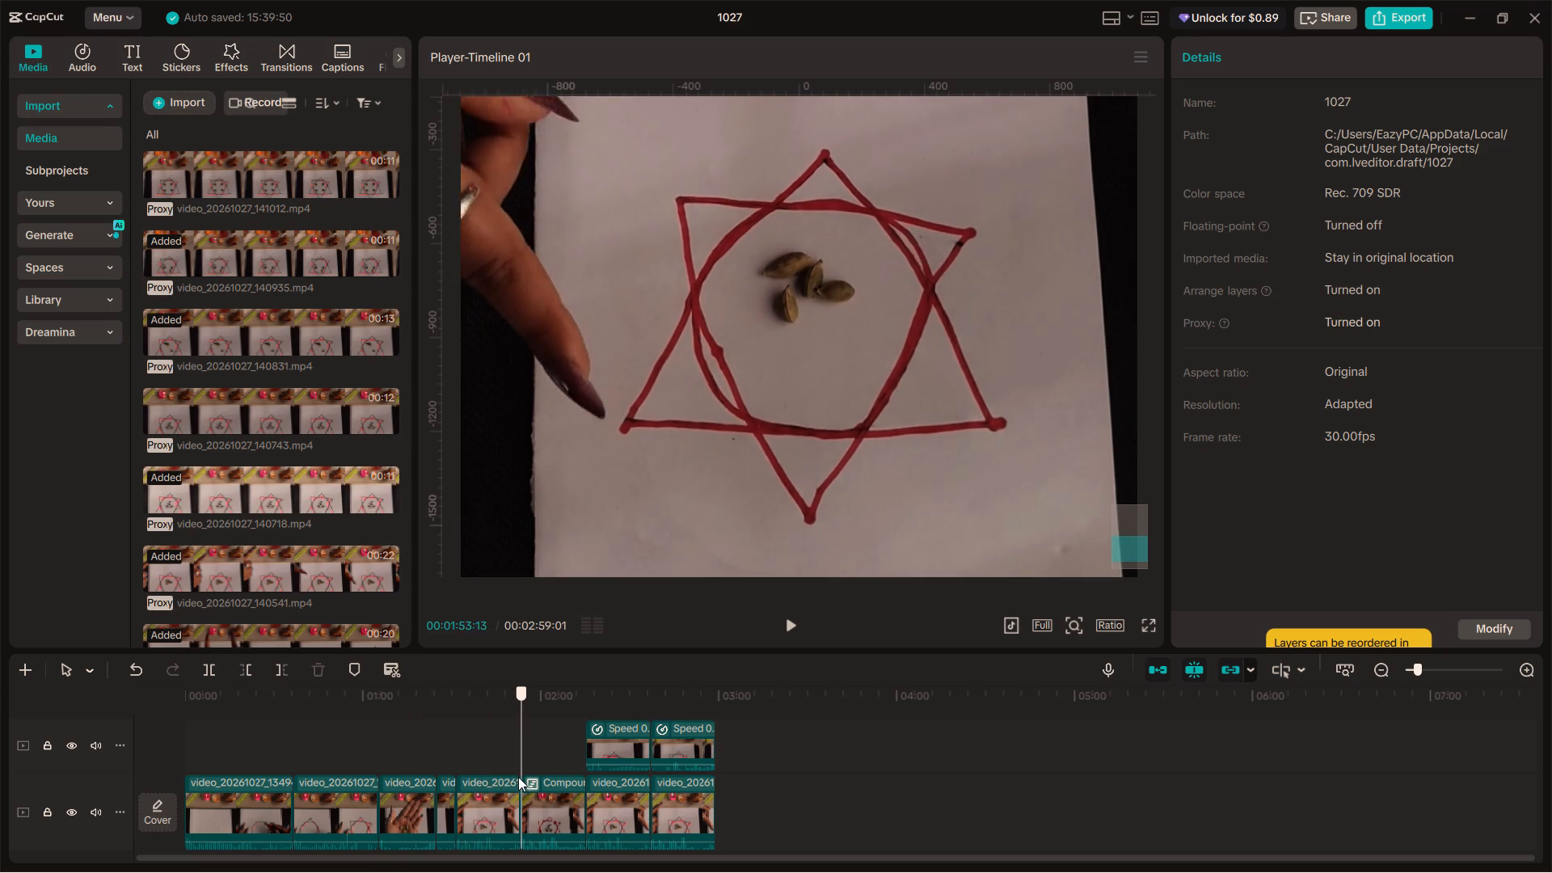
left_click_drag(518, 777, 537, 782)
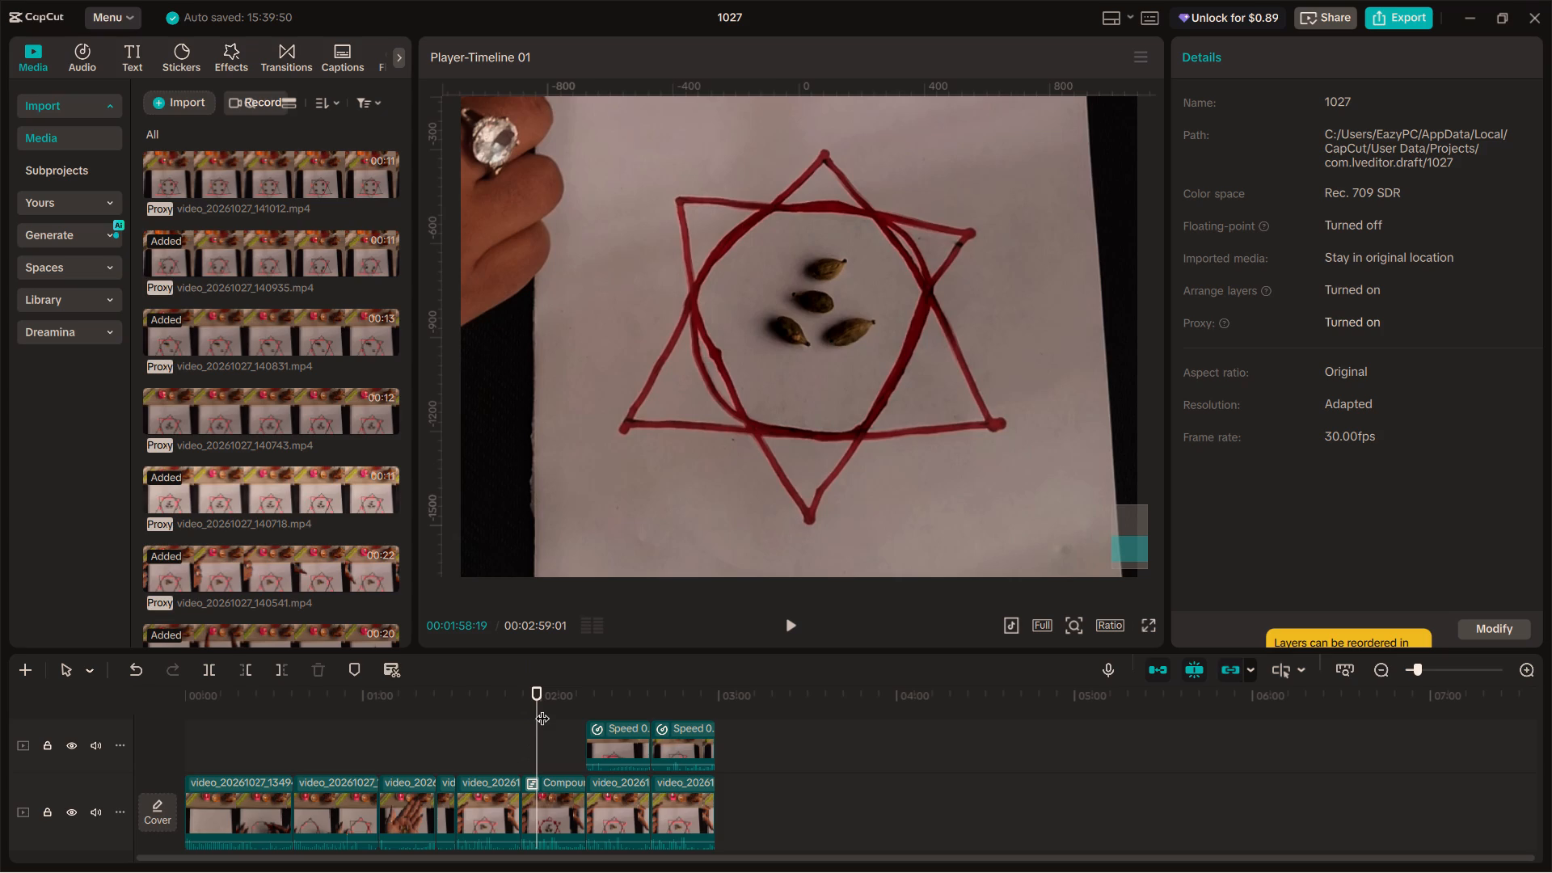
left_click_drag(539, 706, 607, 712)
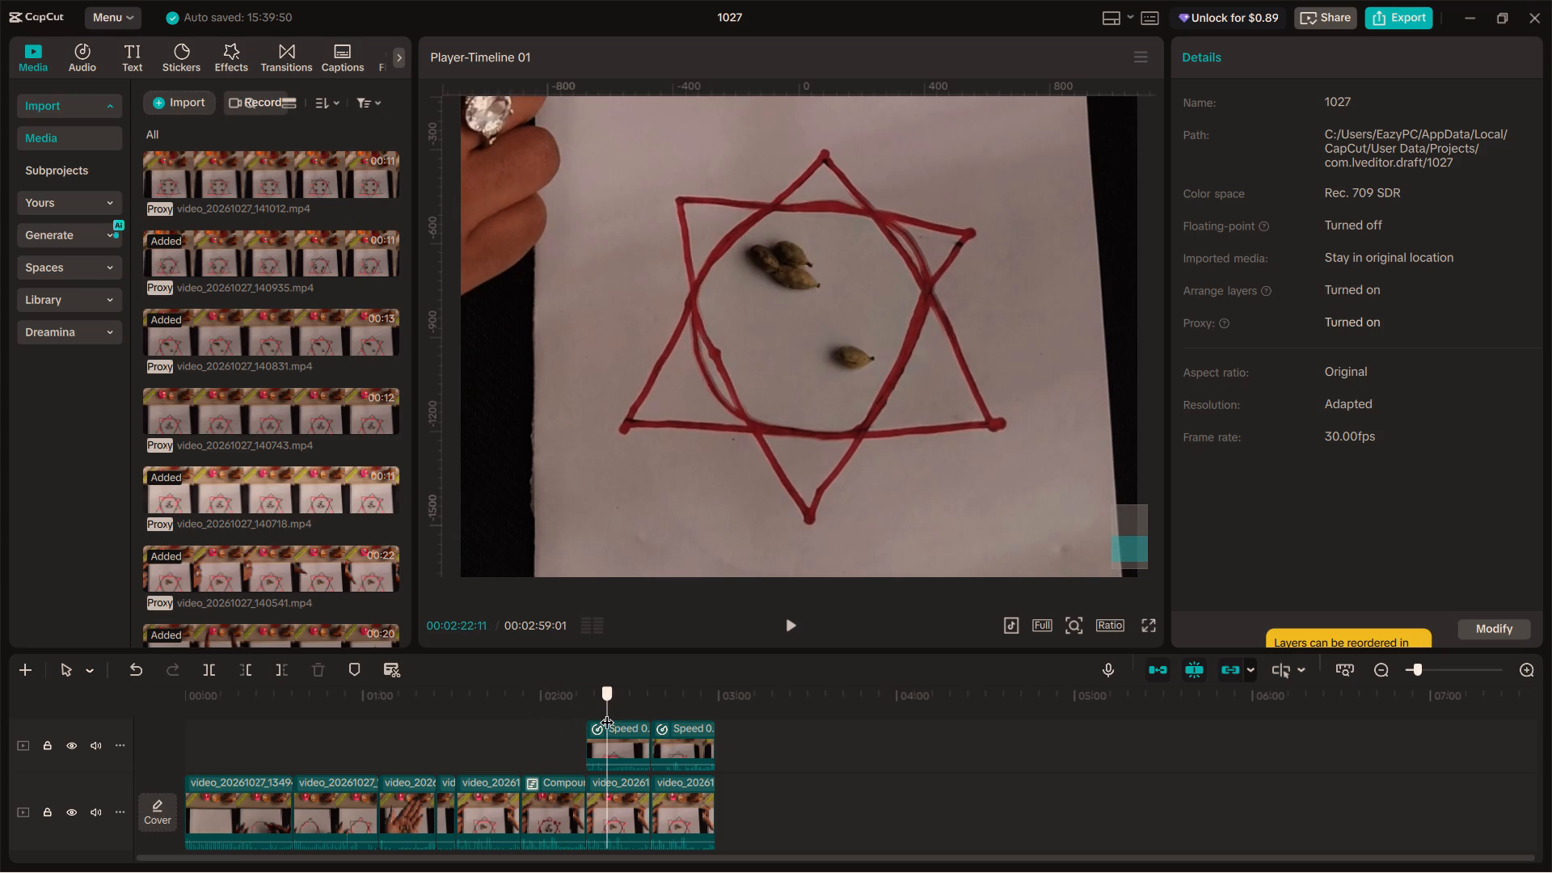
left_click_drag(607, 712, 677, 729)
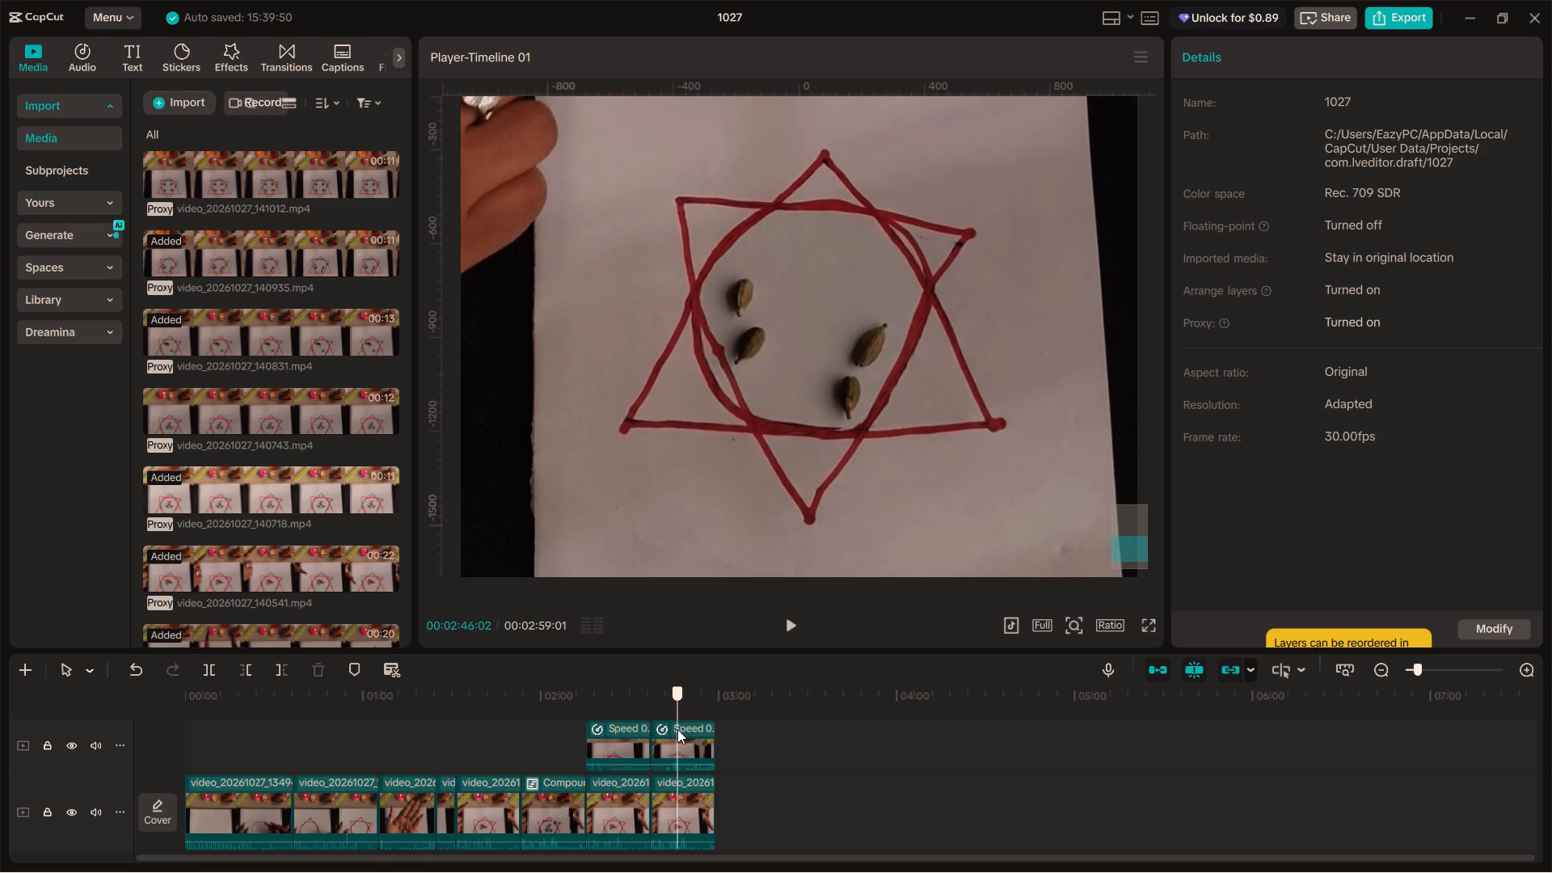
left_click_drag(677, 729, 705, 738)
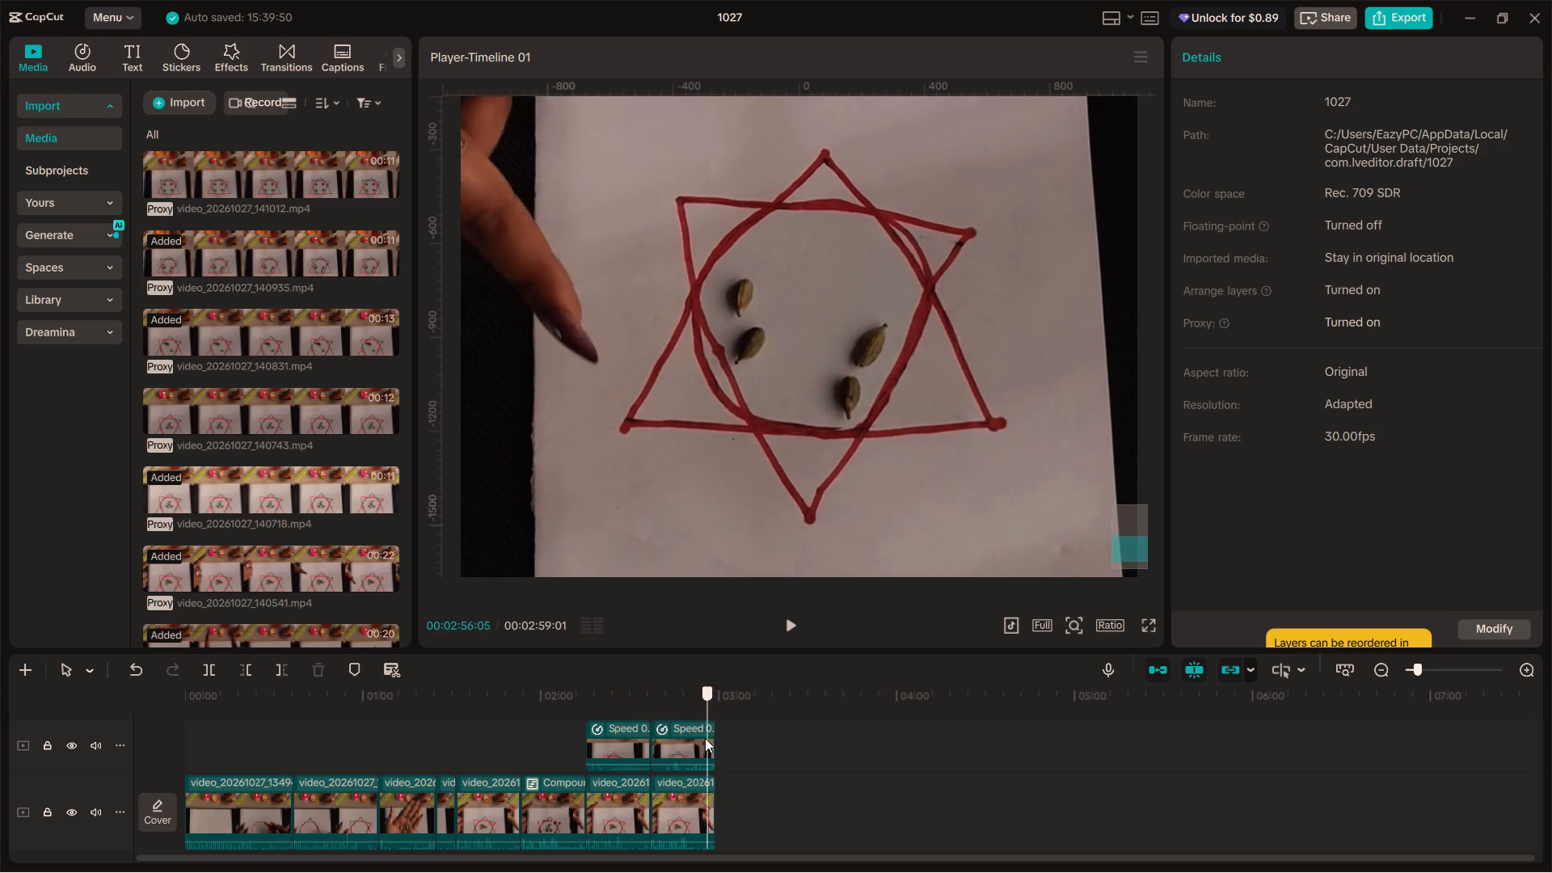
left_click_drag(705, 738, 647, 714)
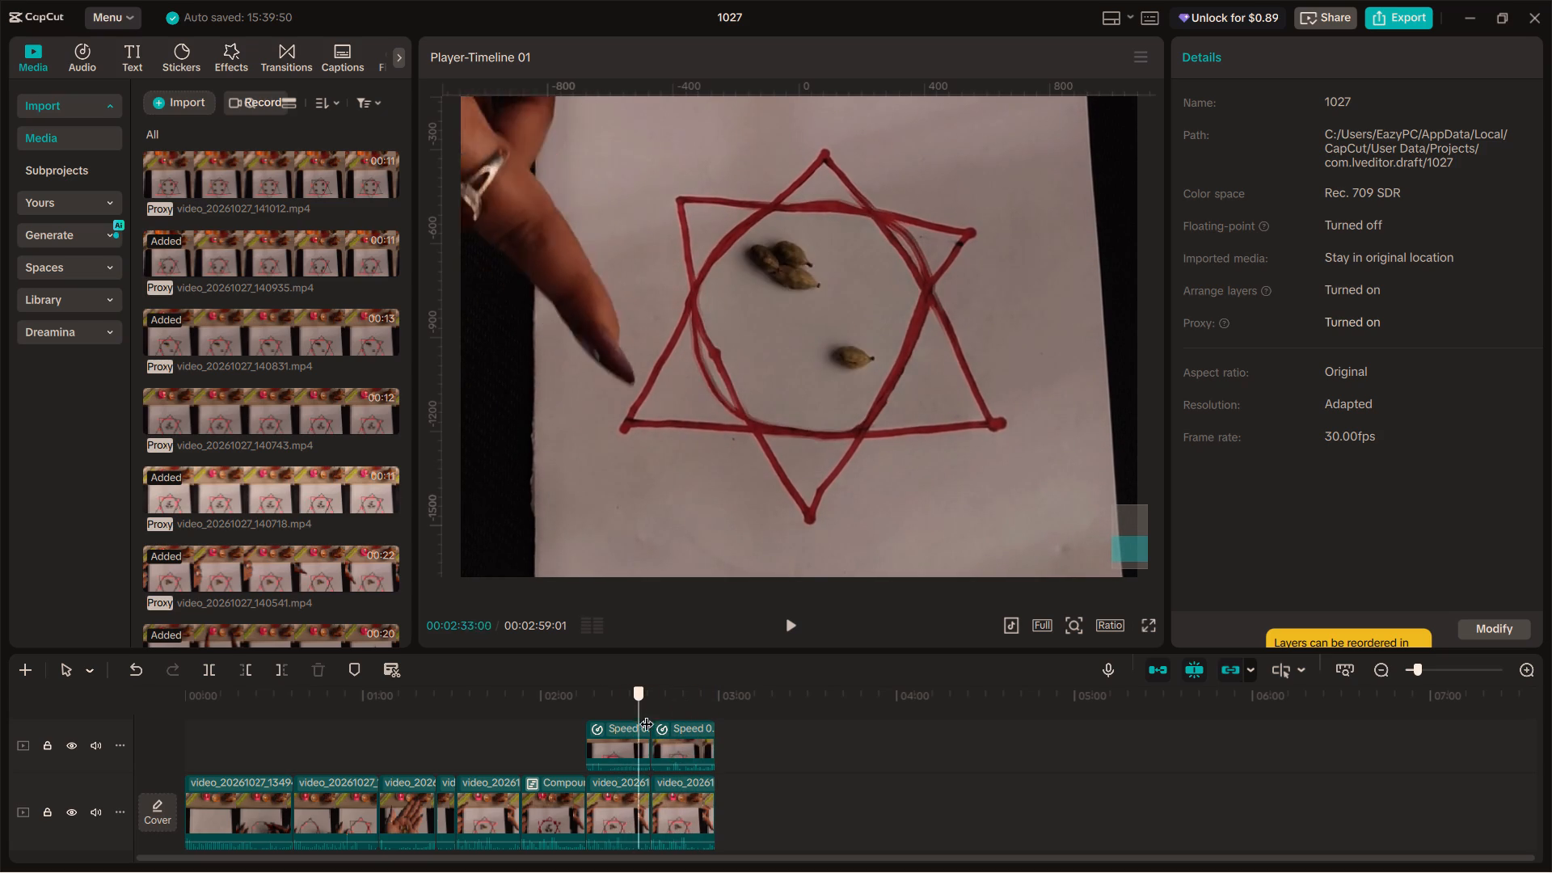
left_click_drag(647, 714, 688, 729)
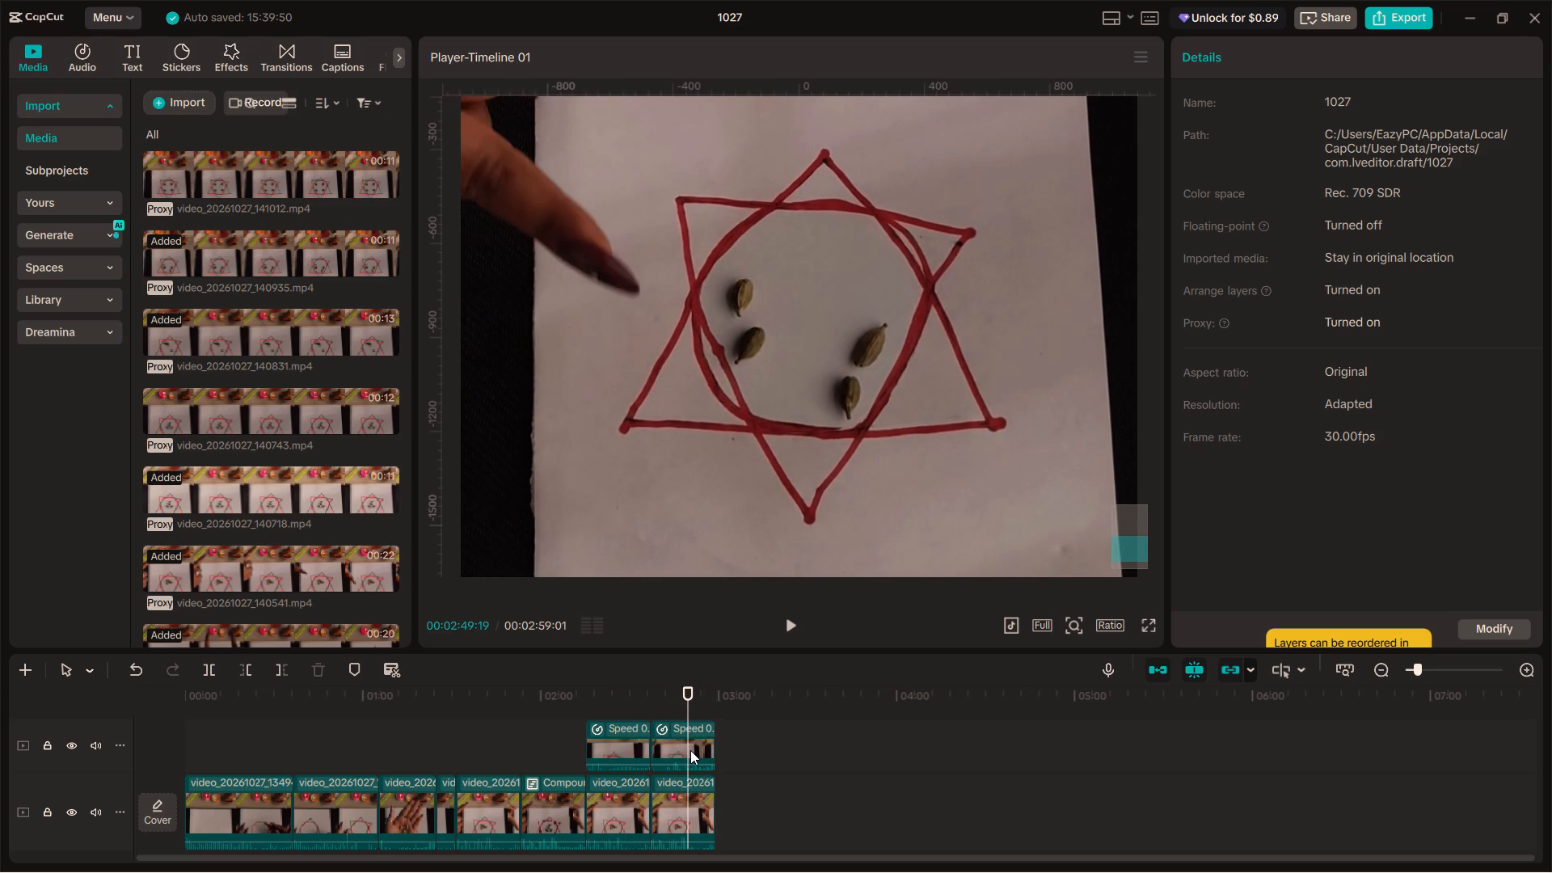
scroll(664, 719, "down", 2, "ctrl")
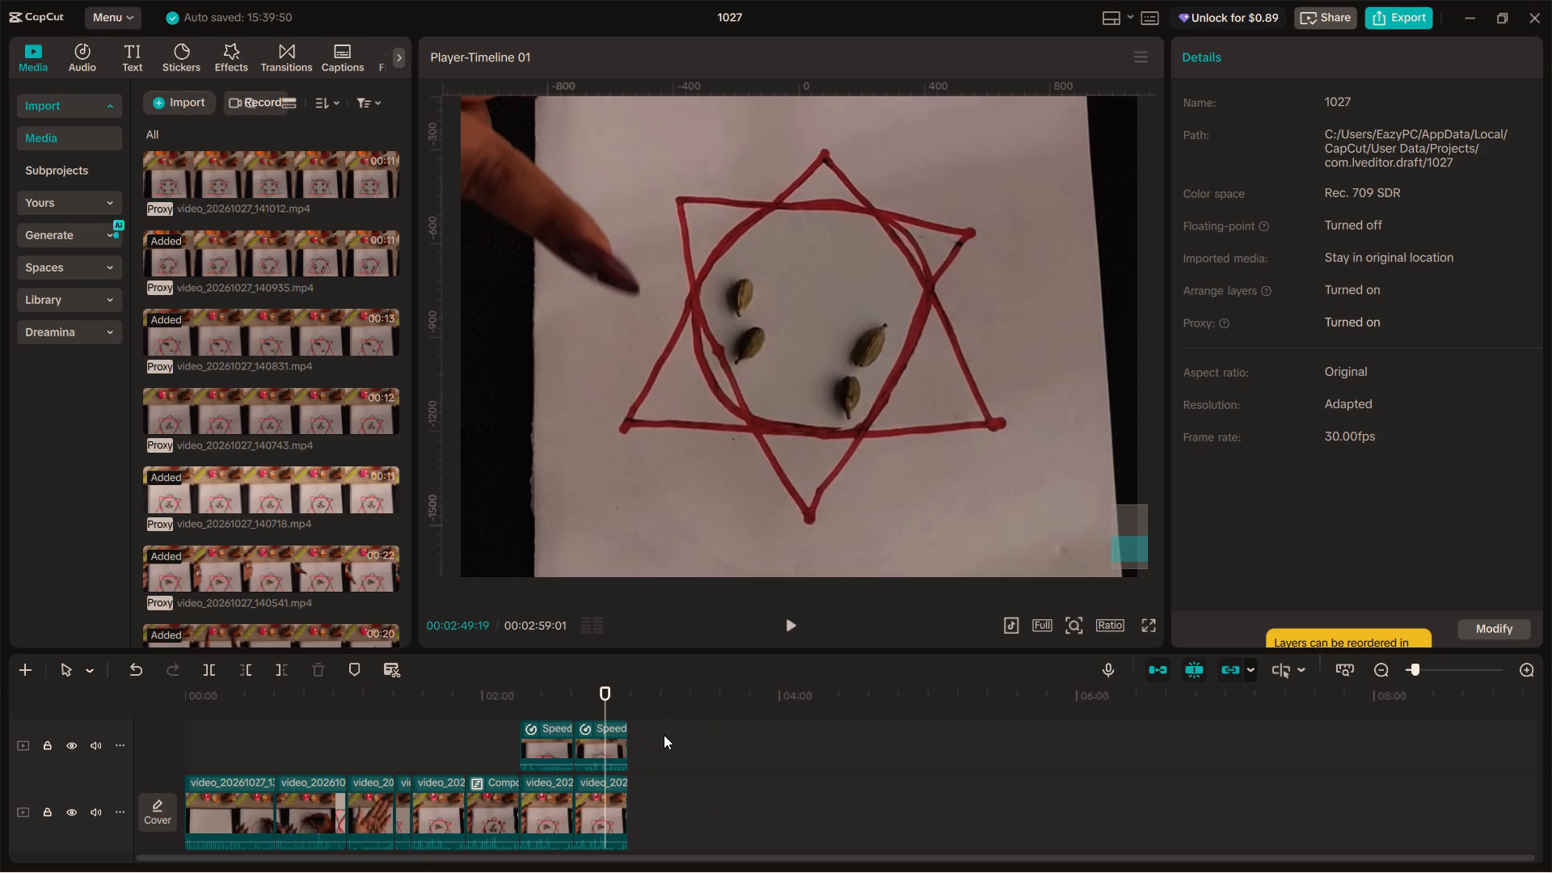
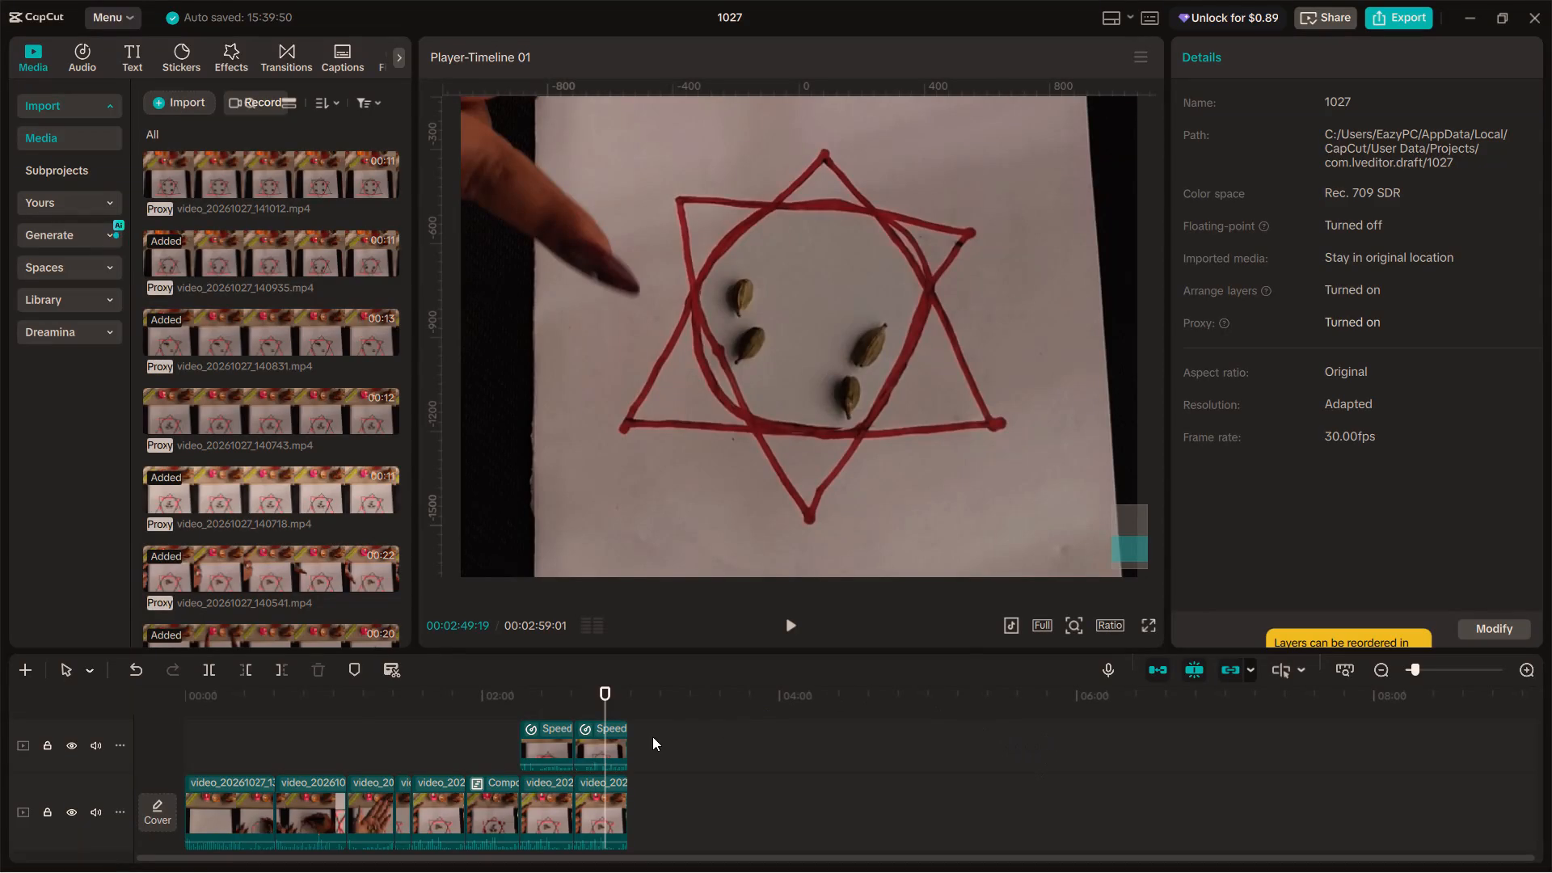
Scrub between the two overlay clips and play the second one to check how its seeds blend.
left_click_drag(604, 694, 564, 681)
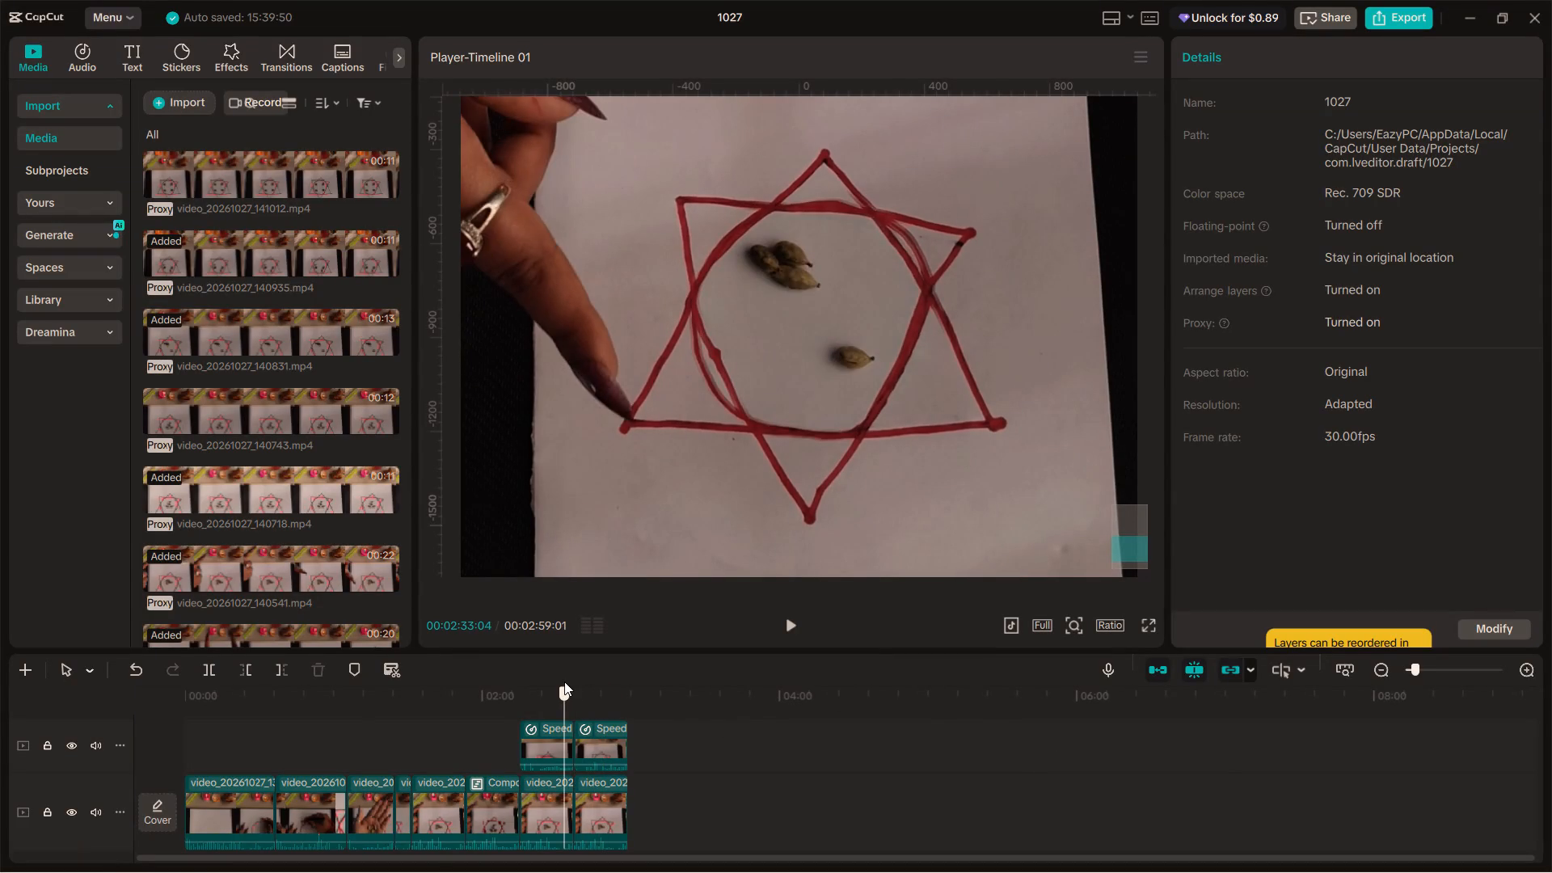
left_click_drag(564, 681, 580, 690)
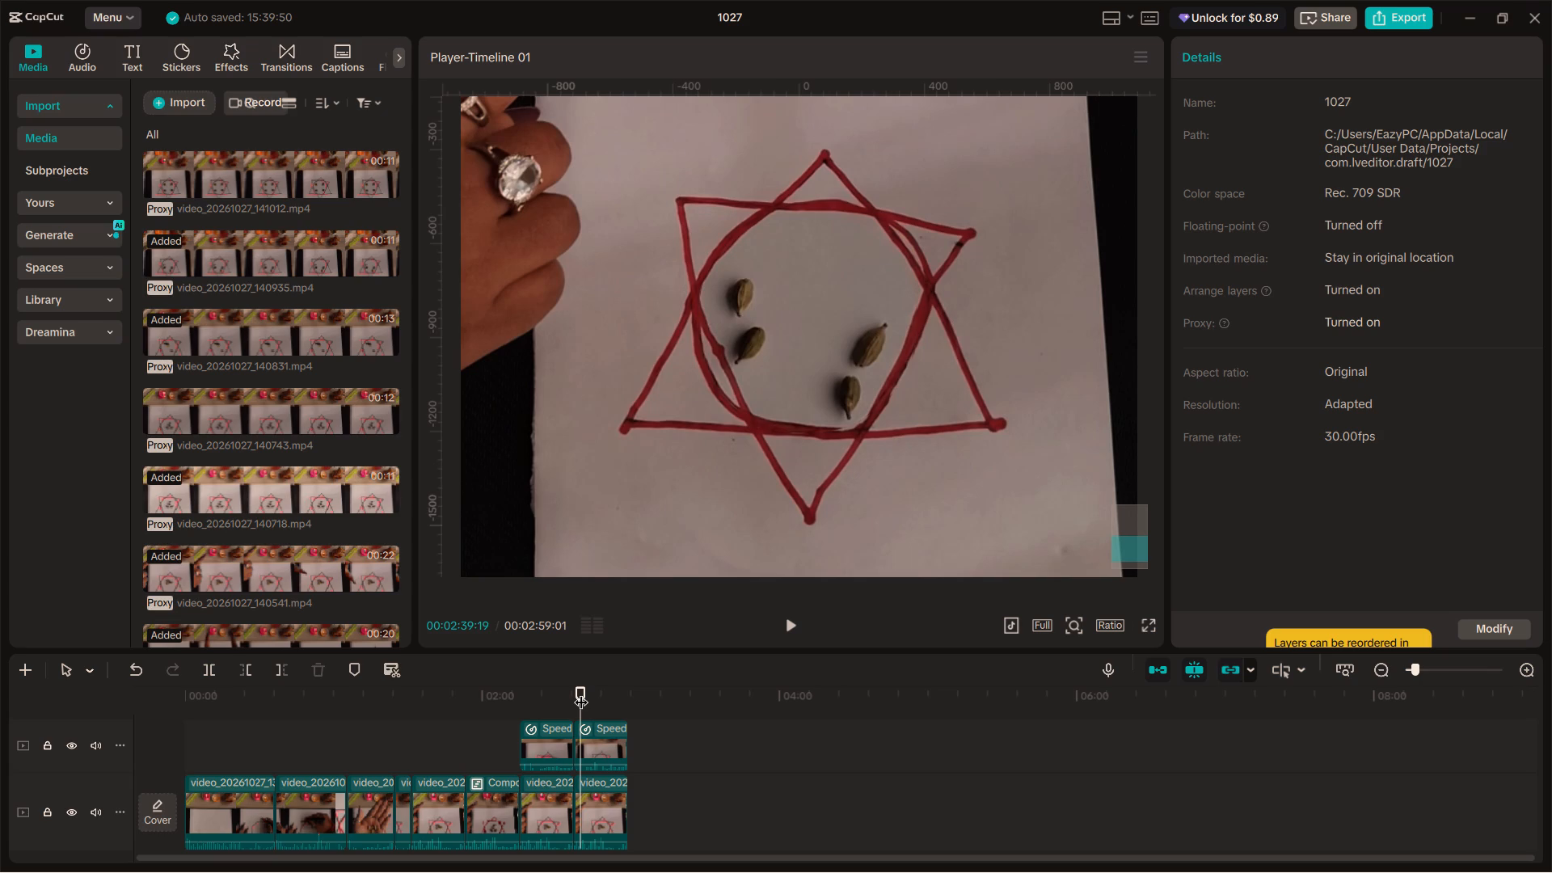
key("space")
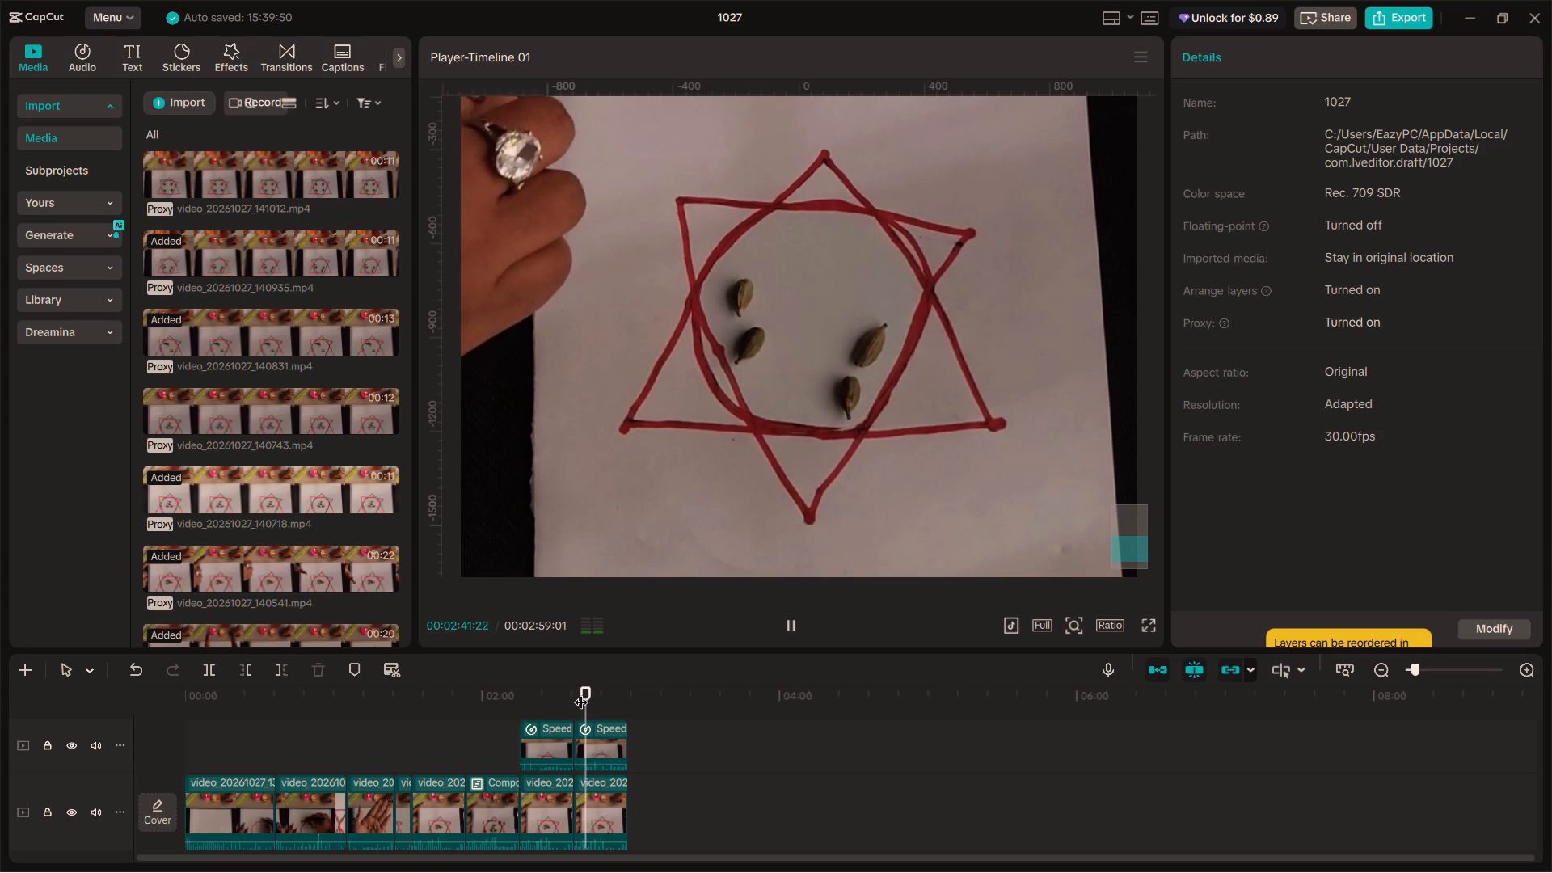
Add video_20261027_141012.mp4 after the last overlay clip and place a copy of the last main-track clip beneath it.
scroll(192, 390, "up", 1)
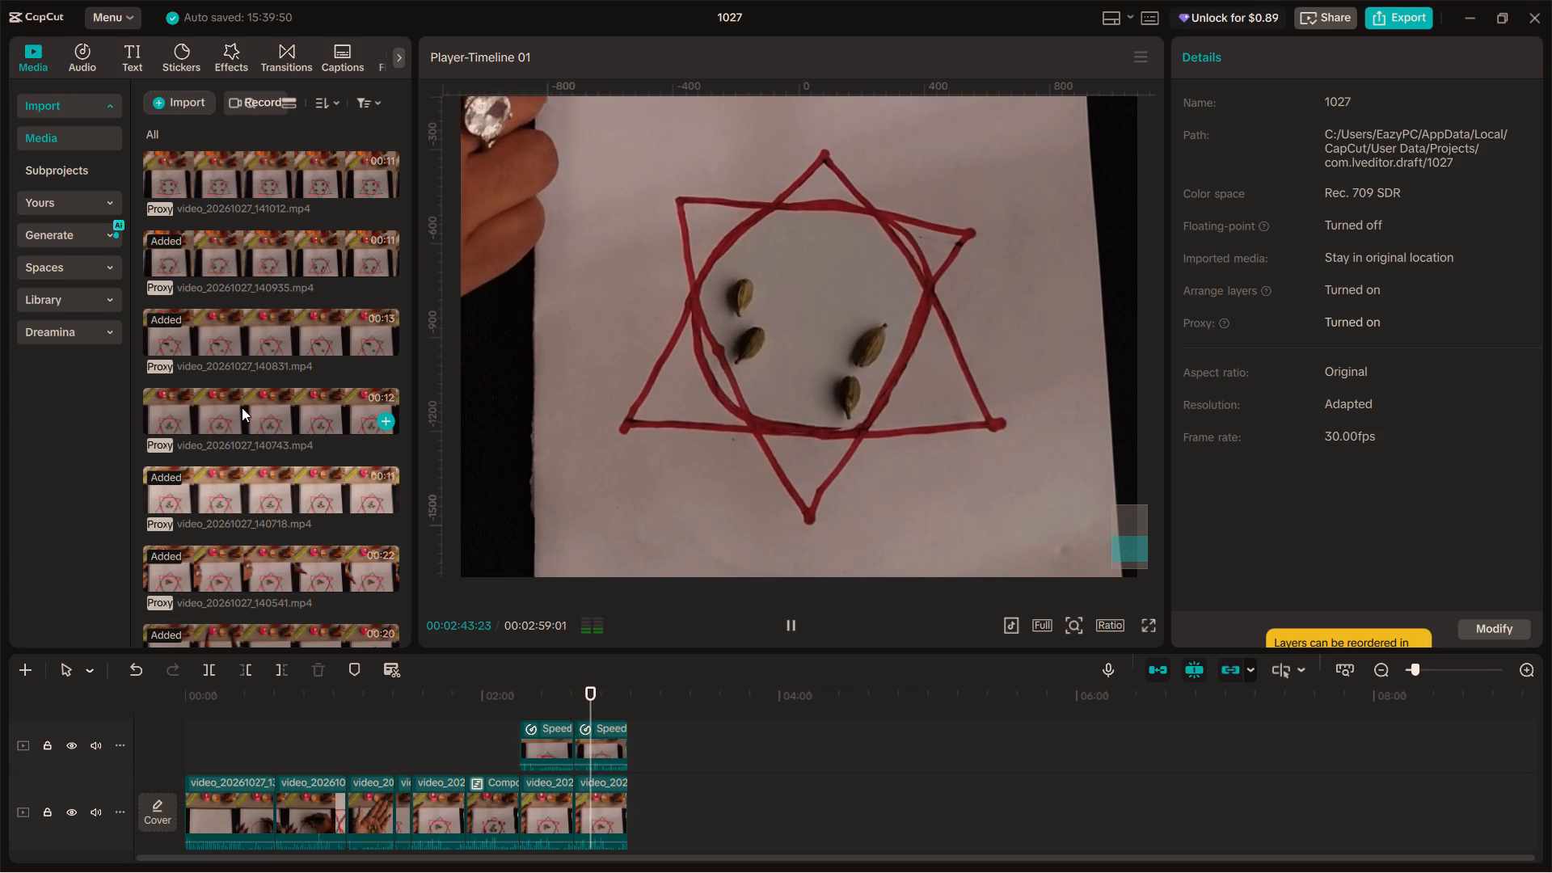
scroll(242, 407, "up", 1)
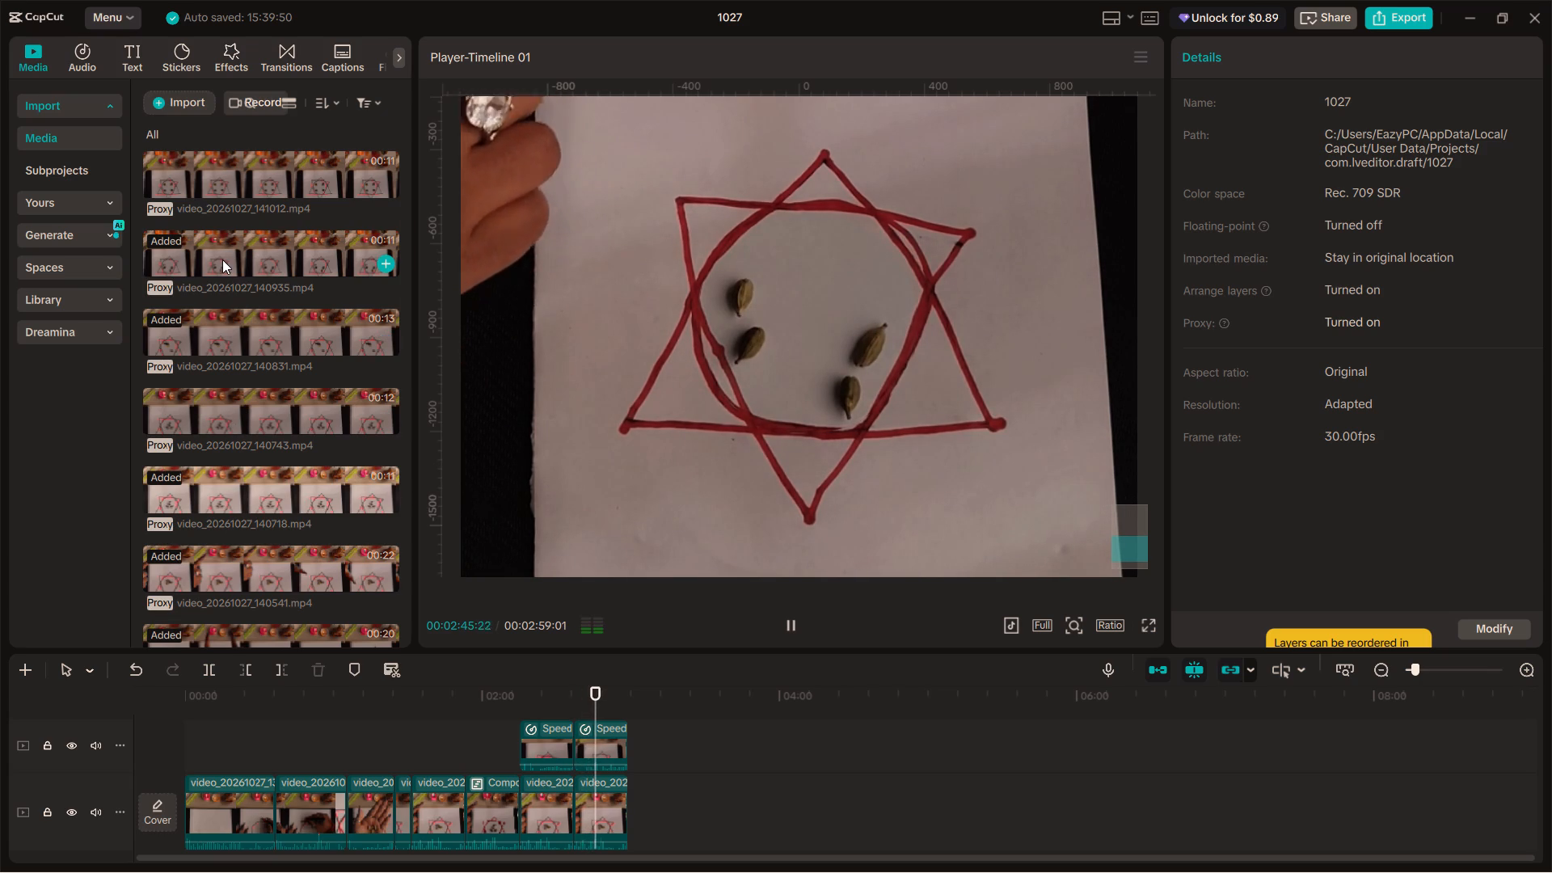
left_click(213, 185)
key("space")
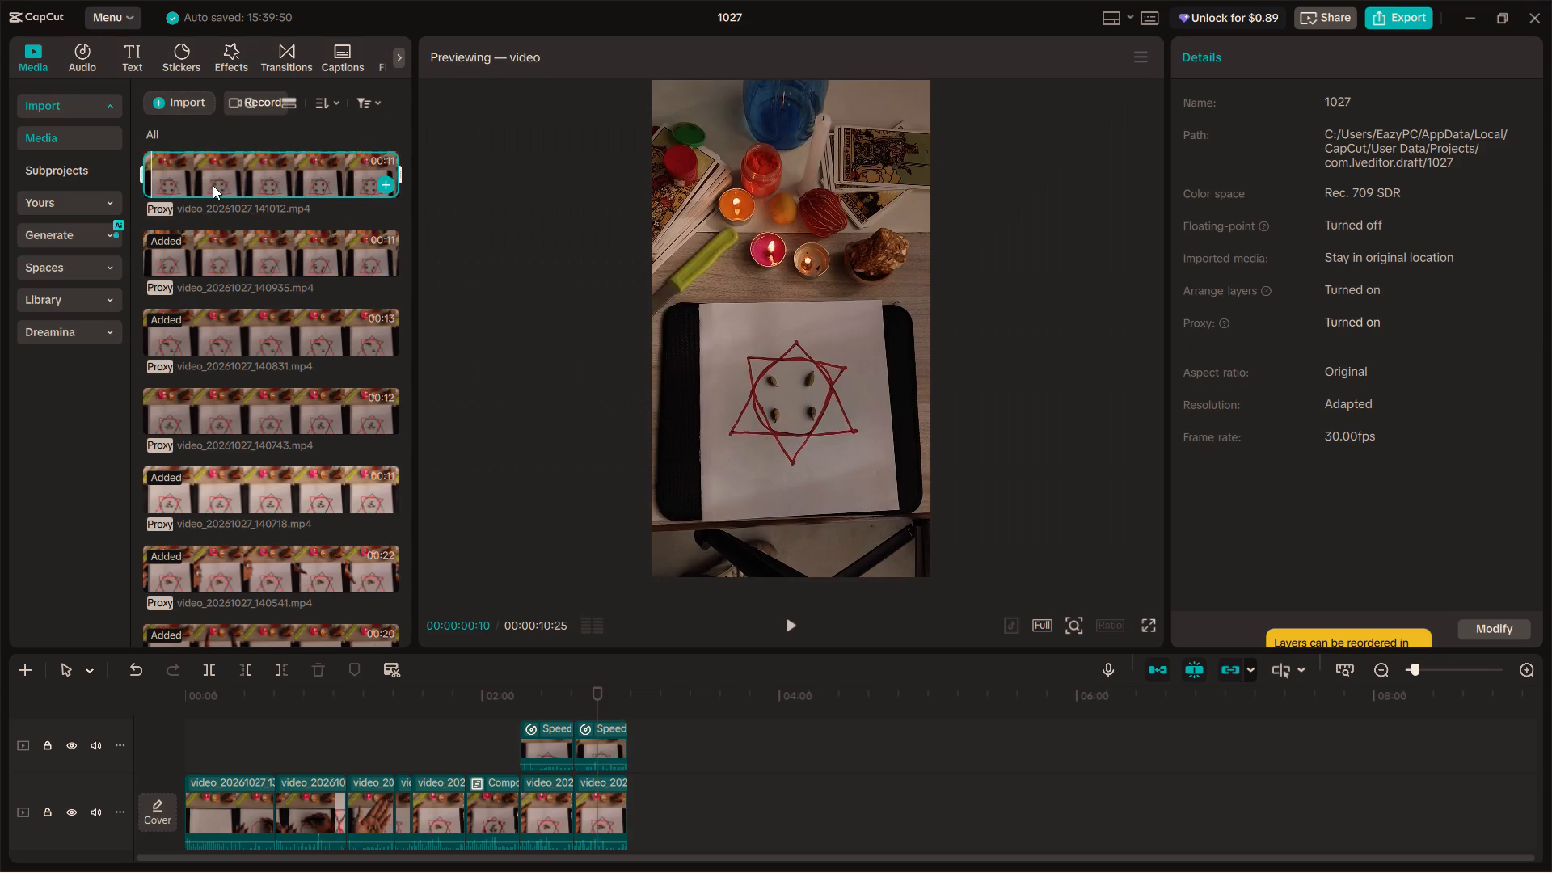
left_click_drag(200, 169, 284, 253)
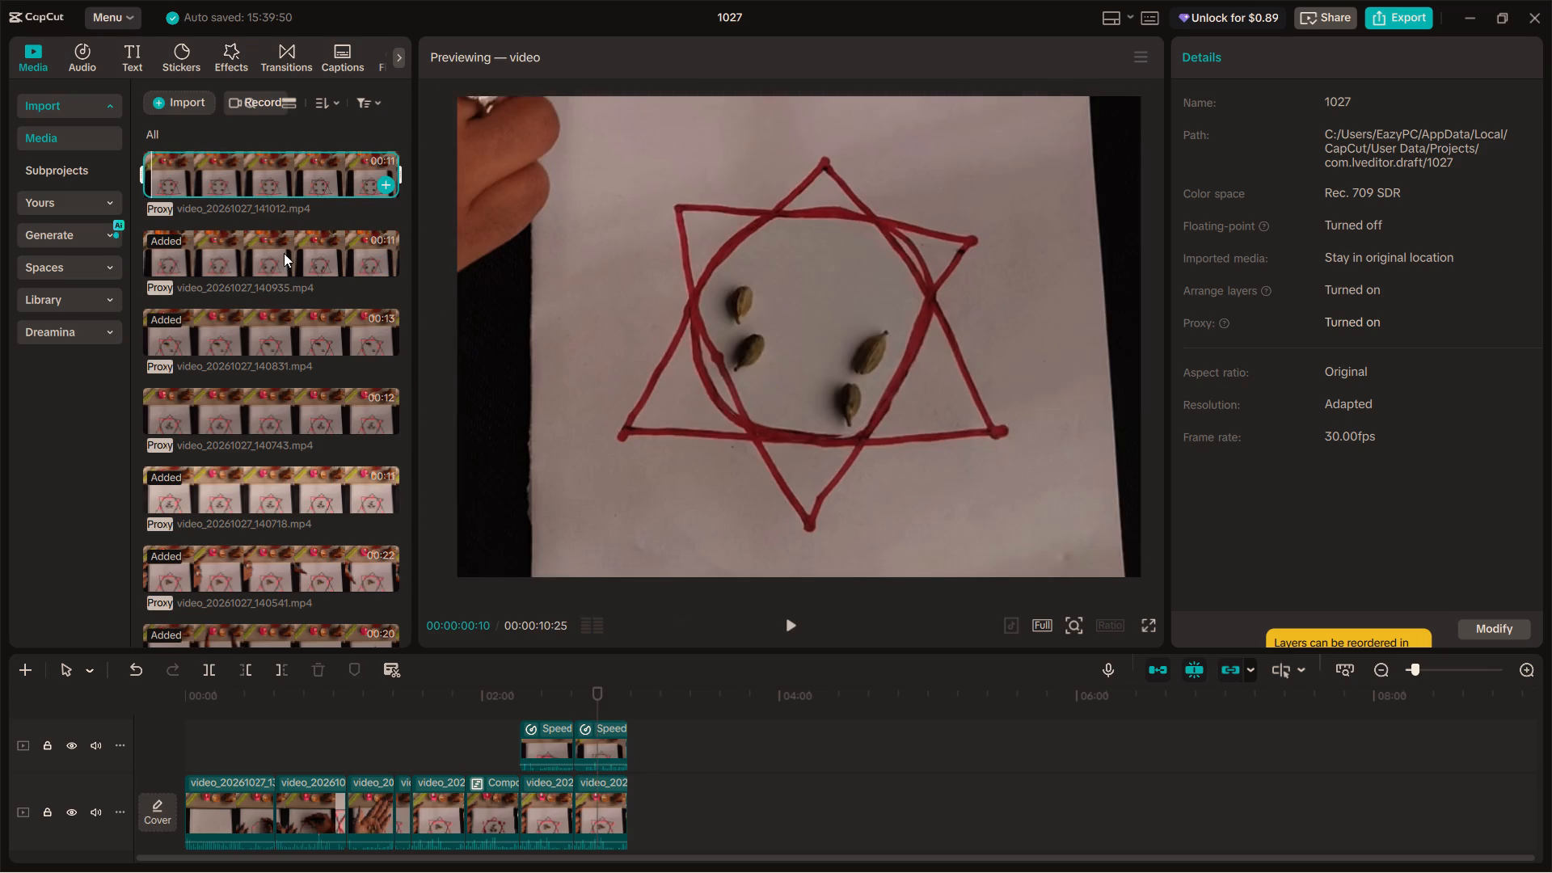
left_click_drag(284, 253, 626, 745)
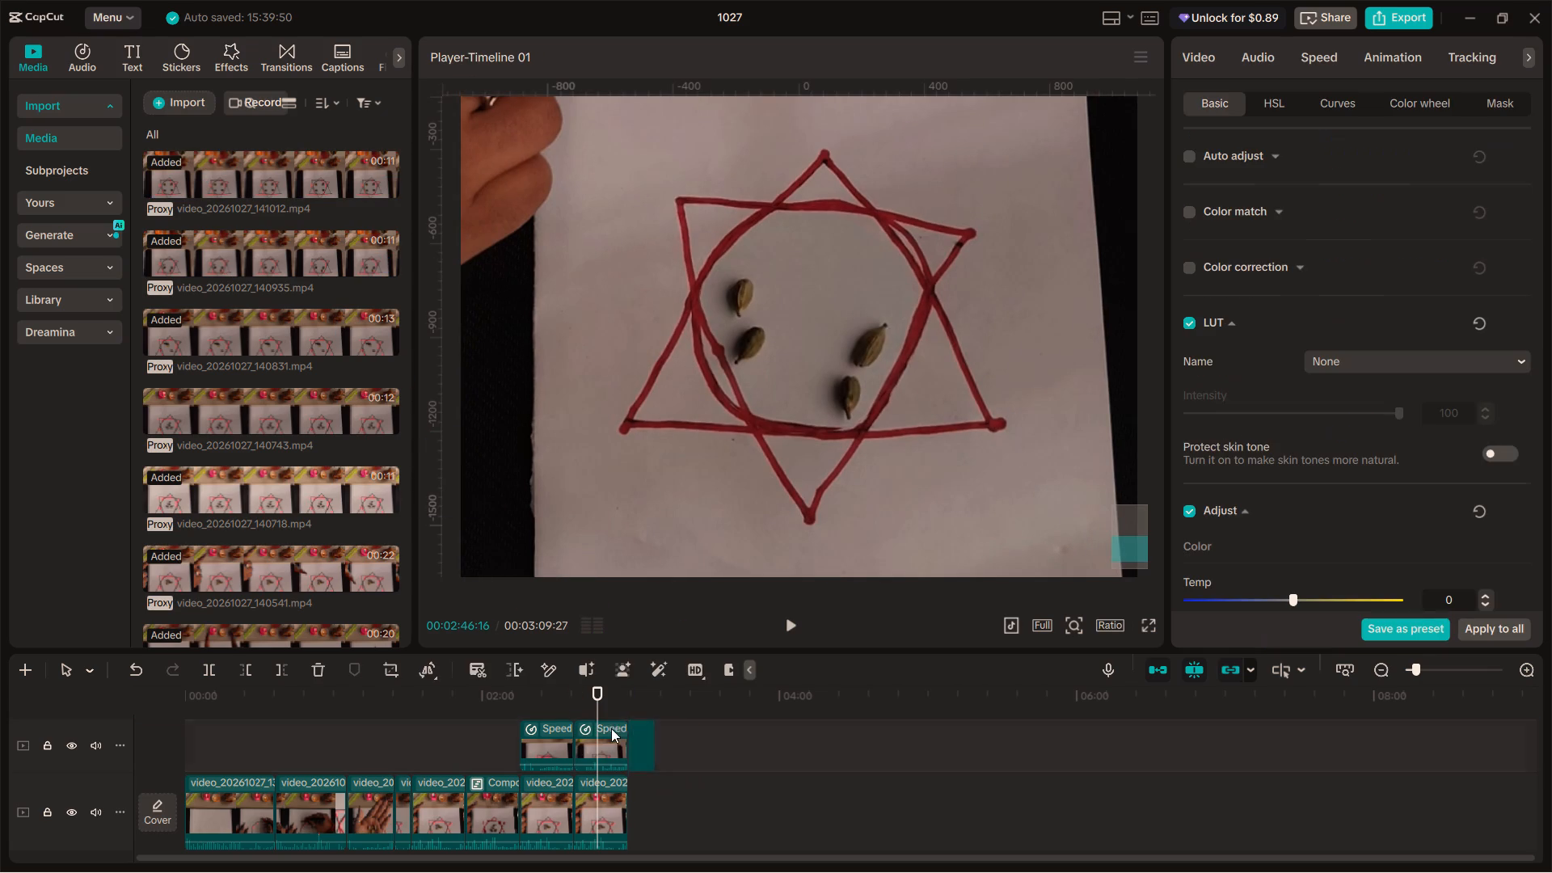
left_click_drag(591, 792, 634, 799, "alt")
Slow the new overlay clip to 0.50x, a duration of 21.9 s, so it spans the copied clip below.
left_click(632, 739)
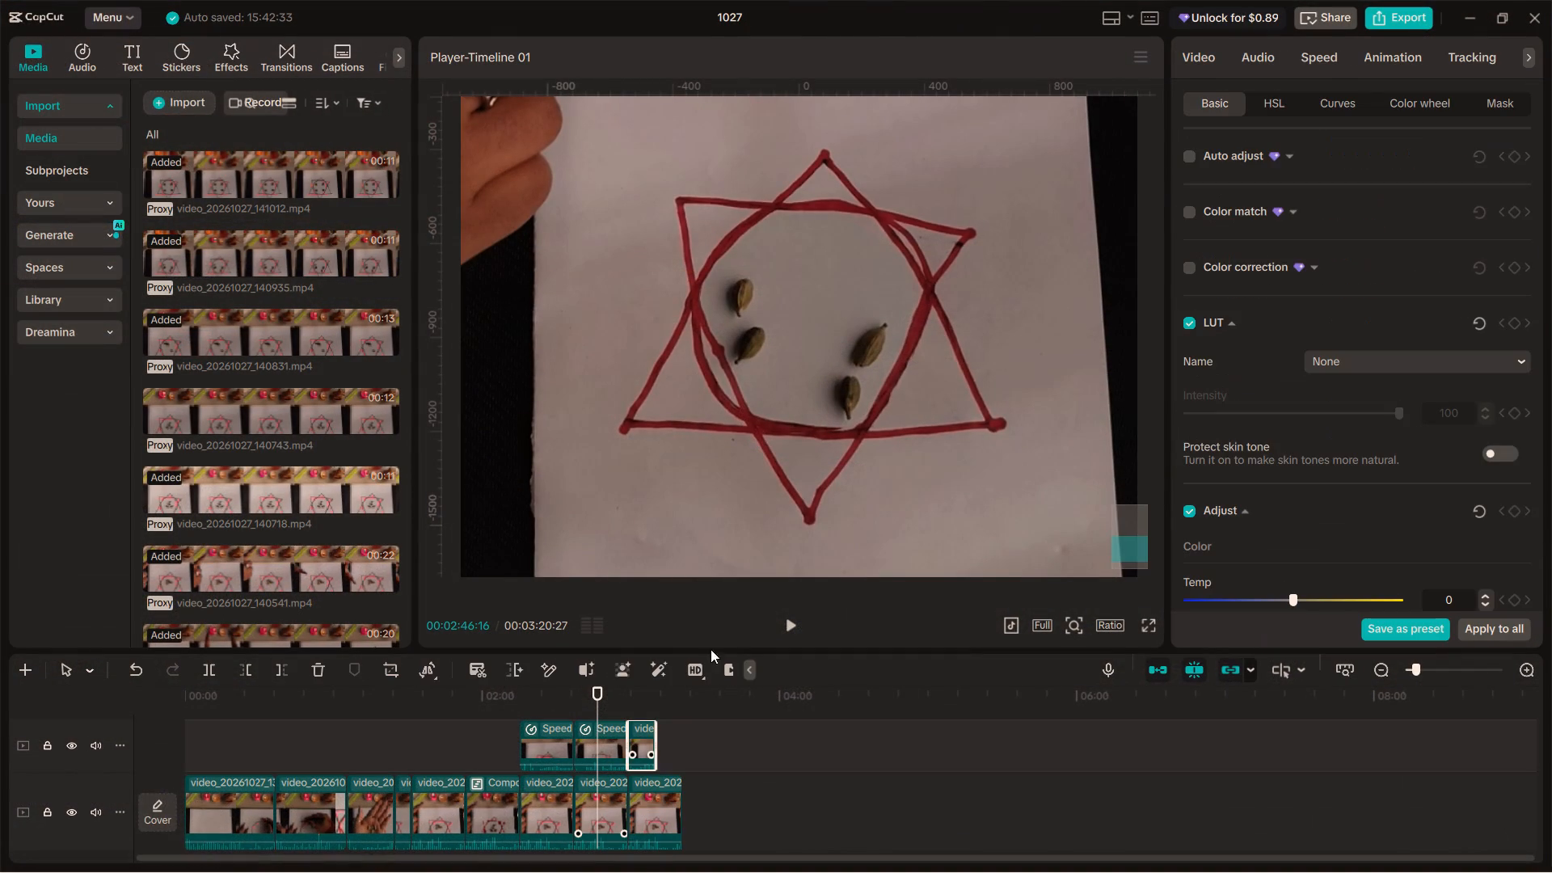
left_click(1301, 55)
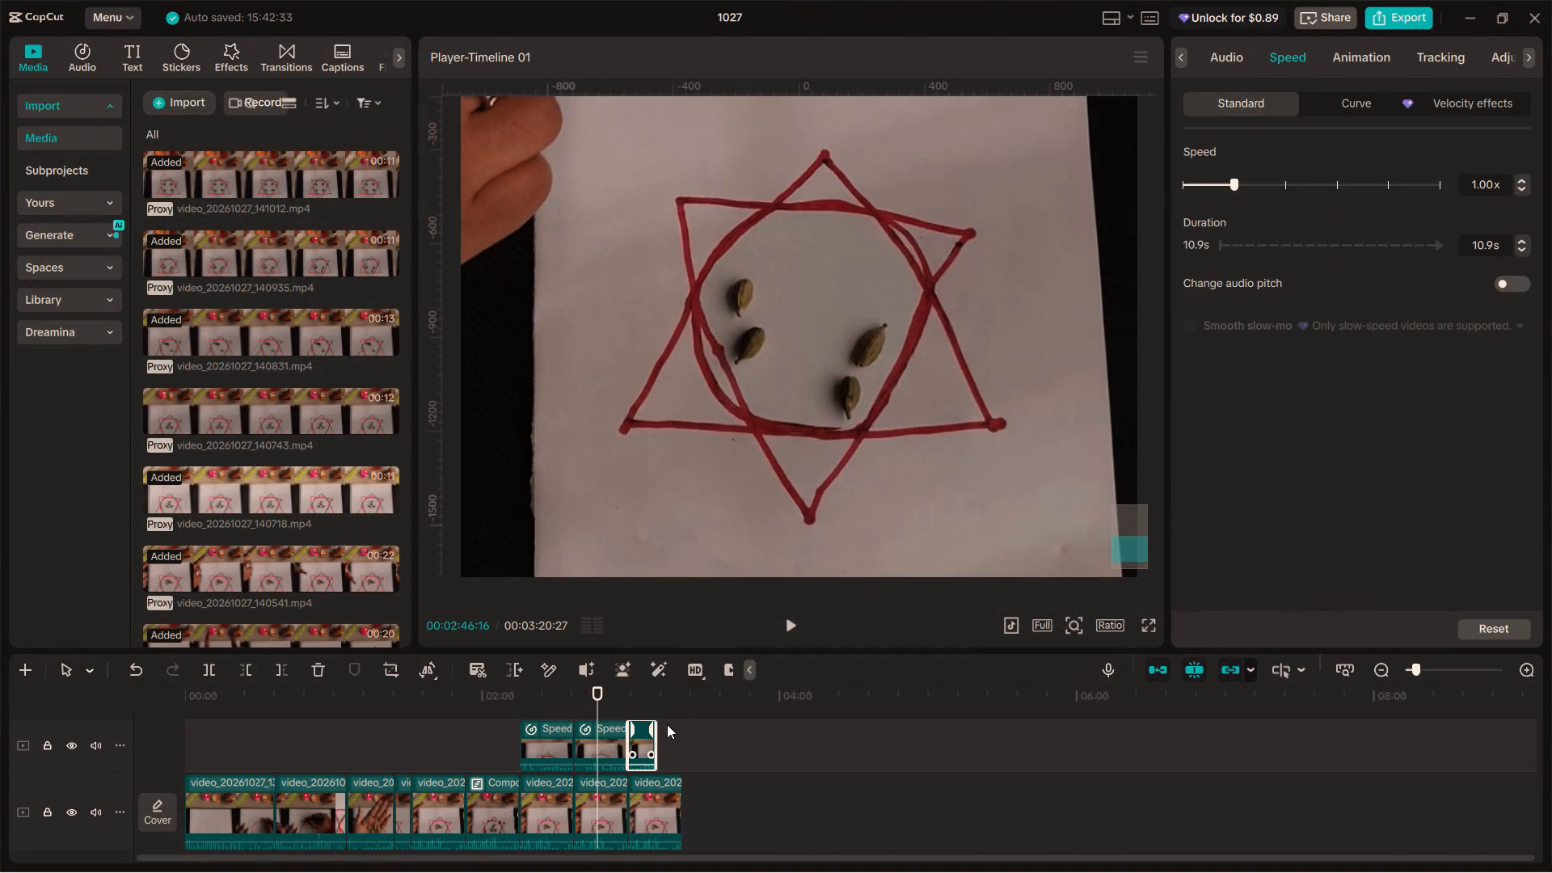
left_click_drag(651, 730, 680, 735)
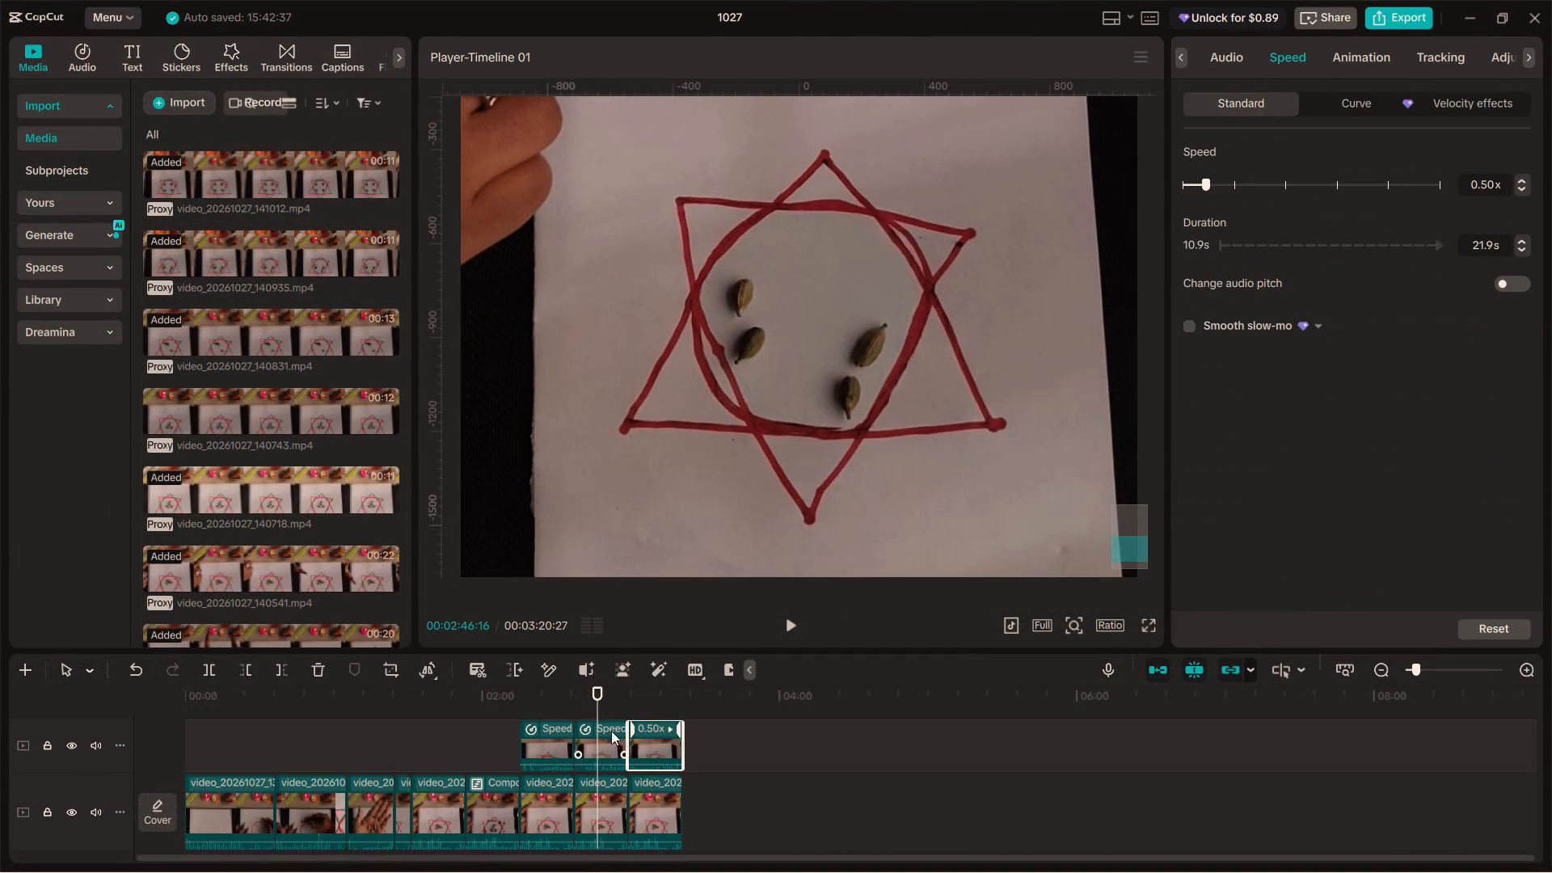
Mask the new overlay with a circle about 365 by 363 at X 9, Y -262, enclosing its four seeds.
left_click(641, 702)
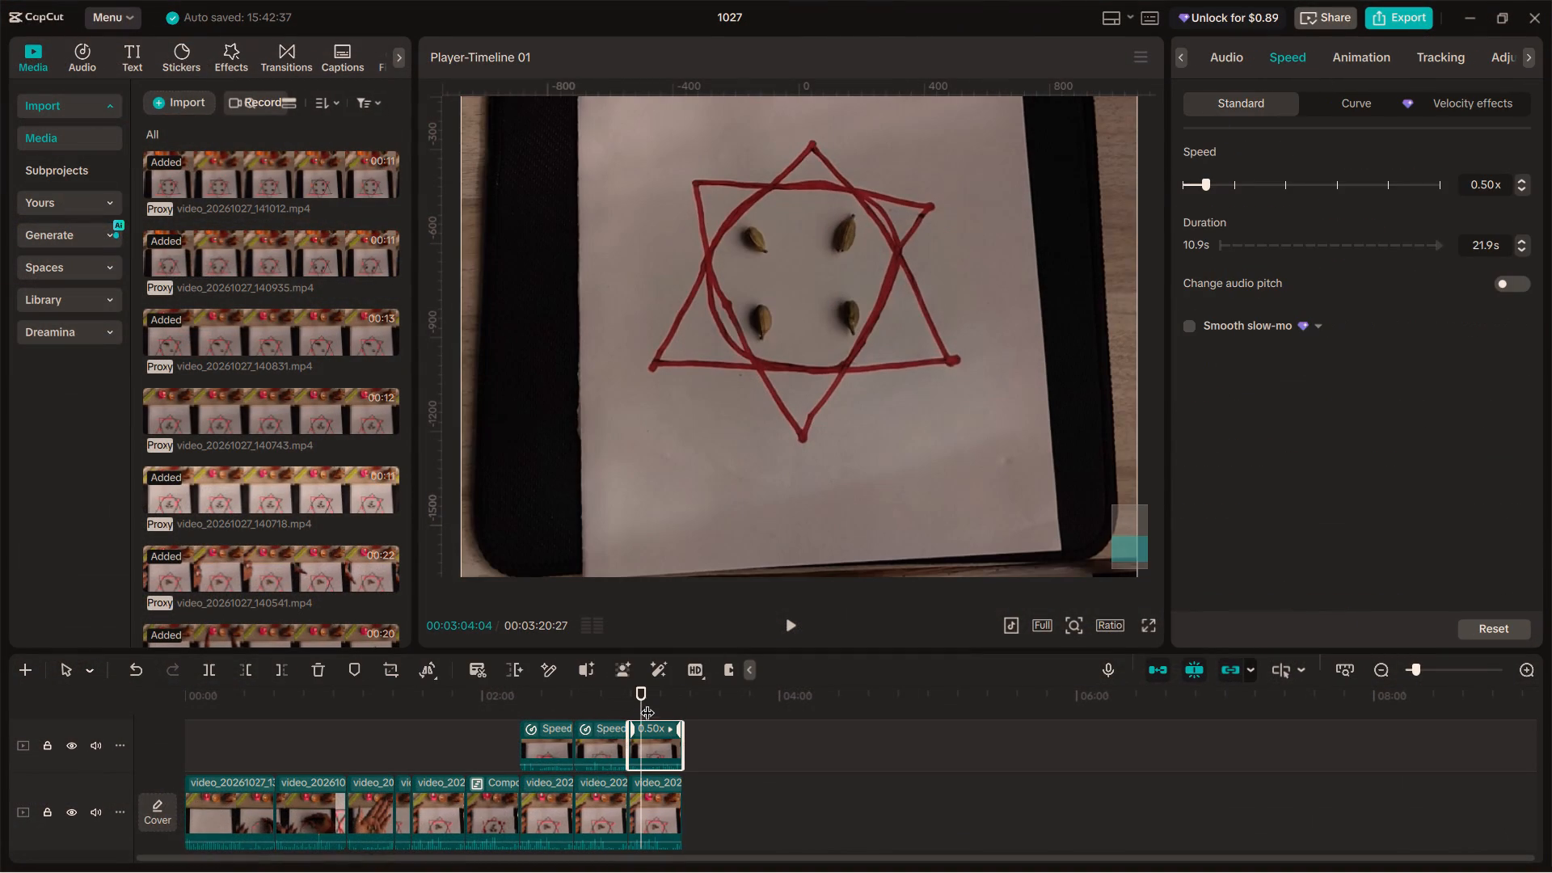
left_click_drag(647, 691, 619, 674)
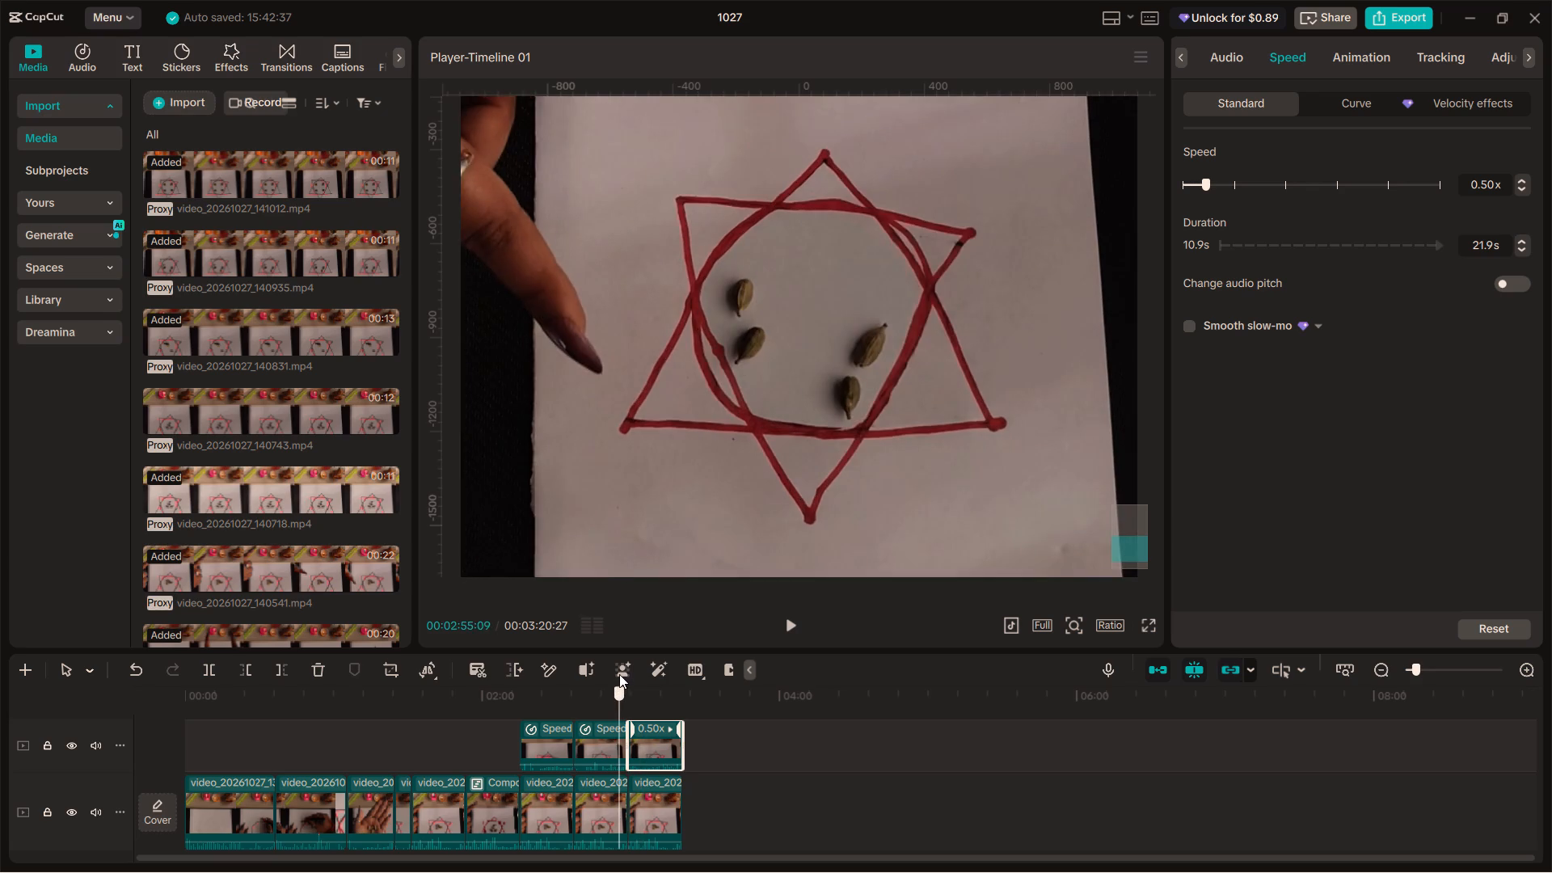
left_click_drag(619, 674, 618, 667)
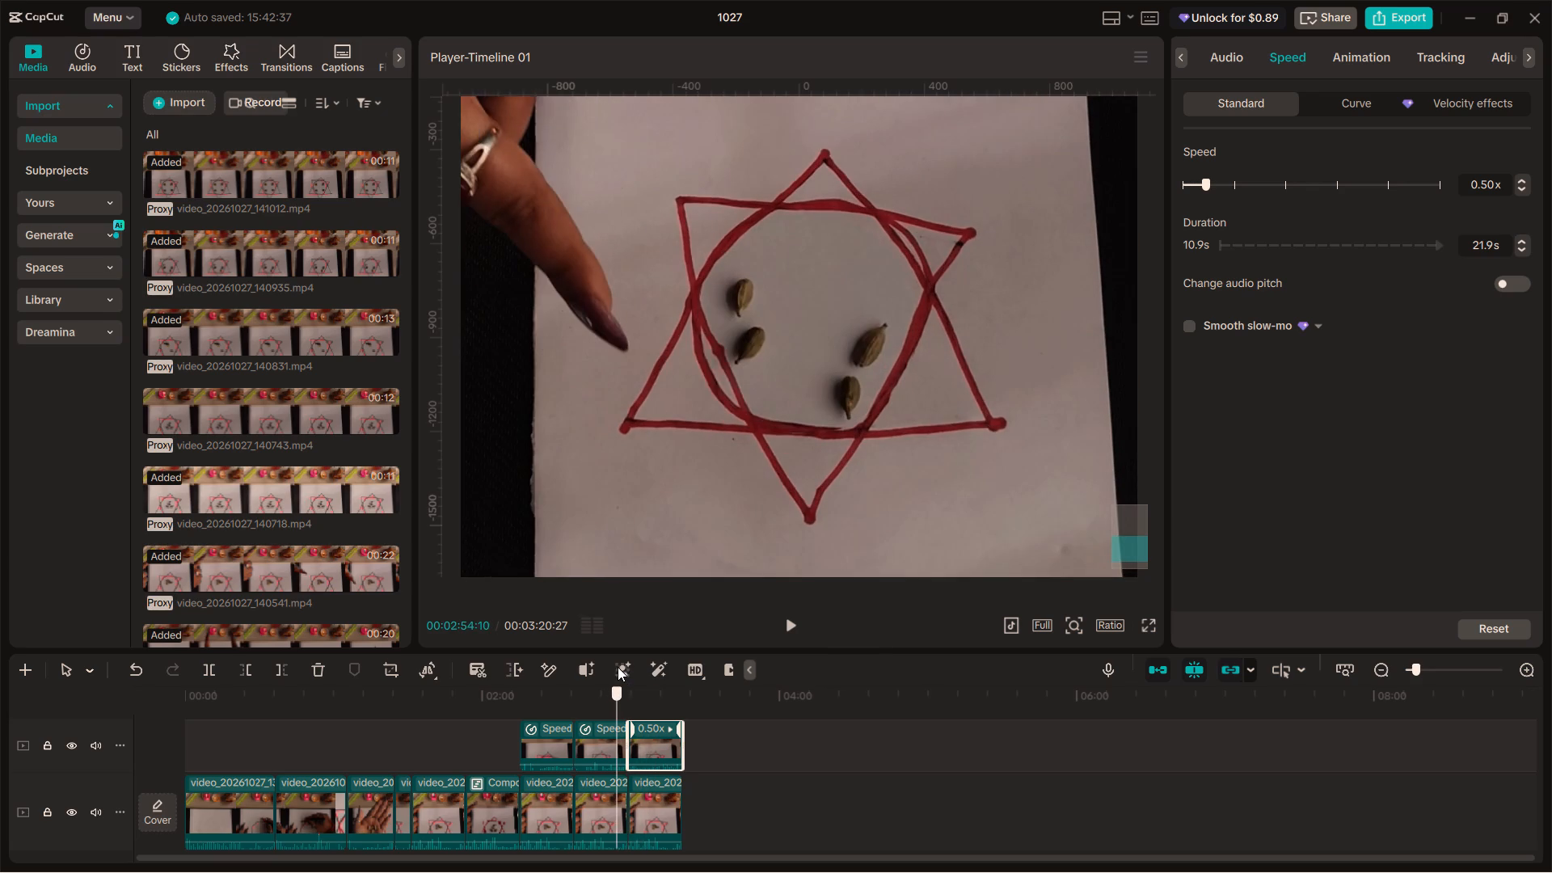
left_click_drag(618, 667, 662, 680)
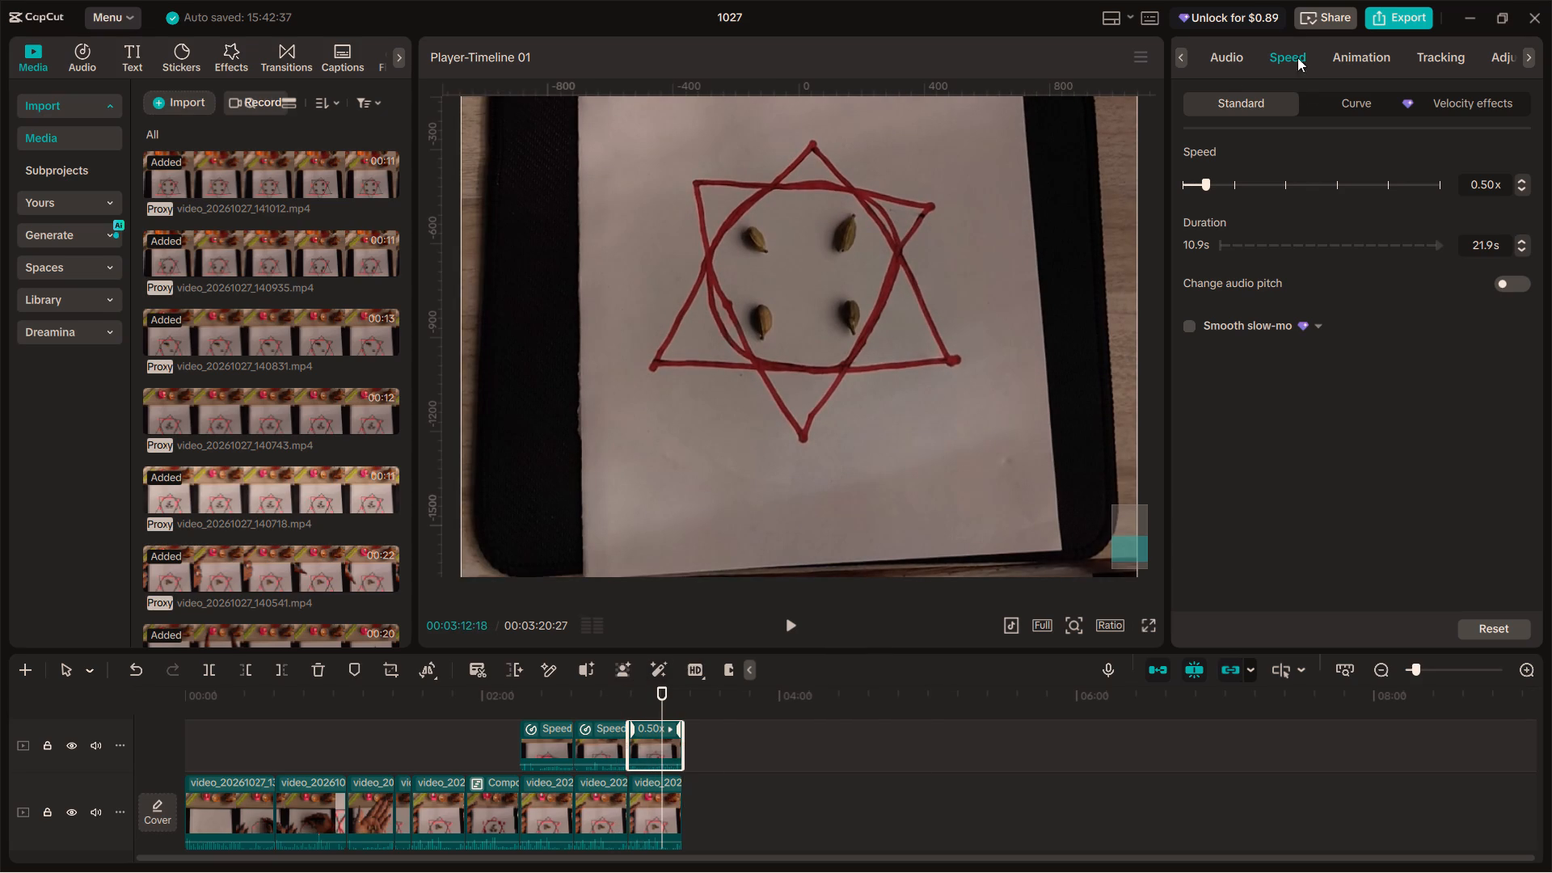
left_click(1227, 60)
left_click_drag(1251, 59, 1364, 53)
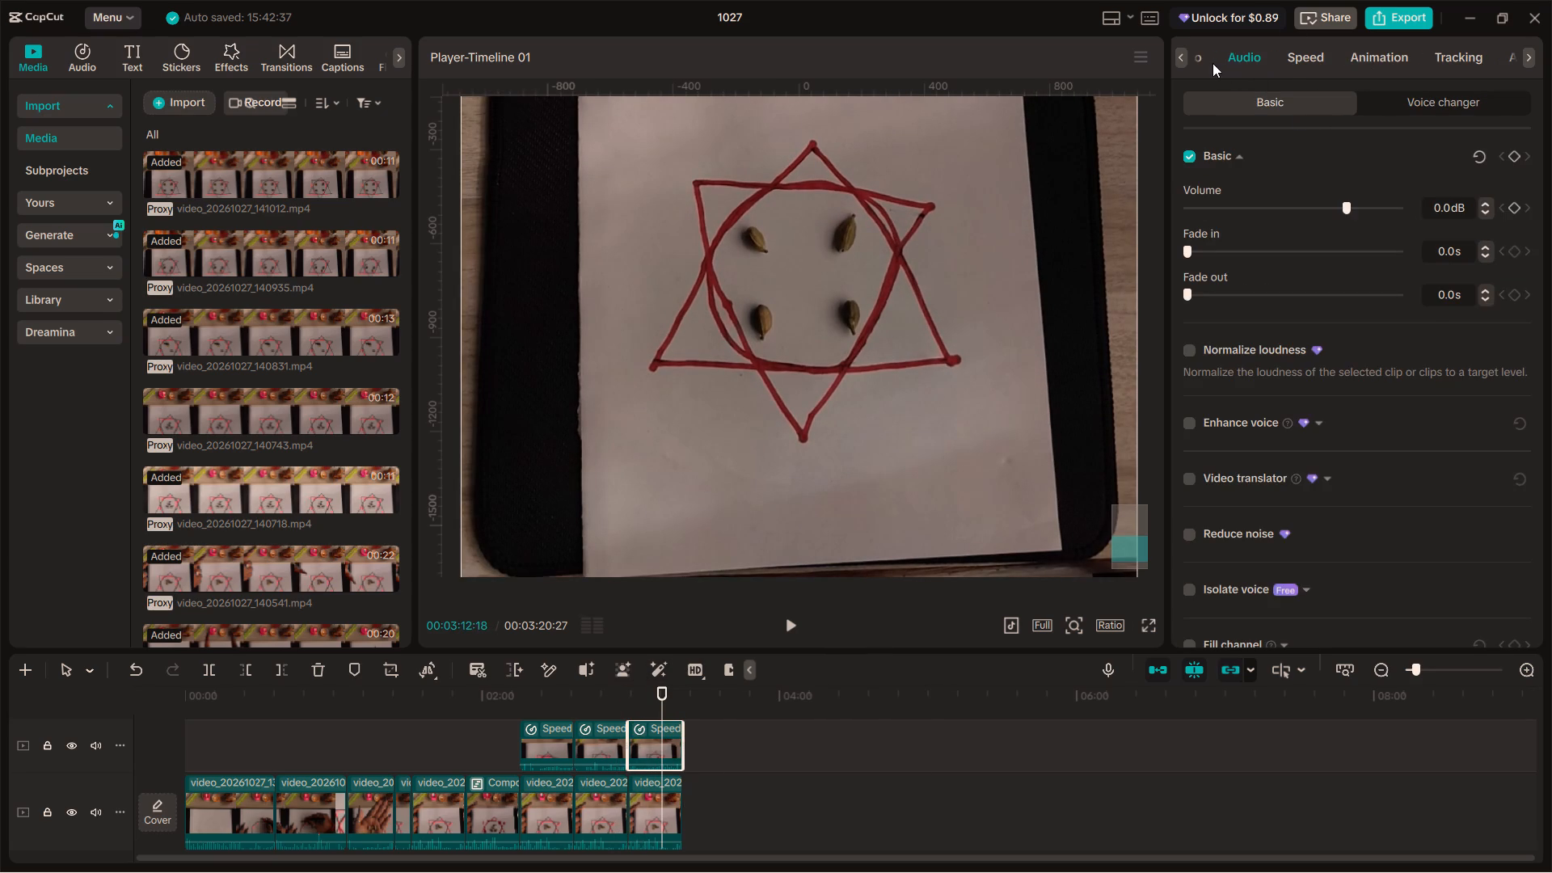
left_click(1212, 63)
left_click(1399, 108)
left_click(1261, 188)
left_click(1377, 254)
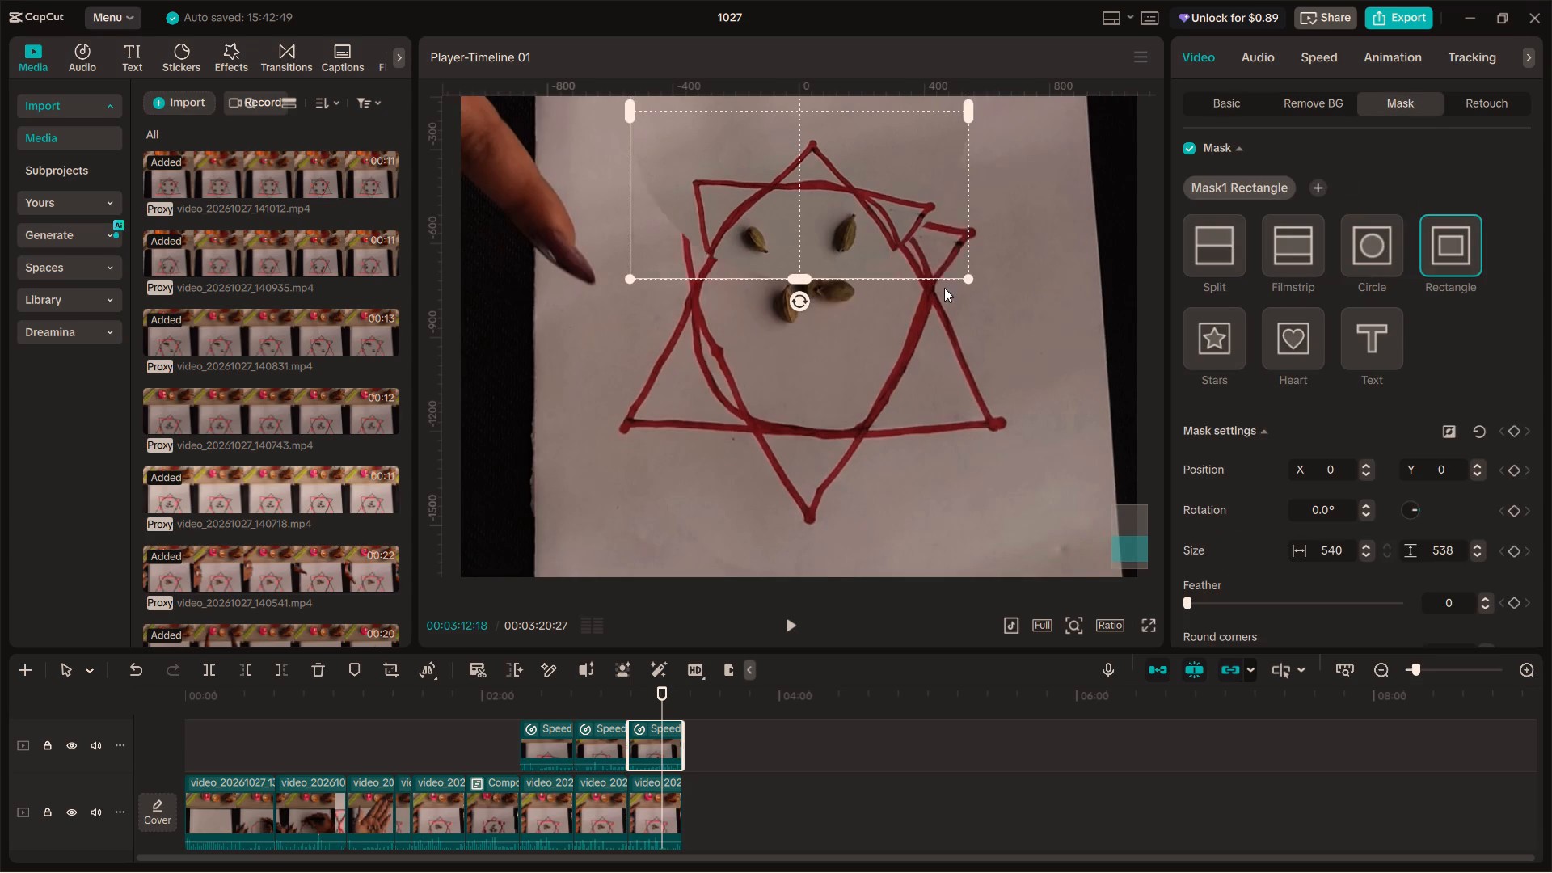
left_click_drag(826, 230, 837, 399)
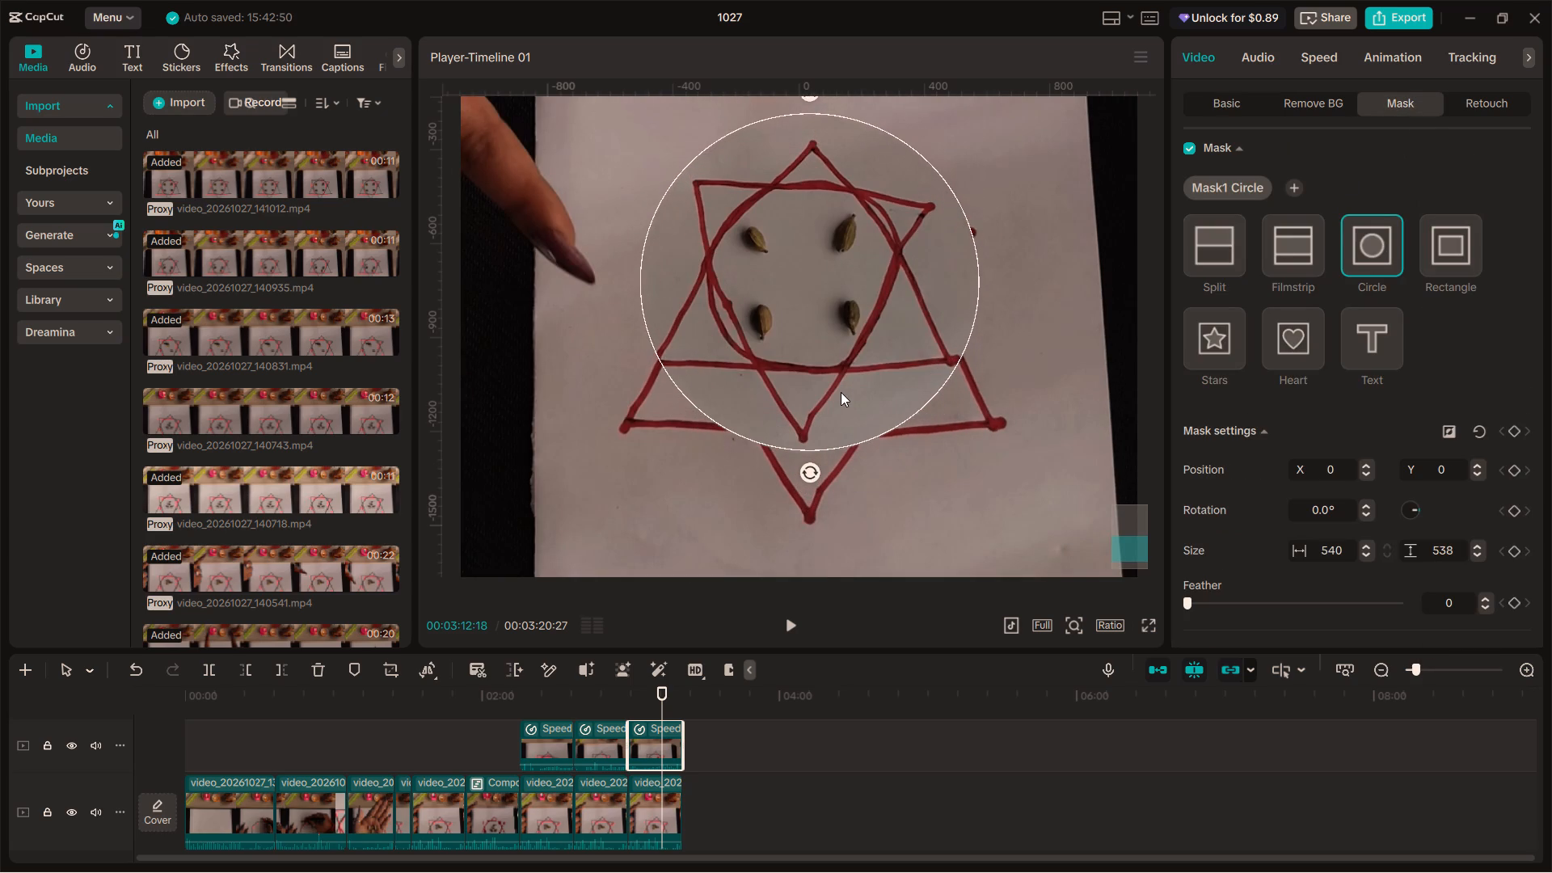
left_click_drag(976, 445, 926, 387)
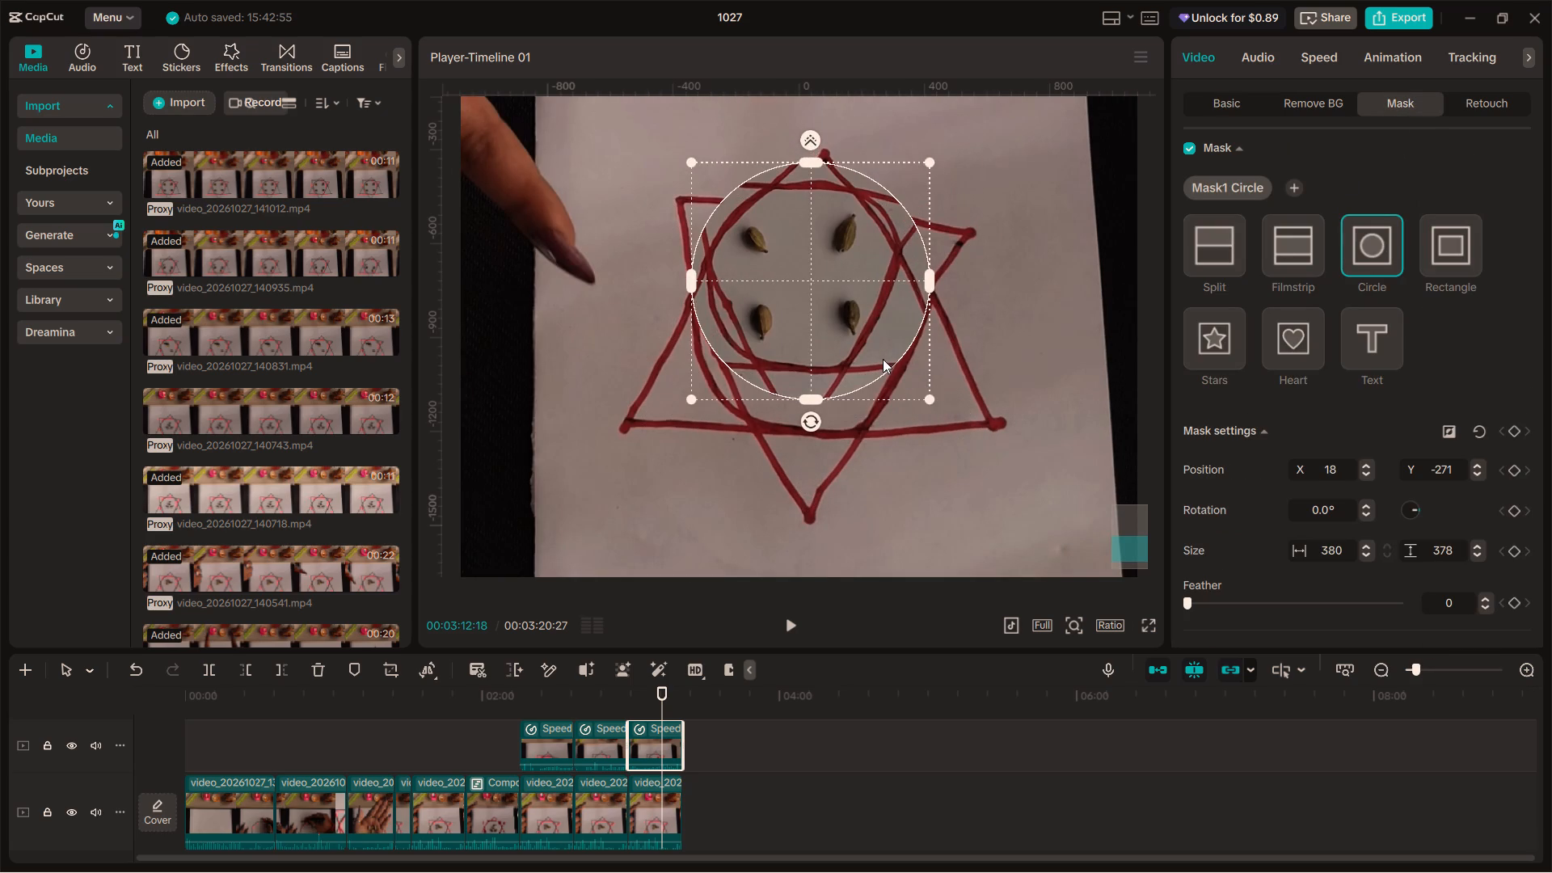
left_click(853, 328)
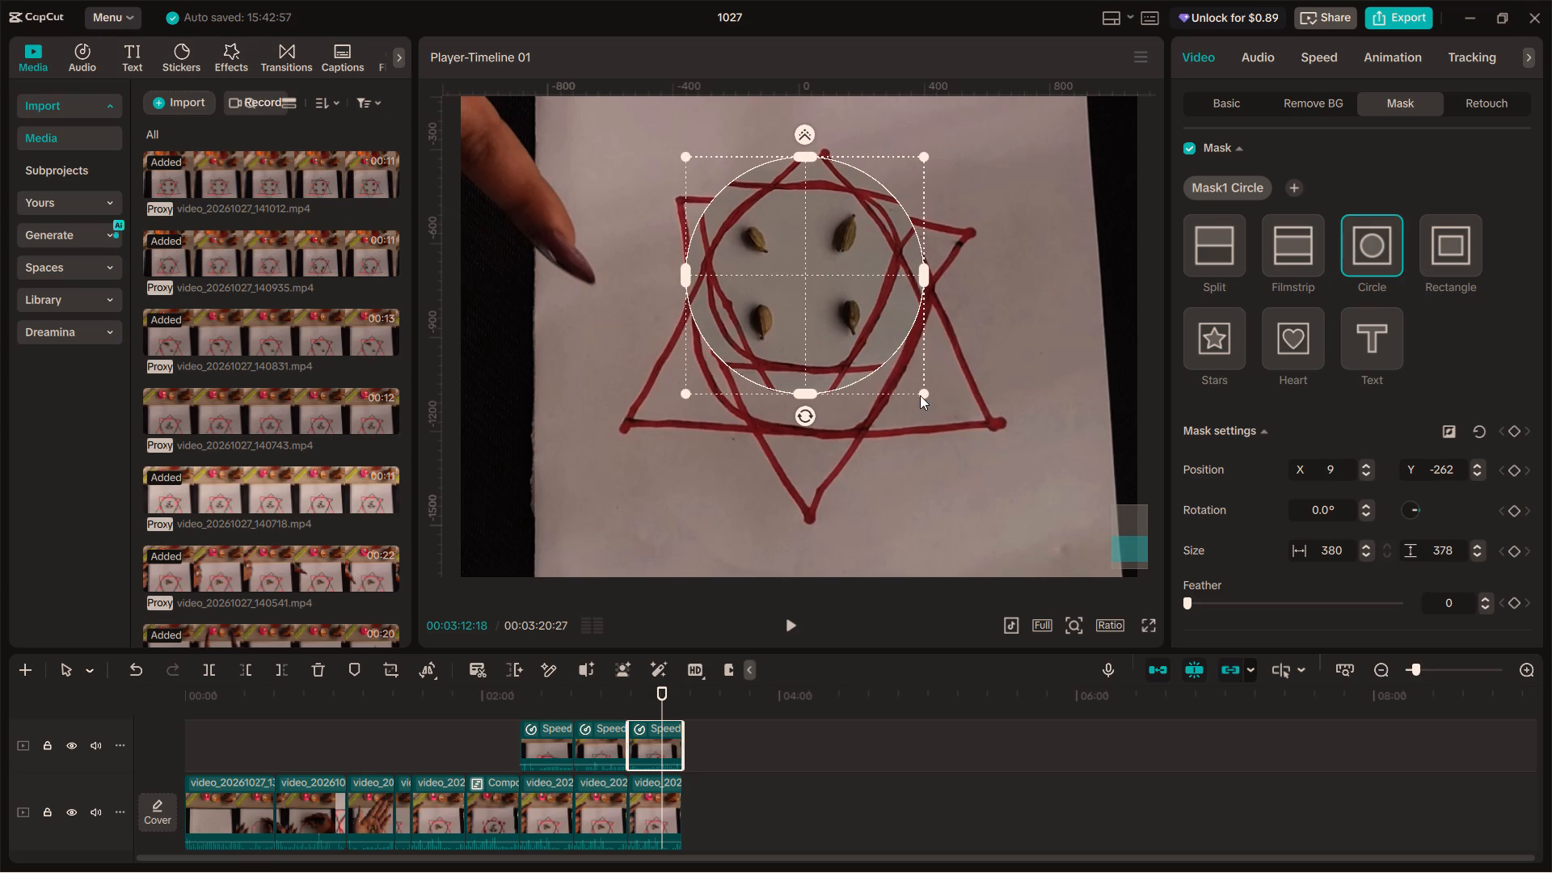
left_click_drag(920, 395, 908, 385)
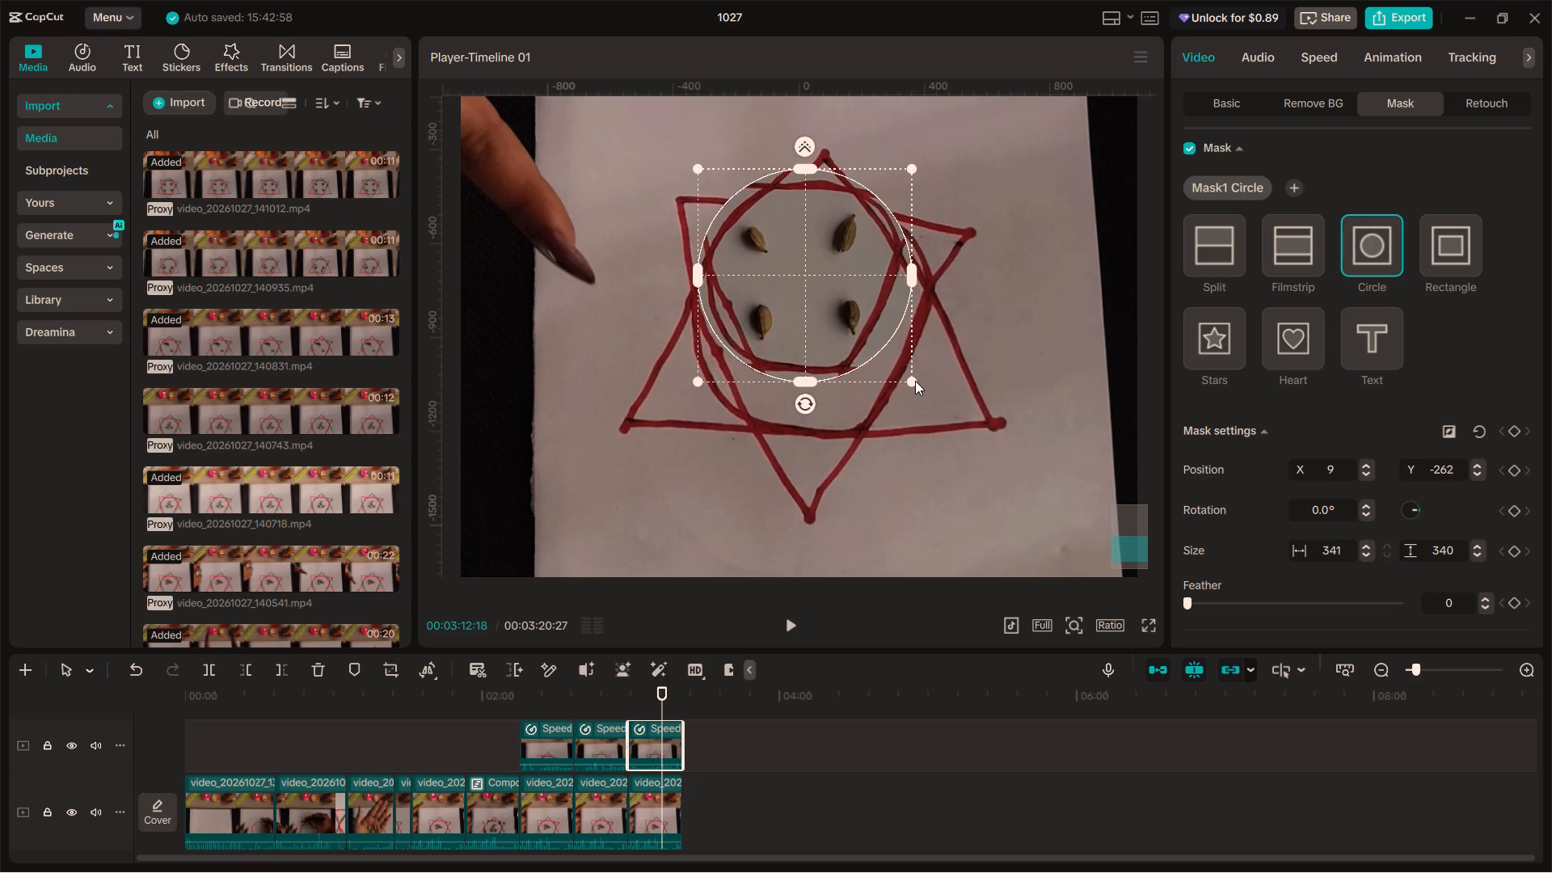
left_click_drag(915, 381, 906, 376)
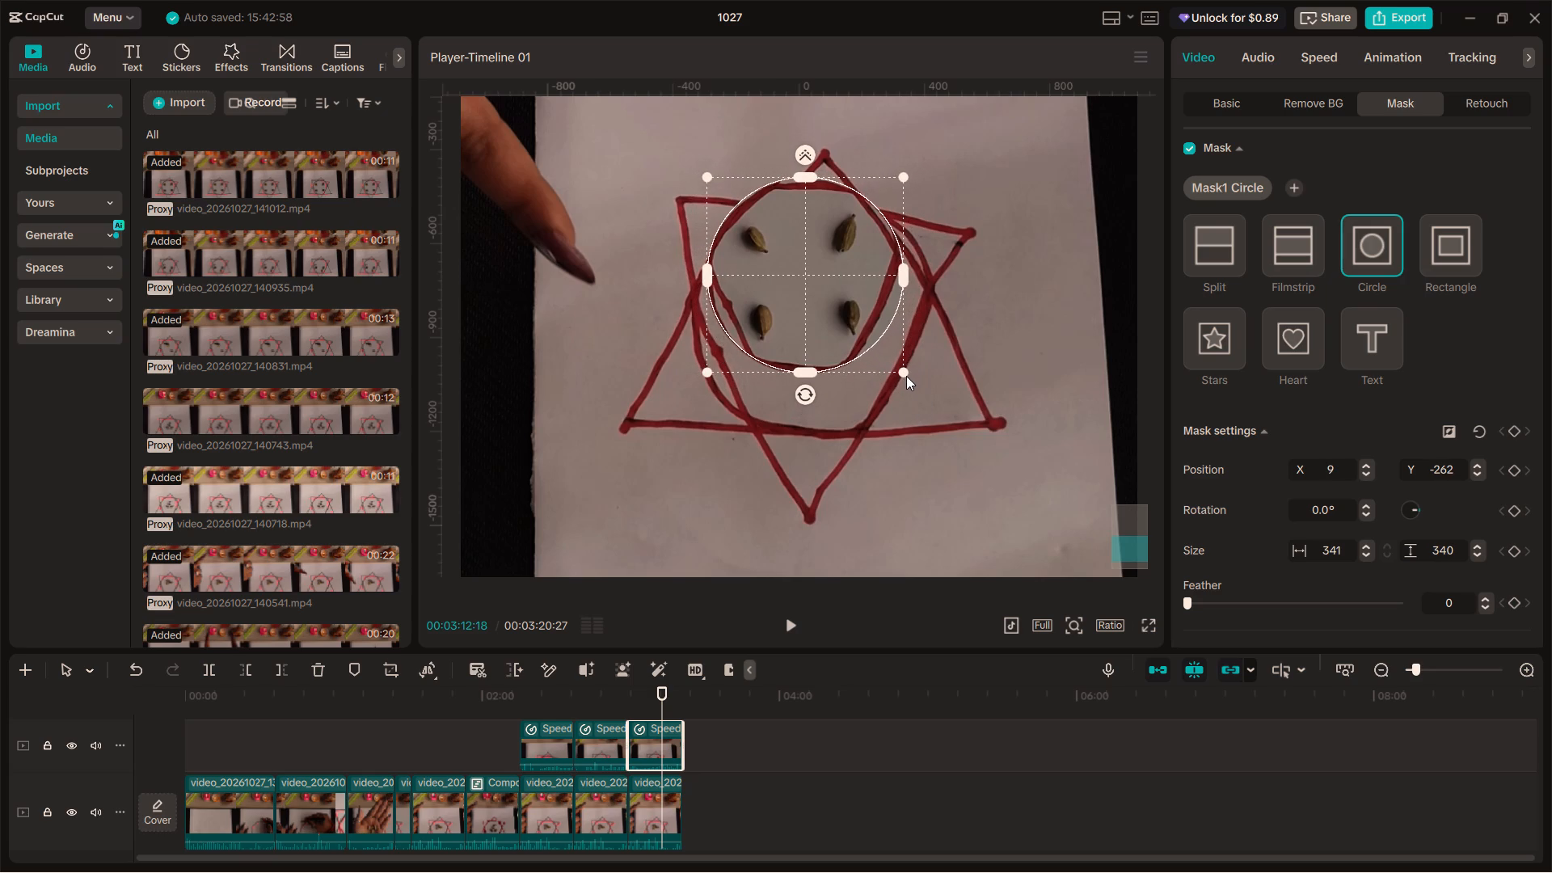
left_click_drag(906, 376, 922, 389)
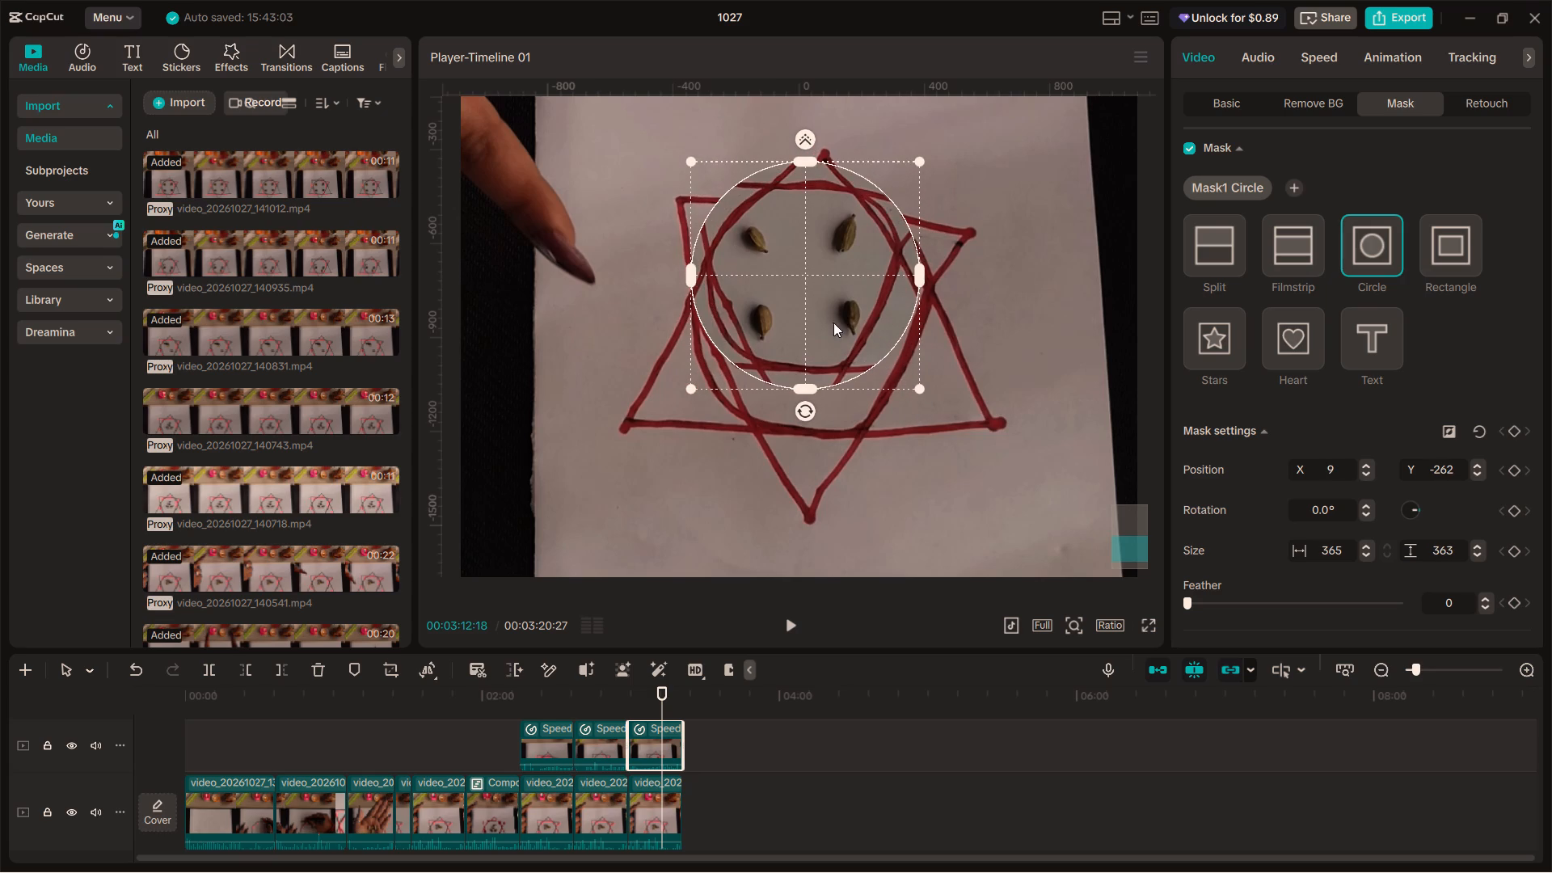
Move the masked overlay to about X 39, Y -155 so its seeds sit inside the drawn circle below.
left_click(1209, 113)
left_click(810, 318)
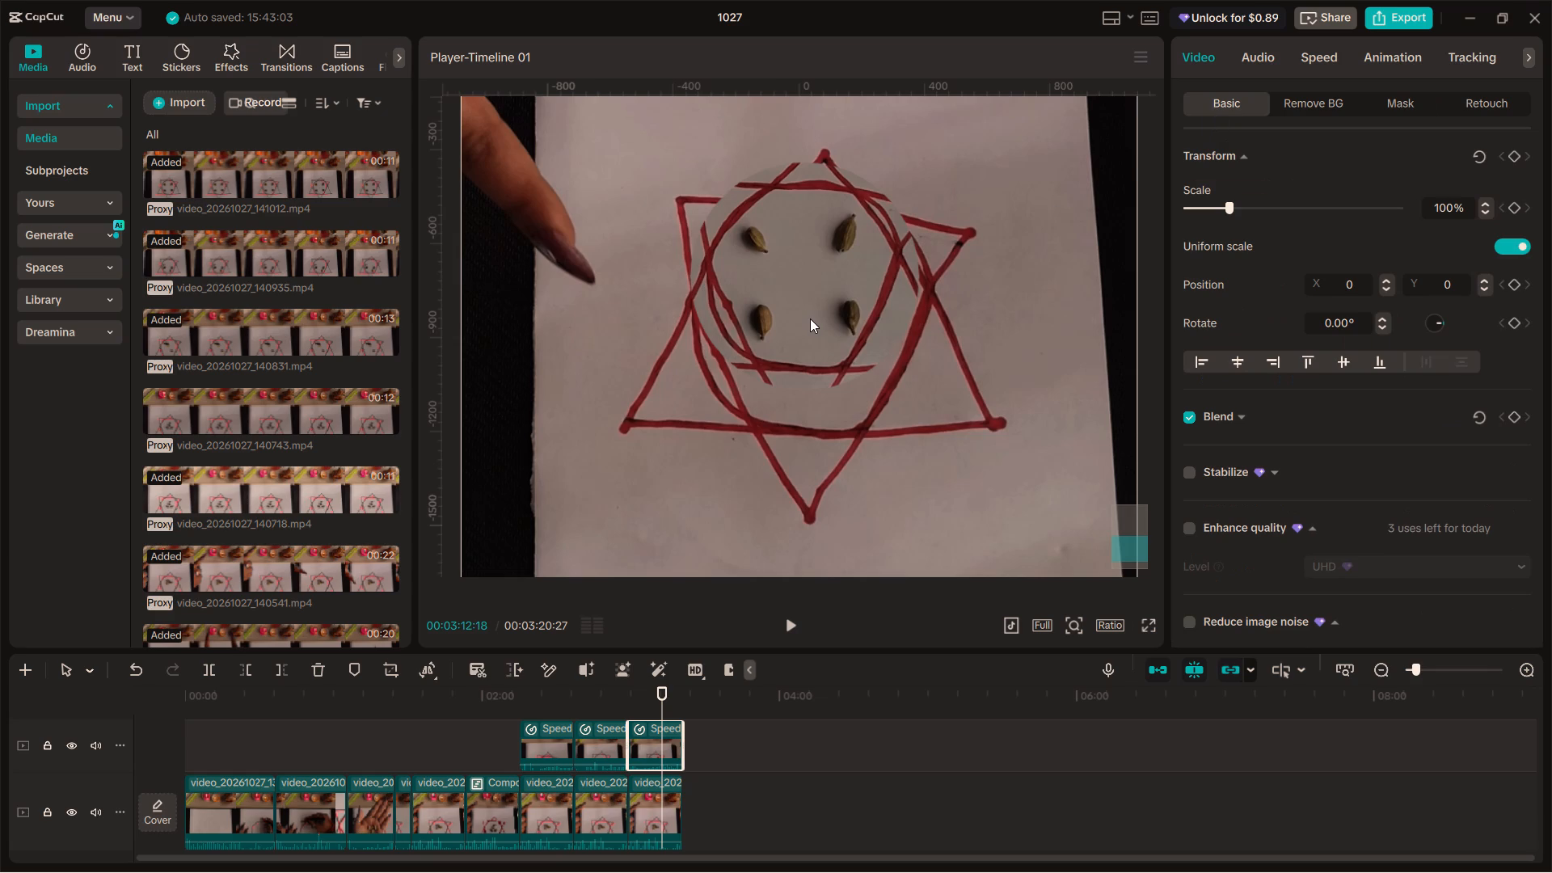
left_click_drag(810, 318, 813, 360)
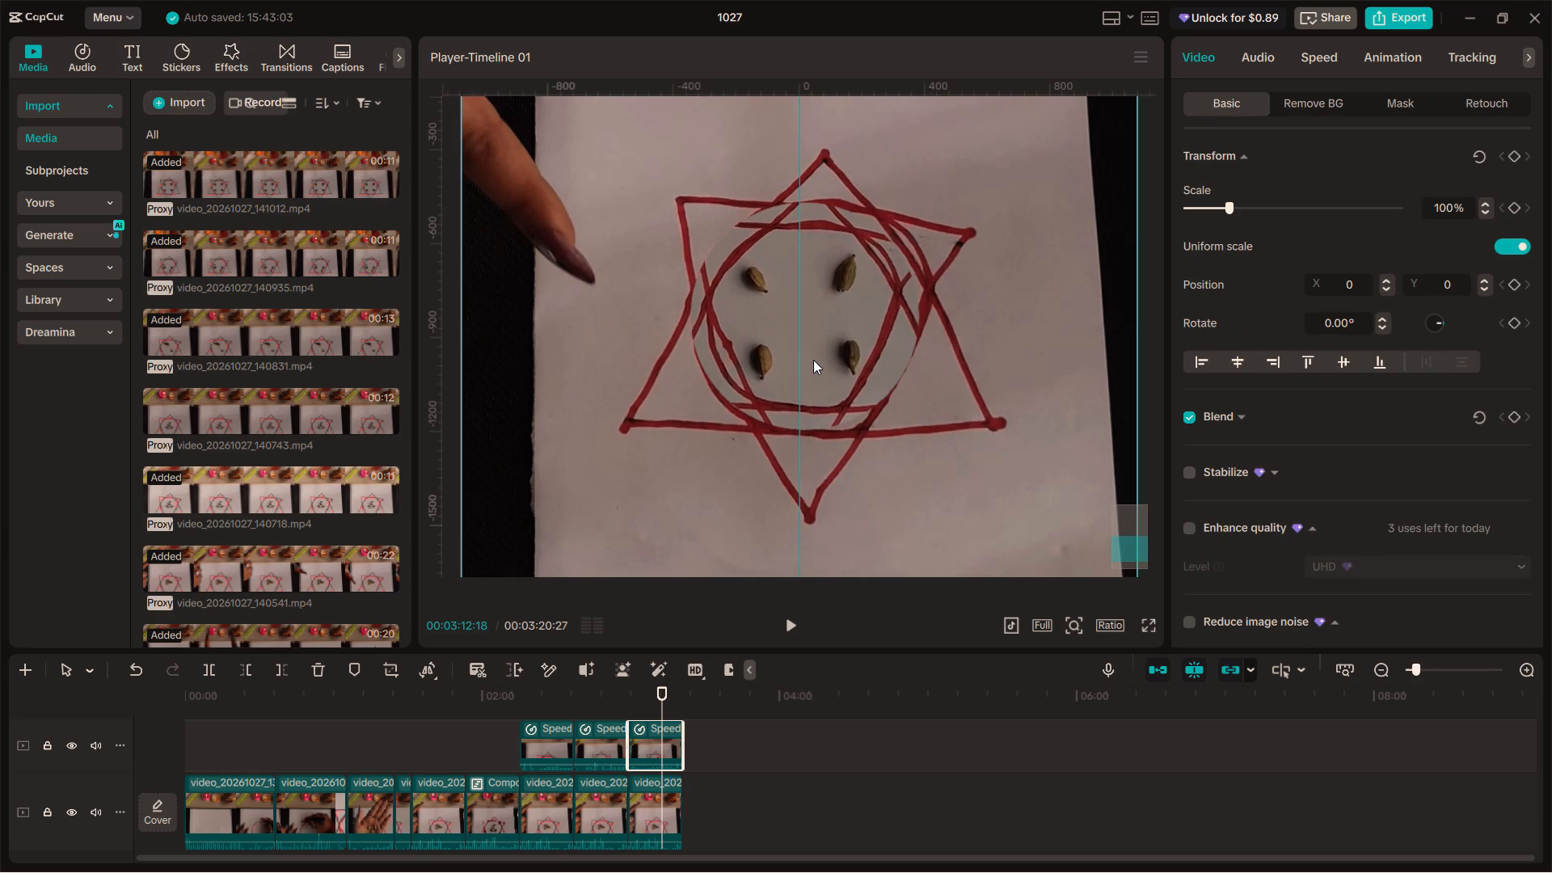
left_click_drag(813, 360, 827, 366)
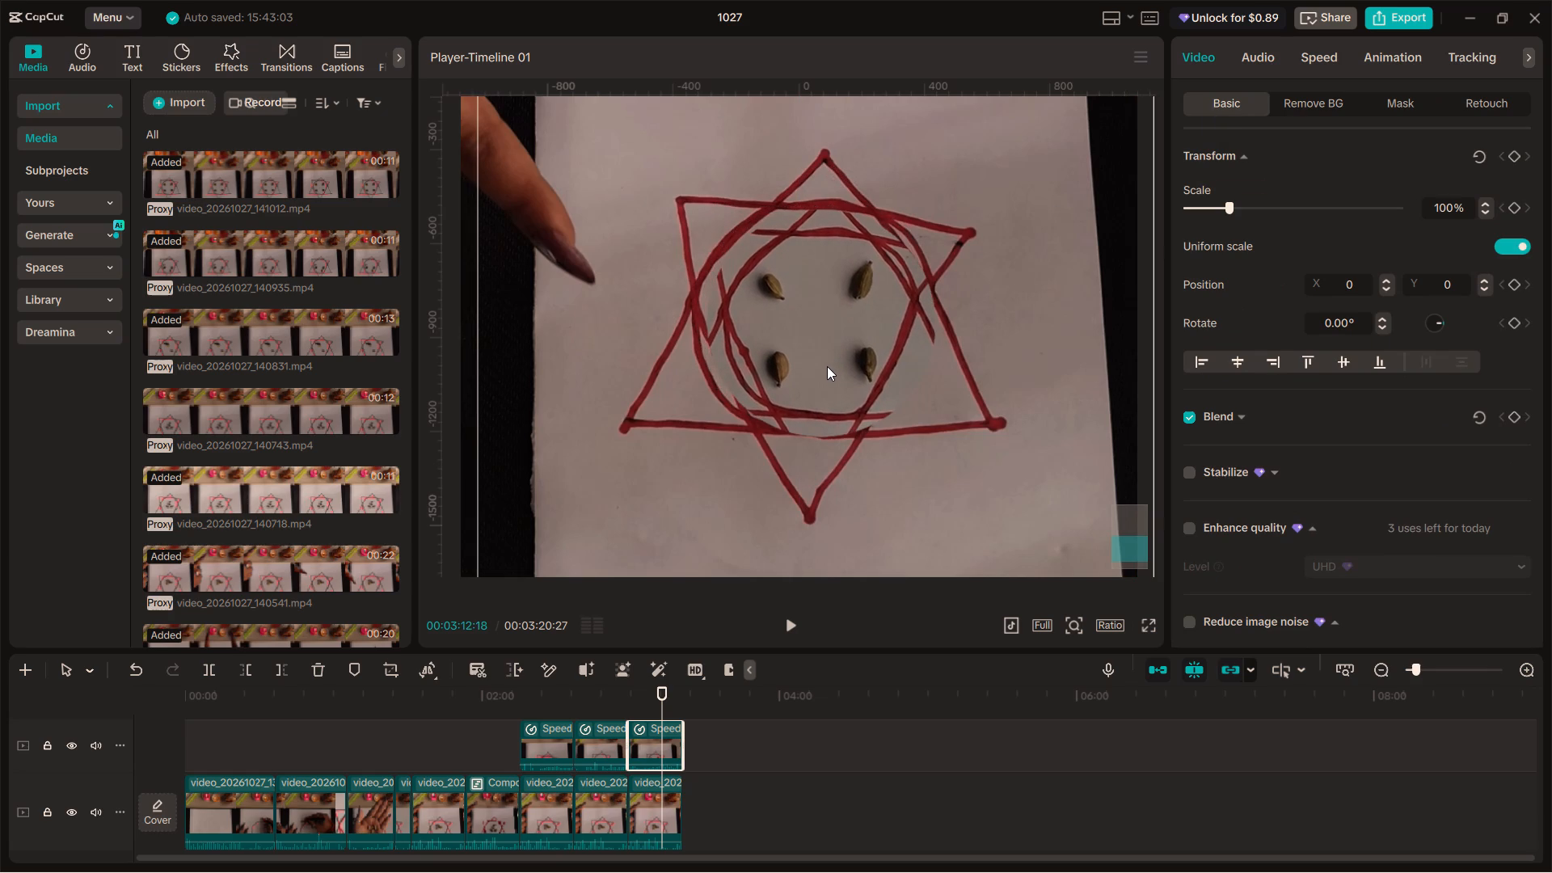
left_click_drag(827, 366, 810, 370)
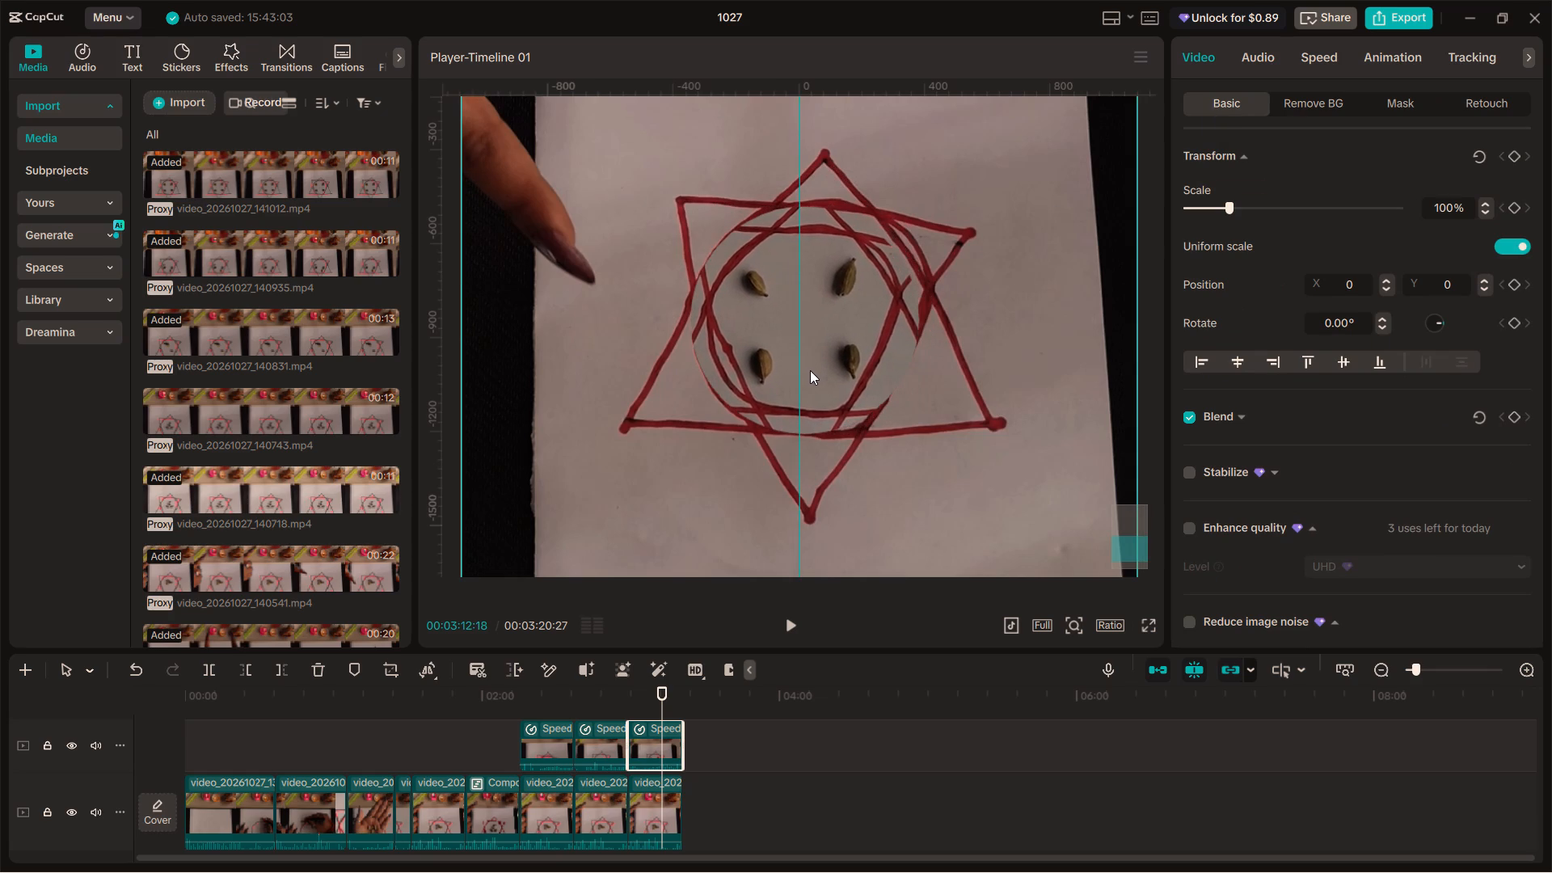
left_click_drag(810, 370, 811, 382)
left_click_drag(812, 373, 824, 367)
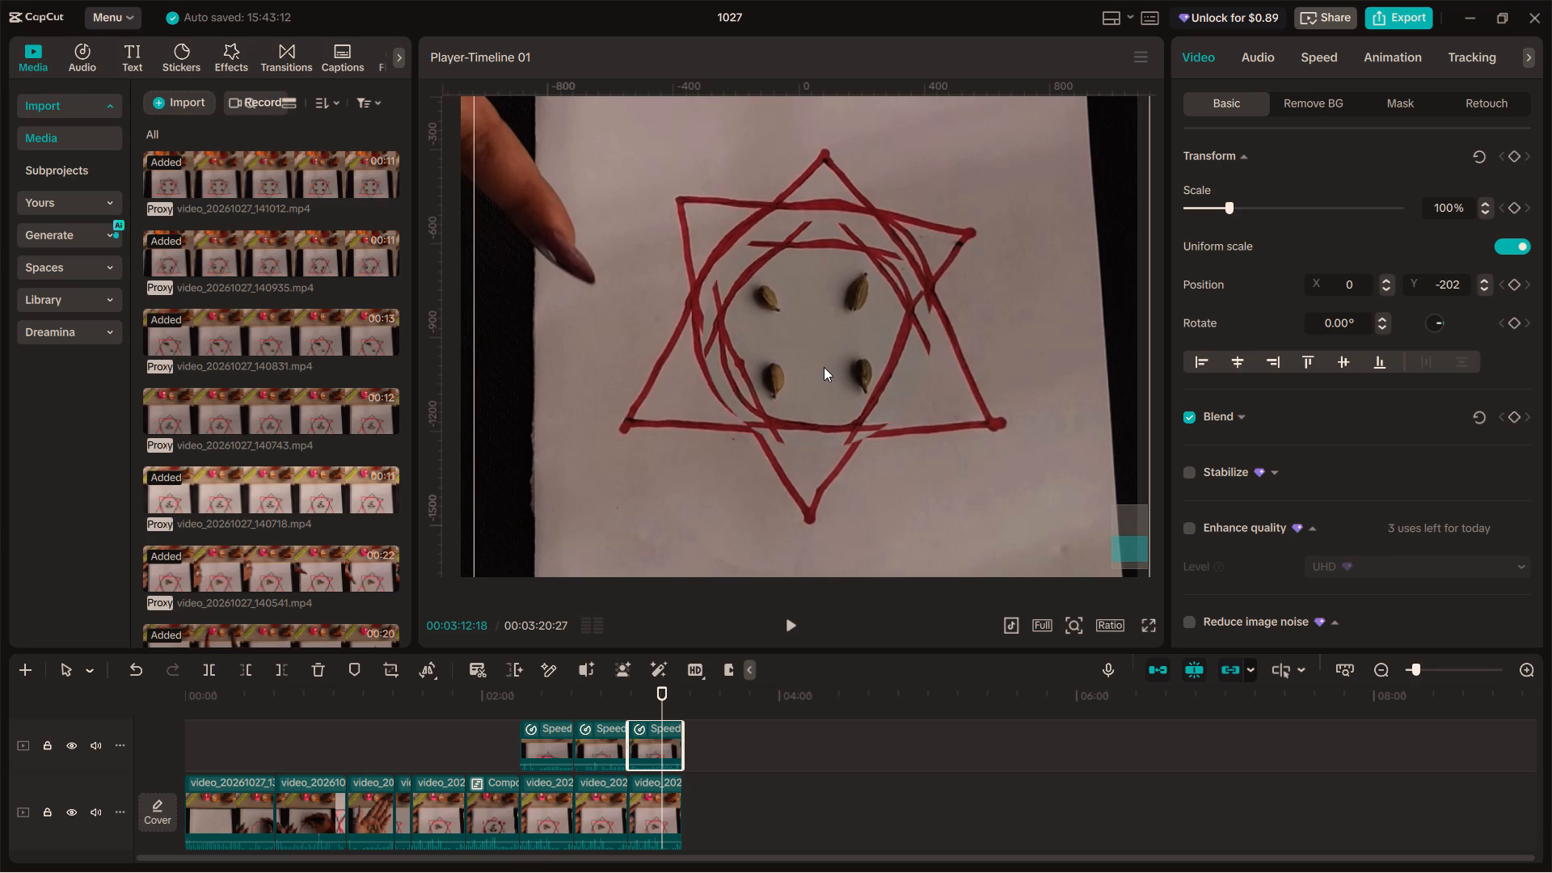
left_click_drag(824, 367, 823, 358)
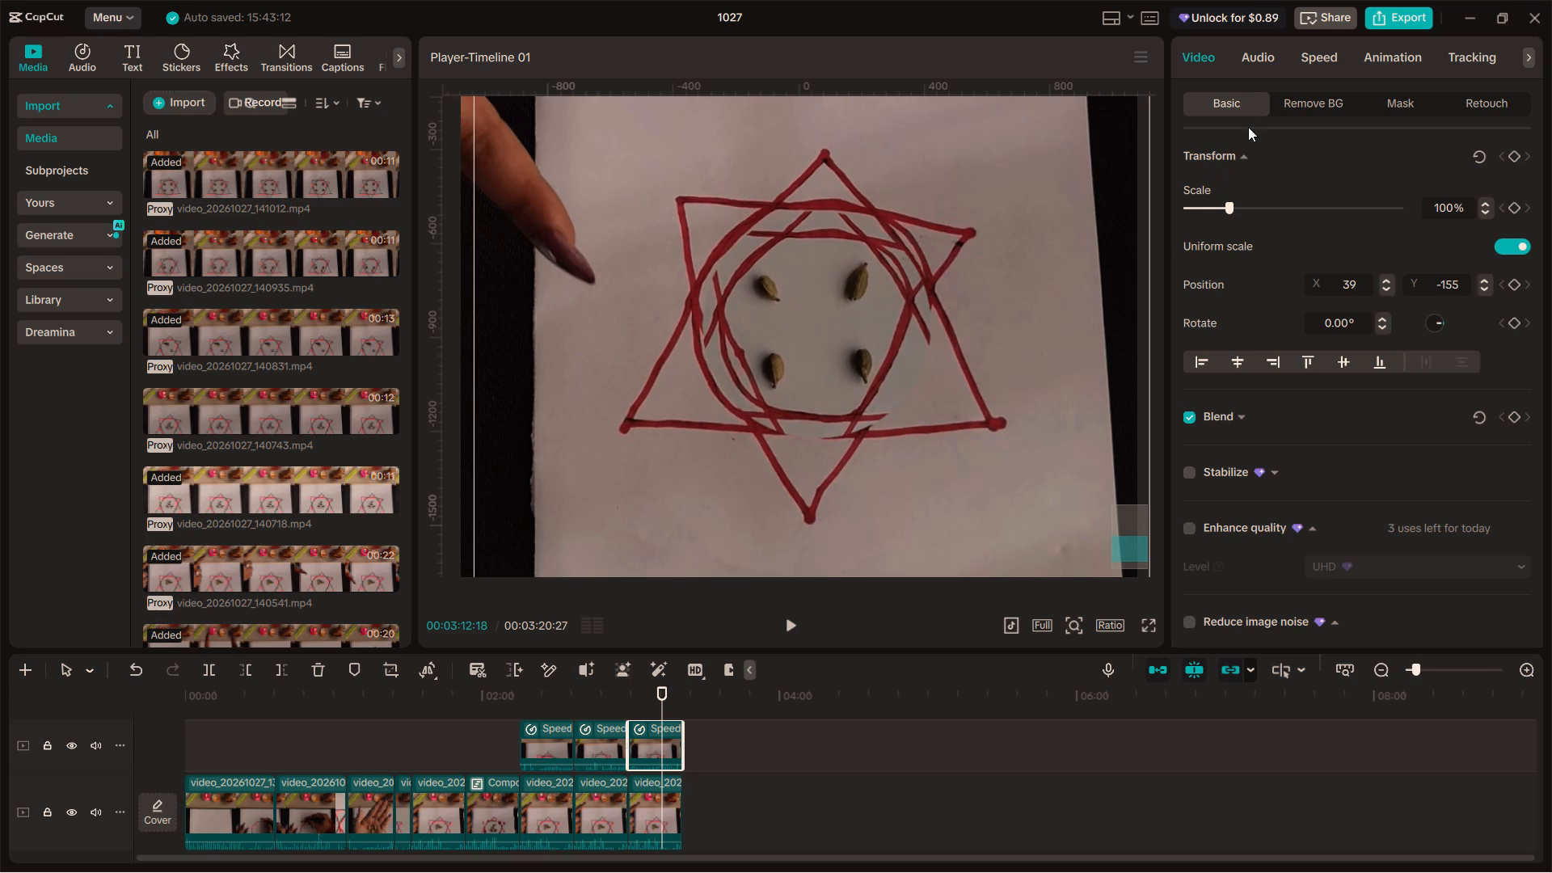
Scale the masked overlay to 120% and reposition it to about X 27, Y -29, aligning its circle with the drawing below.
left_click(1228, 206)
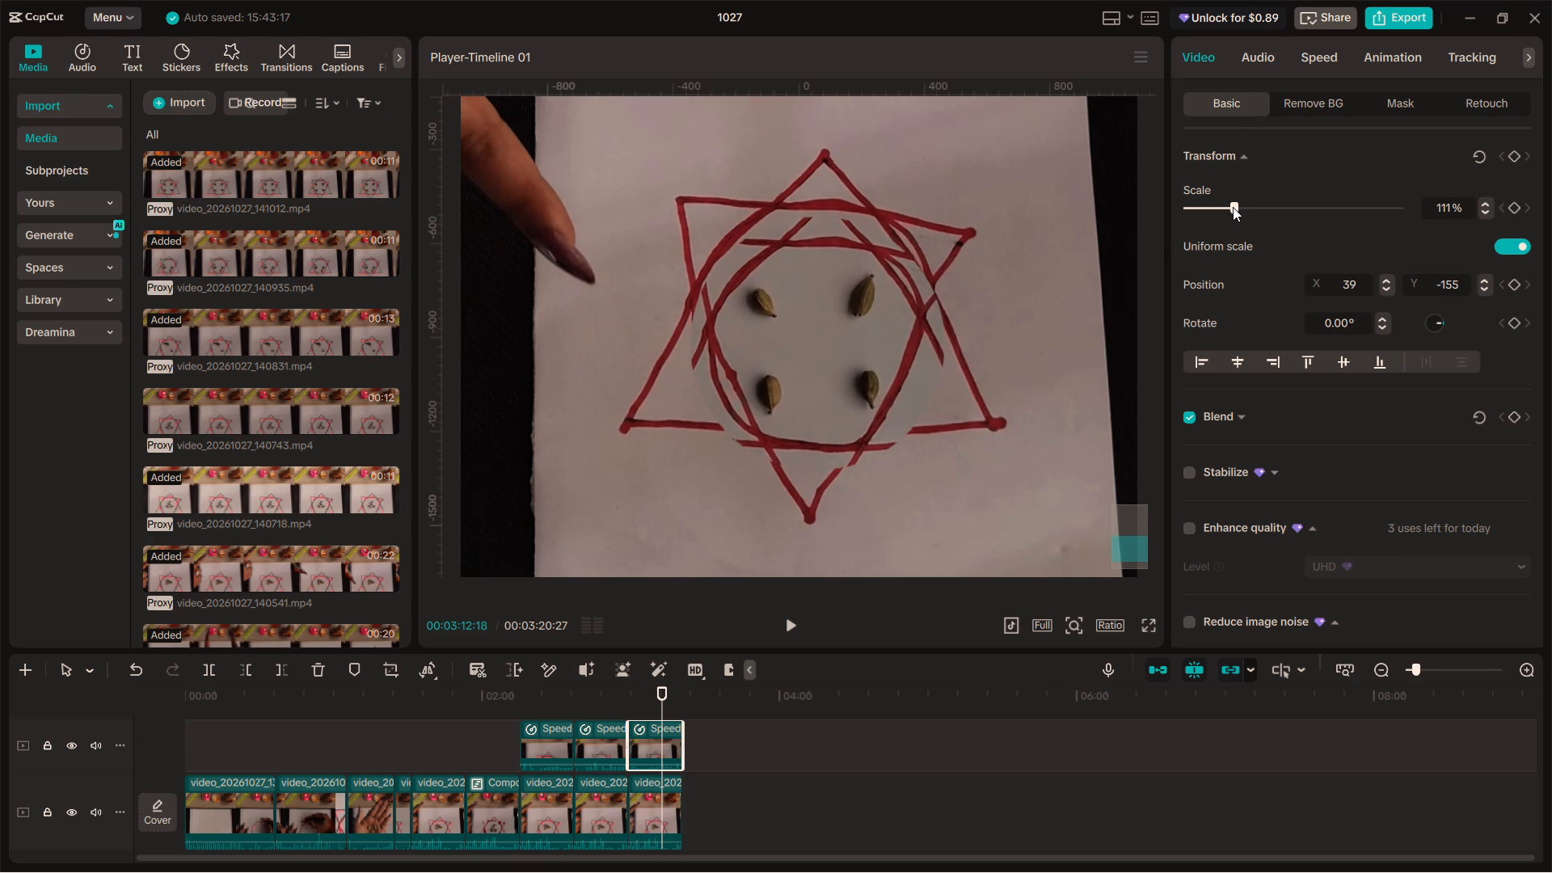
left_click_drag(846, 394, 845, 375)
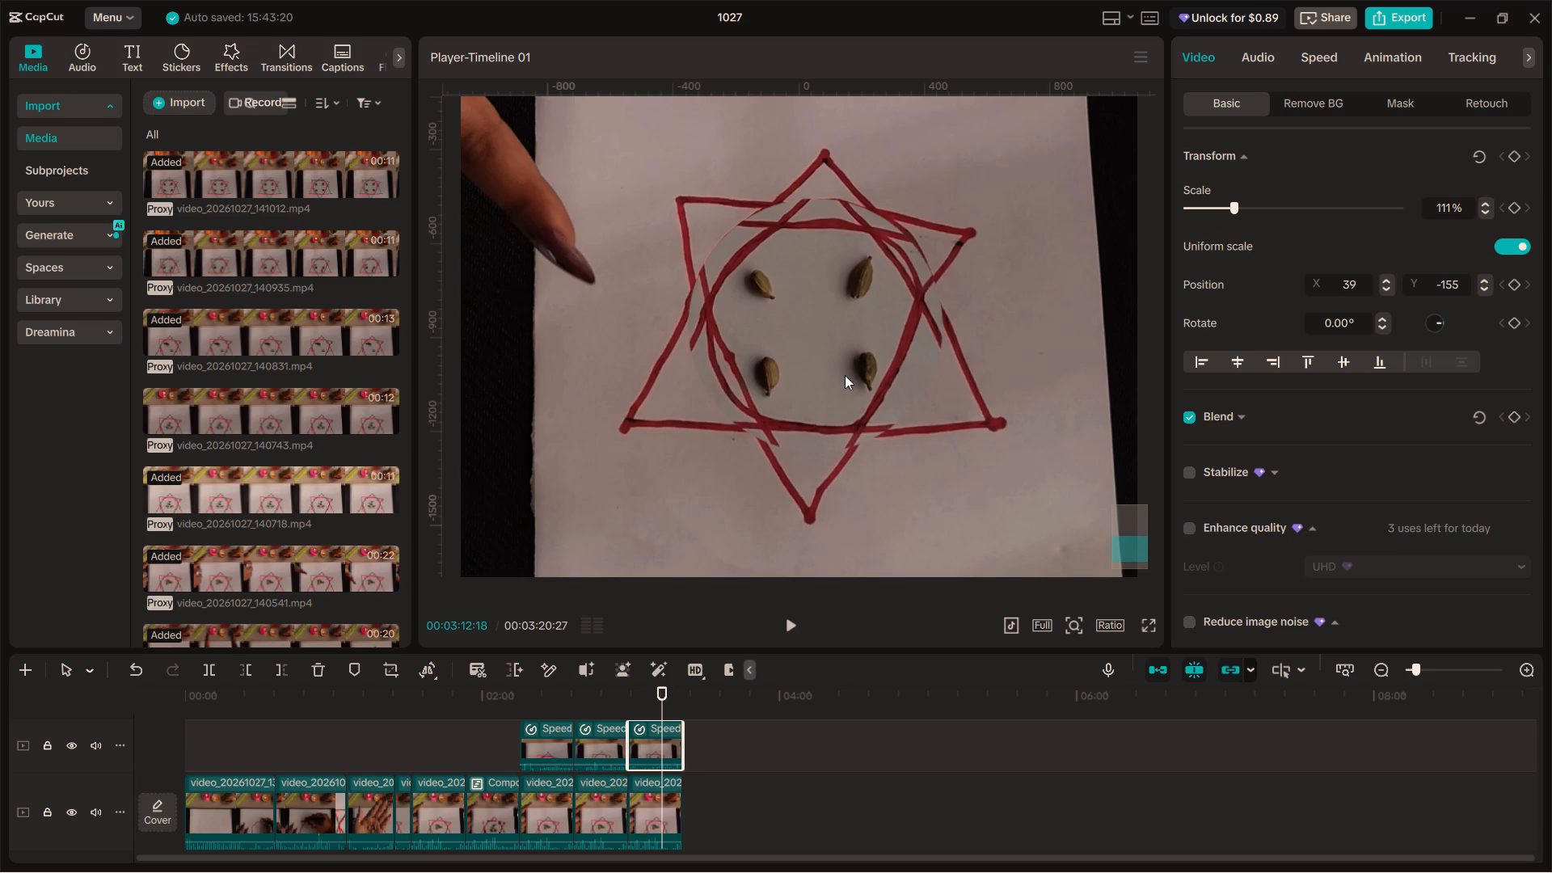
left_click_drag(845, 375, 847, 370)
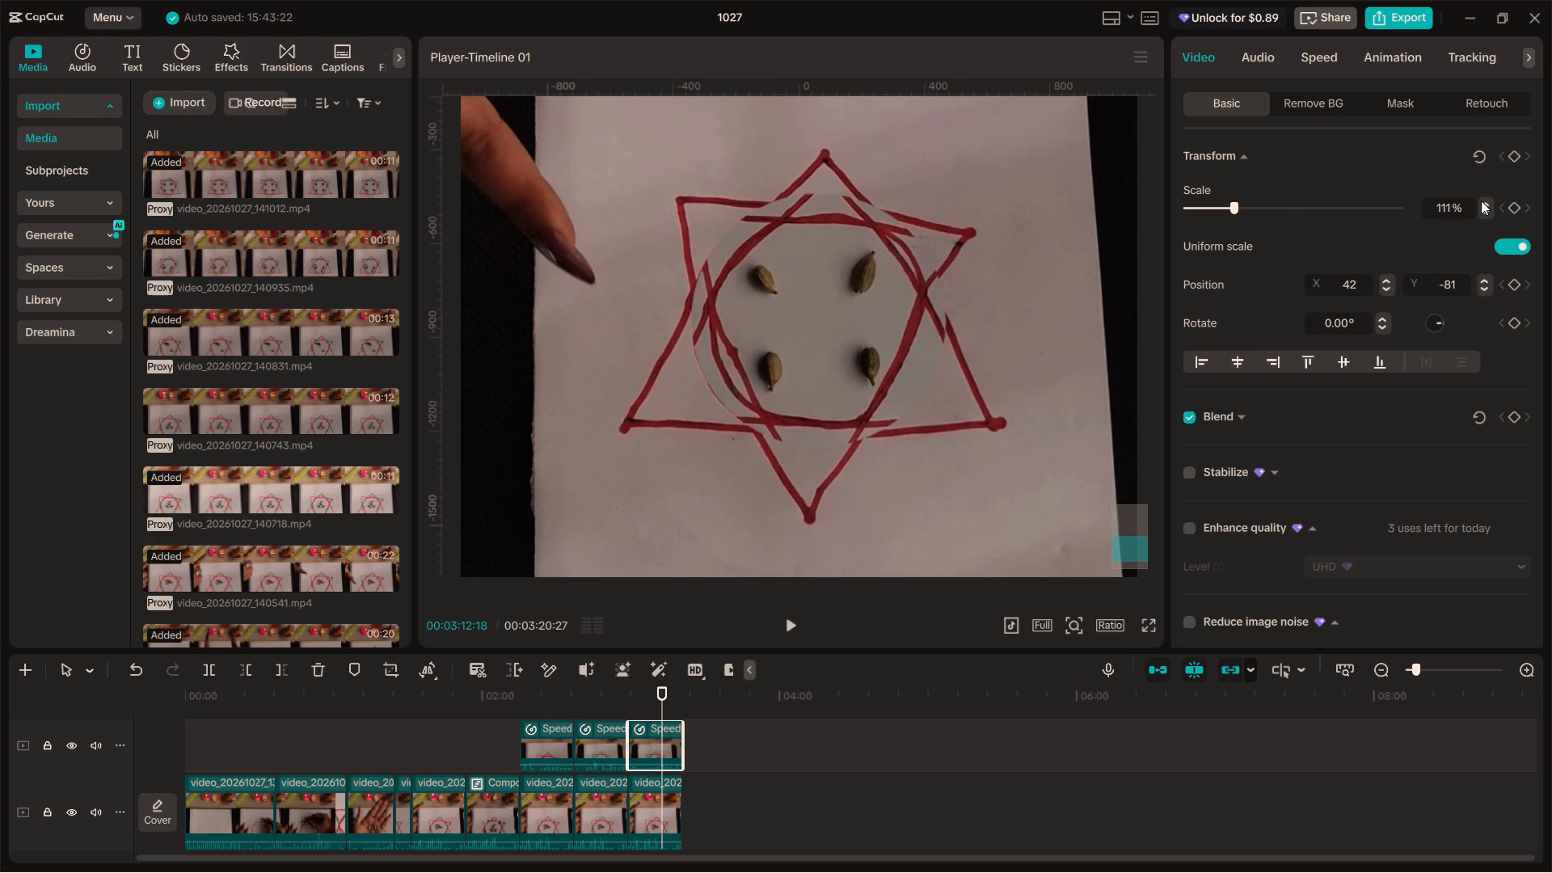
triple_click(1481, 200)
left_click_drag(871, 346, 871, 331)
left_click_drag(822, 349, 820, 342)
triple_click(1483, 204)
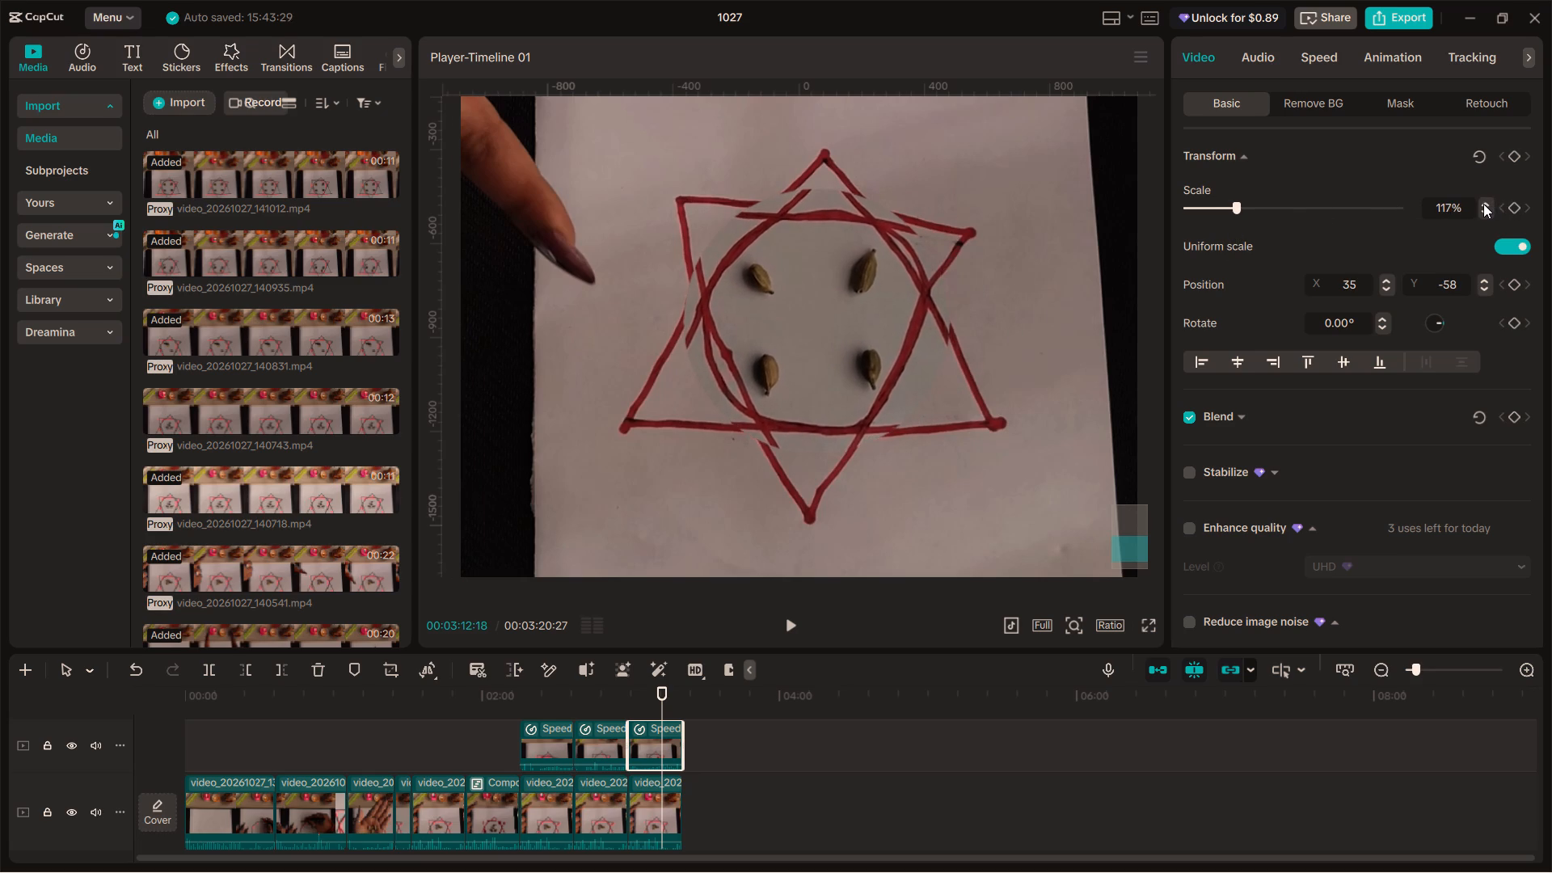
left_click(1483, 204)
left_click_drag(890, 381, 886, 373)
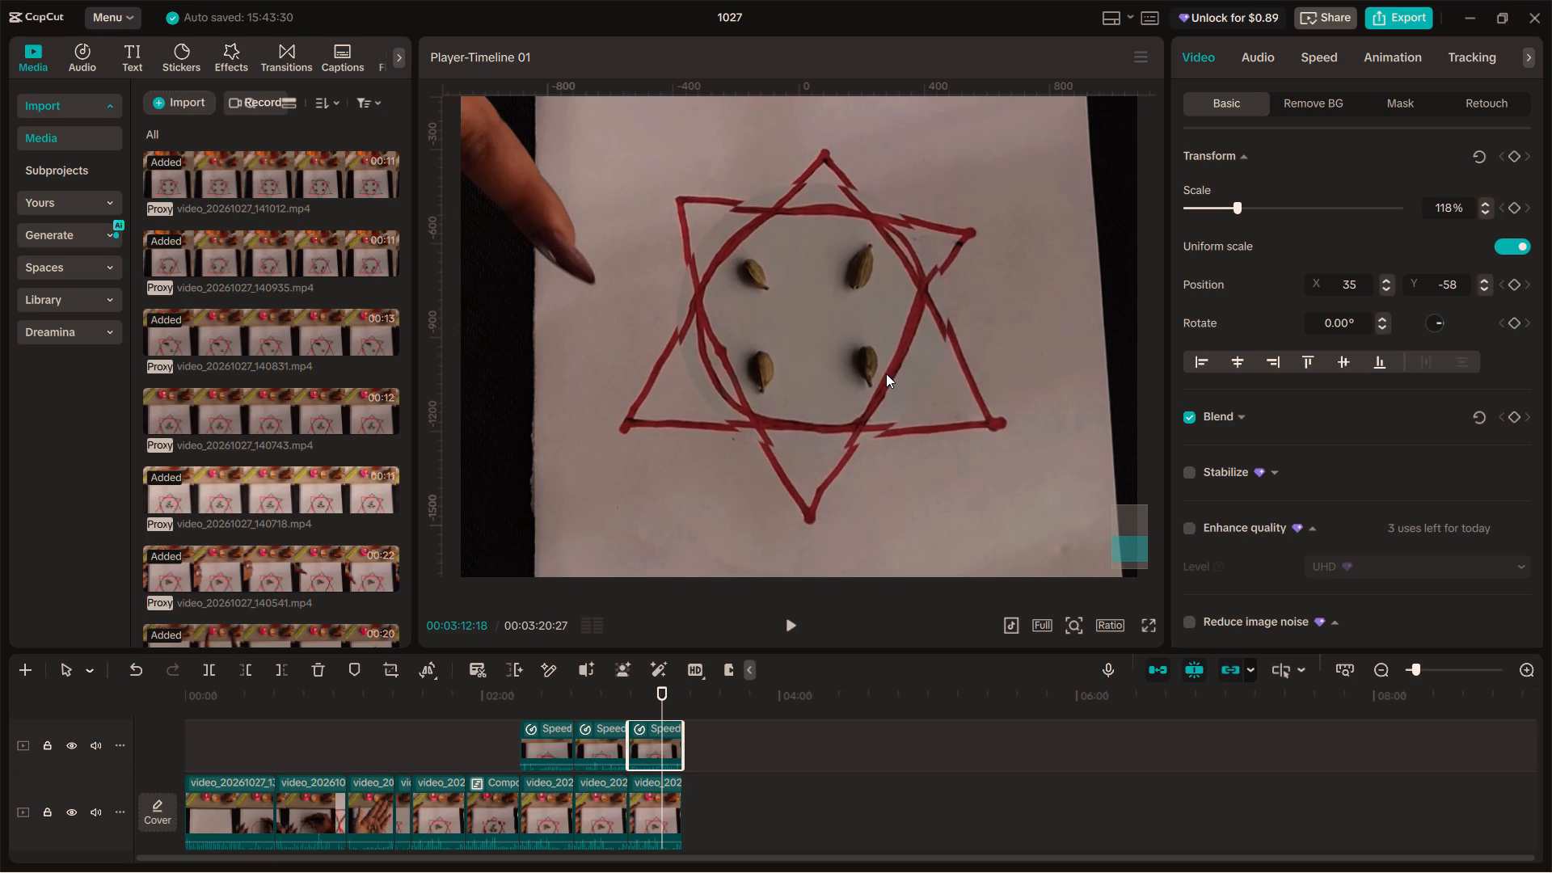
left_click_drag(886, 373, 888, 372)
triple_click(1483, 205)
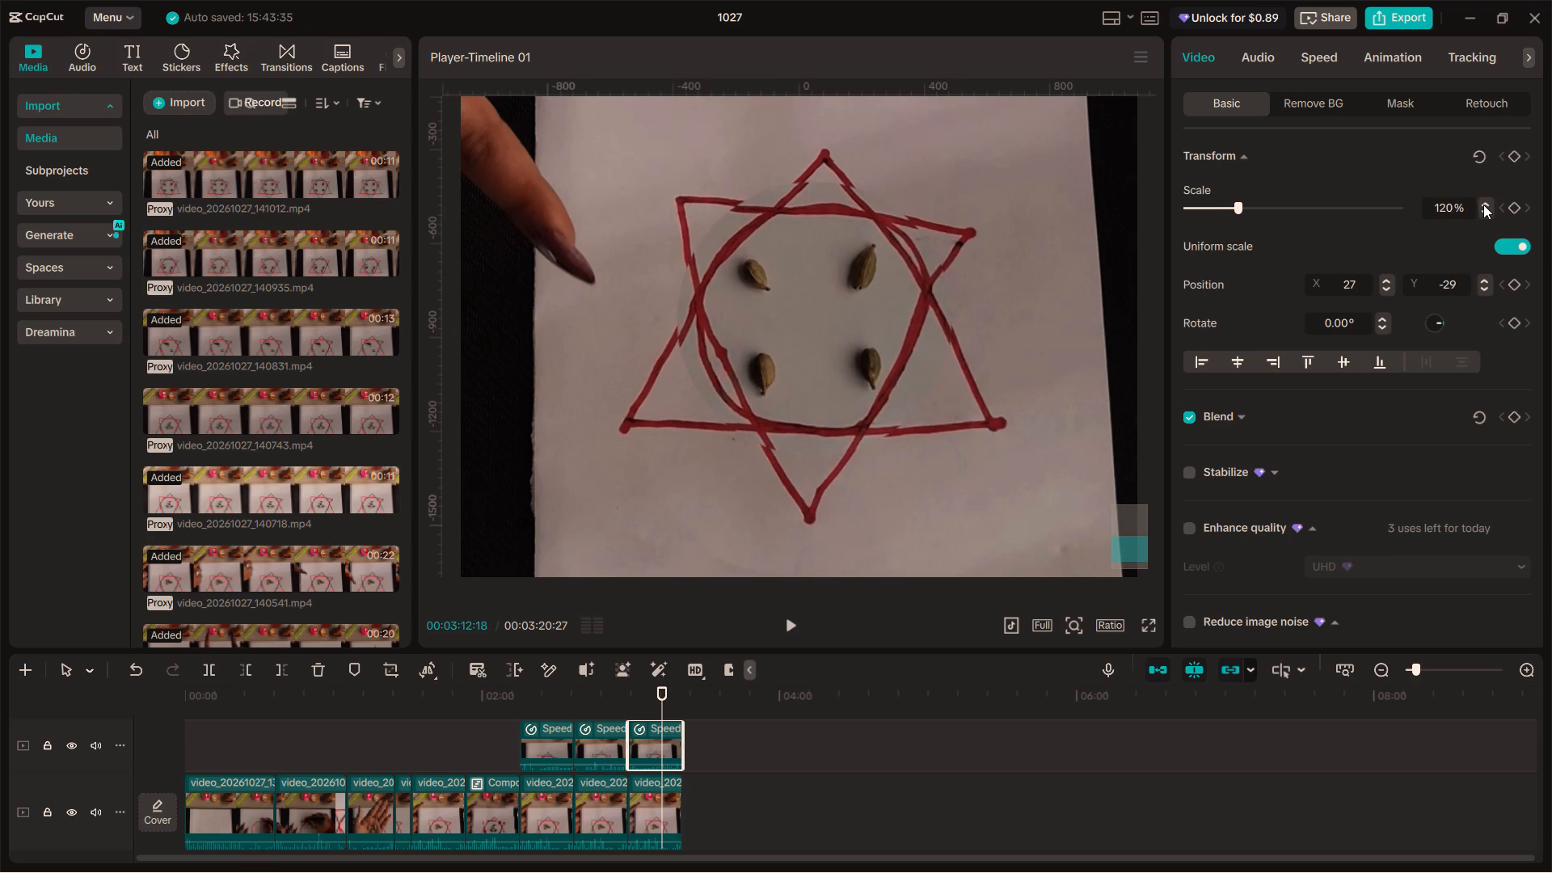
Enlarge the masked seed overlay to 123% and raise it to Y -5 so its circle lines up with the drawing below.
left_click(1483, 205)
left_click(1488, 201)
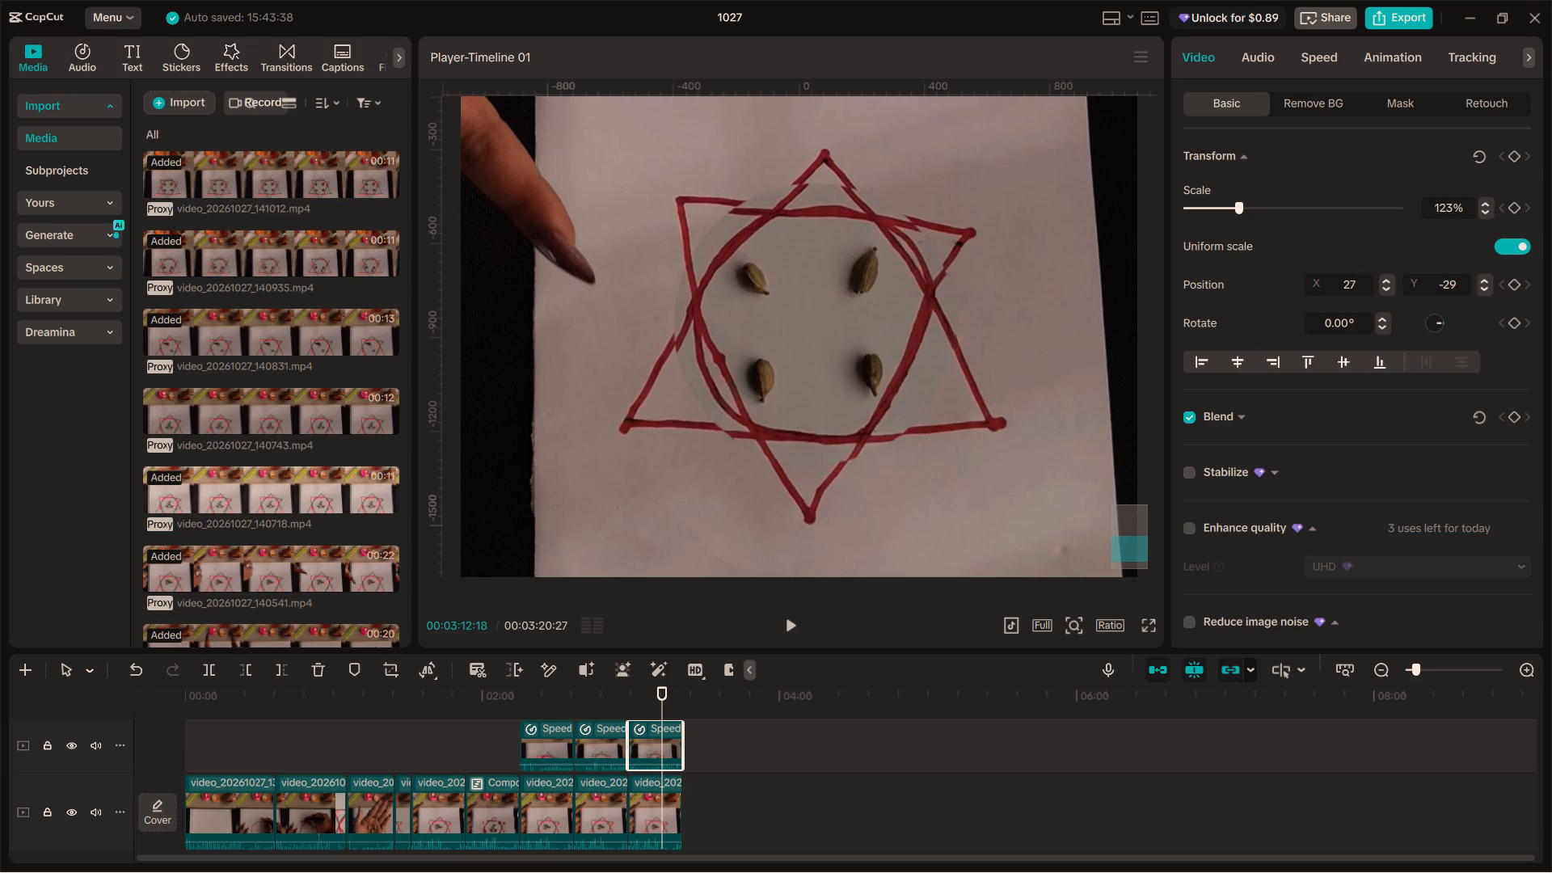
triple_click(1481, 277)
triple_click(1481, 277)
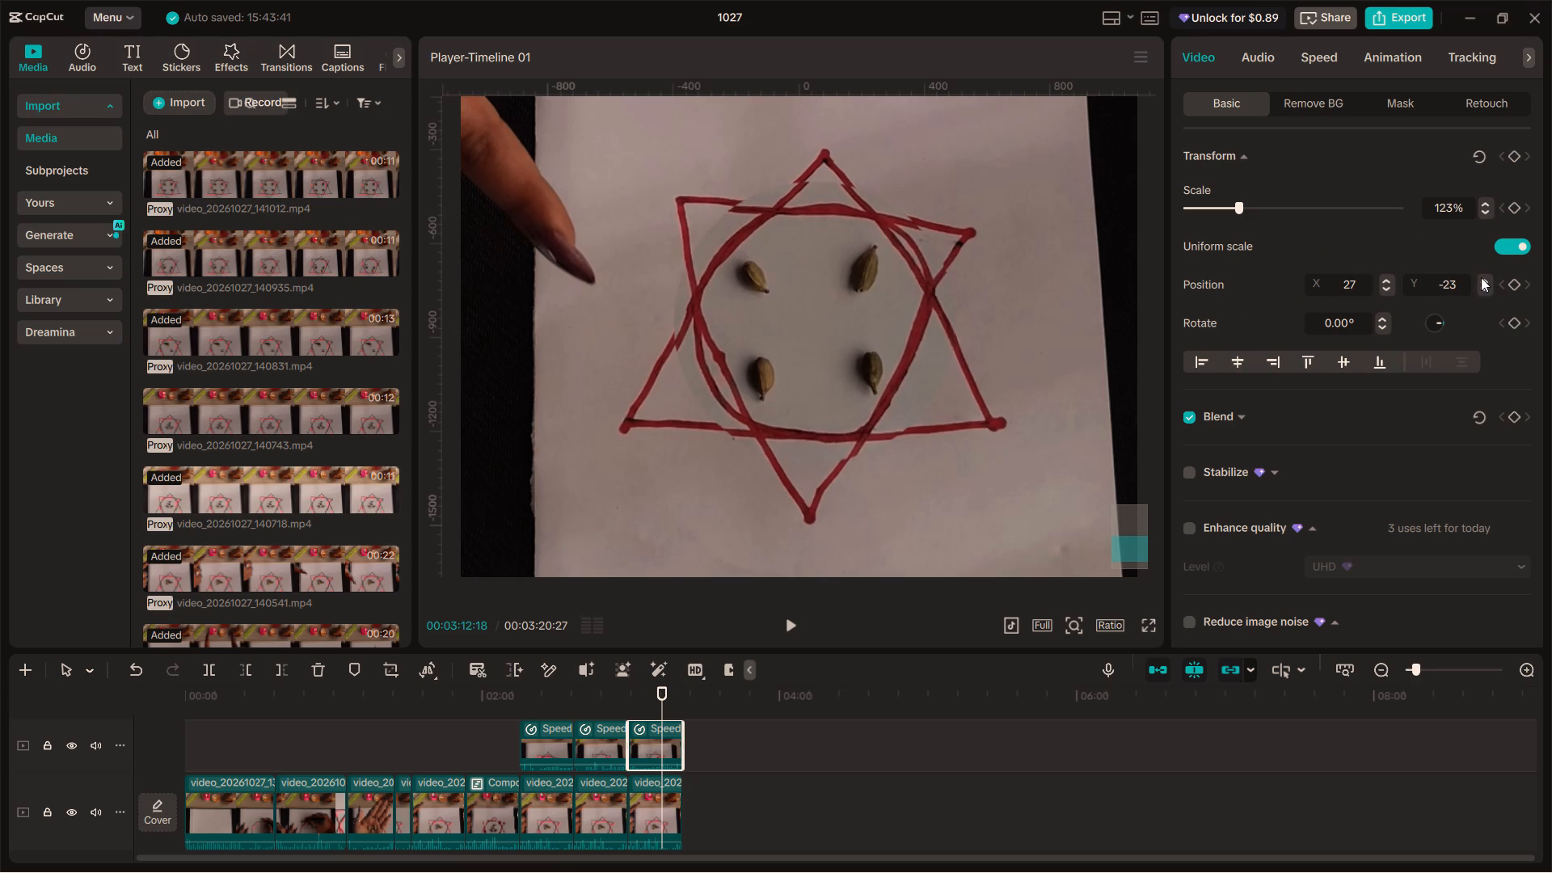
triple_click(1481, 277)
triple_click(1481, 277)
triple_click(1481, 277)
triple_click(1481, 277)
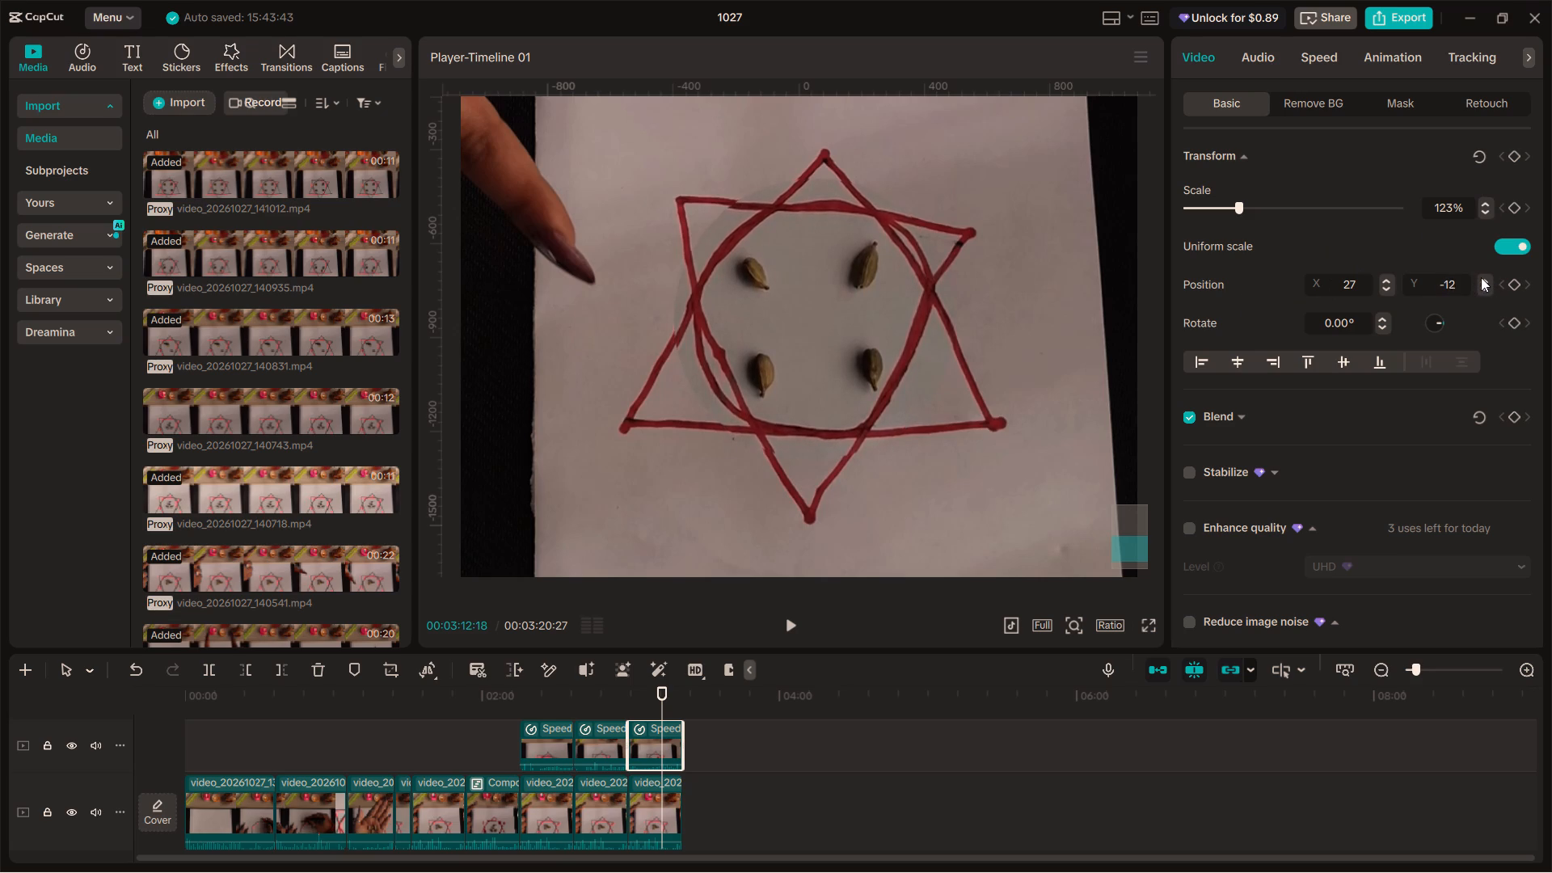
triple_click(1481, 277)
triple_click(1481, 277)
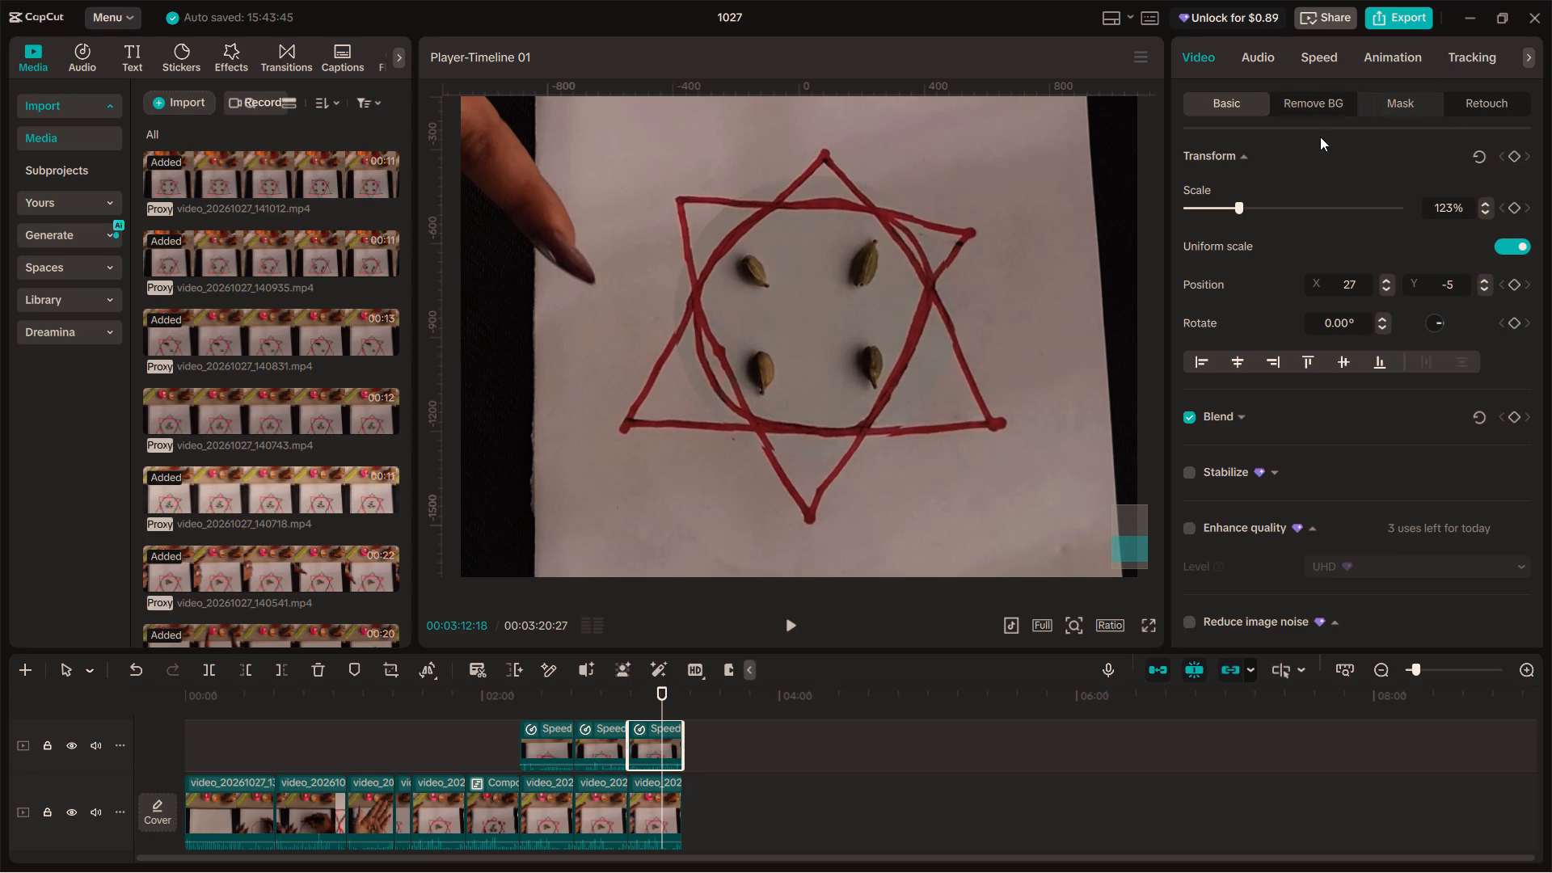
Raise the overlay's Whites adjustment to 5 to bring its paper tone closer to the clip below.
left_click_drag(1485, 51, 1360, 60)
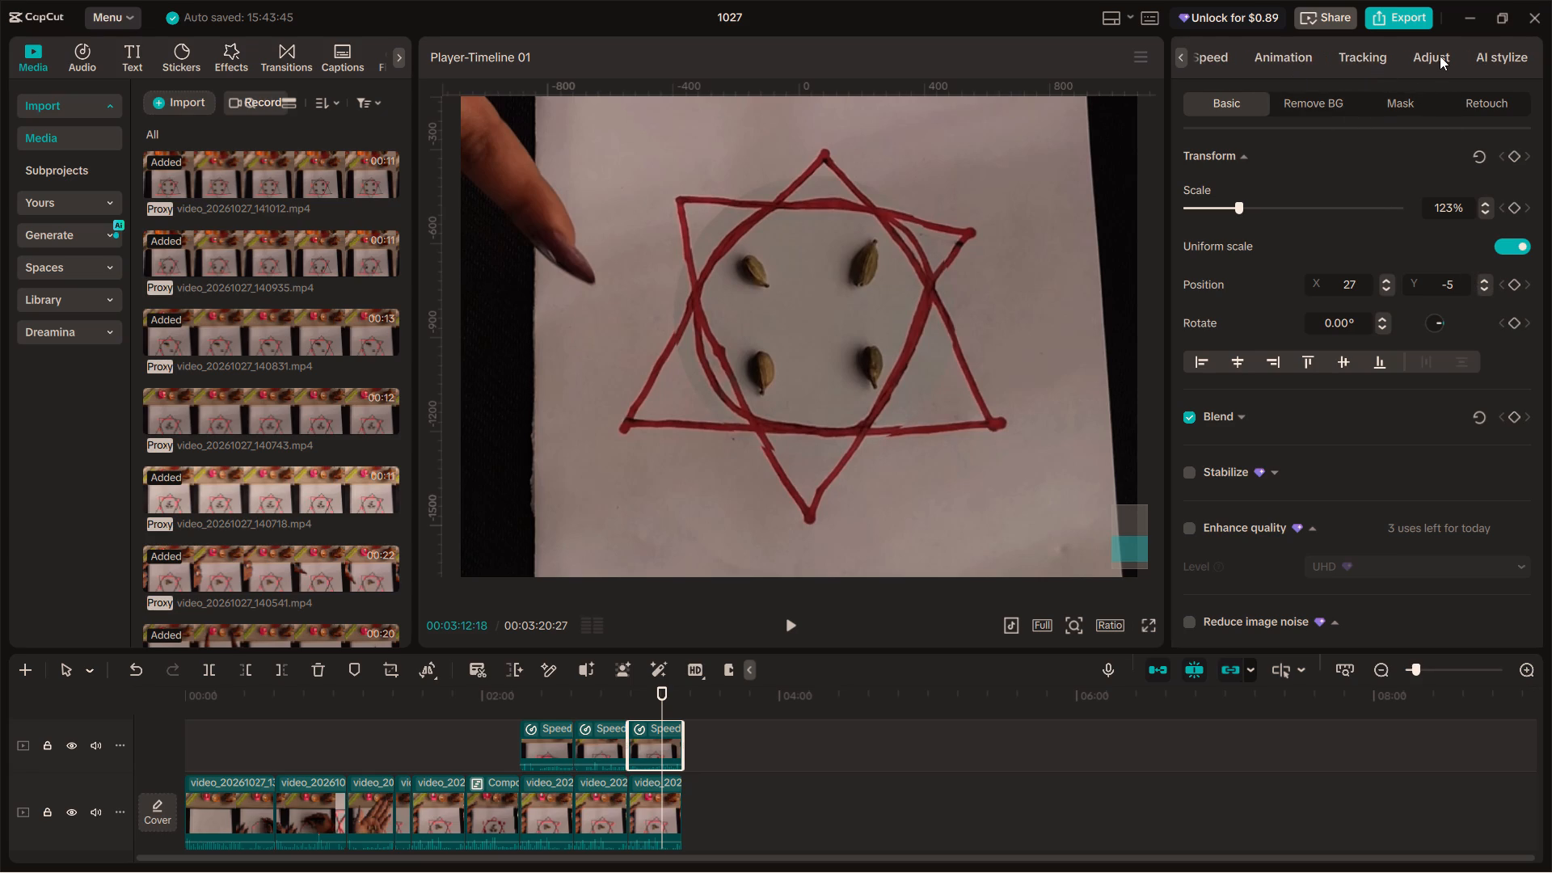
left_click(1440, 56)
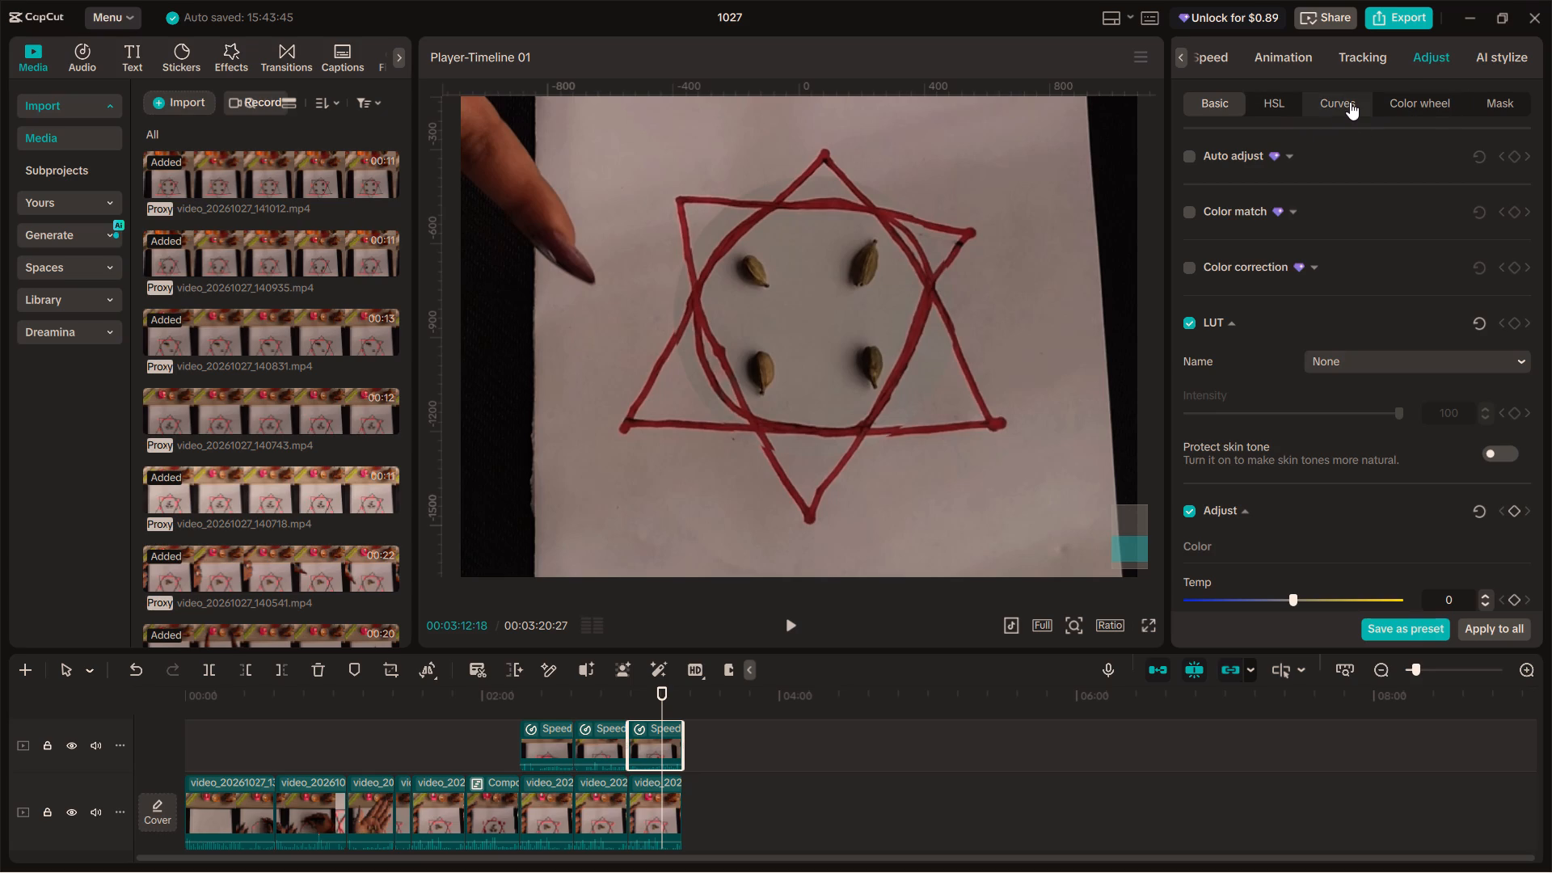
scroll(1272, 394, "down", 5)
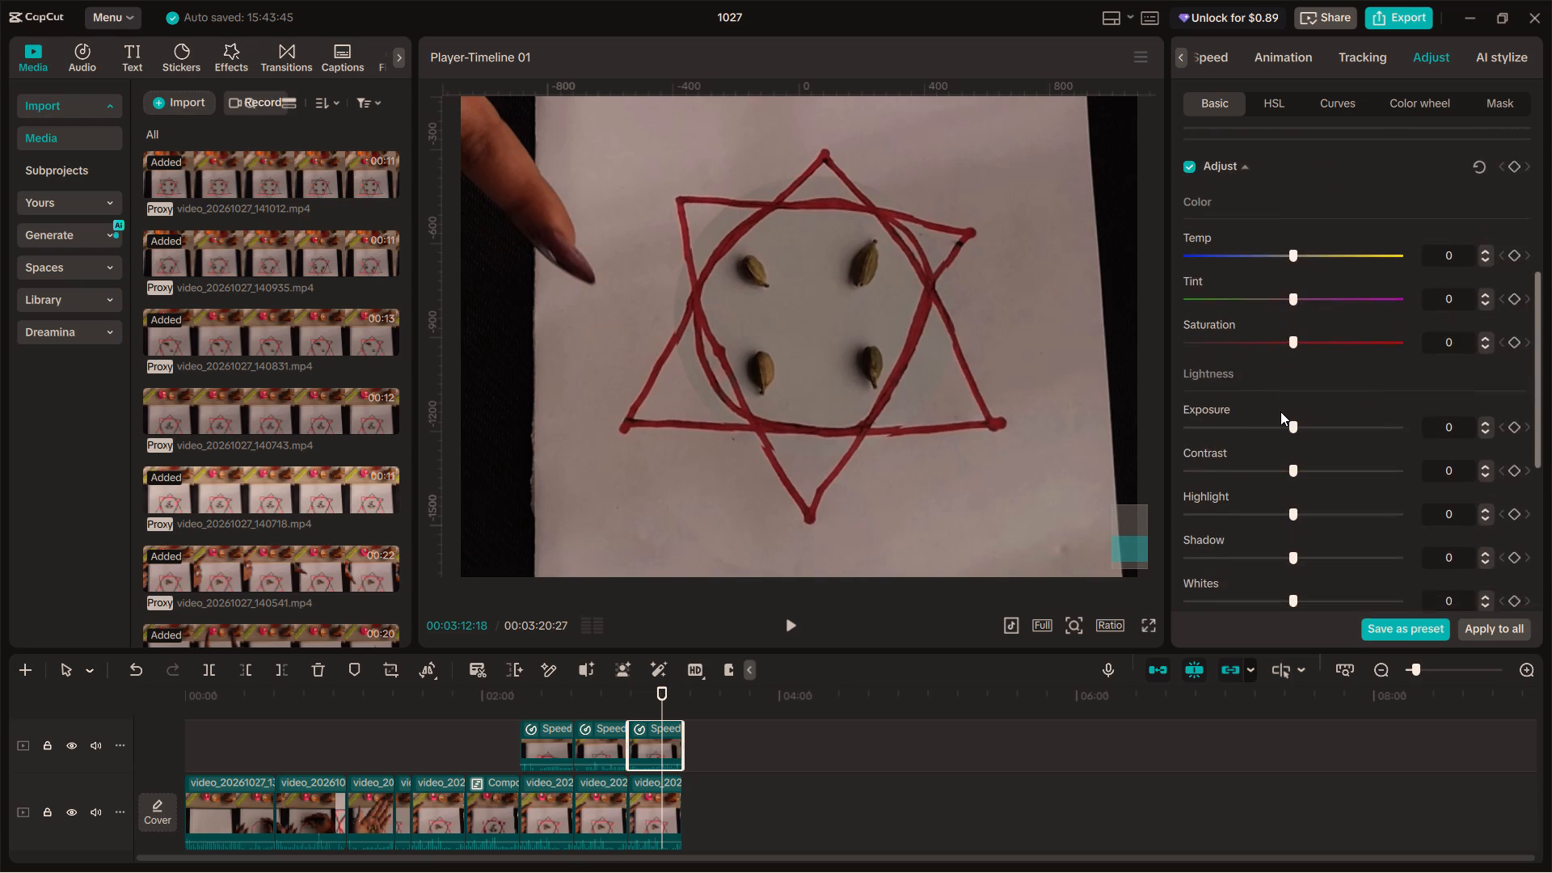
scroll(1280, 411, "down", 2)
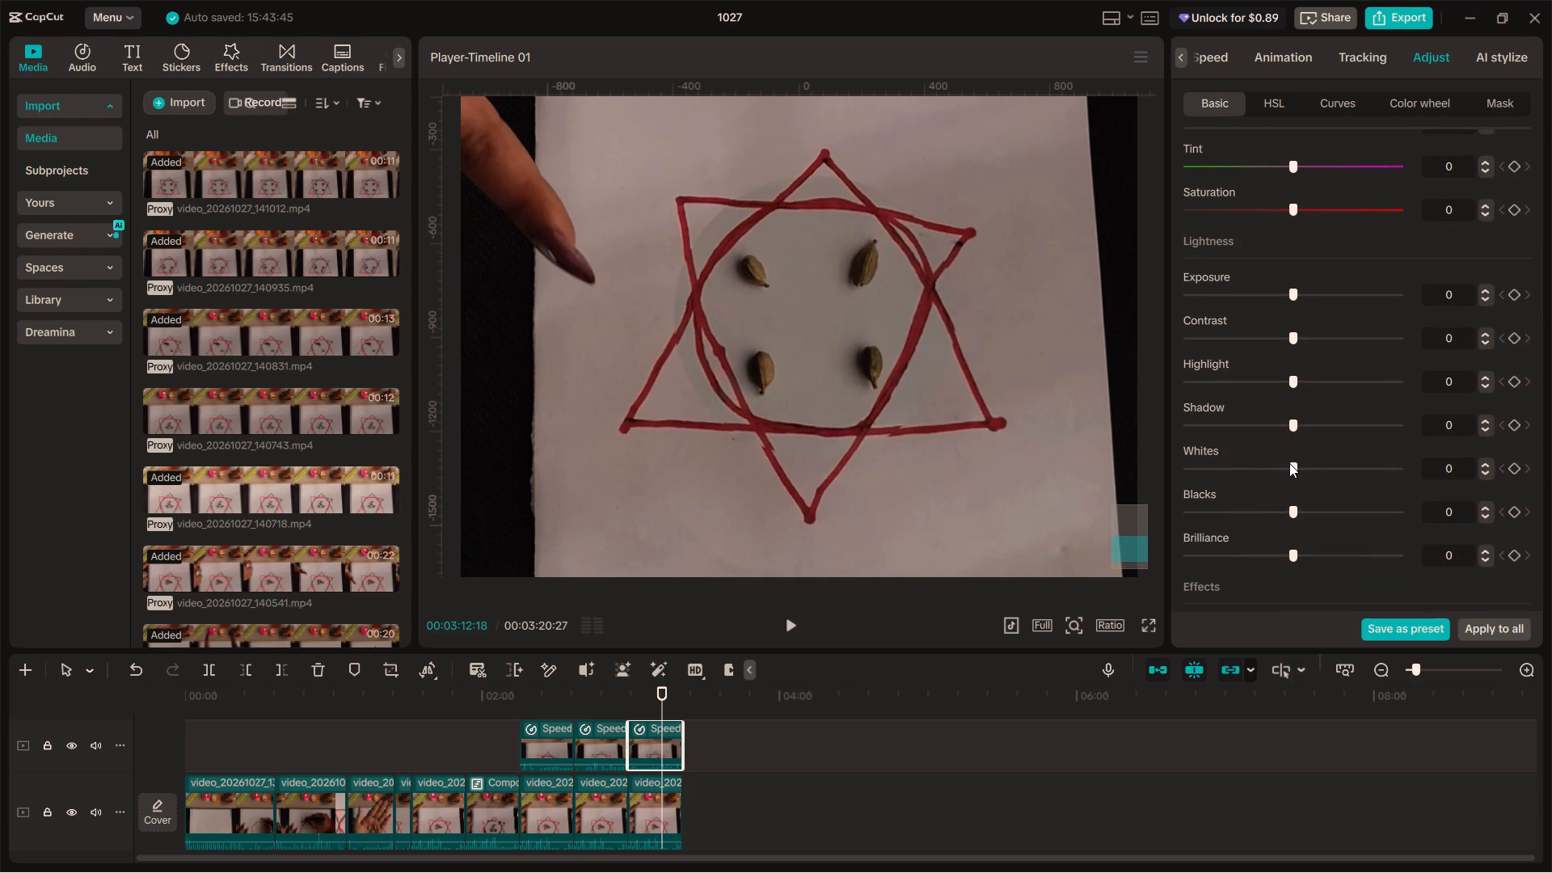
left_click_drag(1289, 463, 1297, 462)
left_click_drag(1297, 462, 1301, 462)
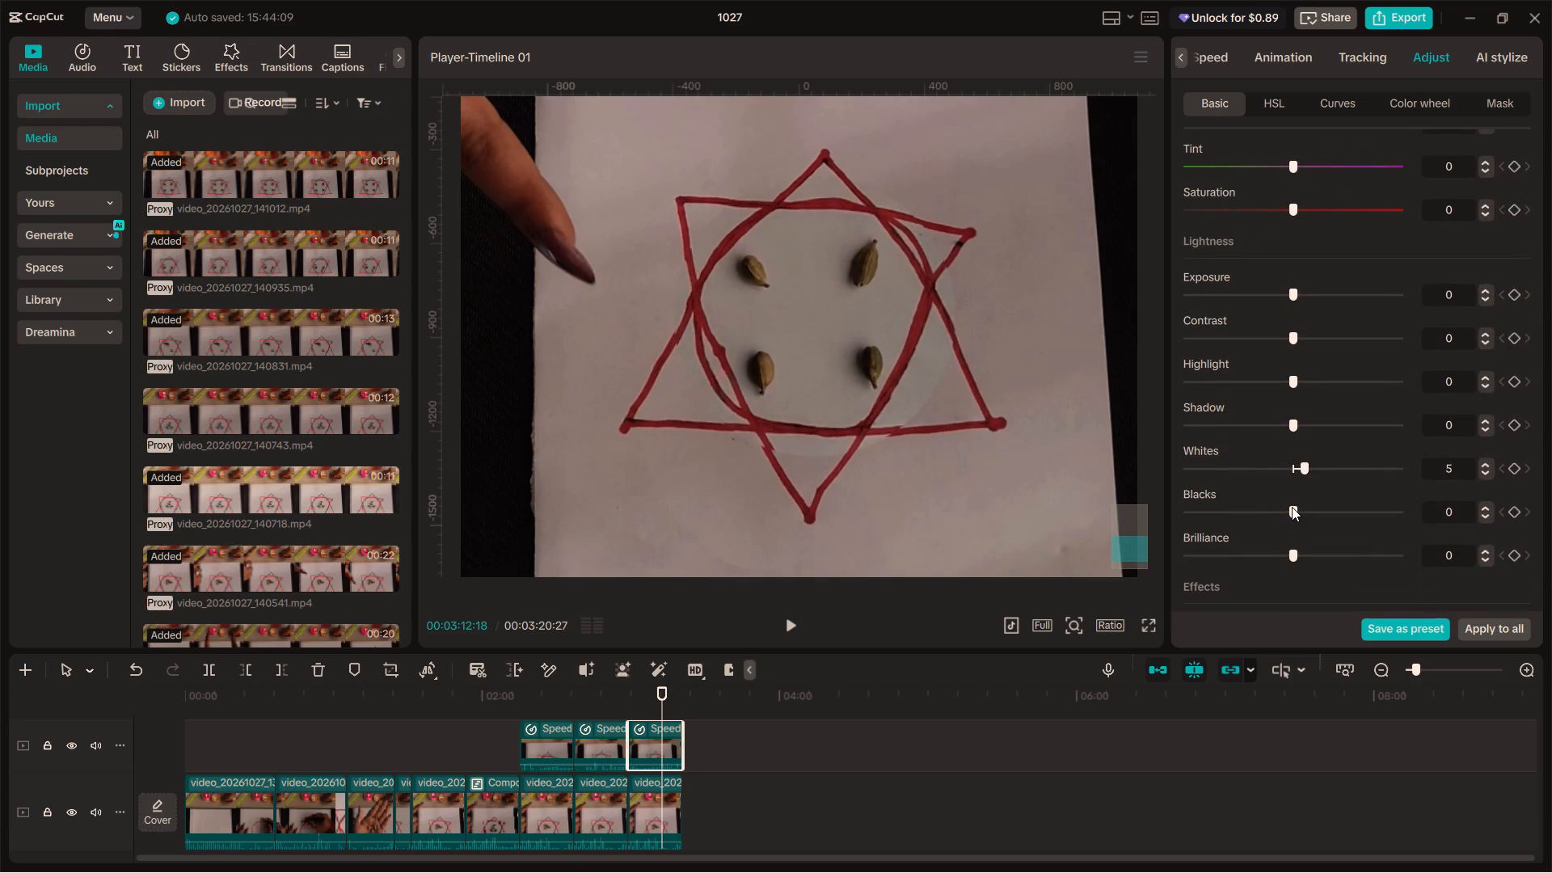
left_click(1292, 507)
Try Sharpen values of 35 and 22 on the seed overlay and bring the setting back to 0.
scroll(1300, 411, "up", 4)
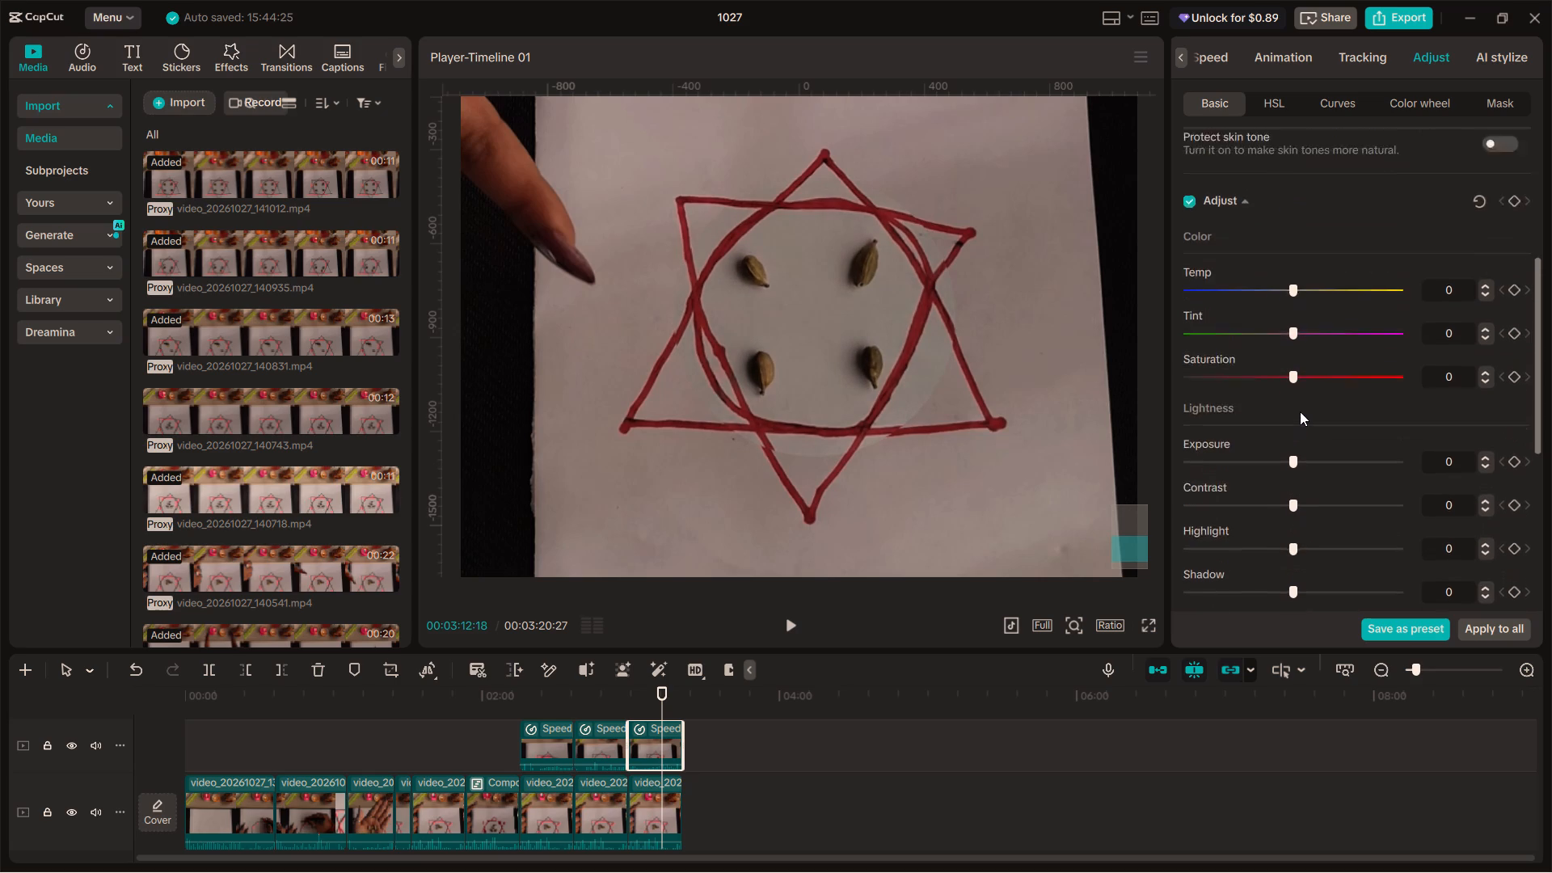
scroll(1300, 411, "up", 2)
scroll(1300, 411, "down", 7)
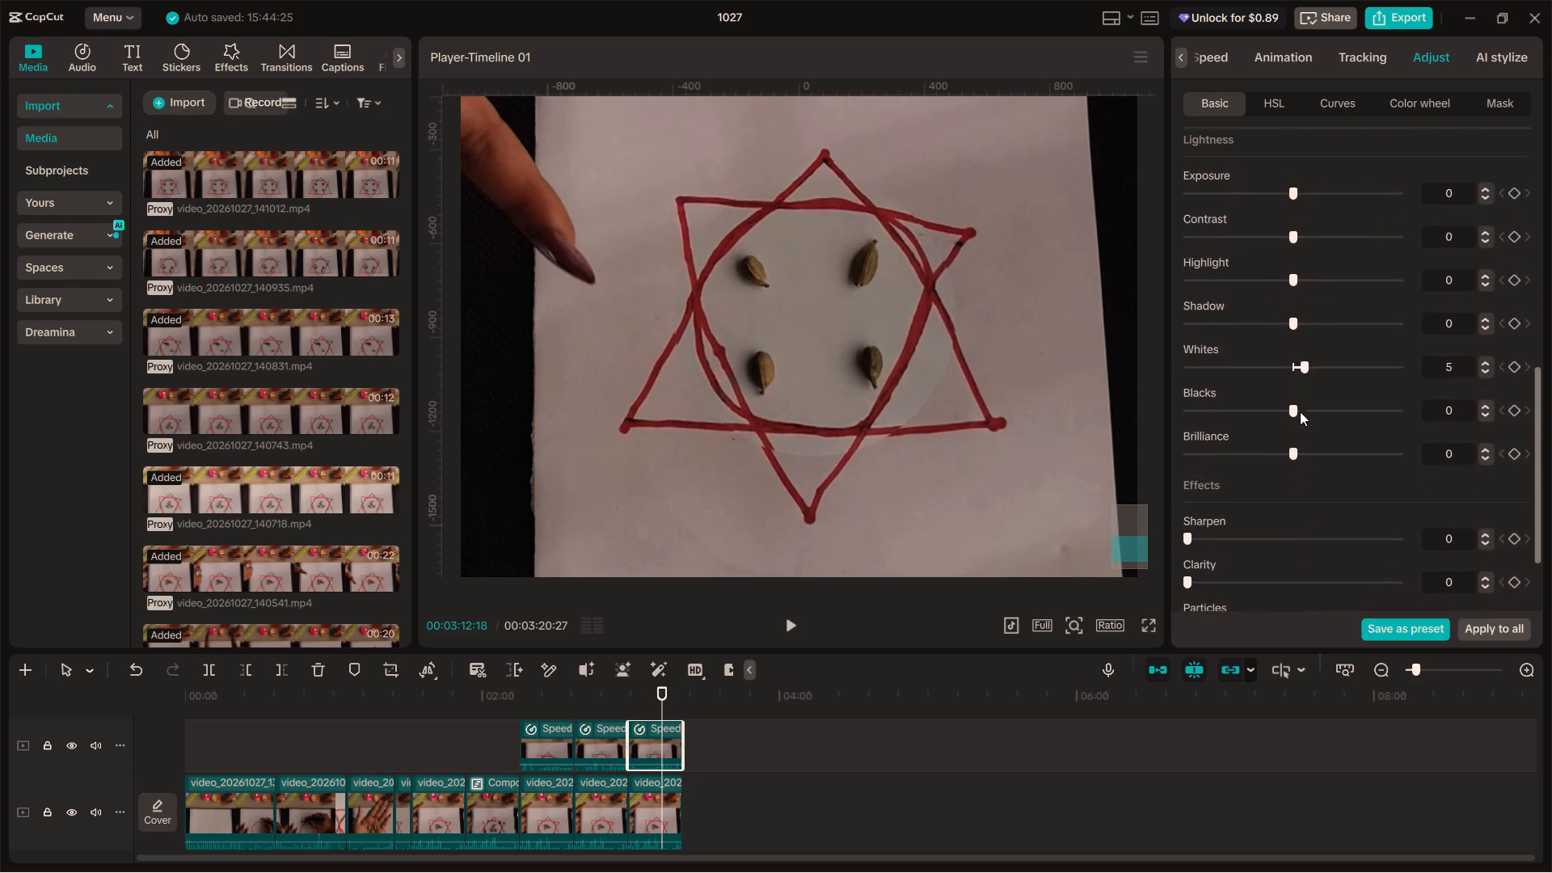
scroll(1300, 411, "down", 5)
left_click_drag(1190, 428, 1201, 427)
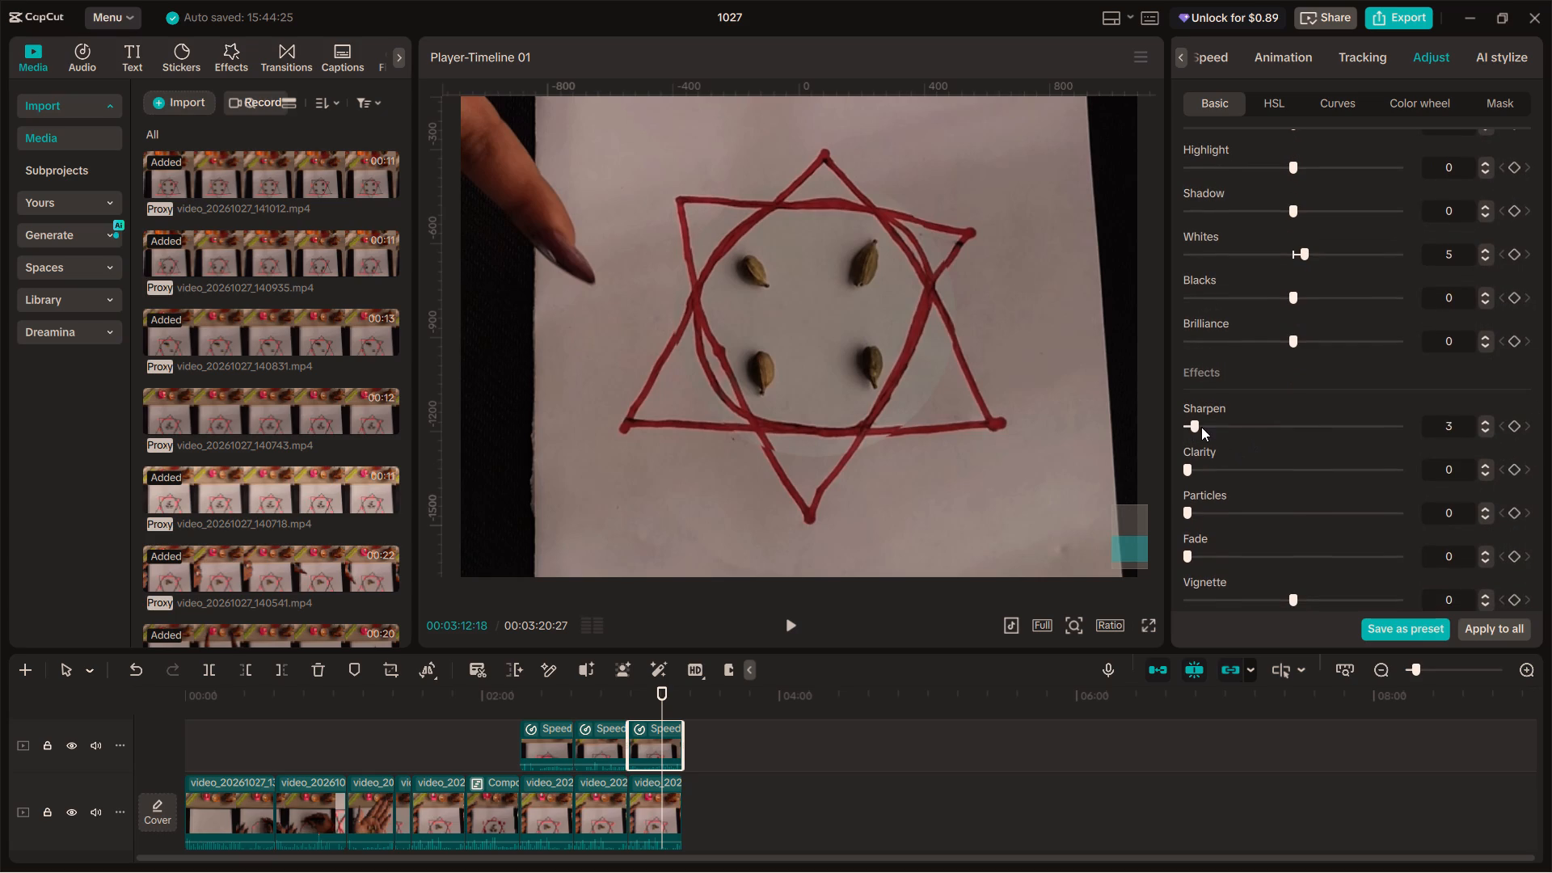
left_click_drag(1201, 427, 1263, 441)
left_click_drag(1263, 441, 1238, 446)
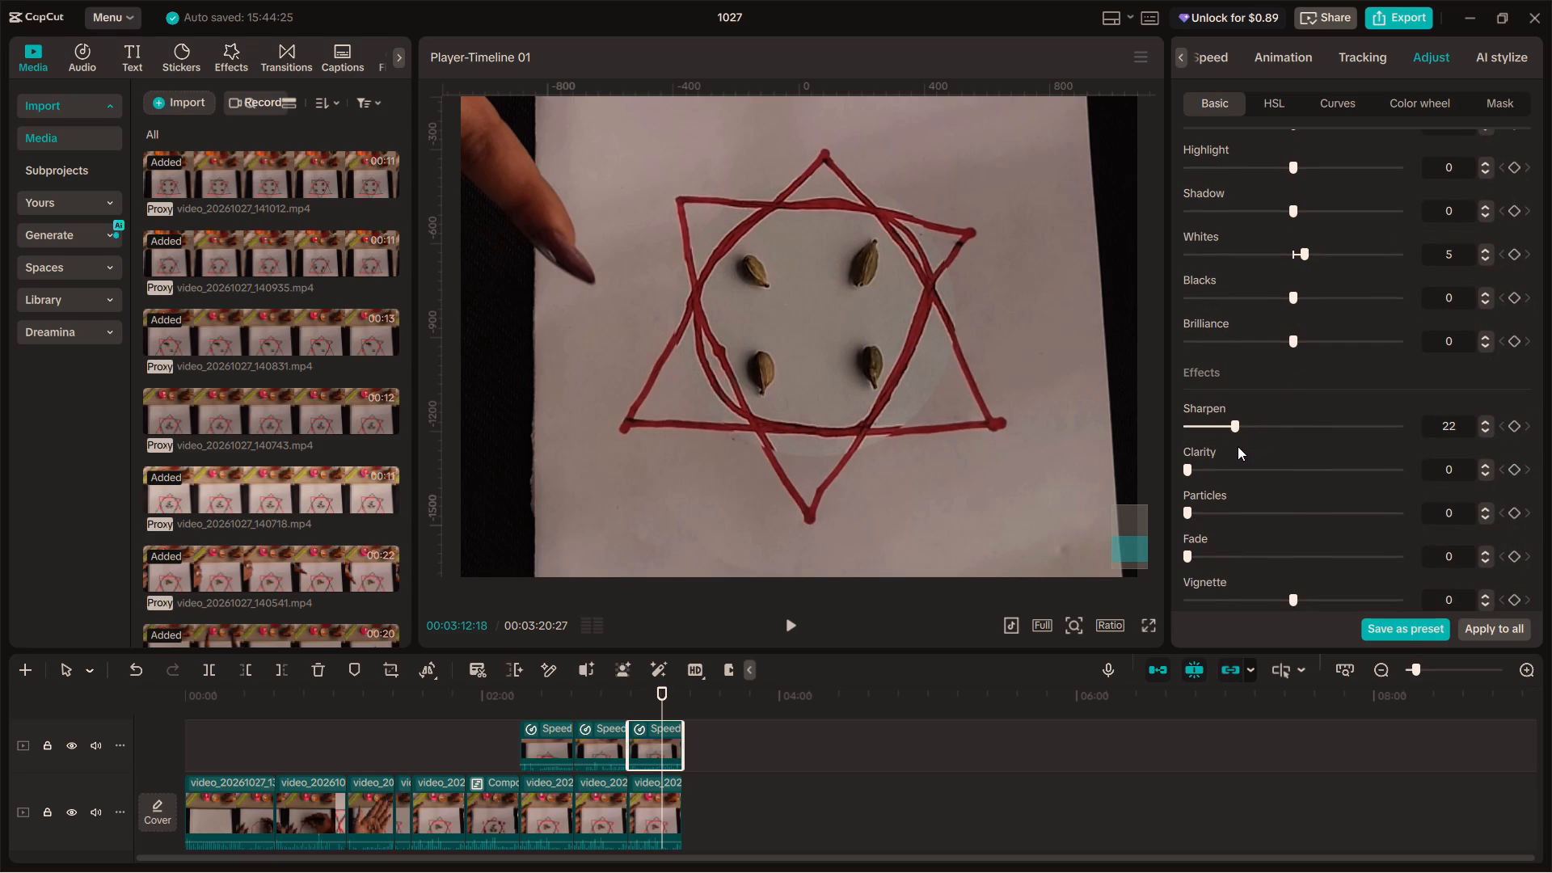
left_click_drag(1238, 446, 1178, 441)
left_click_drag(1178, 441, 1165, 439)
Set the overlay's Whites to 10 and Shadow to -5 to match the tone of the clip below.
scroll(1353, 319, "up", 17)
scroll(1346, 321, "down", 8)
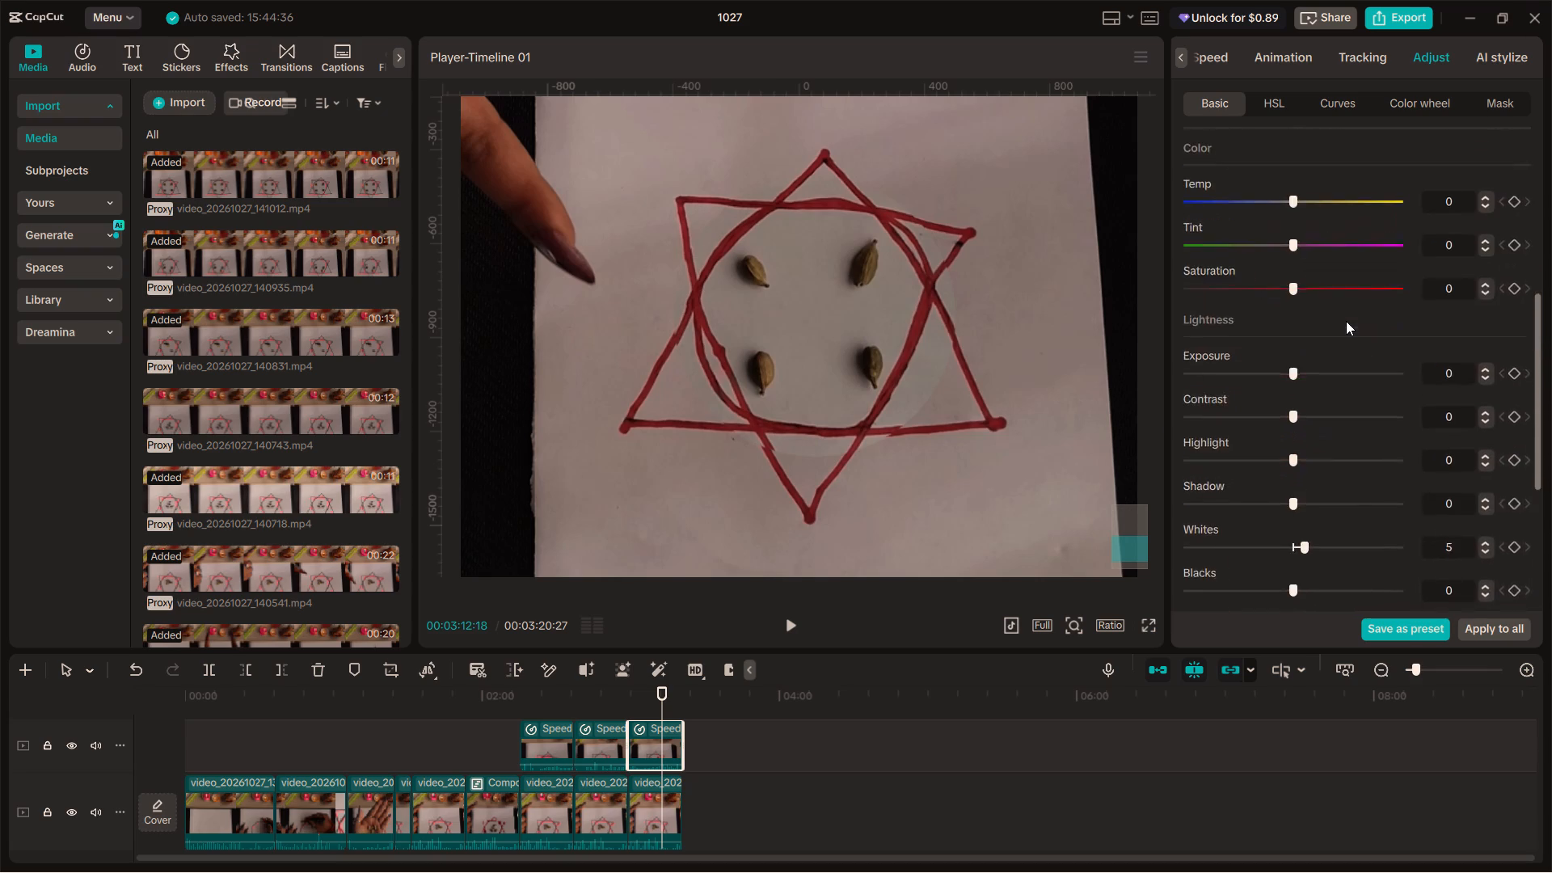
scroll(1346, 321, "down", 8)
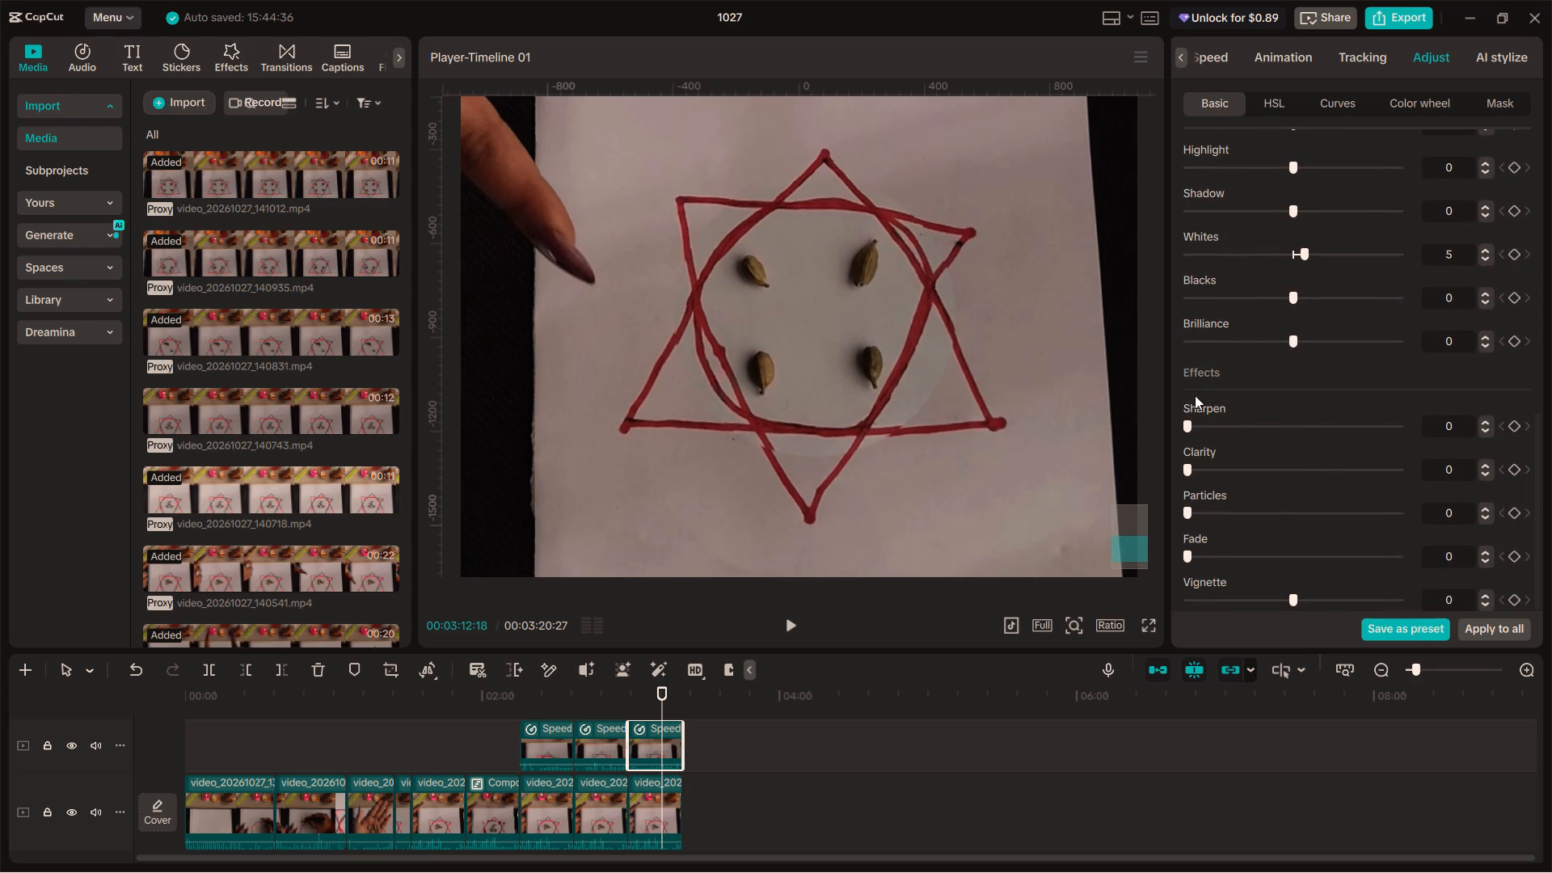
scroll(1330, 468, "down", 3)
scroll(1284, 523, "down", 4)
scroll(1290, 544, "up", 1)
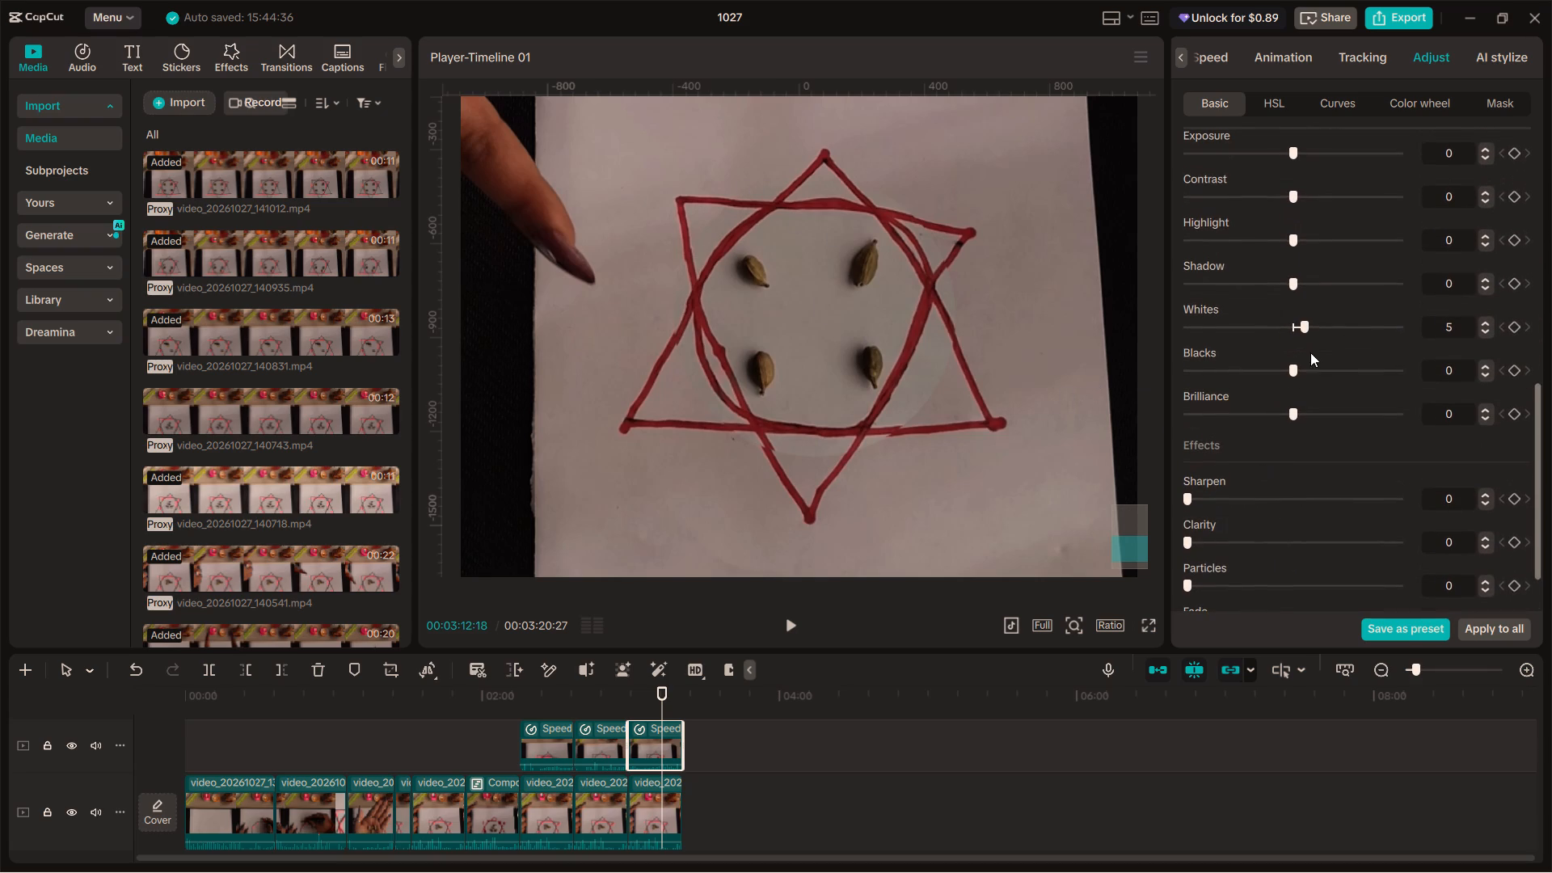
left_click(1305, 325)
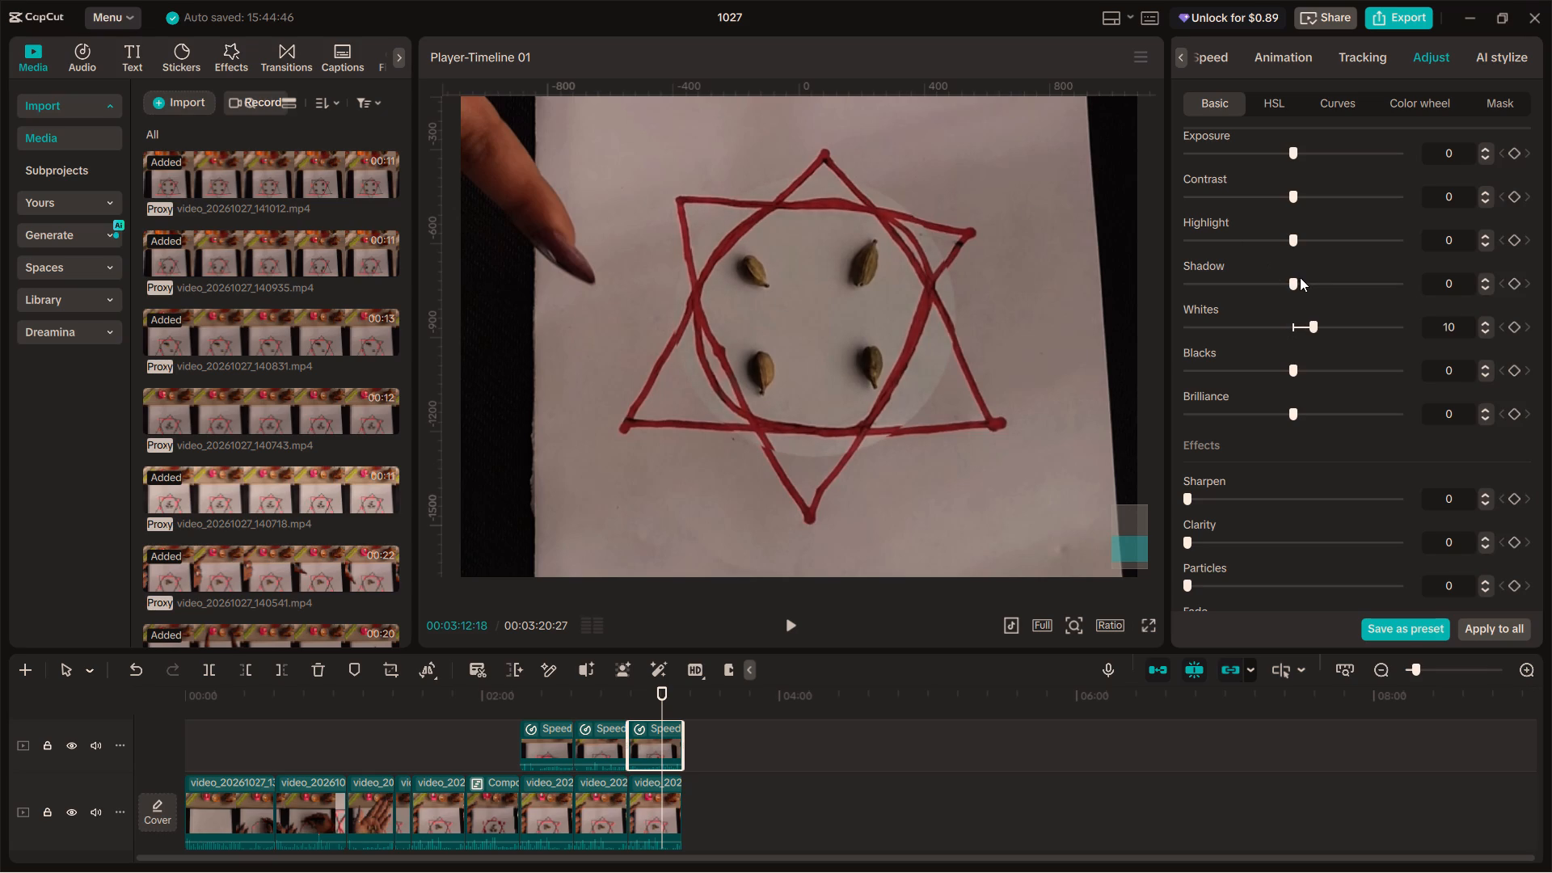
left_click_drag(1293, 278, 1304, 286)
left_click_drag(1304, 286, 1278, 289)
left_click(878, 338)
Fine-tune the overlay to a scale of 123% and an X position of 16, realigning its circle with the drawing below.
left_click(1218, 58)
left_click_drag(1292, 52, 1492, 59)
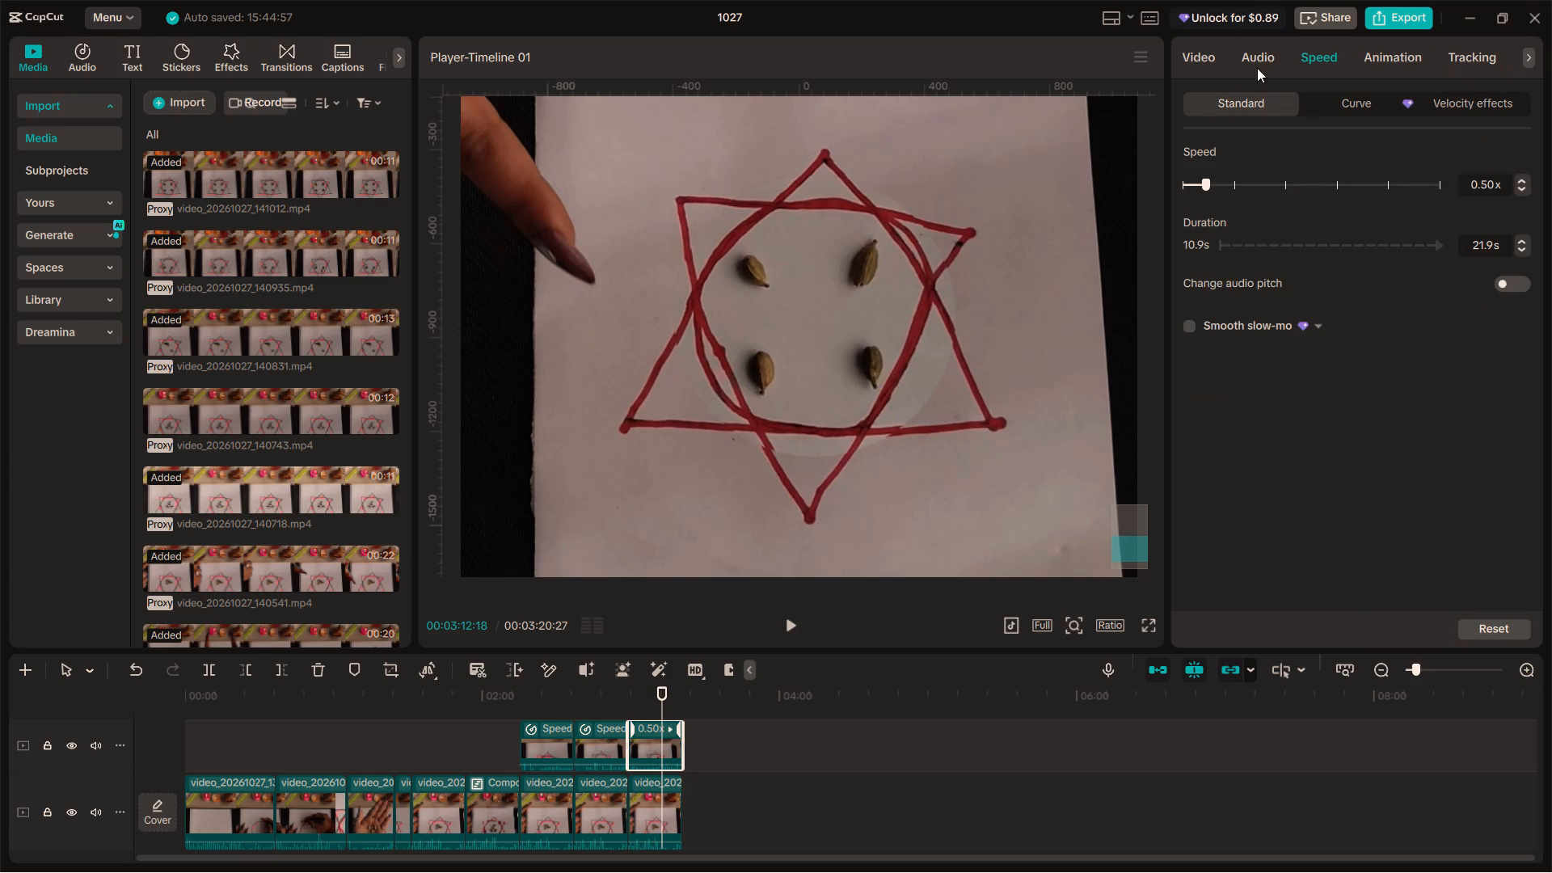
left_click(1190, 65)
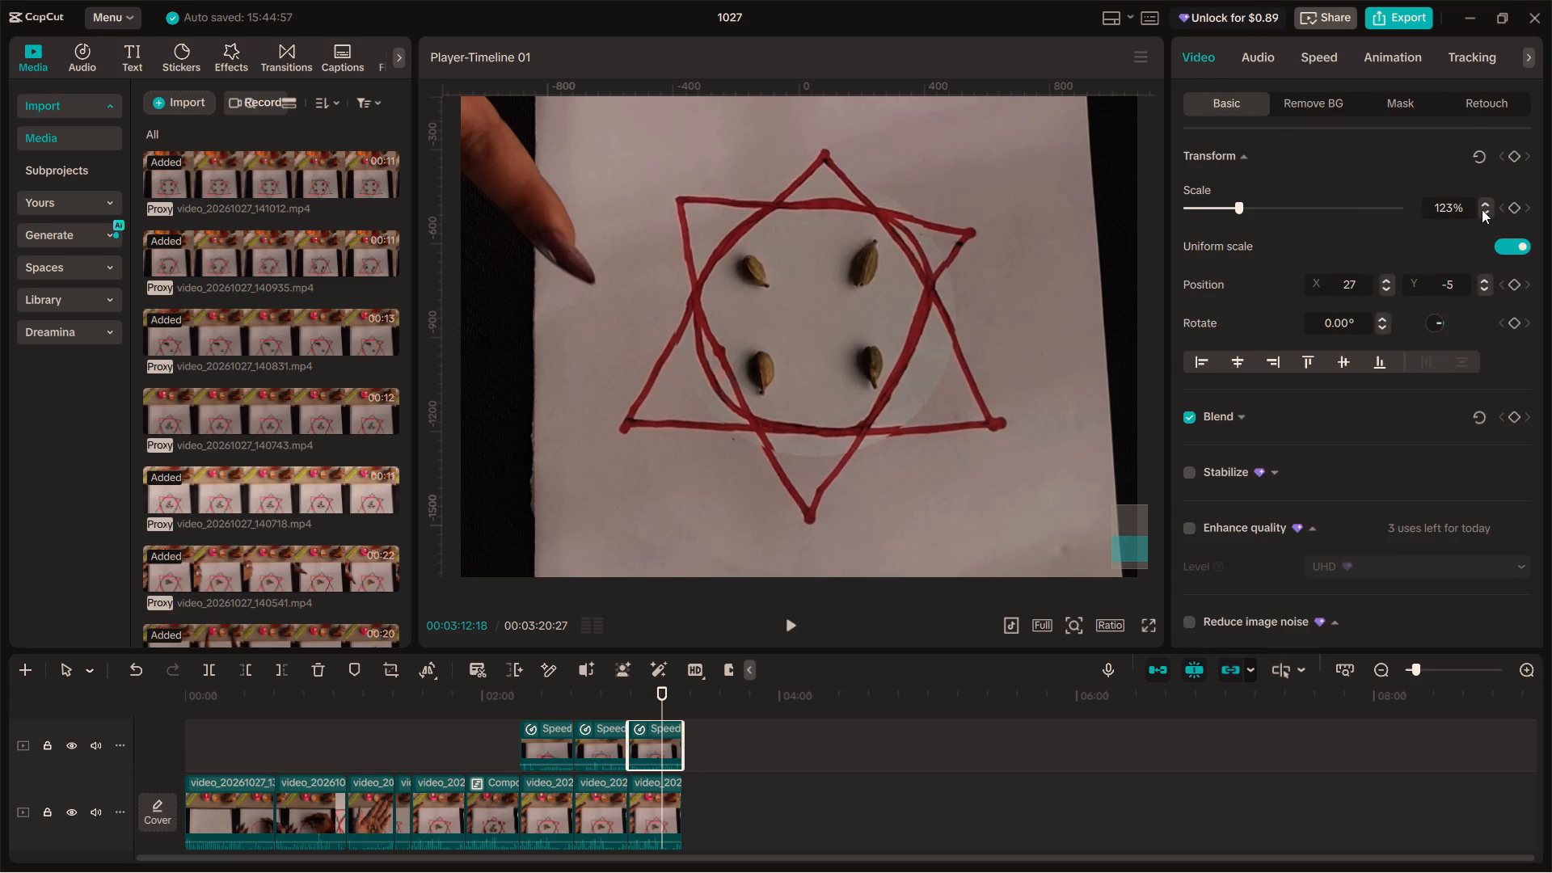
left_click(1482, 209)
left_click(1483, 200)
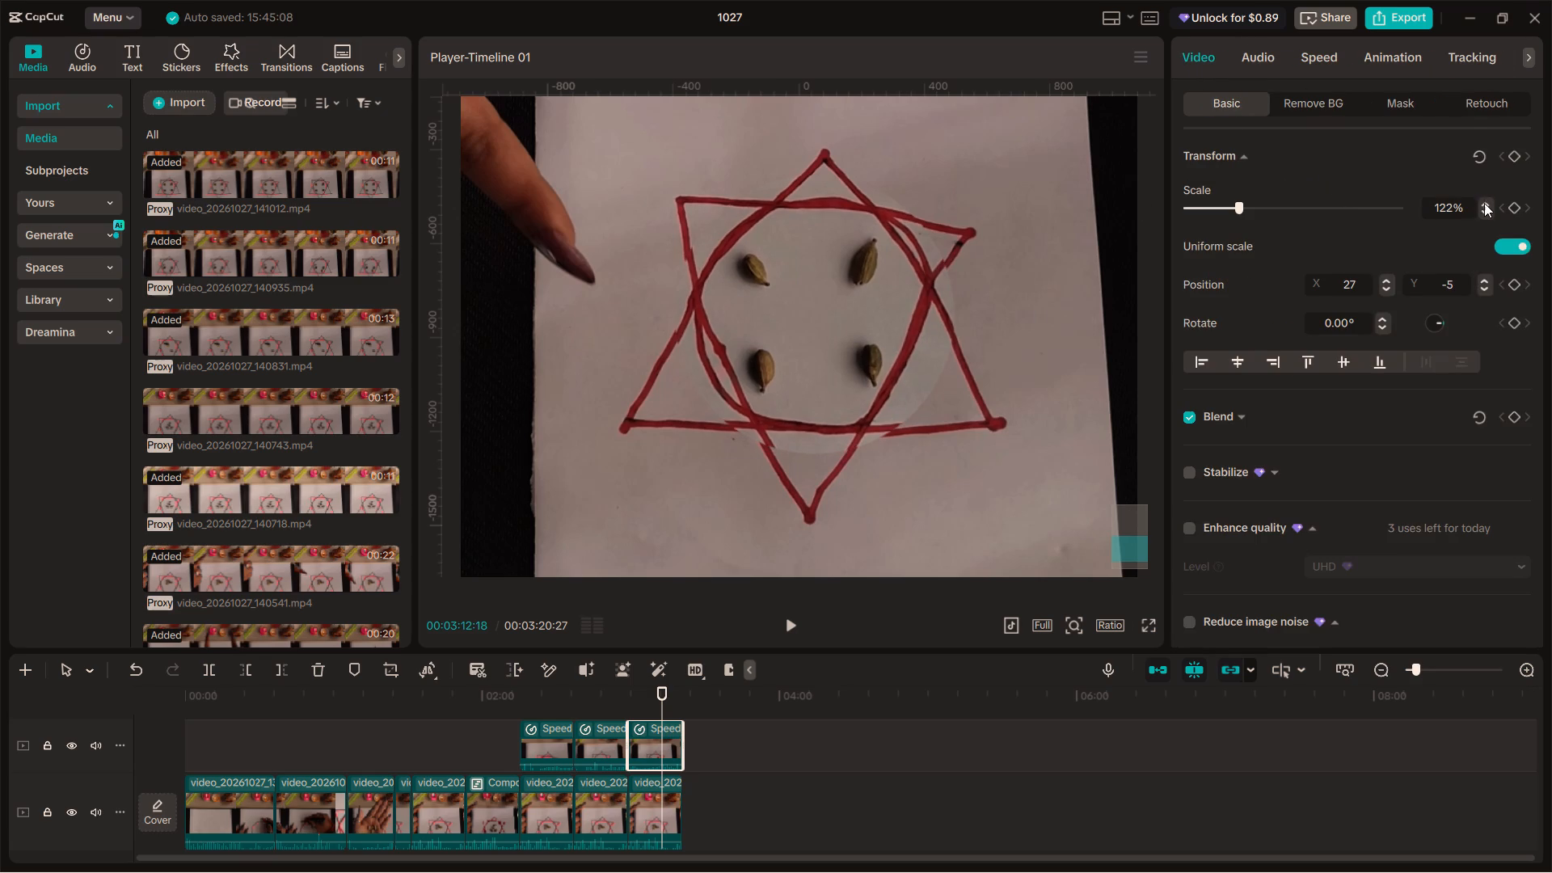
left_click(1482, 205)
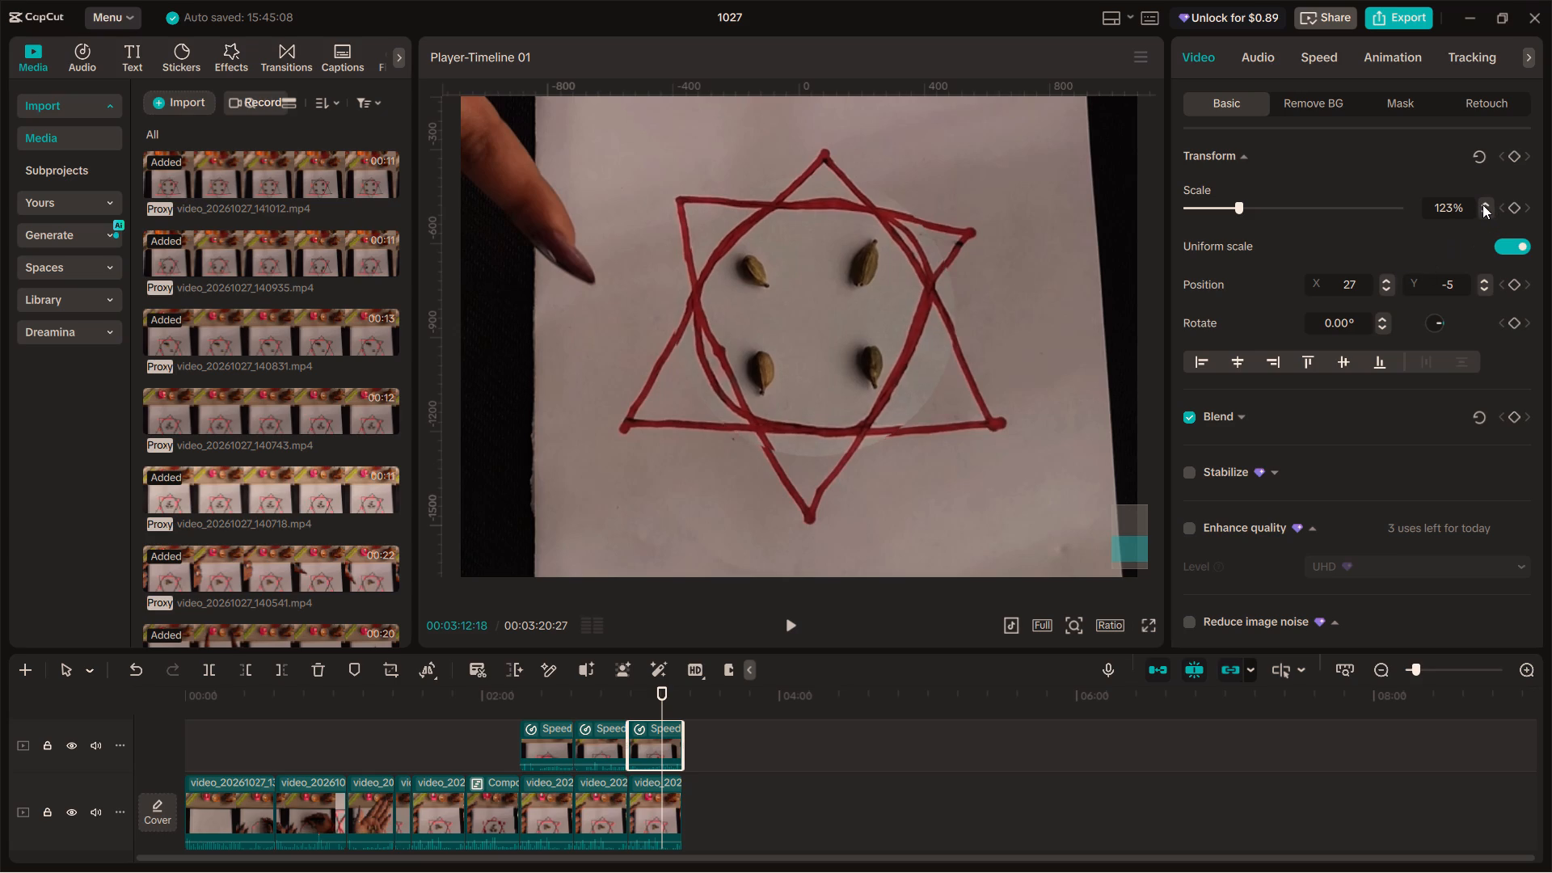
left_click(1482, 205)
left_click(1482, 205)
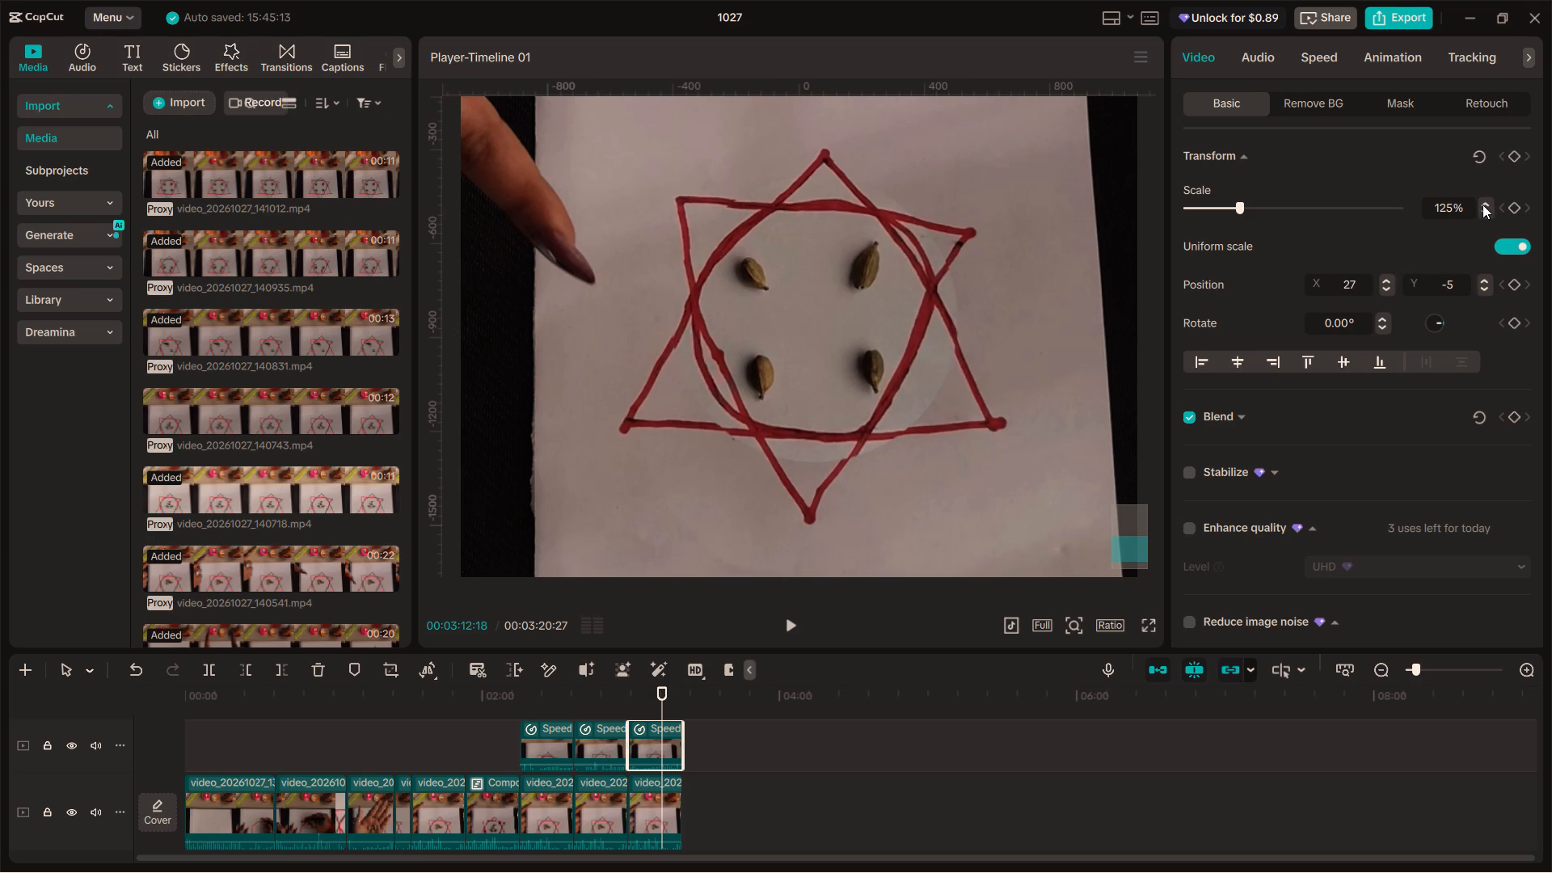
left_click(1484, 209)
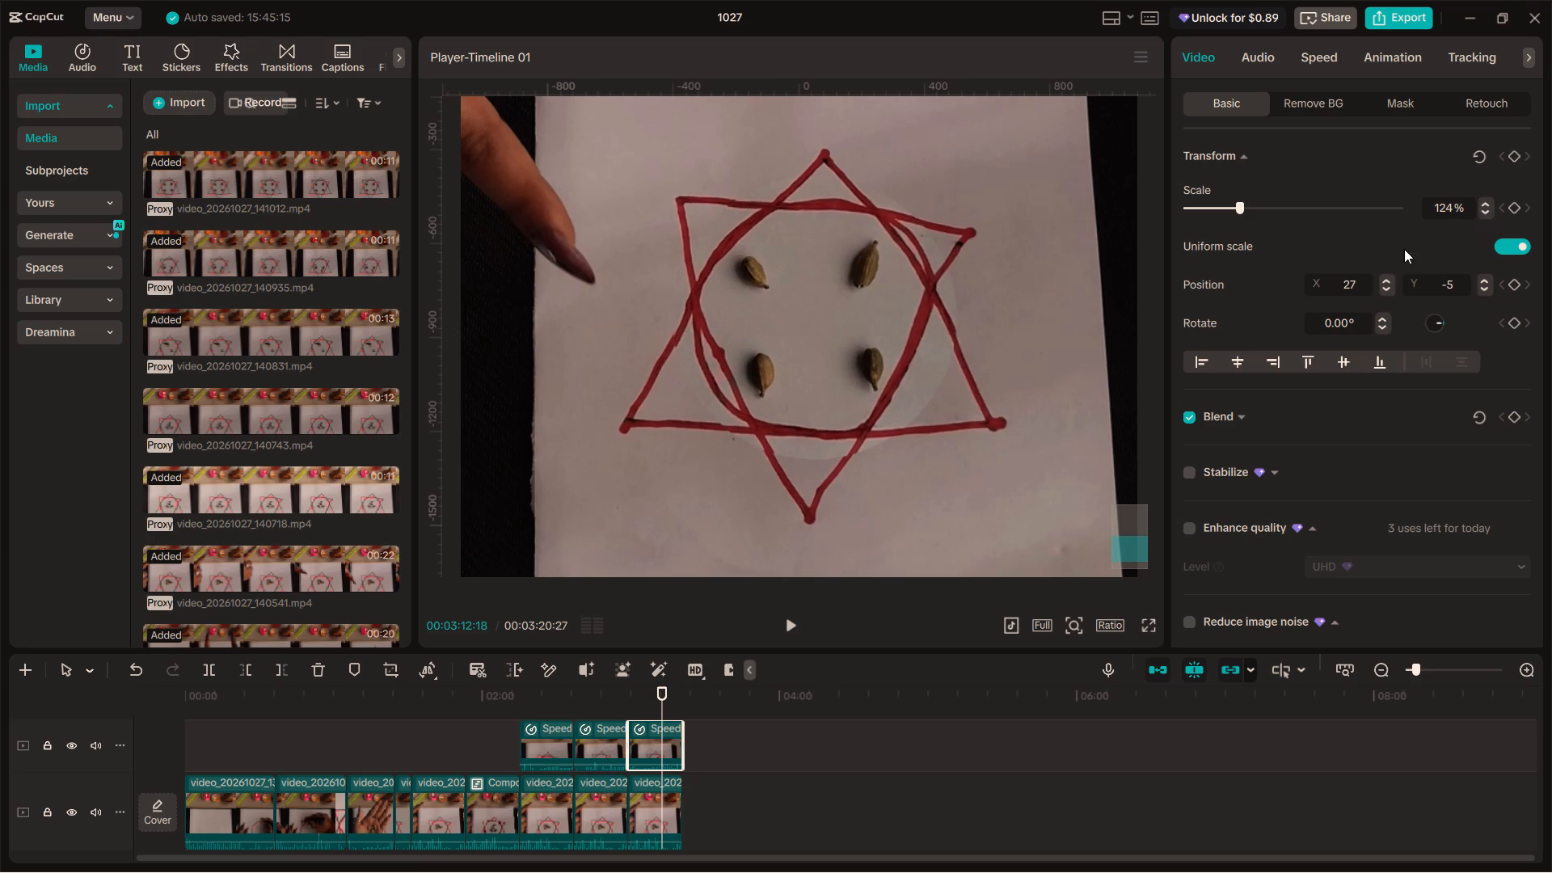
triple_click(1386, 289)
triple_click(1386, 289)
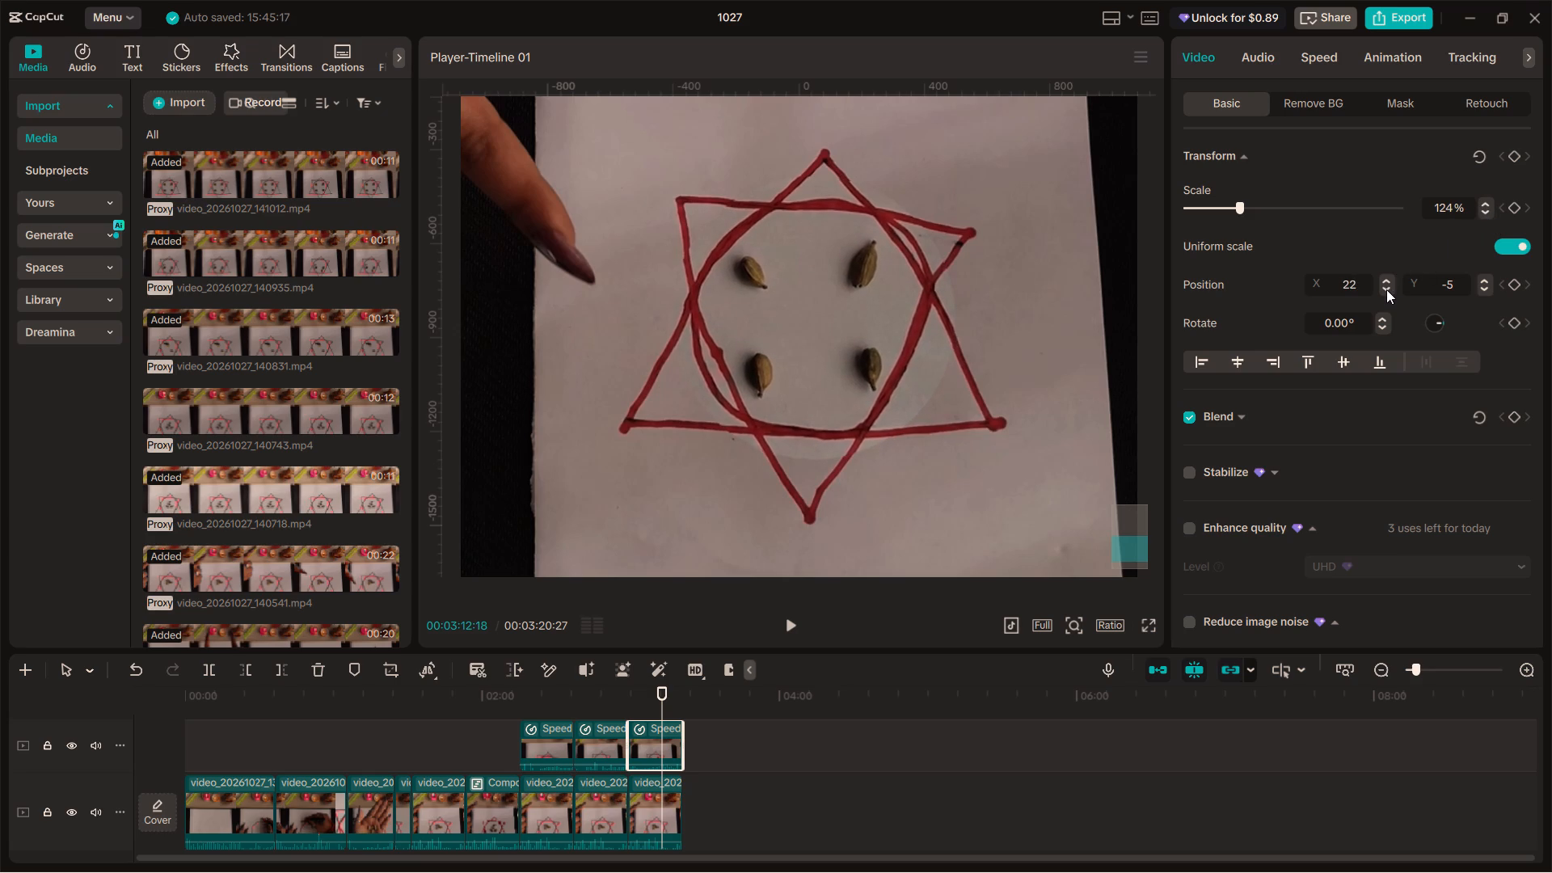
left_click(1386, 289)
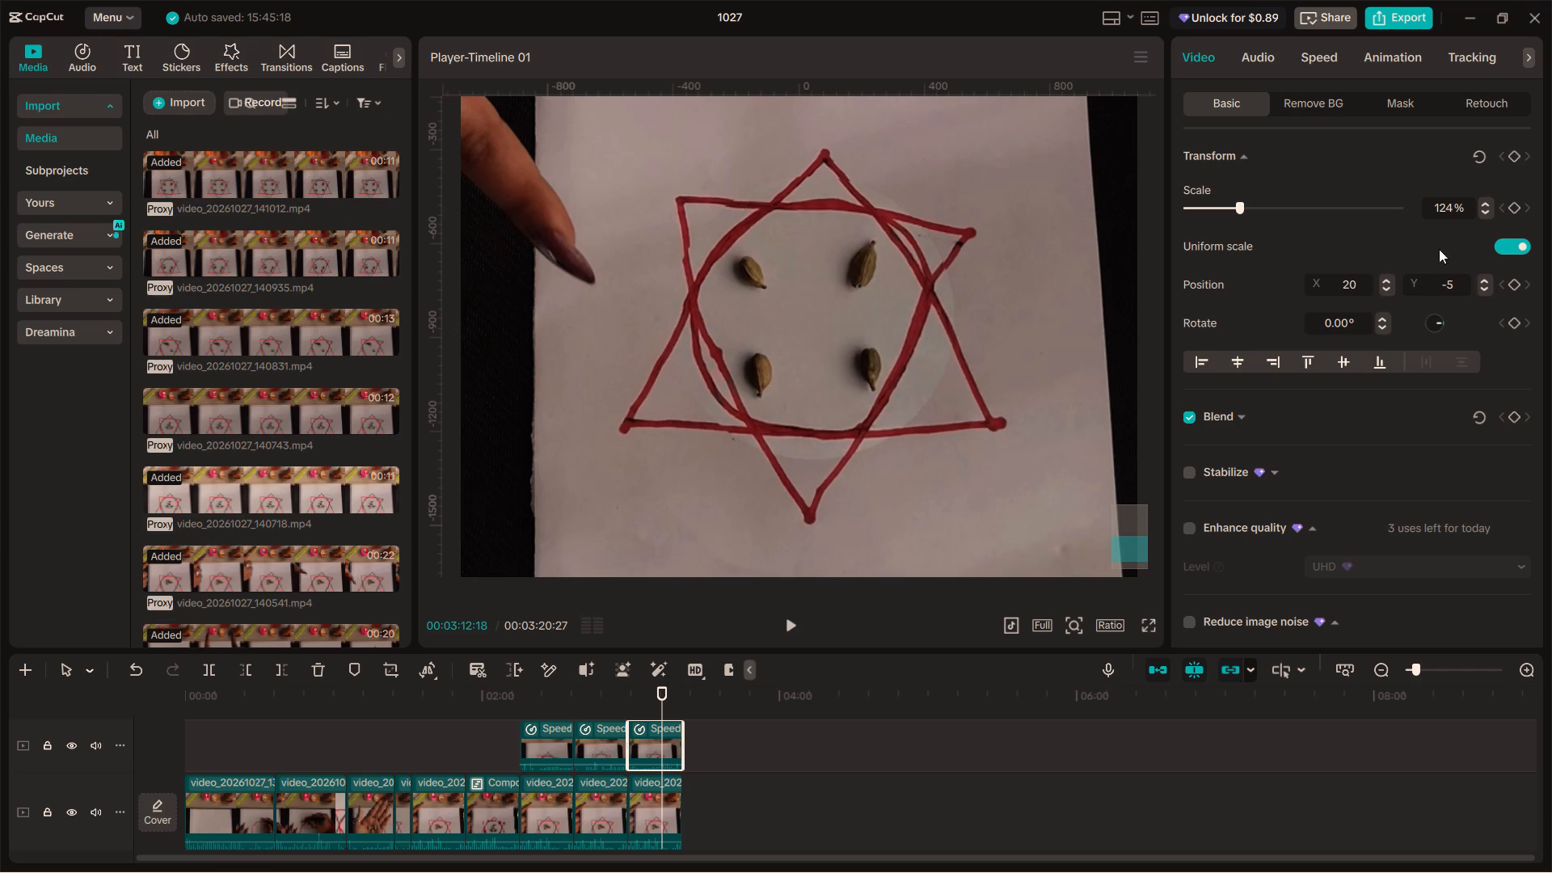
left_click(1486, 213)
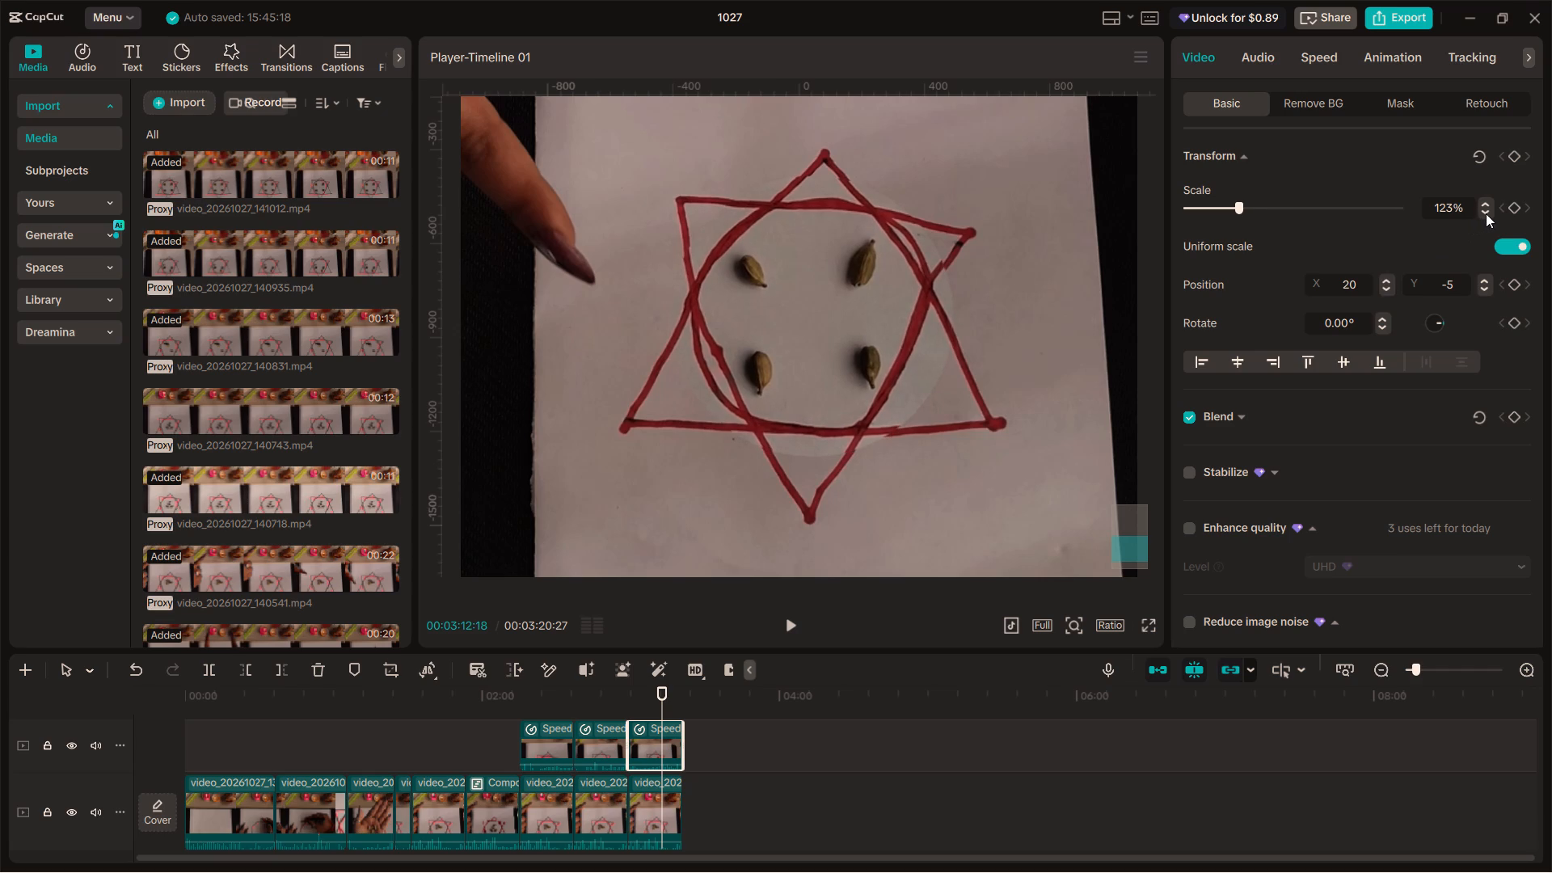
triple_click(1386, 285)
left_click(1386, 285)
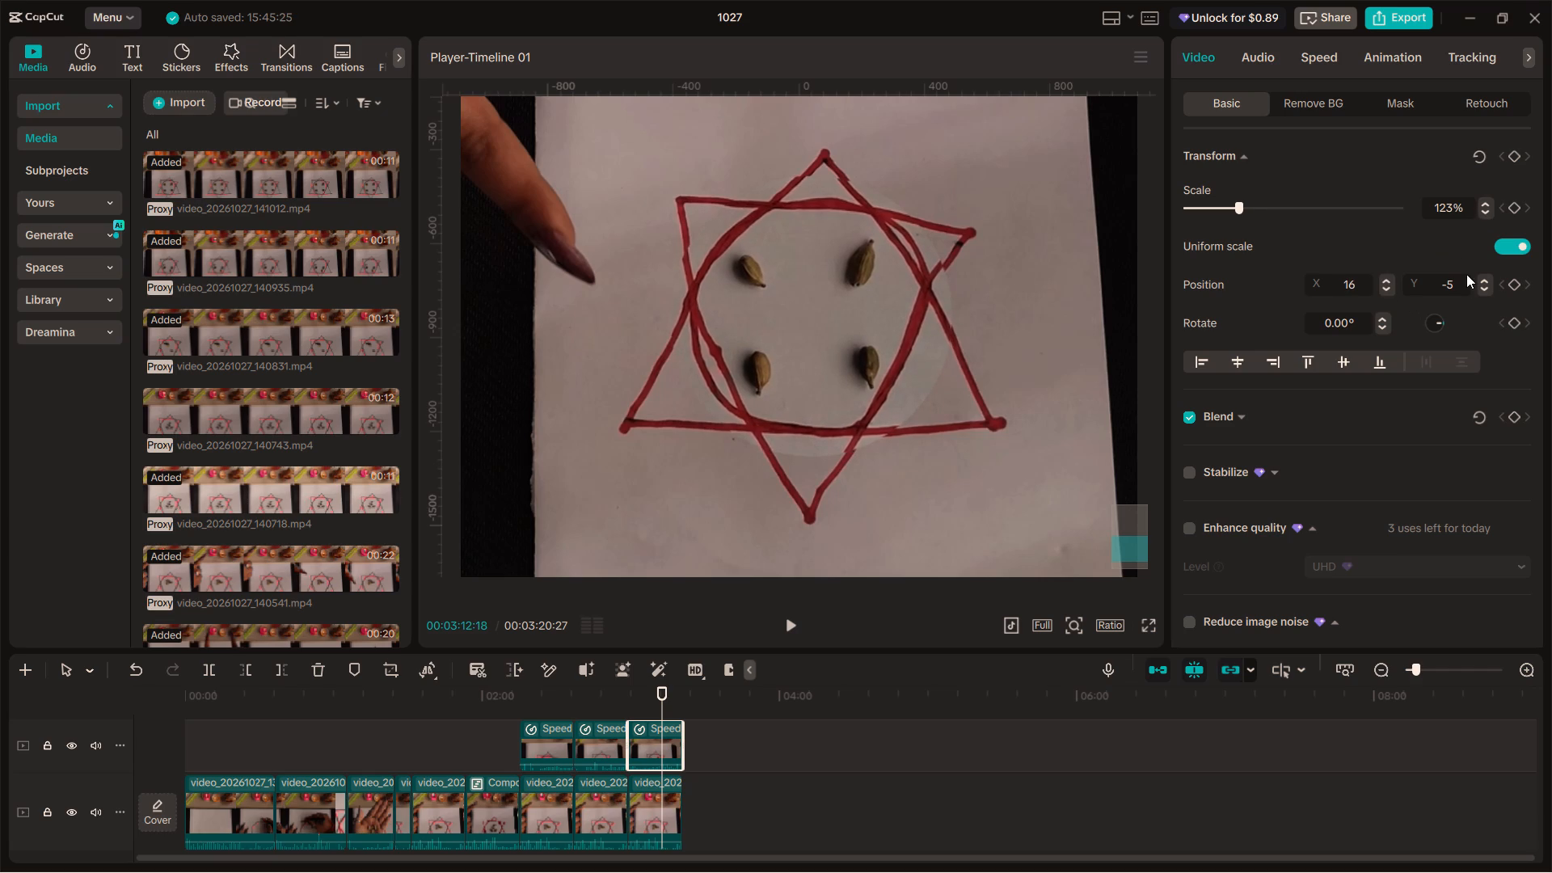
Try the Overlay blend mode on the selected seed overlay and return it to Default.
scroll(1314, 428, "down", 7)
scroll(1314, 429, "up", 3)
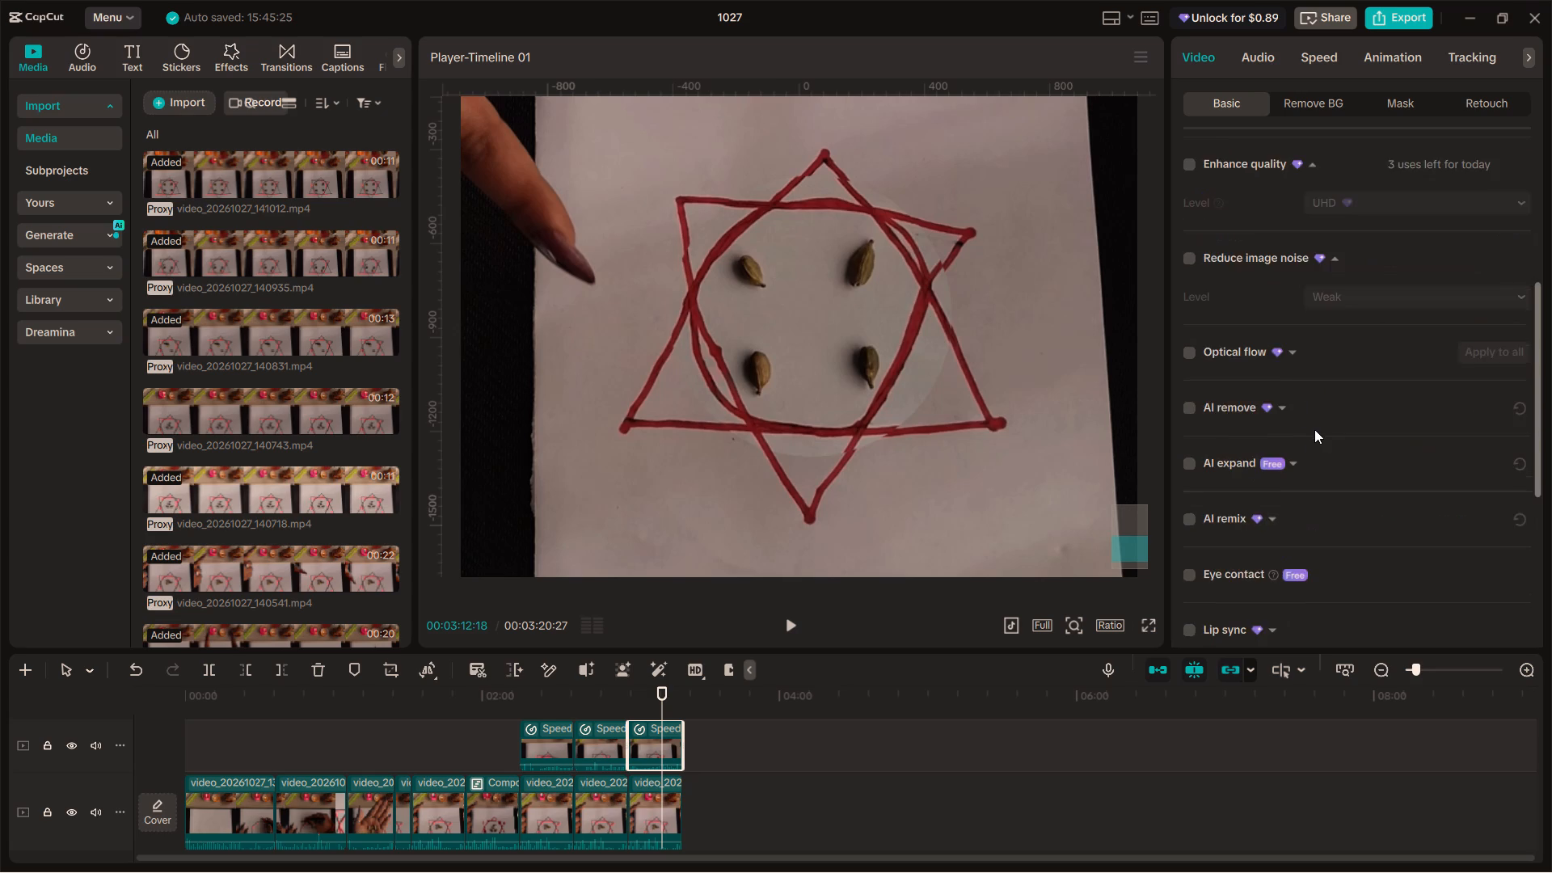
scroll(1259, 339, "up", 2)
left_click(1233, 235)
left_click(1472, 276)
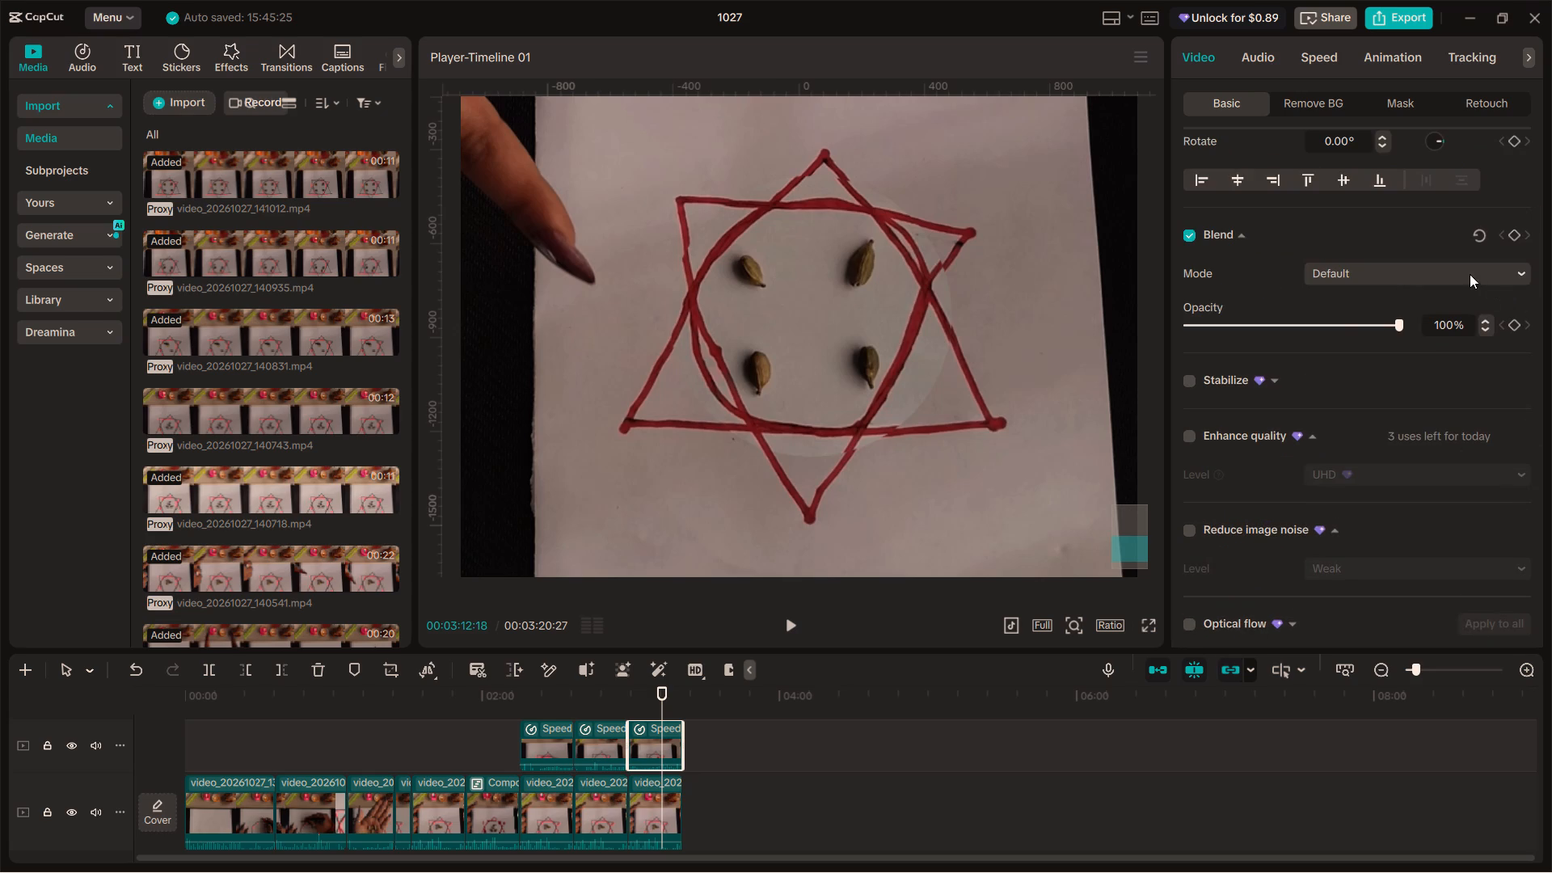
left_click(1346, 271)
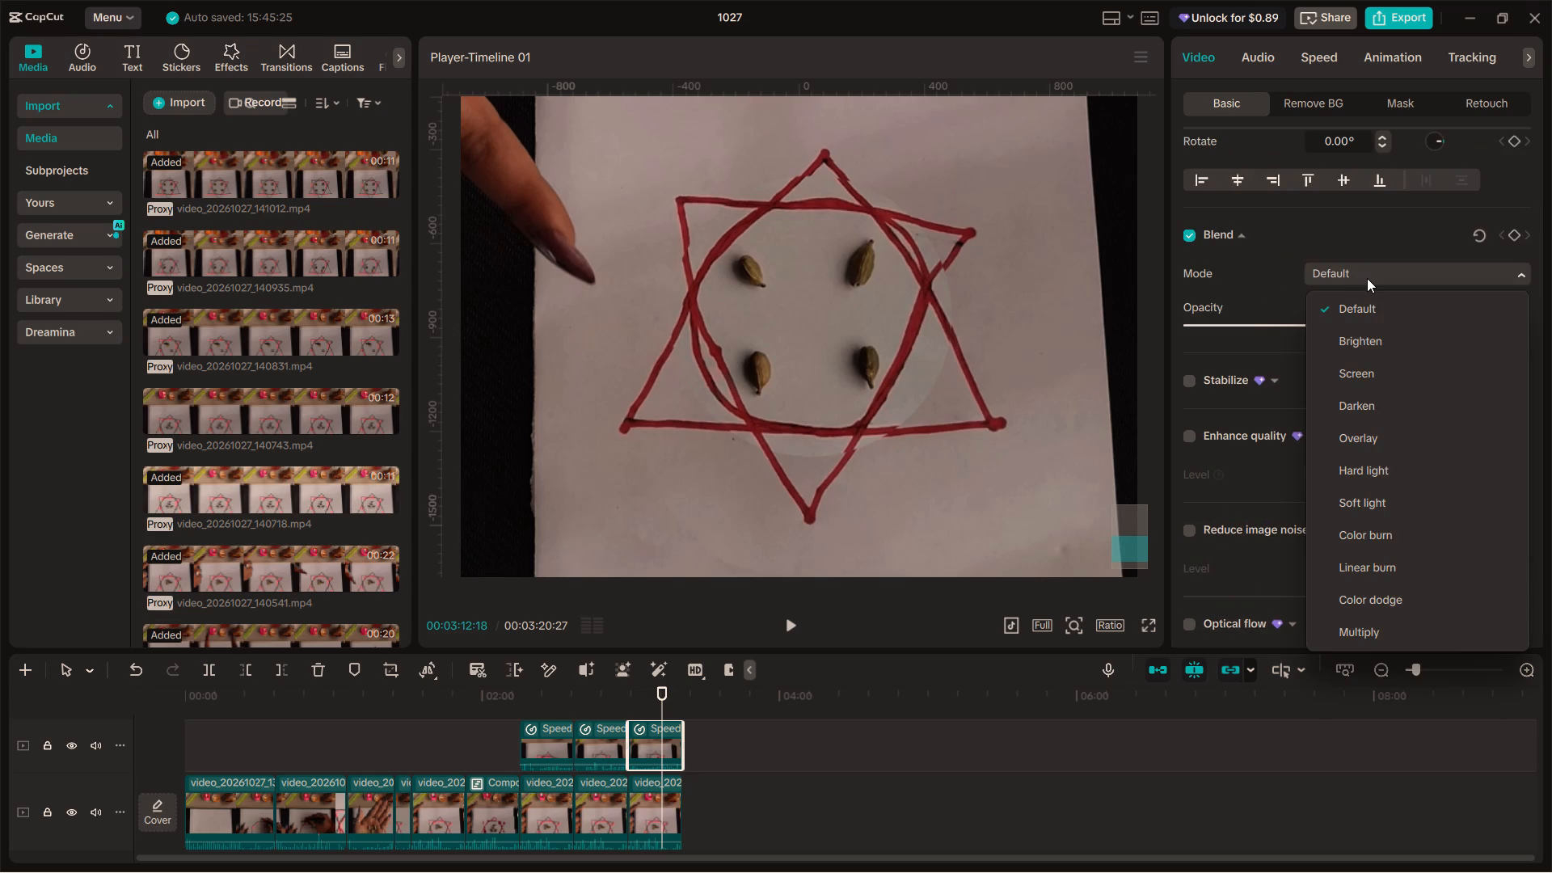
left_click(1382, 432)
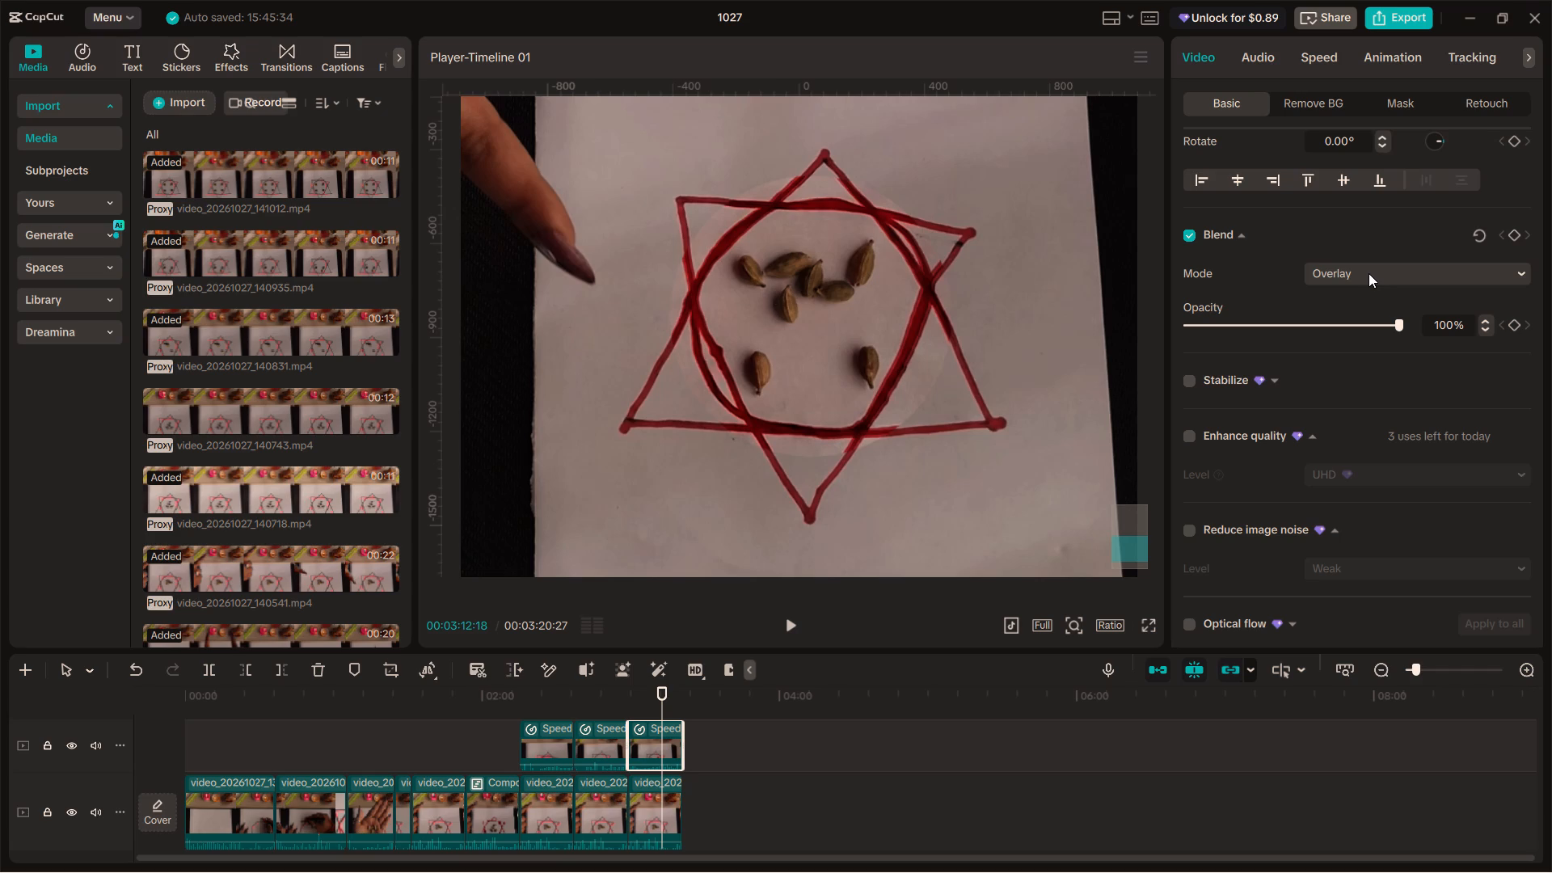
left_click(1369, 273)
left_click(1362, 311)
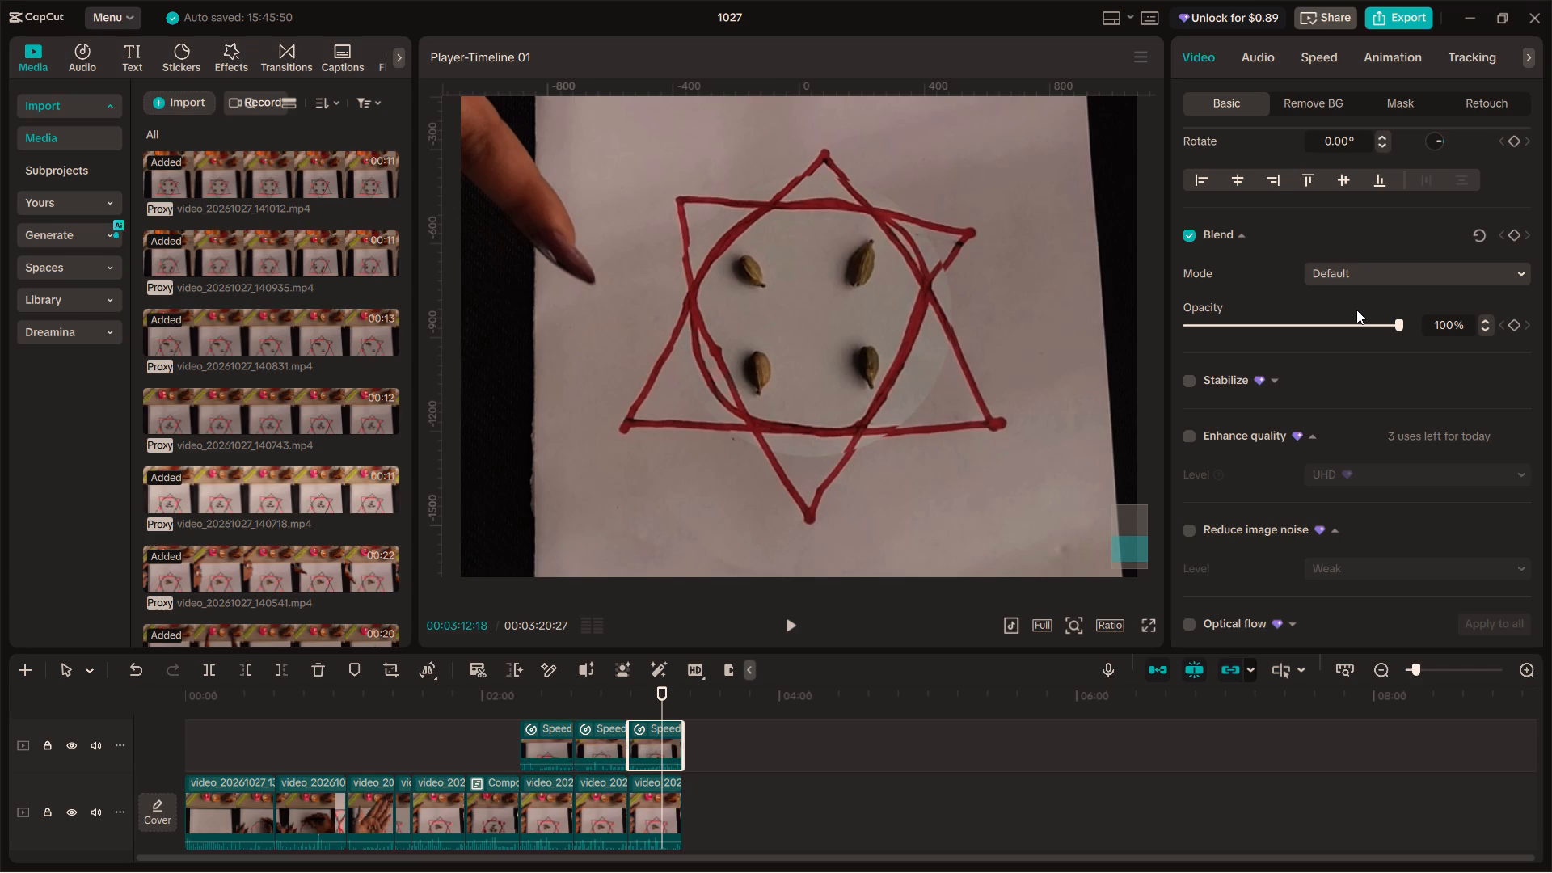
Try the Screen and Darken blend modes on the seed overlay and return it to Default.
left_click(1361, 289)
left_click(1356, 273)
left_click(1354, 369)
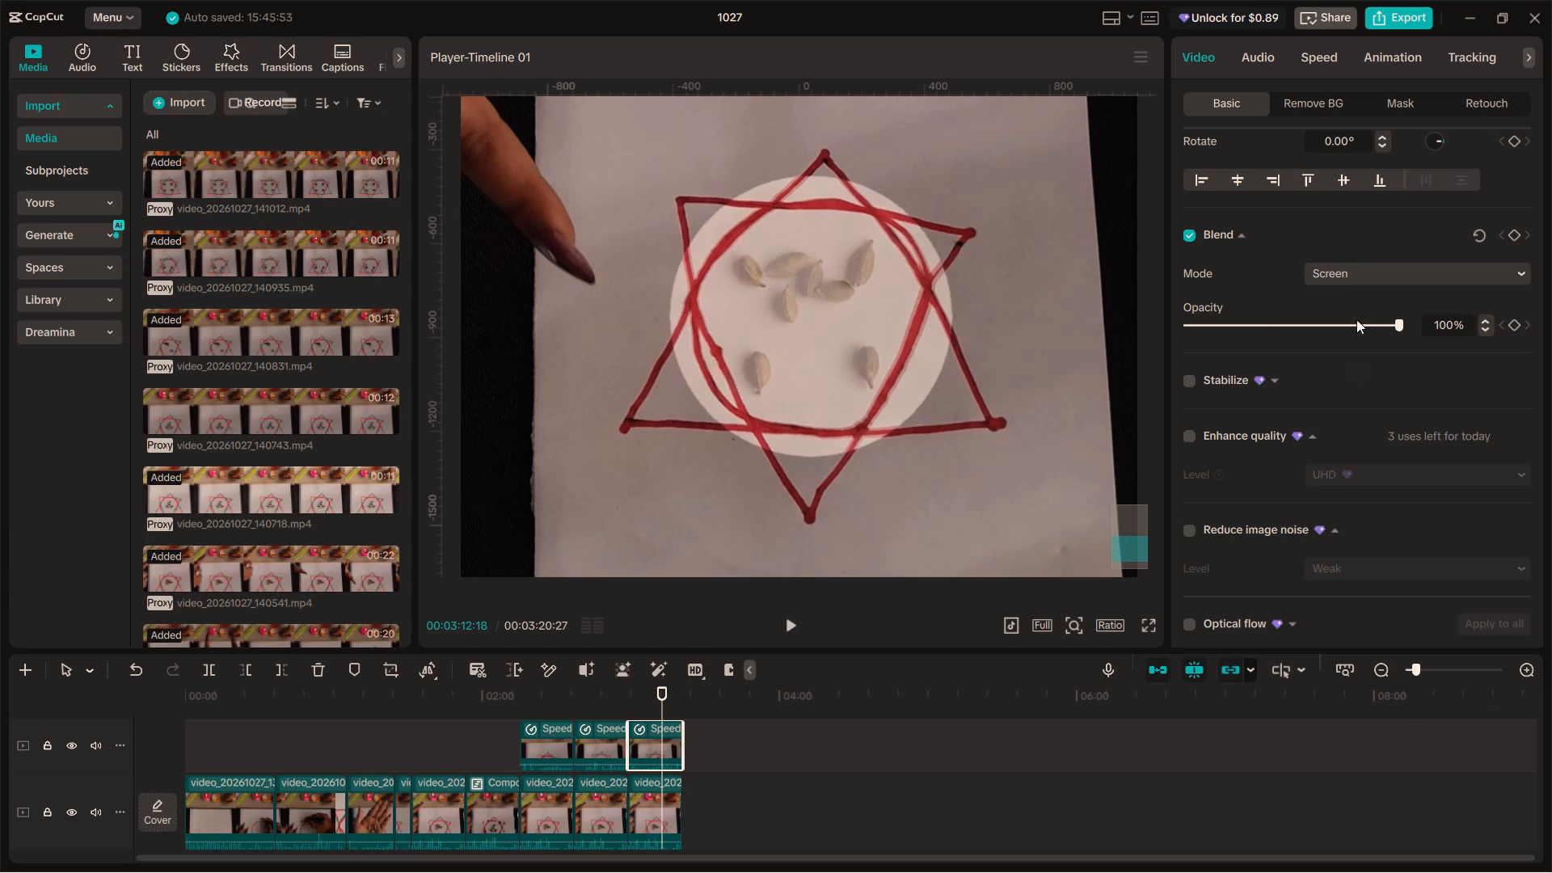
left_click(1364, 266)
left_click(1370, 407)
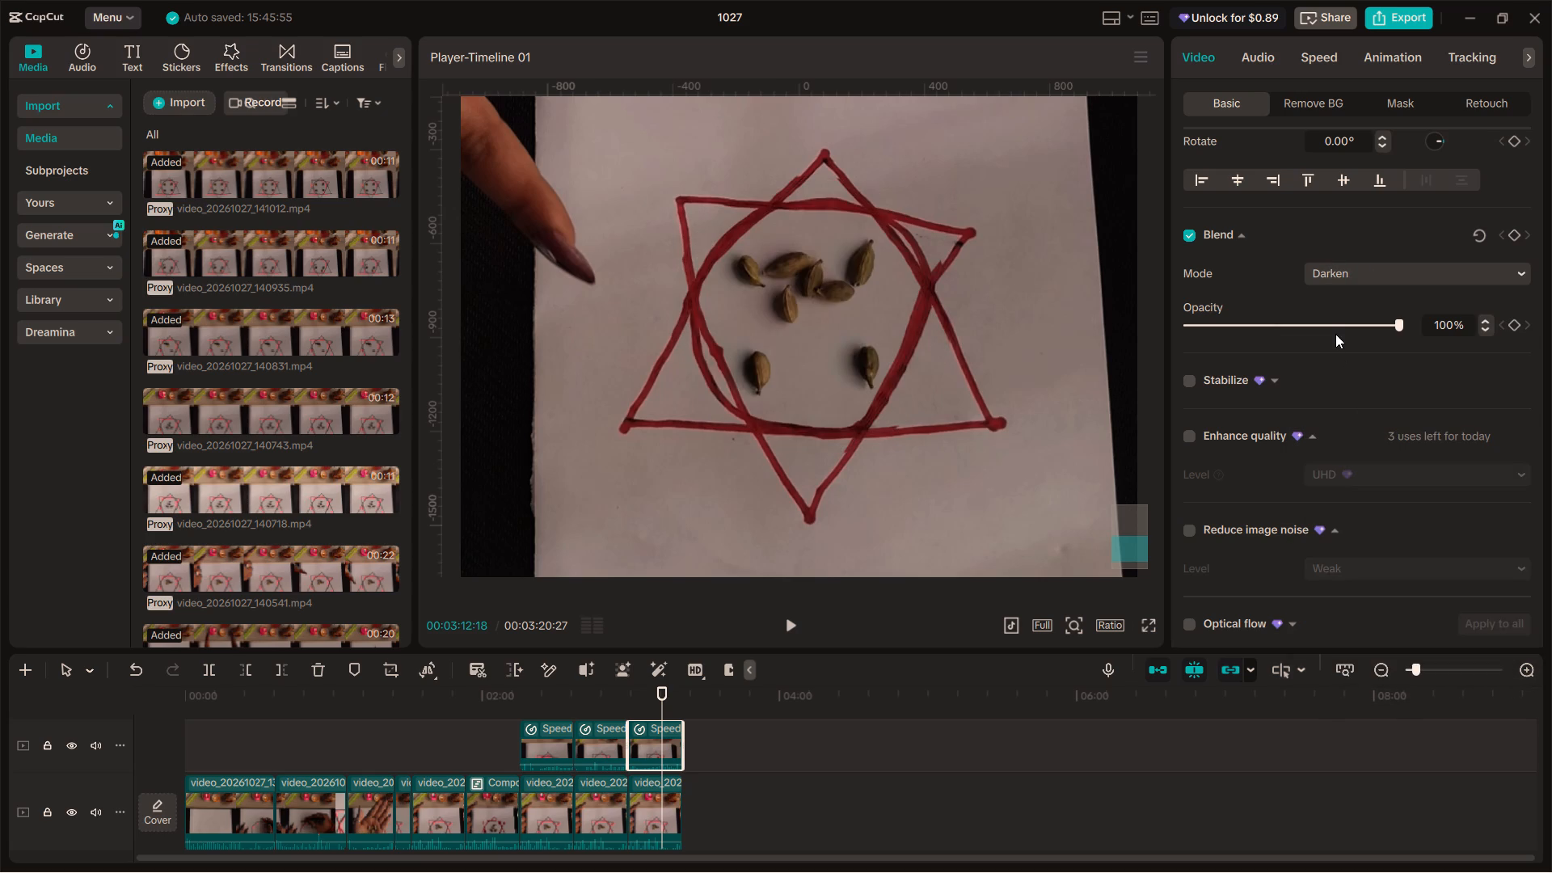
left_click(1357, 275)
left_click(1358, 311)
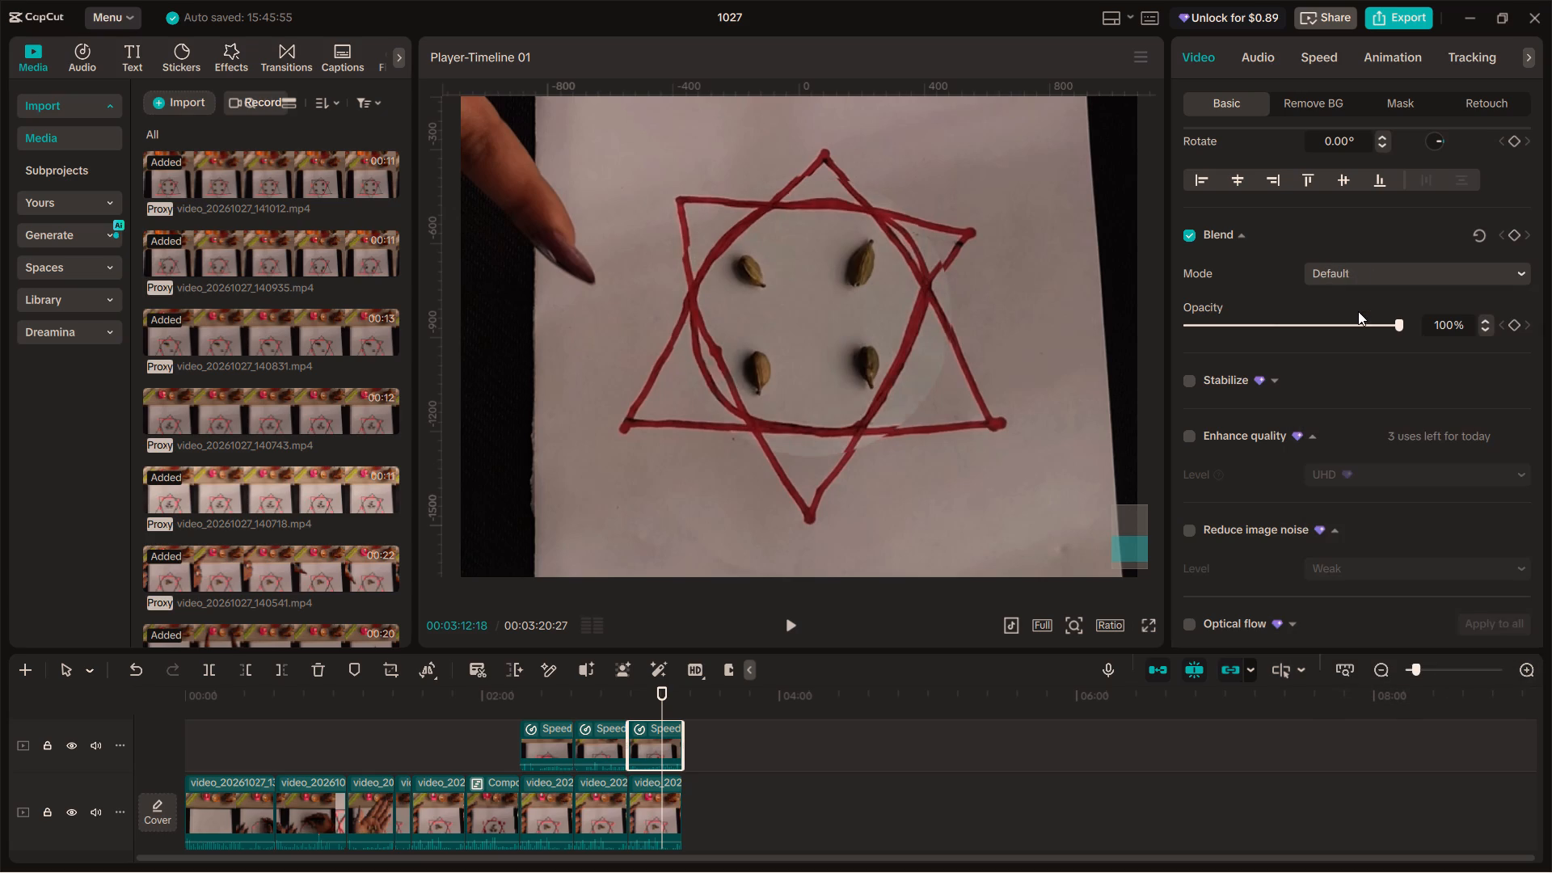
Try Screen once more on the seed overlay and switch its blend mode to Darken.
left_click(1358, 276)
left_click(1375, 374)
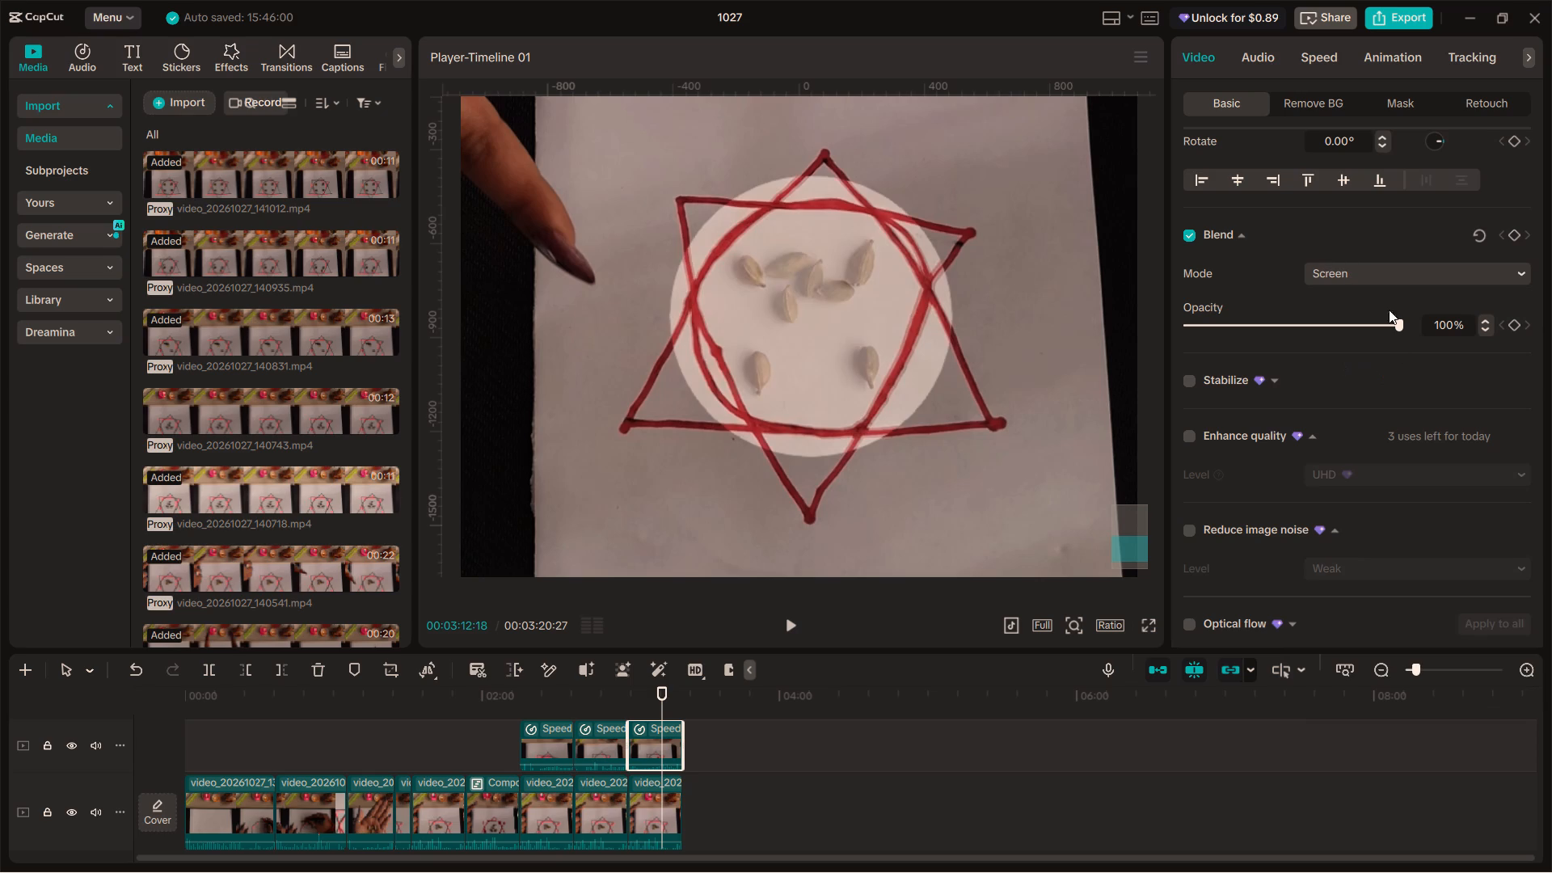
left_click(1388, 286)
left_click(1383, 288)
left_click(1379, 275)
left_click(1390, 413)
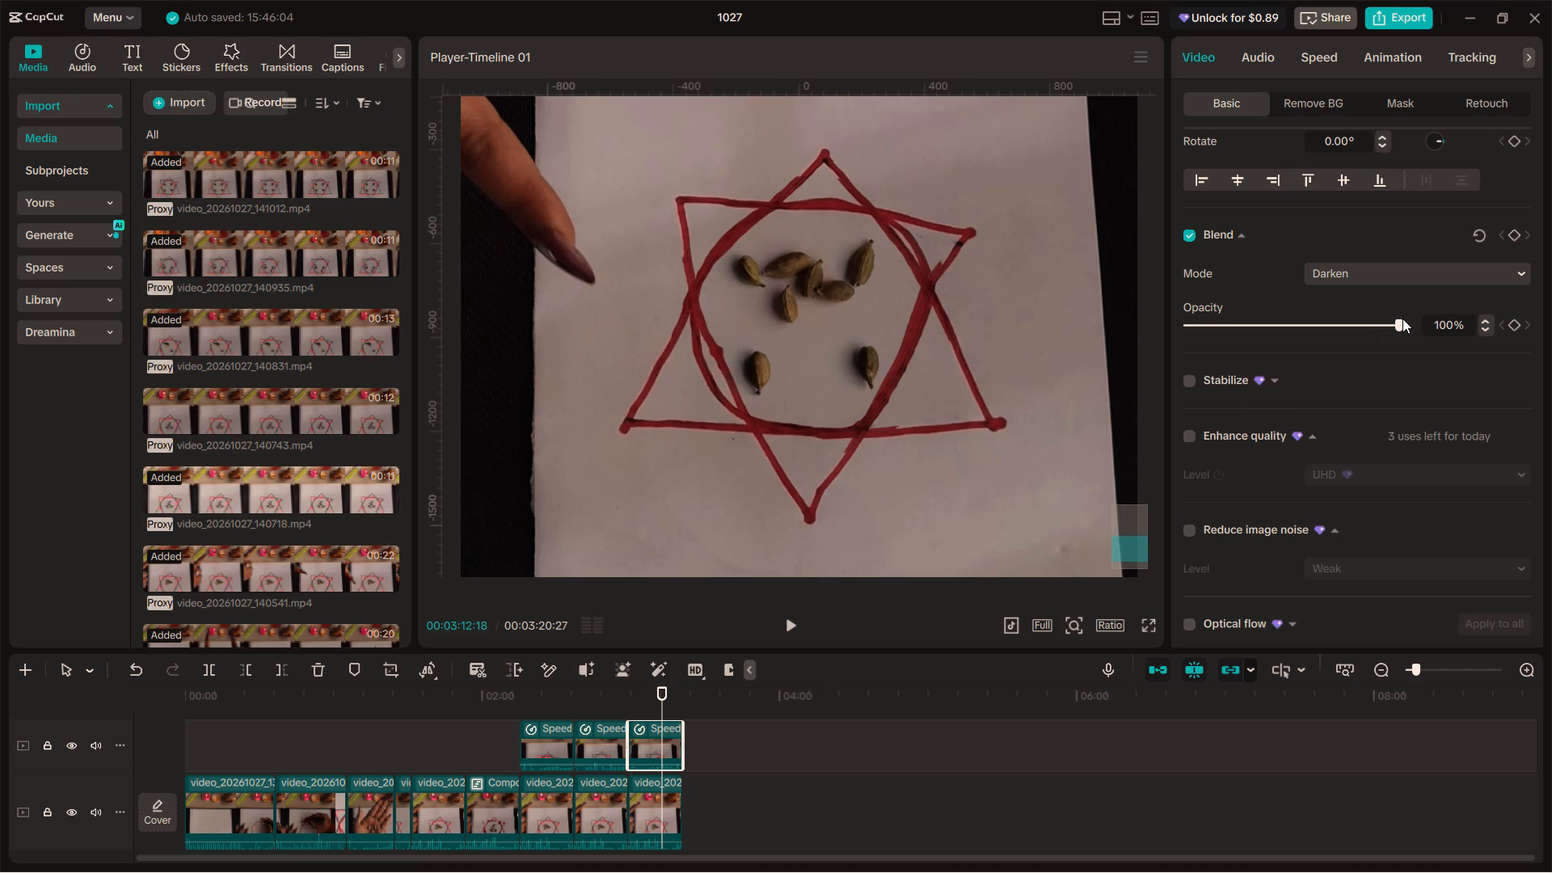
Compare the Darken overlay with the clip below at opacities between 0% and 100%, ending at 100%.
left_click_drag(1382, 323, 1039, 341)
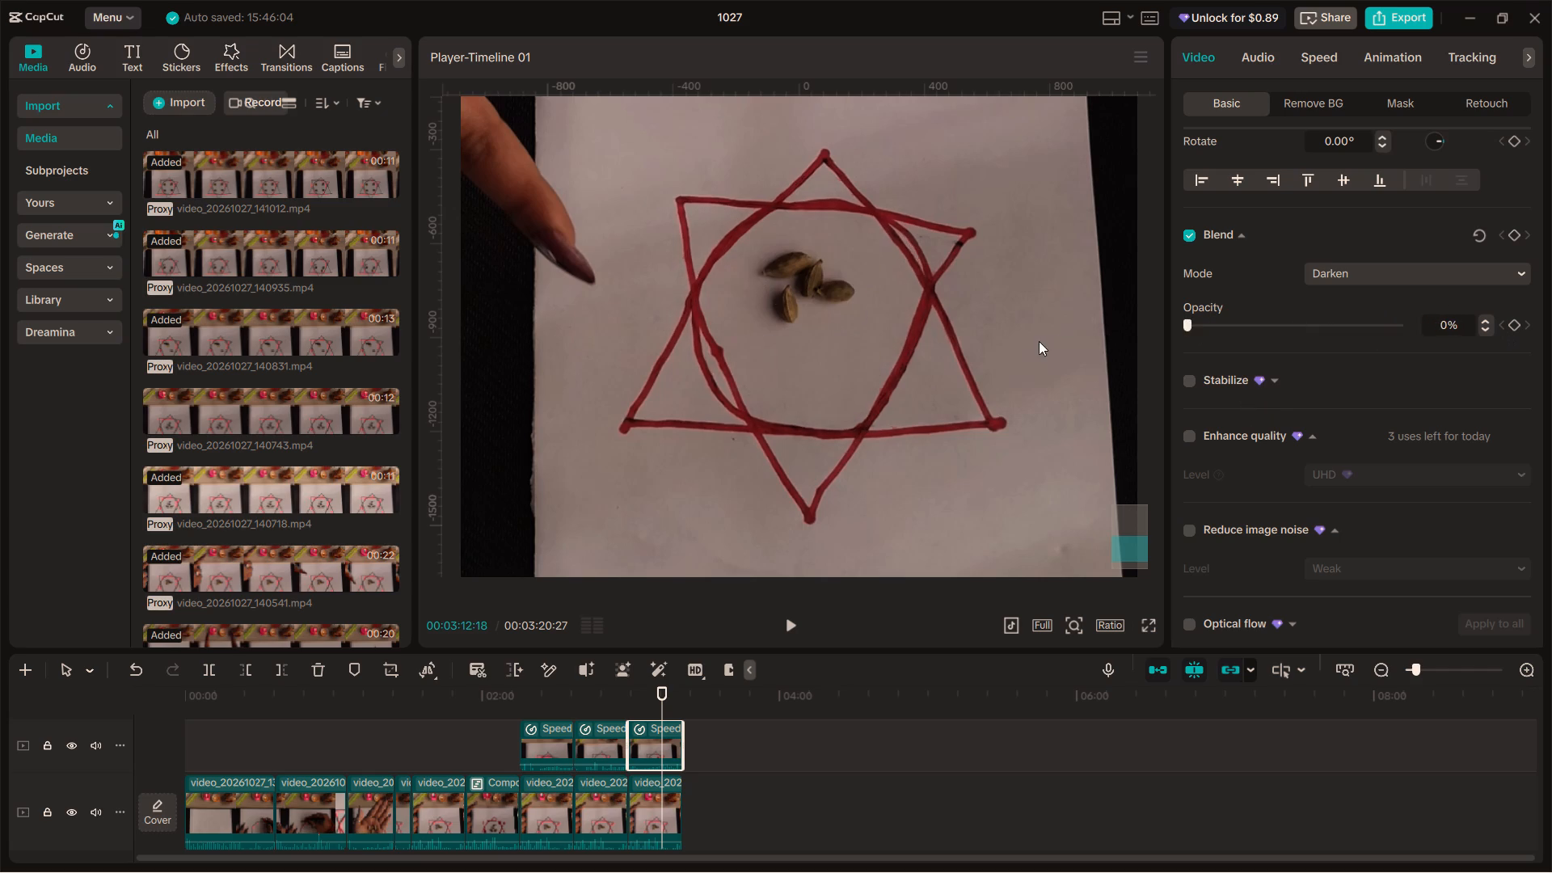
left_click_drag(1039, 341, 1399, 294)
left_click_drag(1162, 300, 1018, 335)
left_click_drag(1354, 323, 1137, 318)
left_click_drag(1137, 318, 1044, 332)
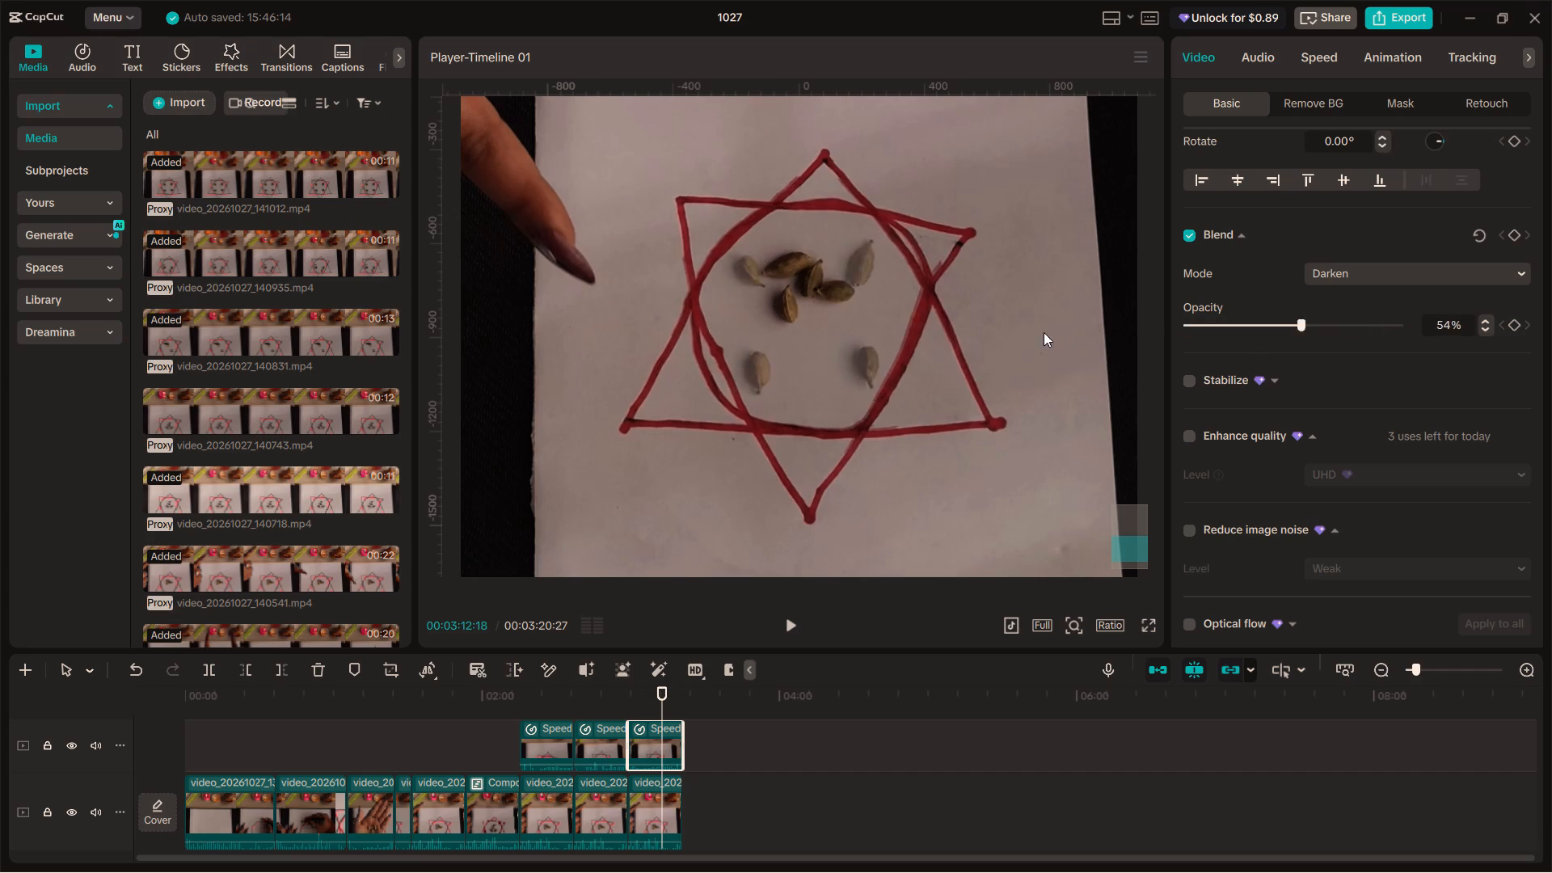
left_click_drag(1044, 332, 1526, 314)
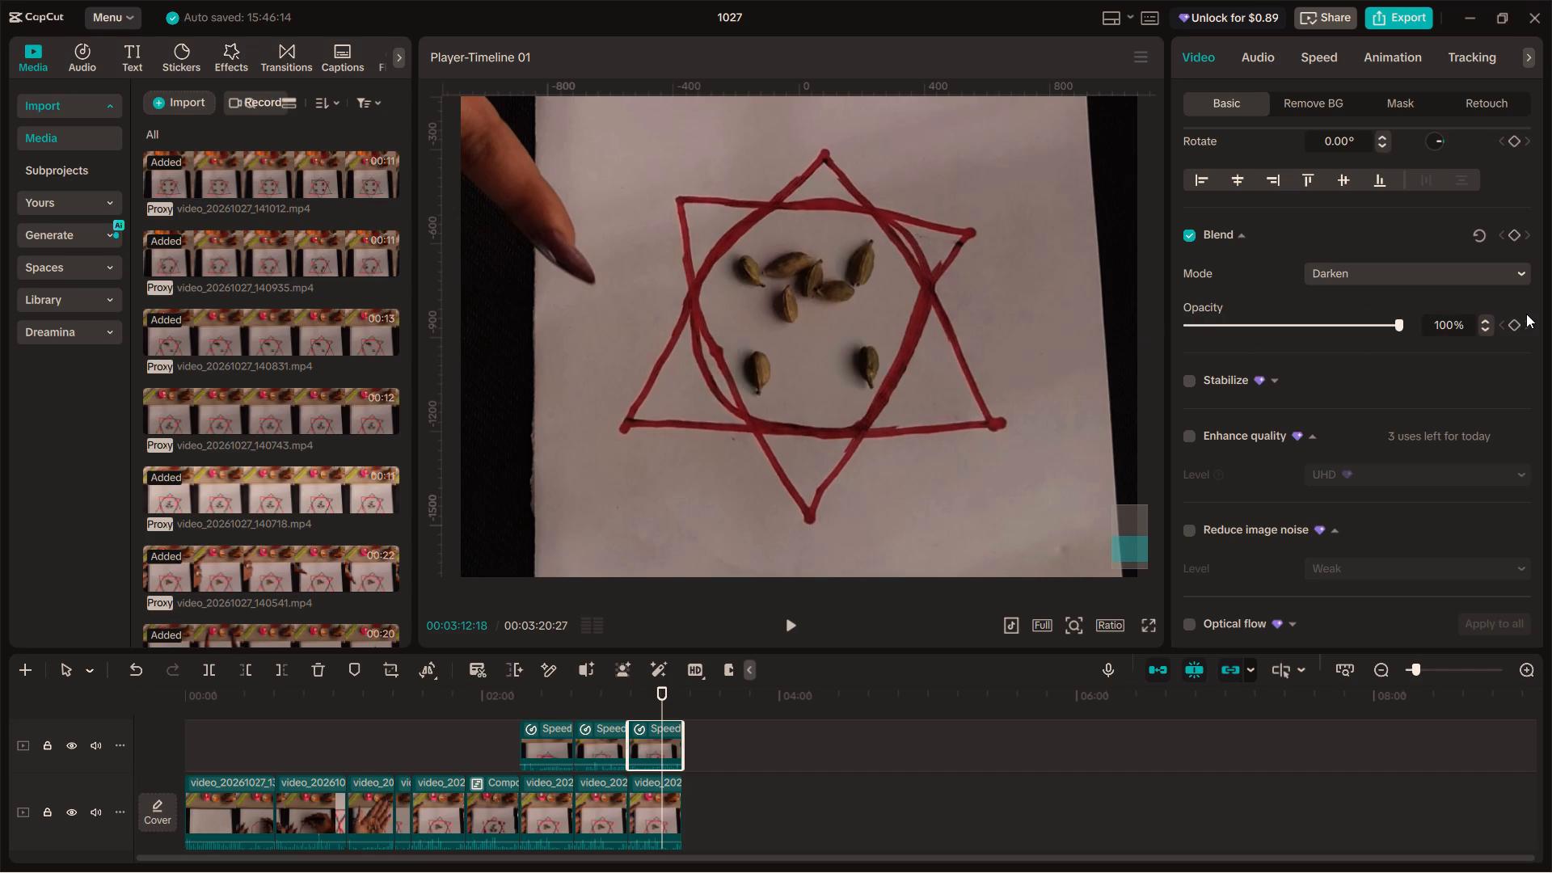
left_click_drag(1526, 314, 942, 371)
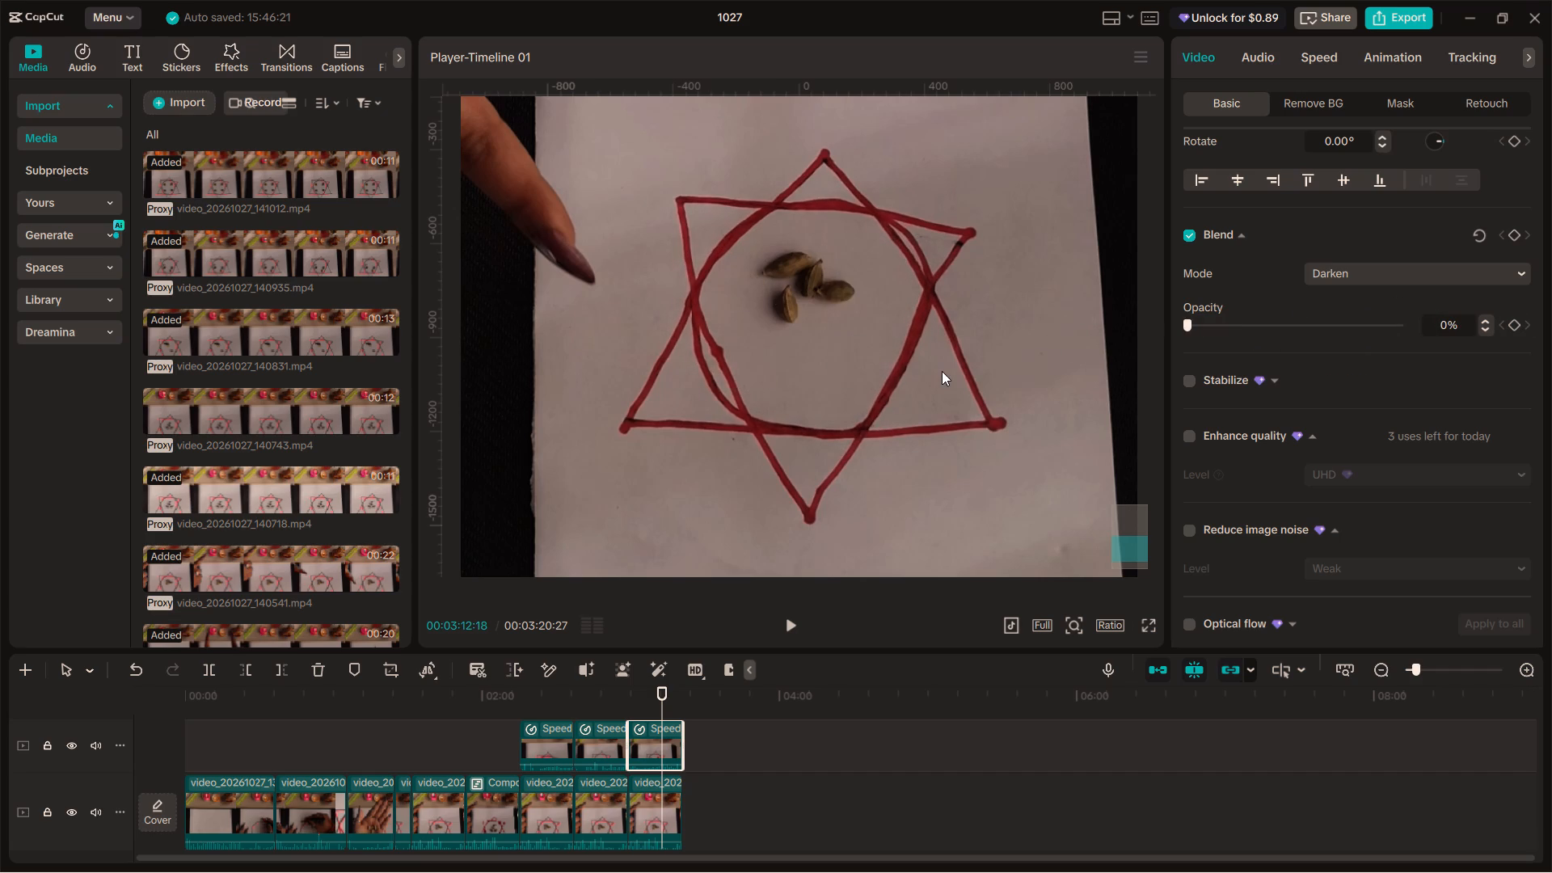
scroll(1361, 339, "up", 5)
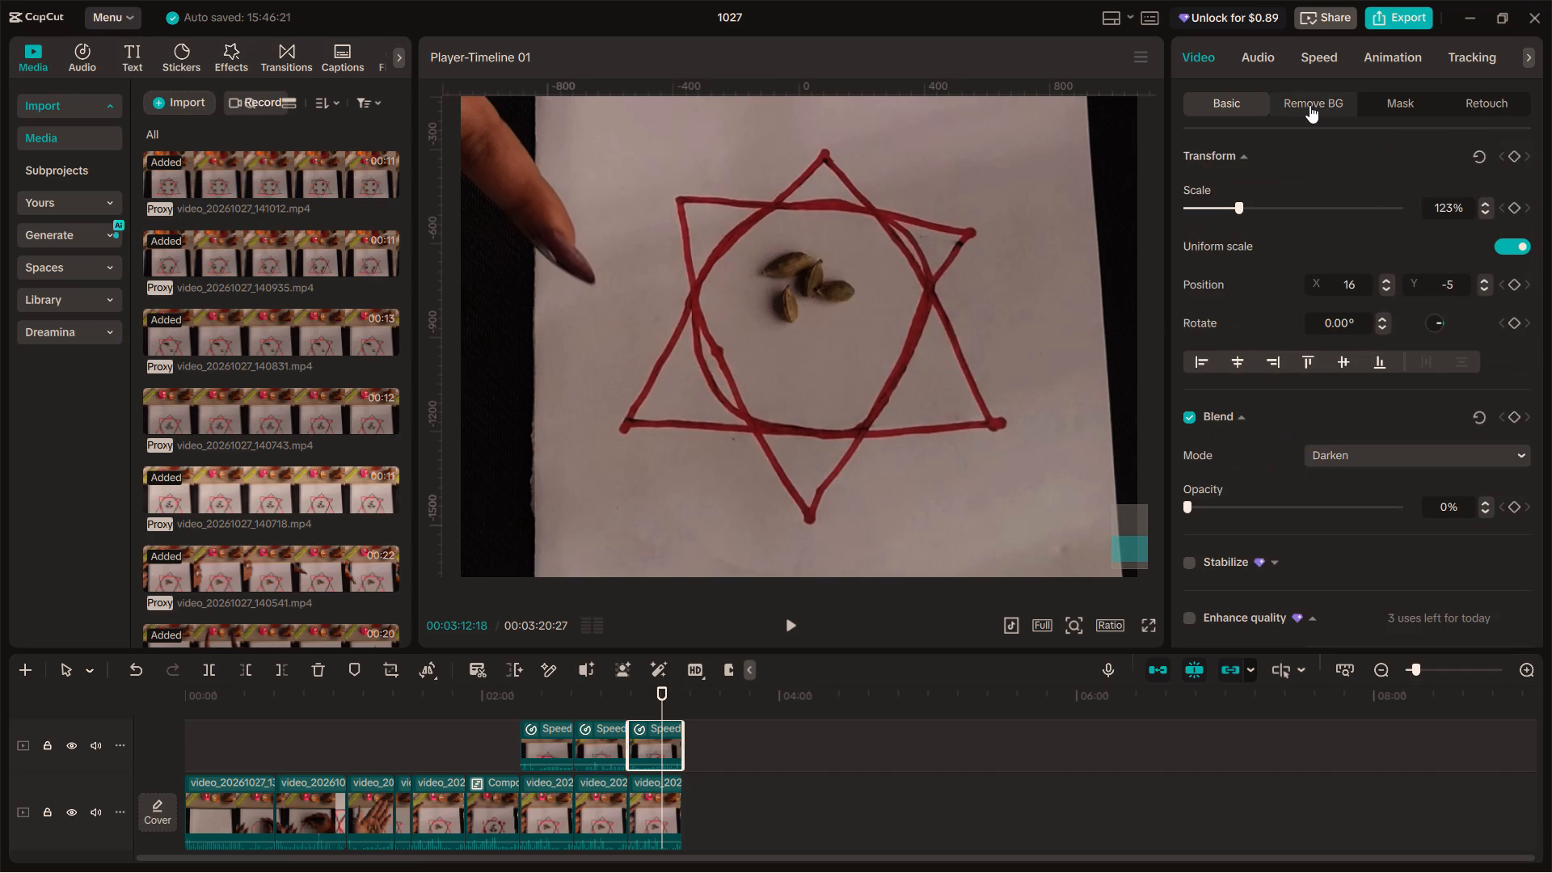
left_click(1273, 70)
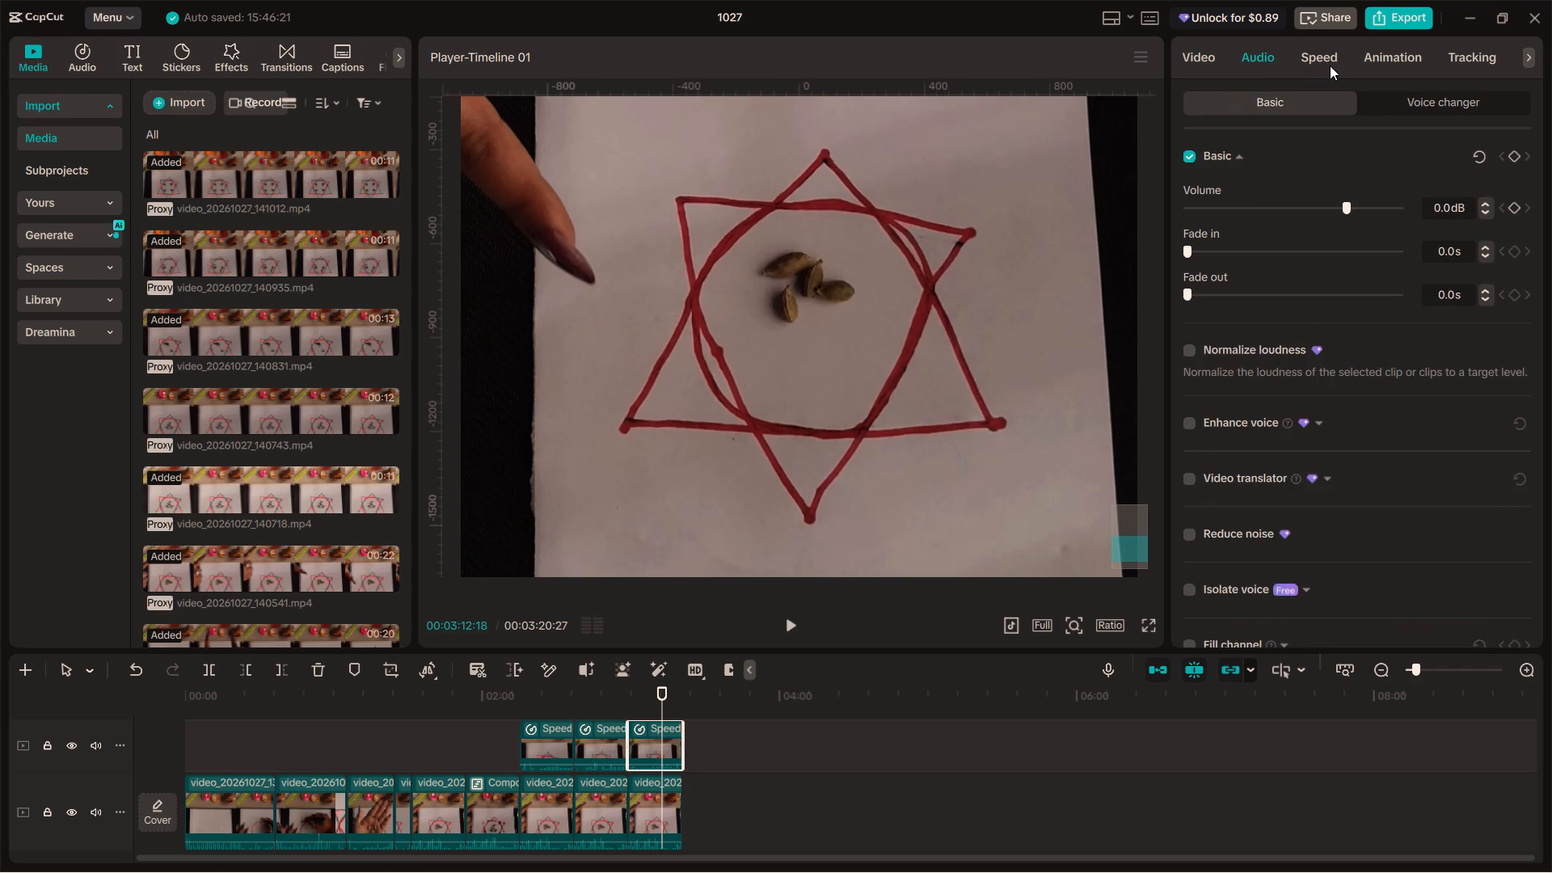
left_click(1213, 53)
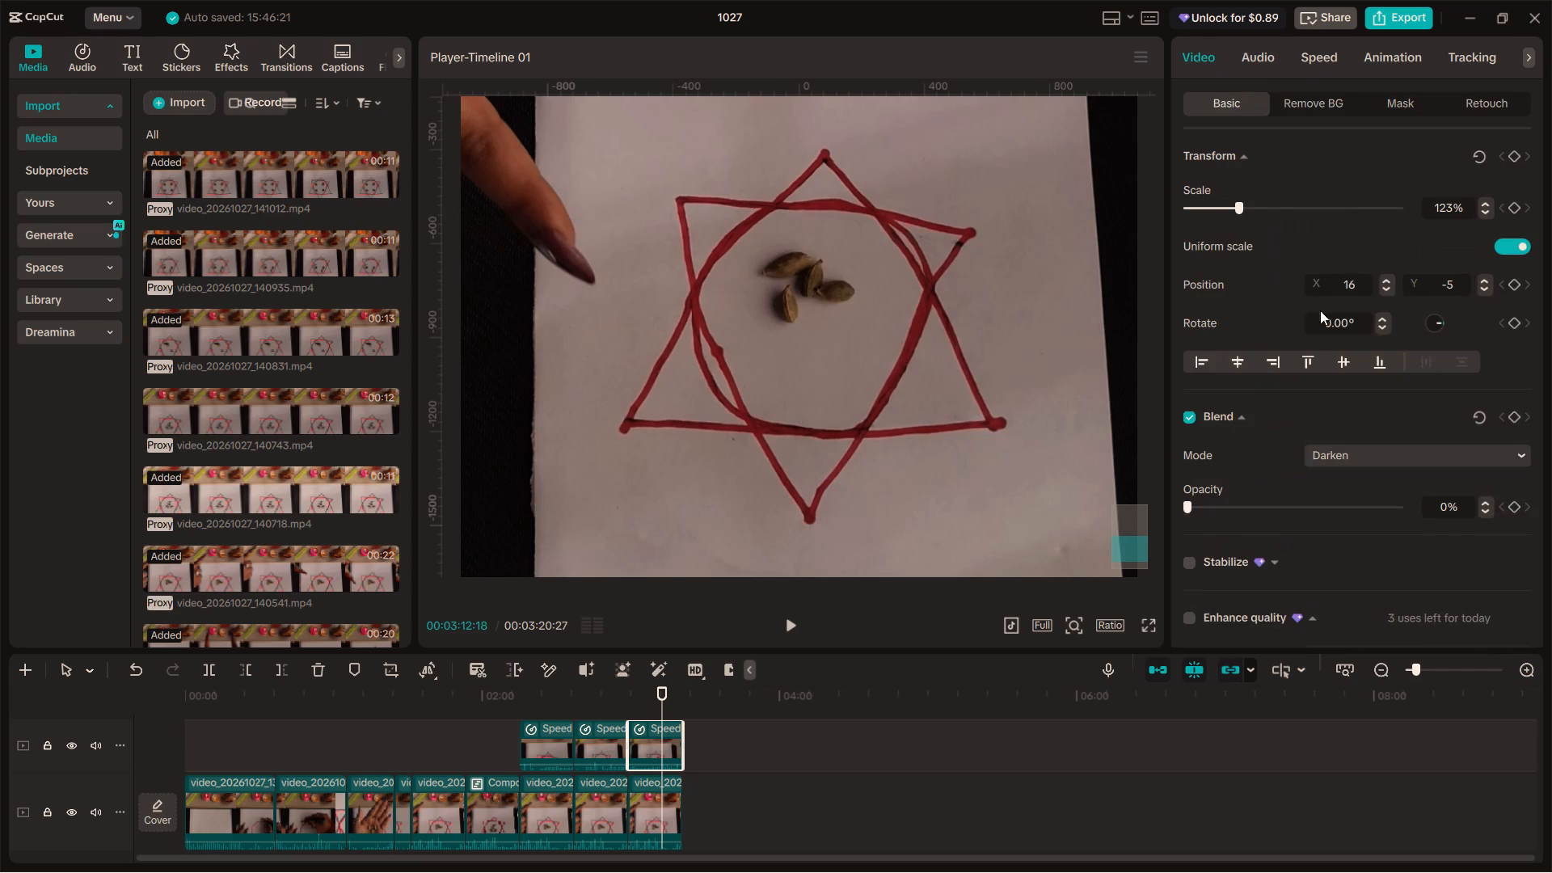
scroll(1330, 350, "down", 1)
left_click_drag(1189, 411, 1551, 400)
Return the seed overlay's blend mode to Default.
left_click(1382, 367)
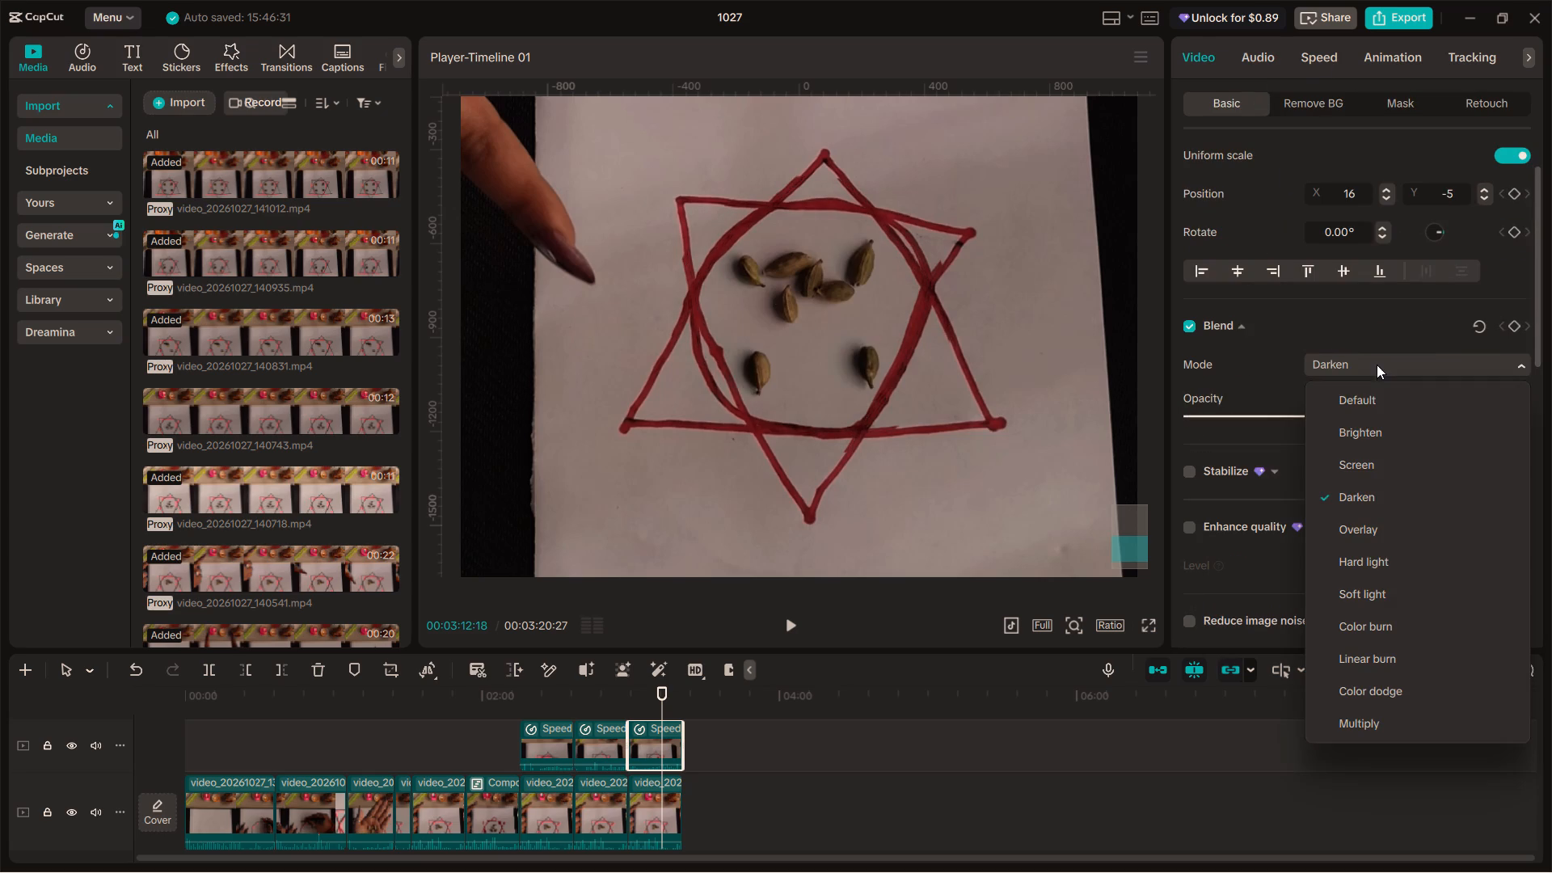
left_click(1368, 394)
Scale the seed overlay to 120% and move it to X 21, Y -10 to realign its circle with the drawing.
scroll(1304, 302, "up", 3)
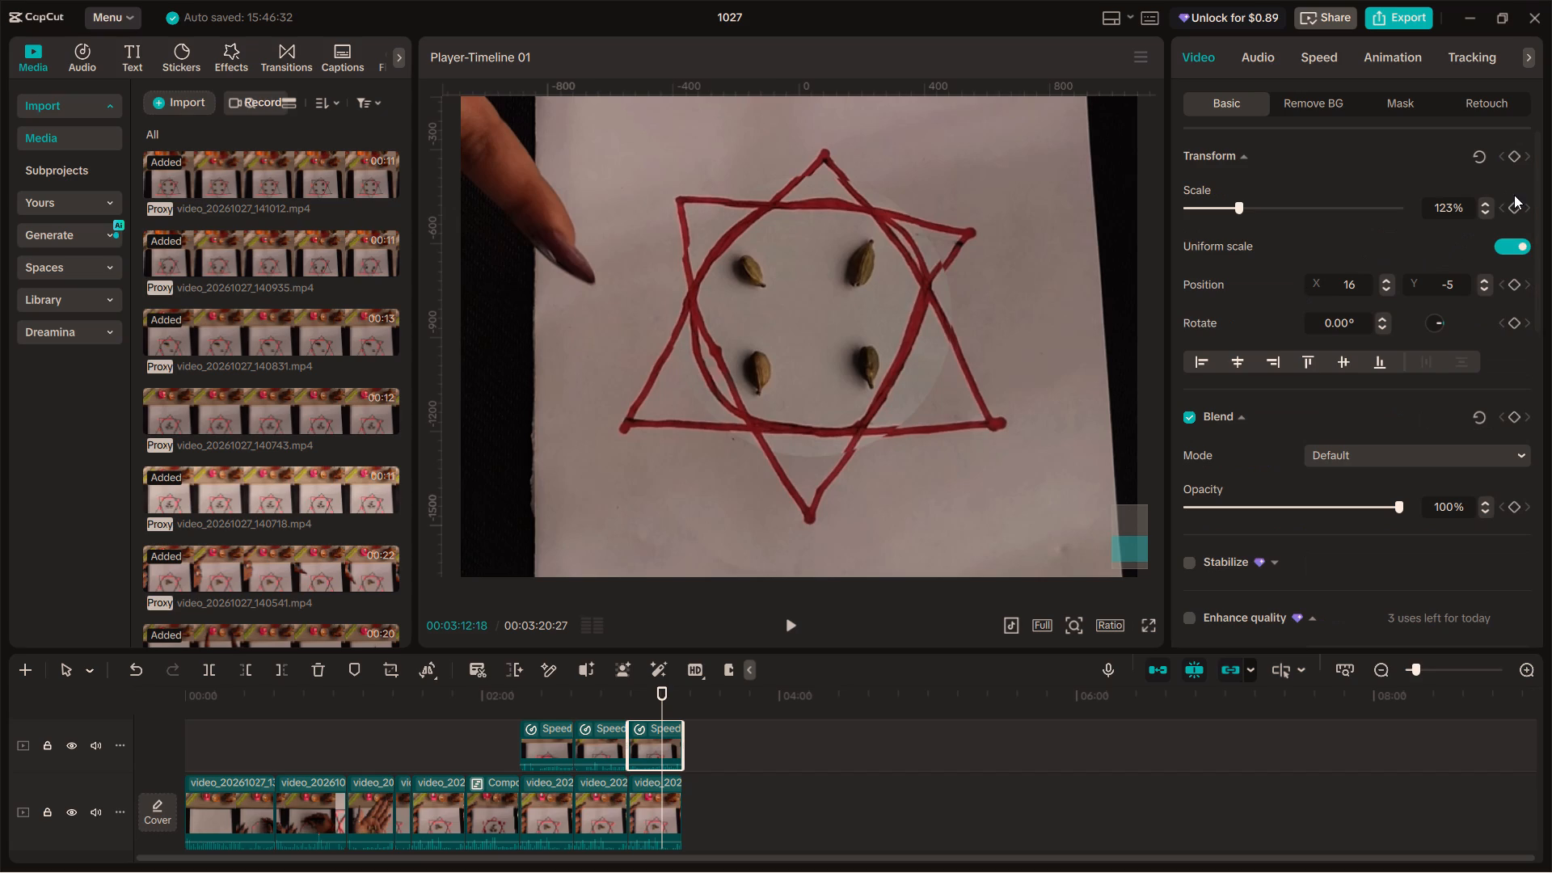
left_click(1483, 213)
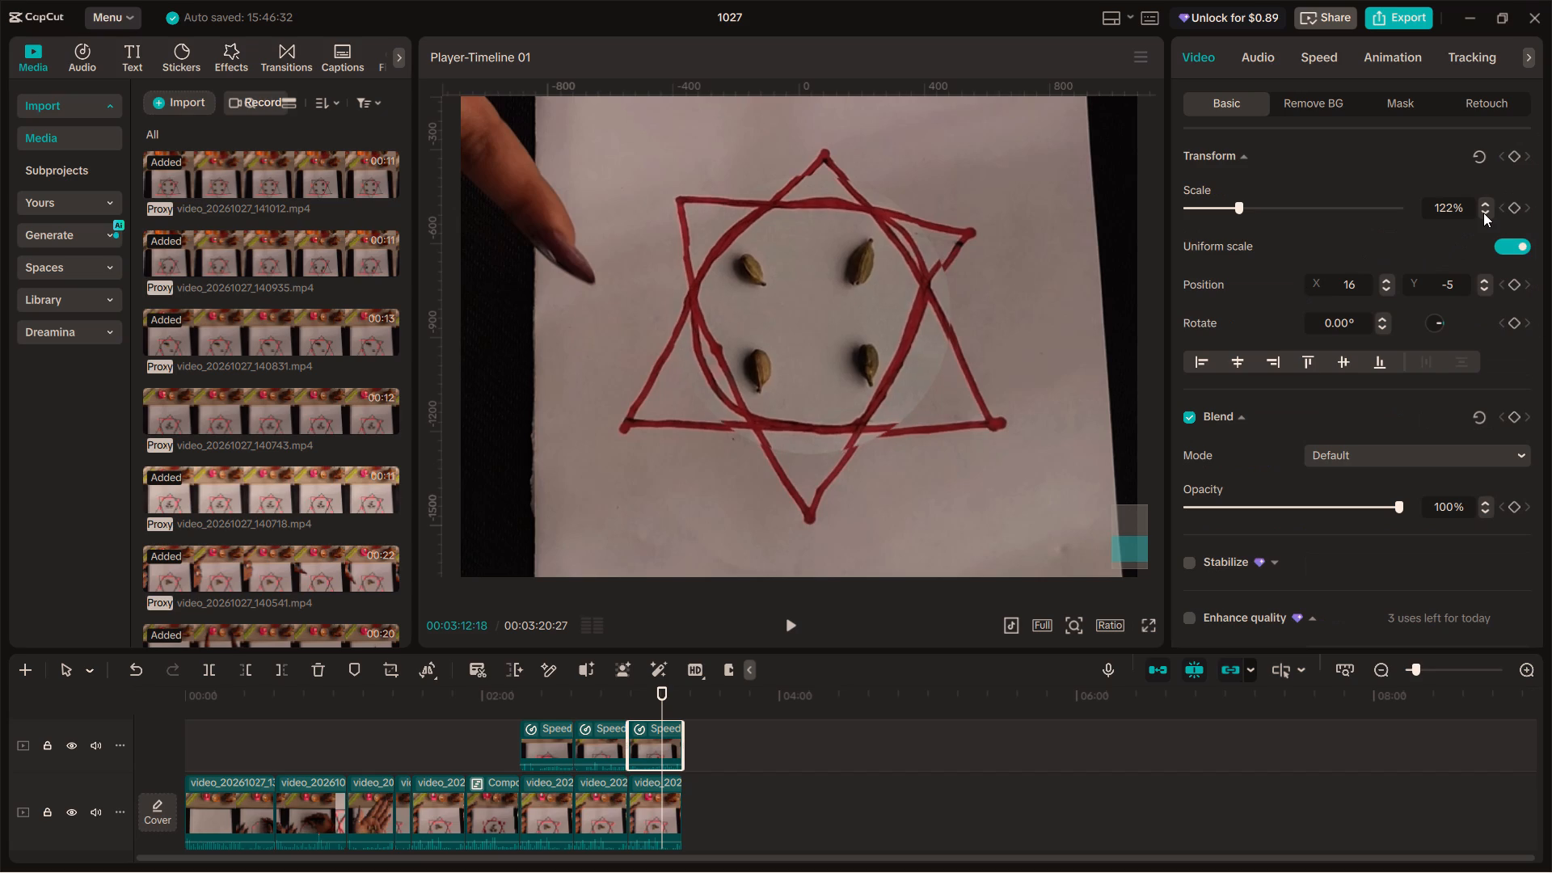
double_click(1483, 213)
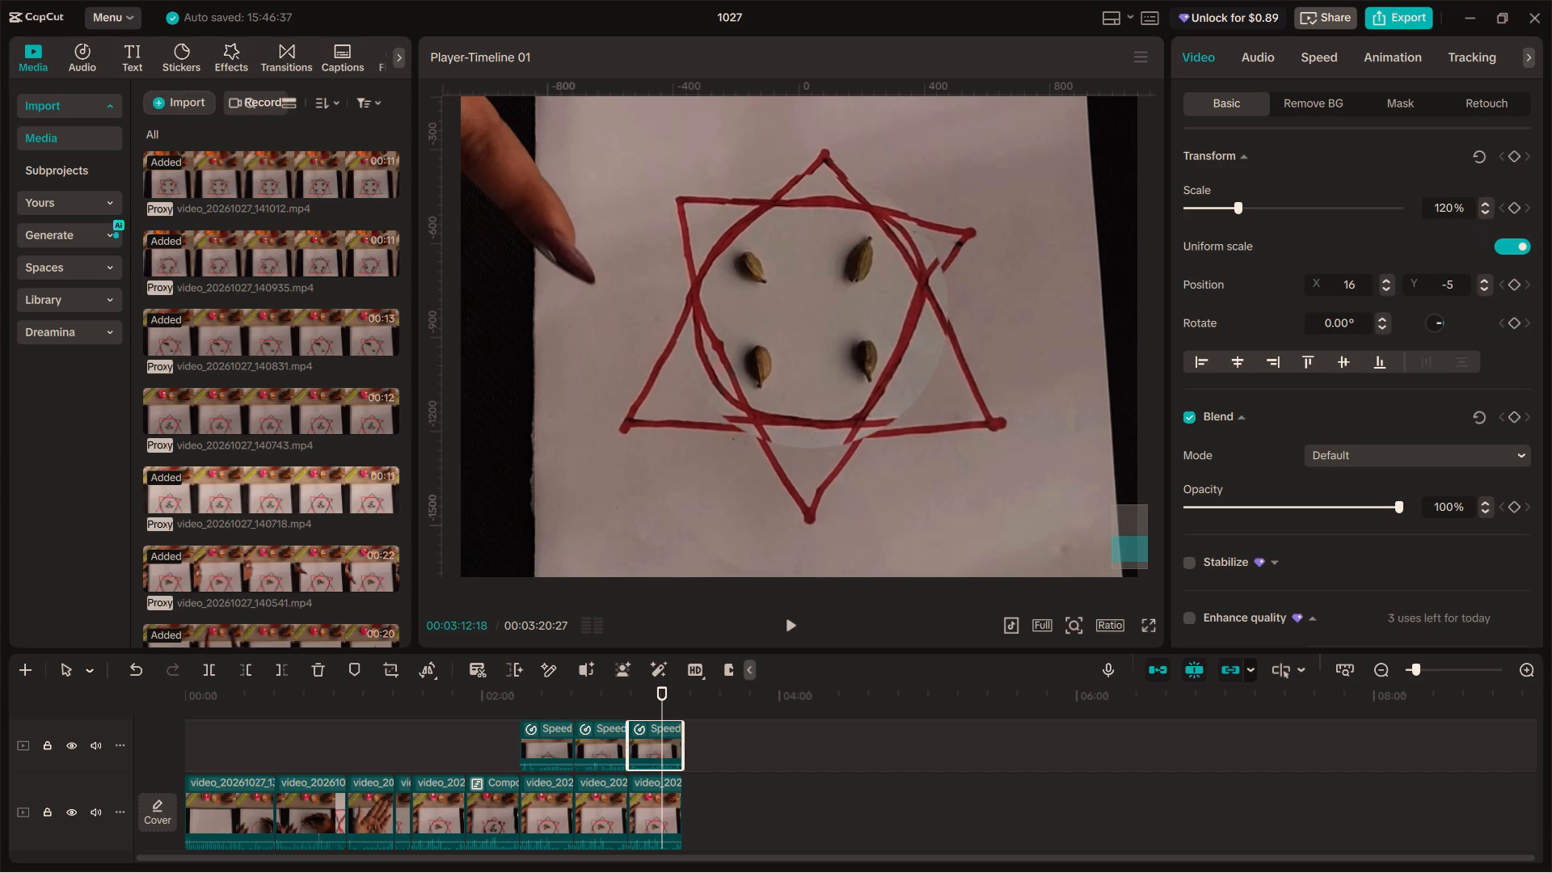
triple_click(1389, 281)
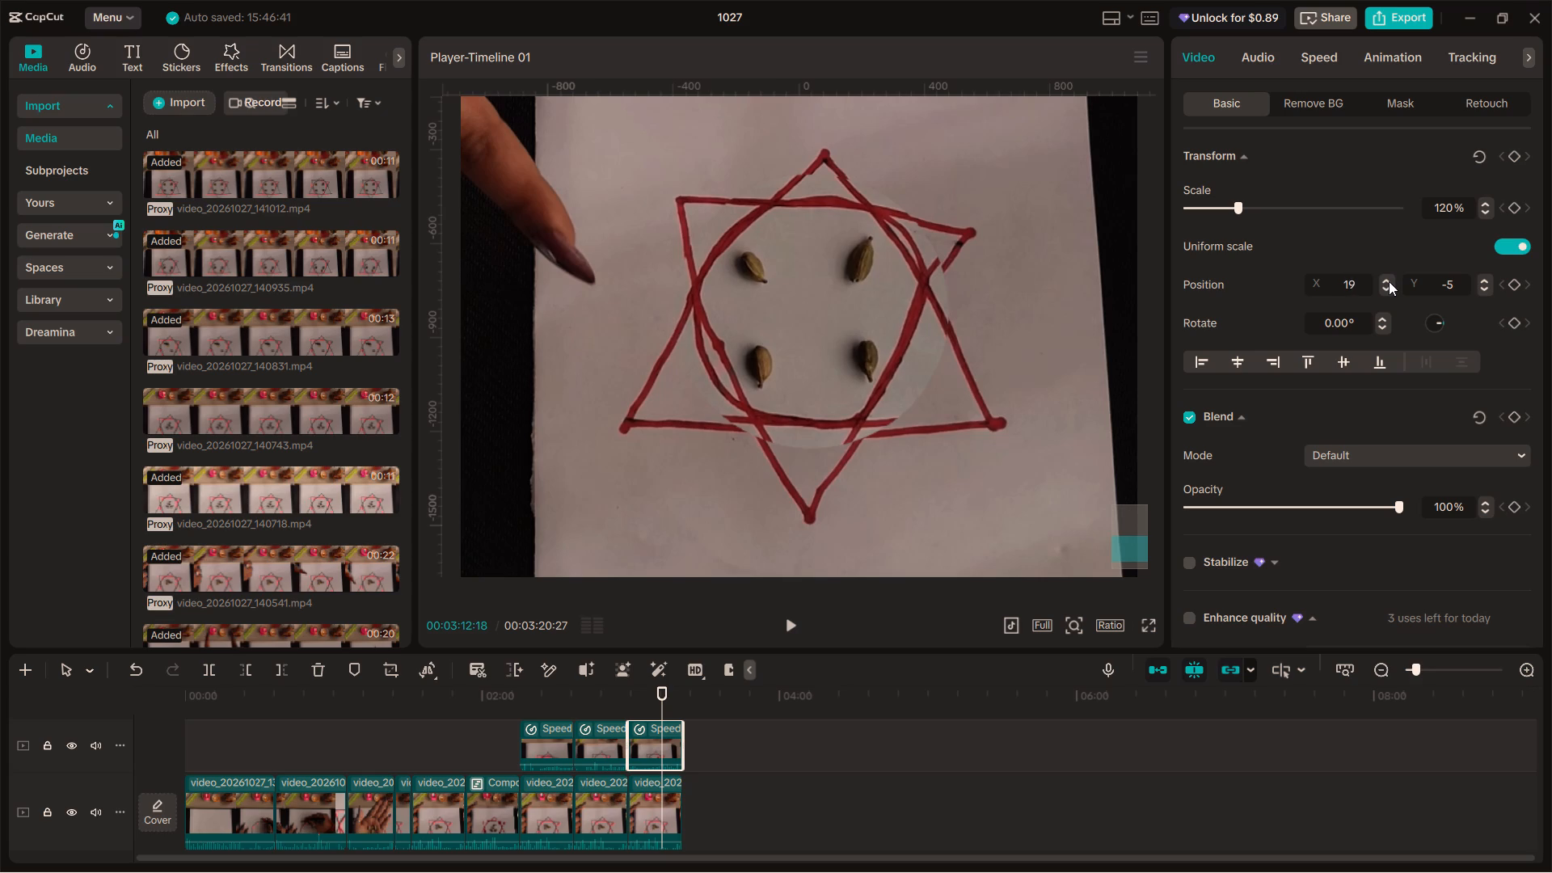
double_click(1389, 281)
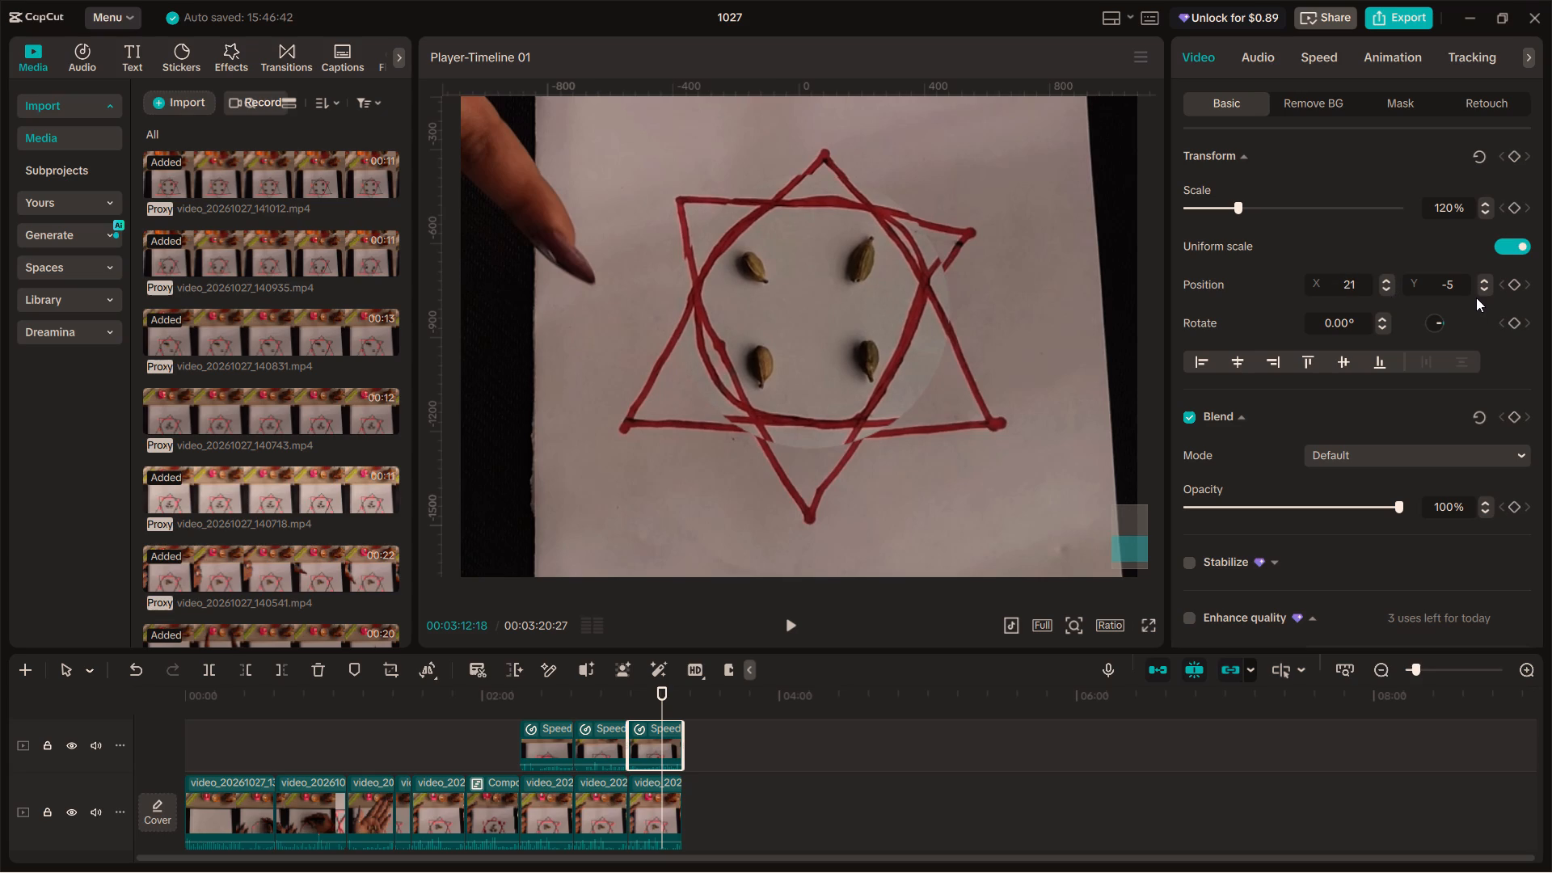
triple_click(1483, 291)
double_click(1483, 291)
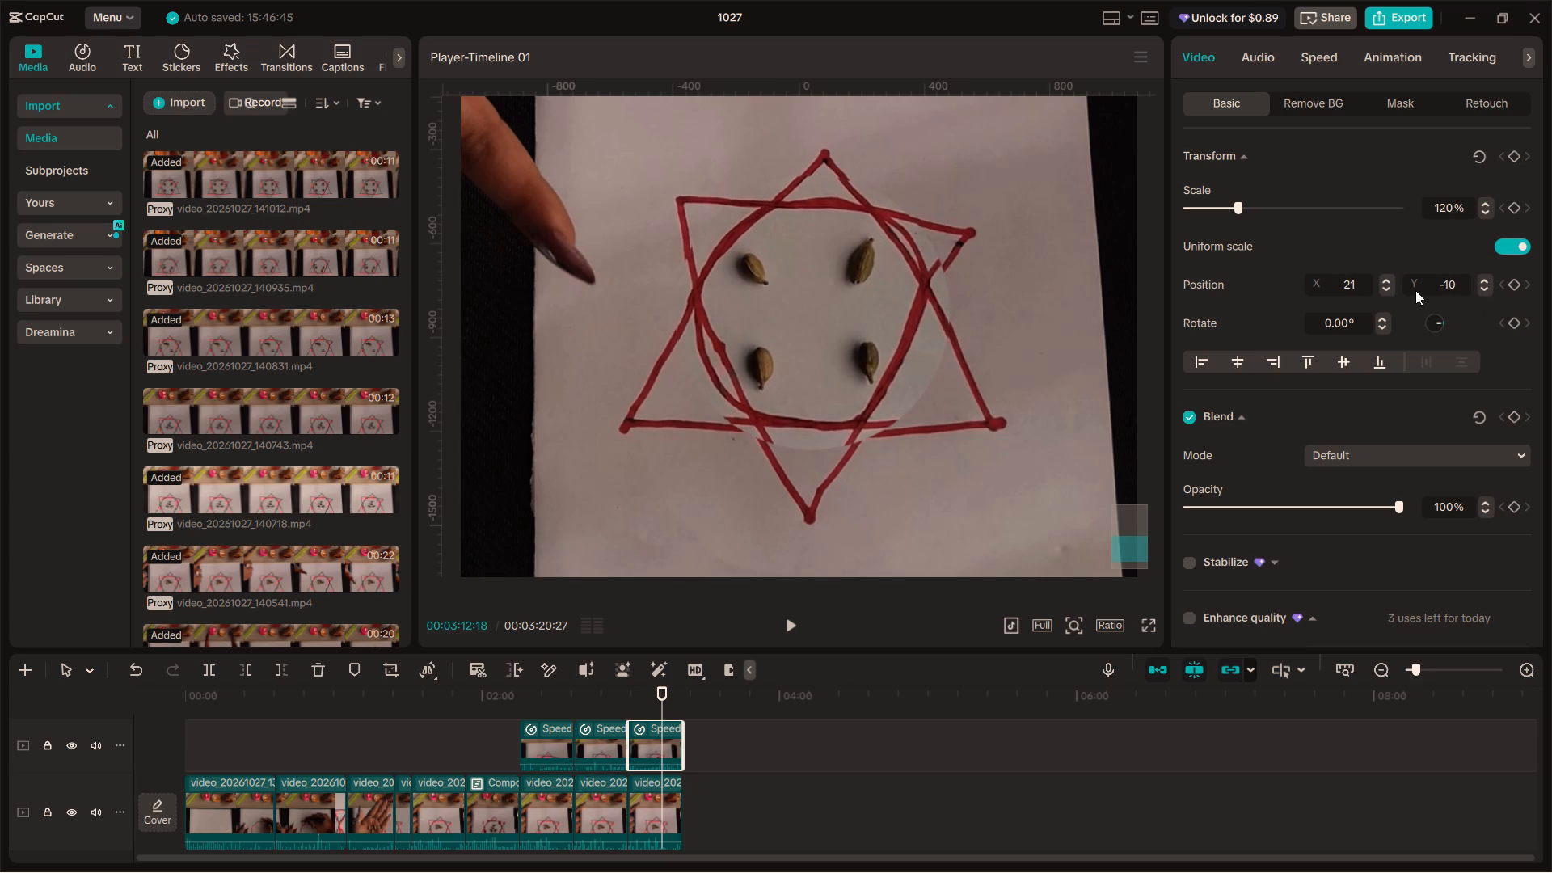
Shift the seed overlay to X 29, Y -17 to bring its circle closer to the drawing below.
triple_click(1389, 276)
triple_click(1389, 276)
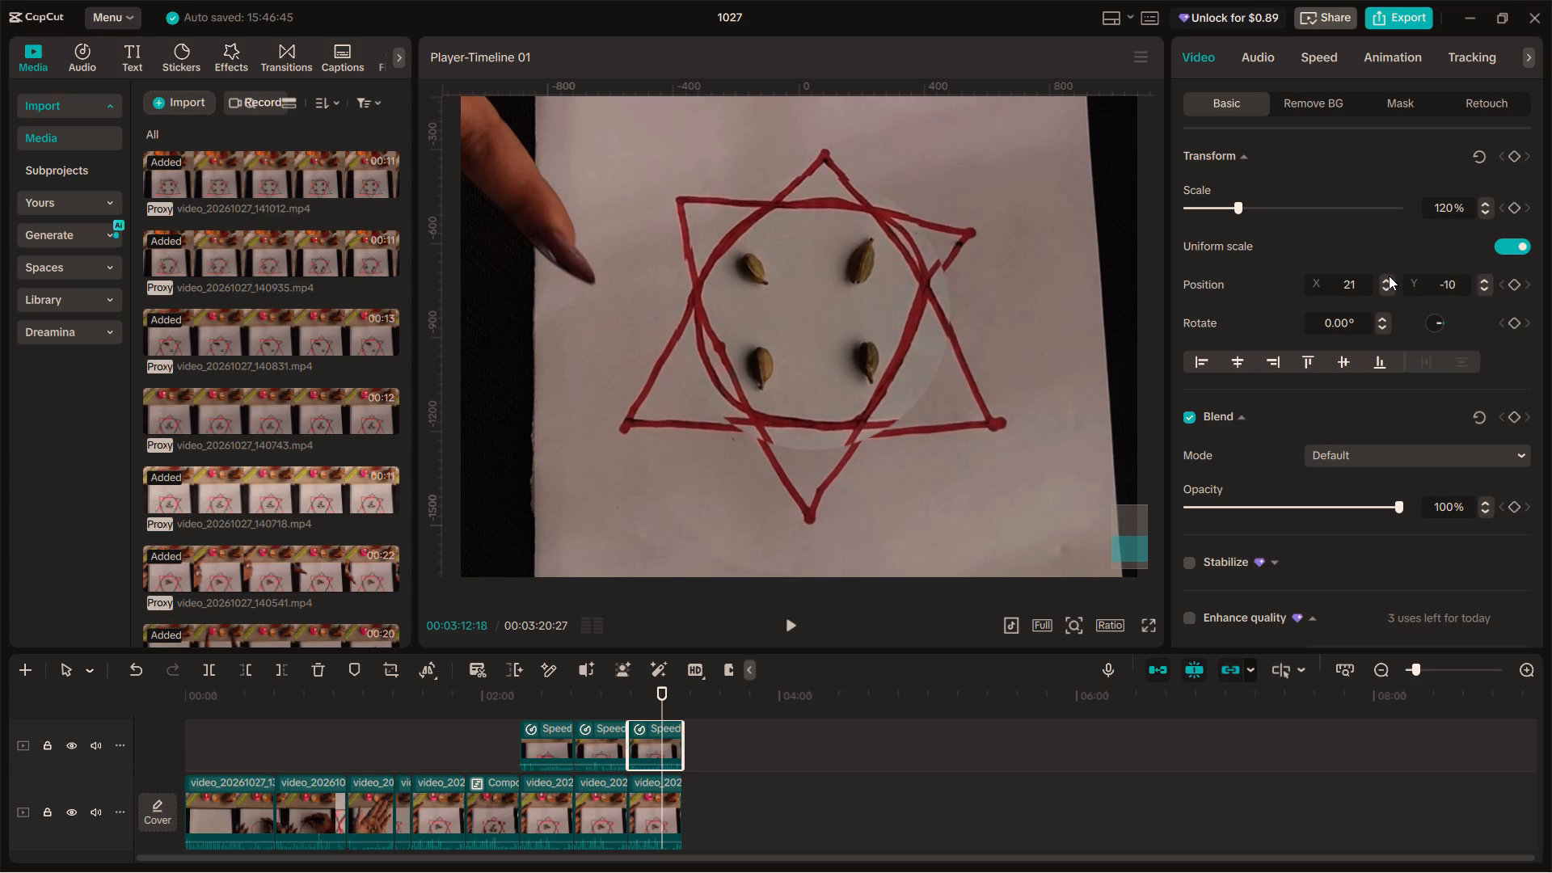
triple_click(1389, 276)
double_click(1389, 276)
triple_click(1390, 280)
triple_click(1390, 280)
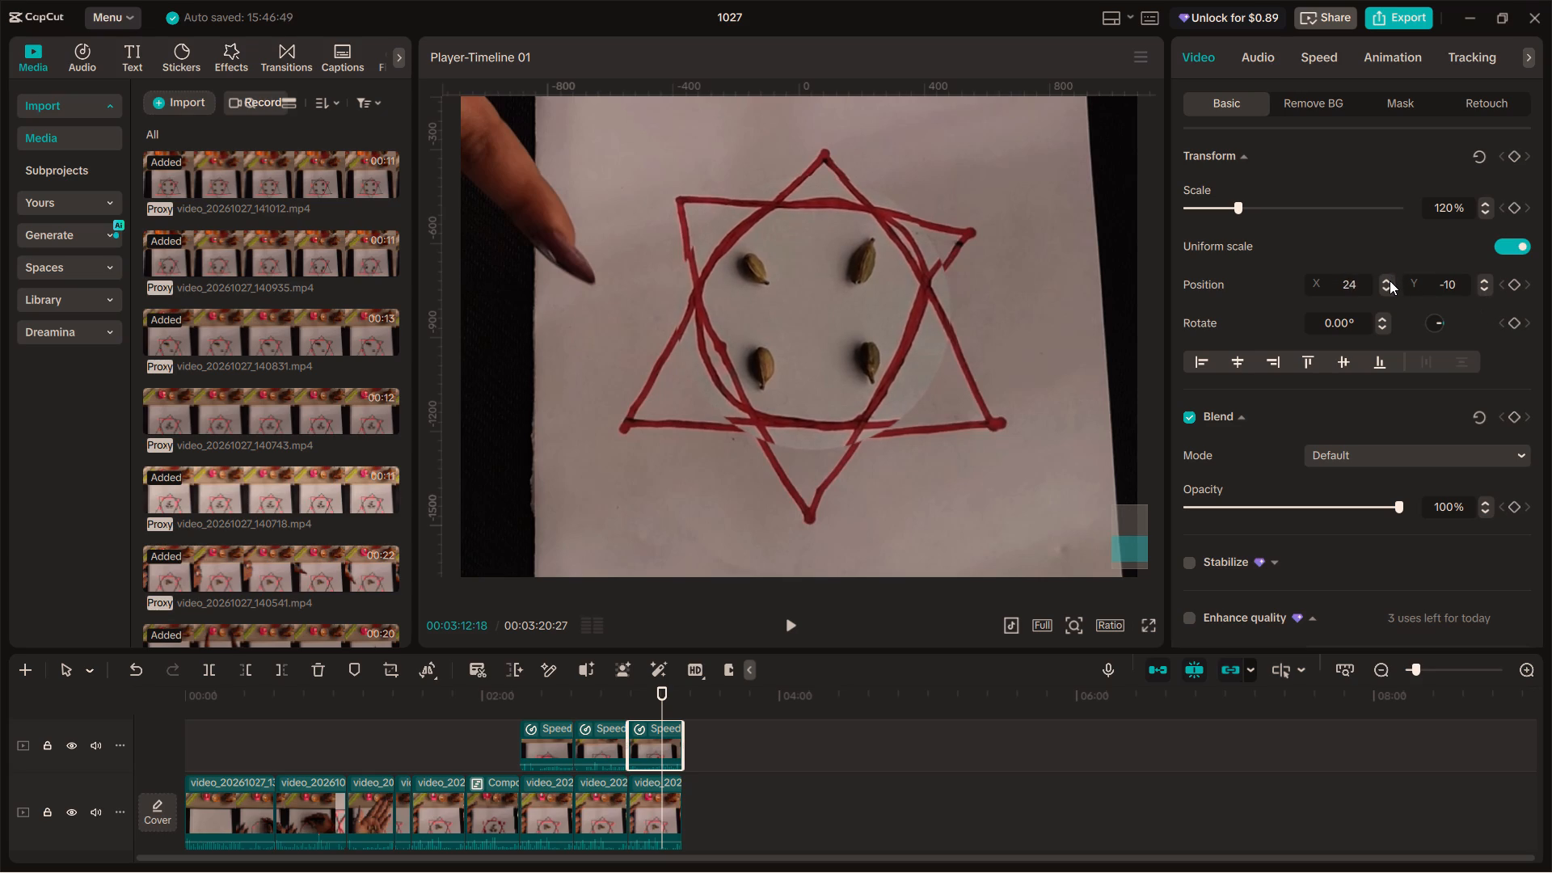
double_click(1390, 280)
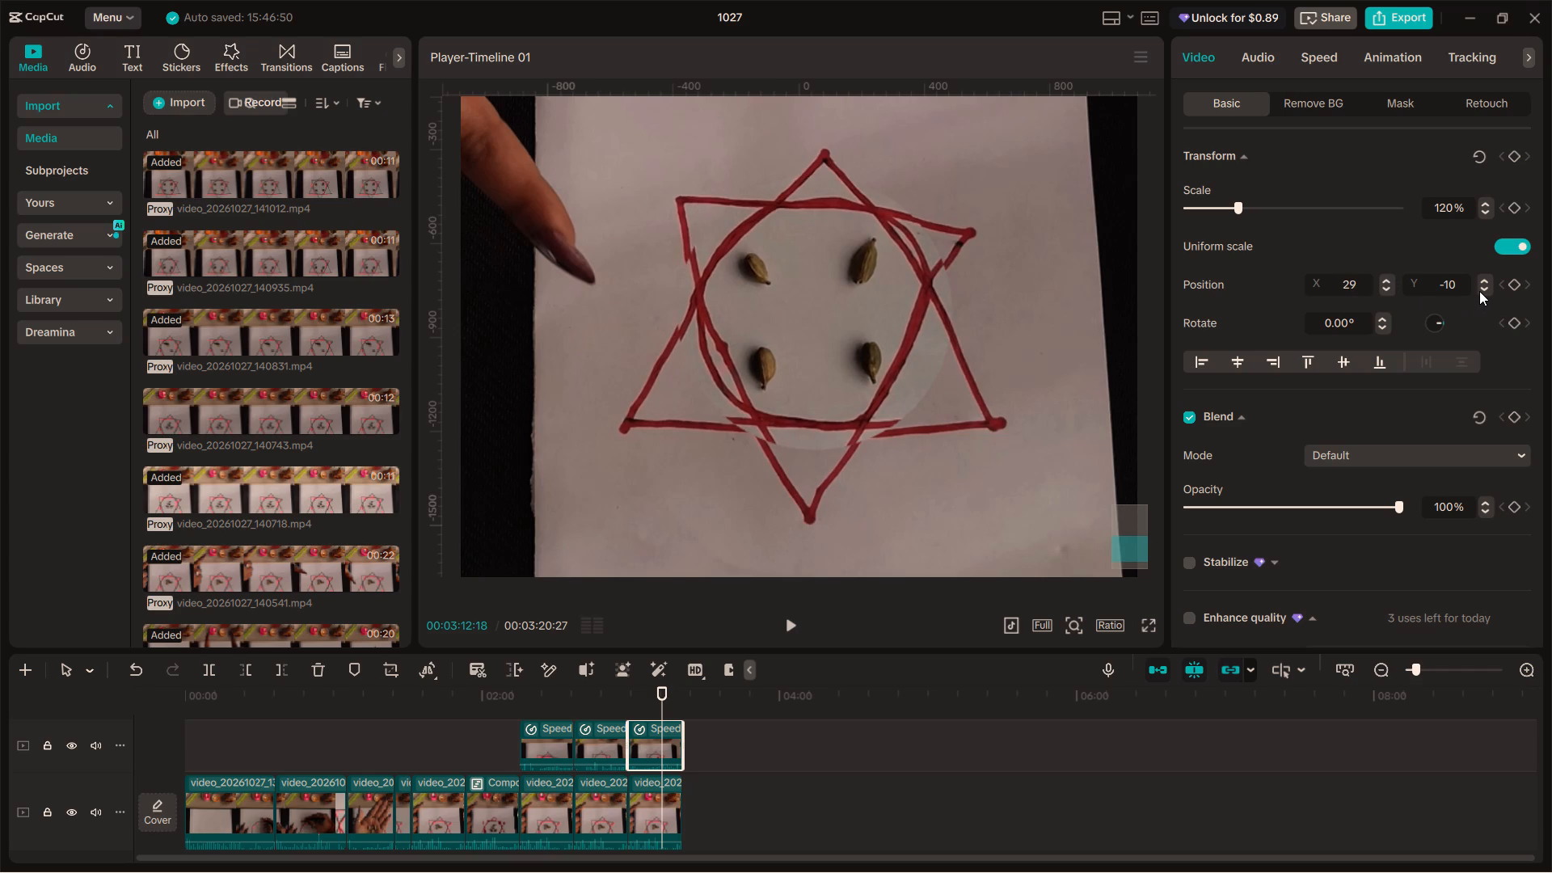
triple_click(1479, 290)
triple_click(1479, 290)
left_click(1479, 290)
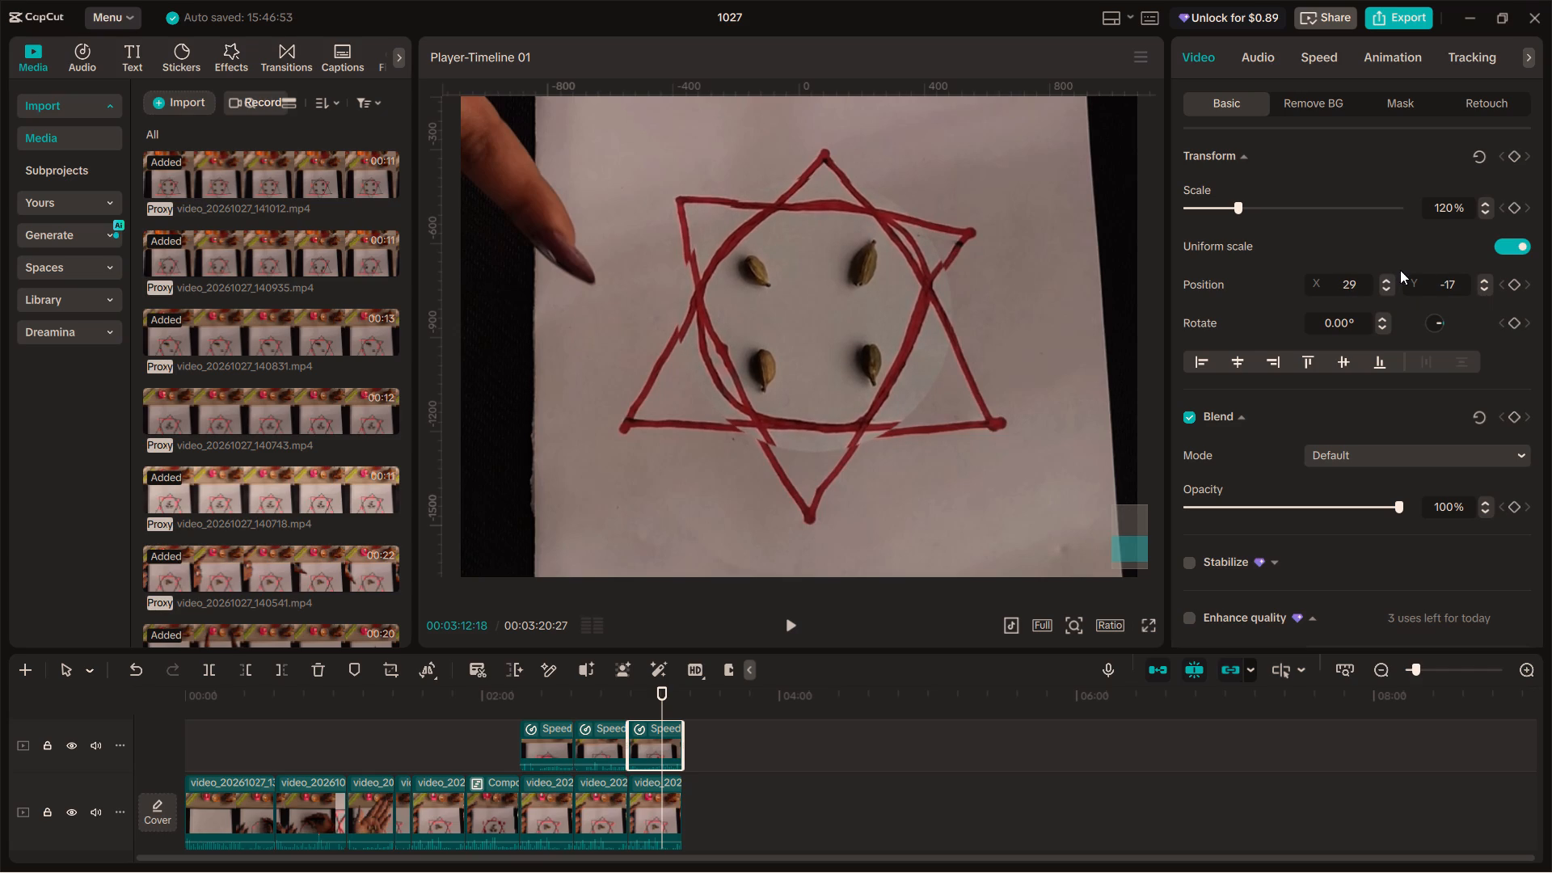
Try an X position of 35 for the overlay, set Y to -20, and bring X back to 29.
triple_click(1383, 282)
triple_click(1383, 282)
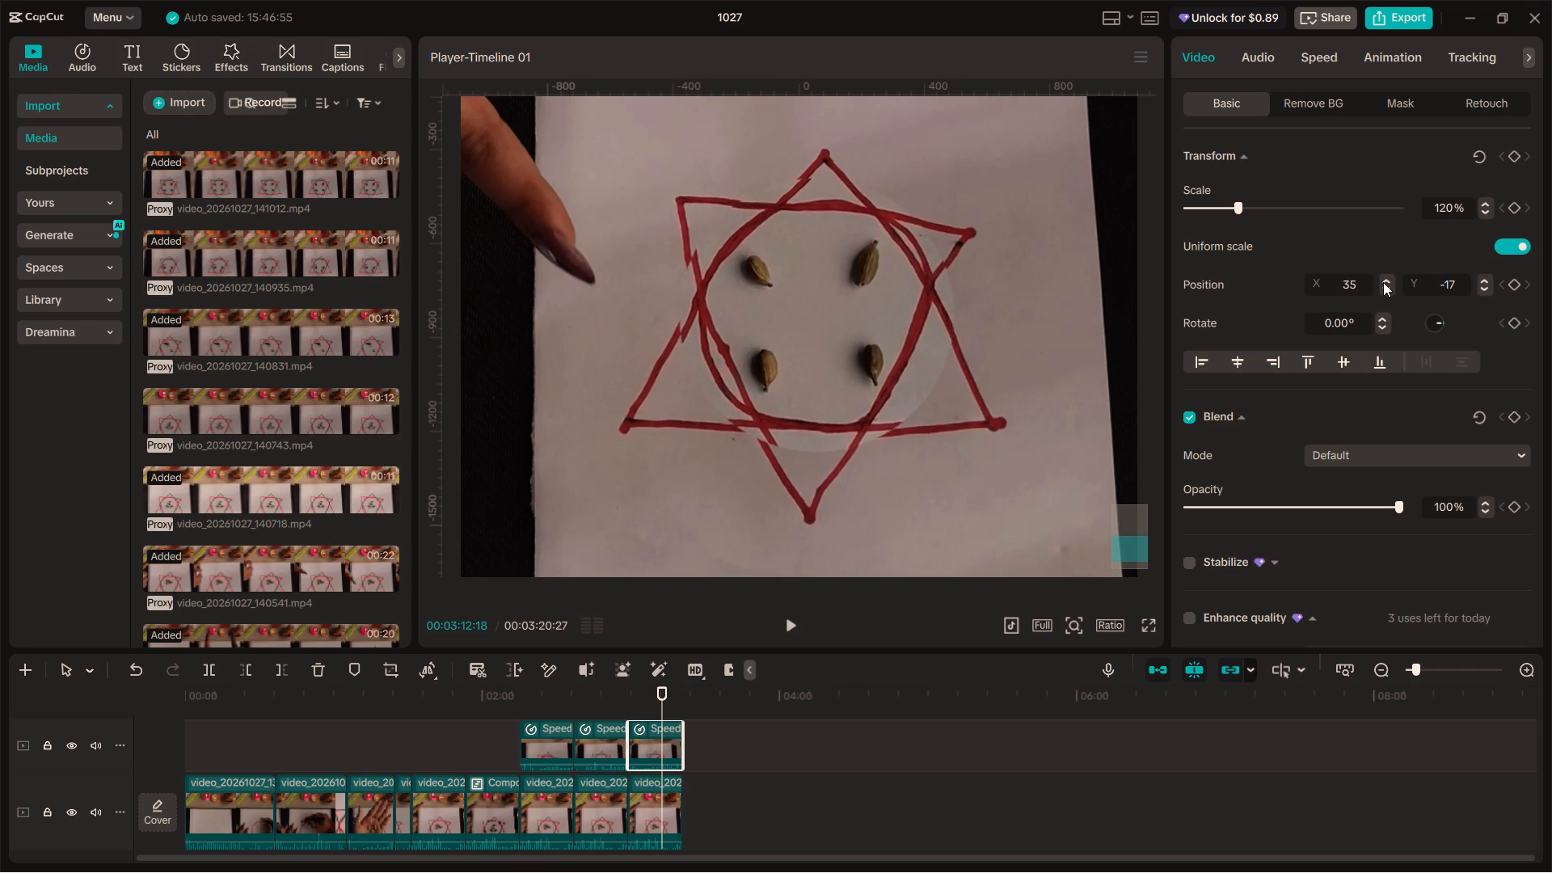
triple_click(1484, 290)
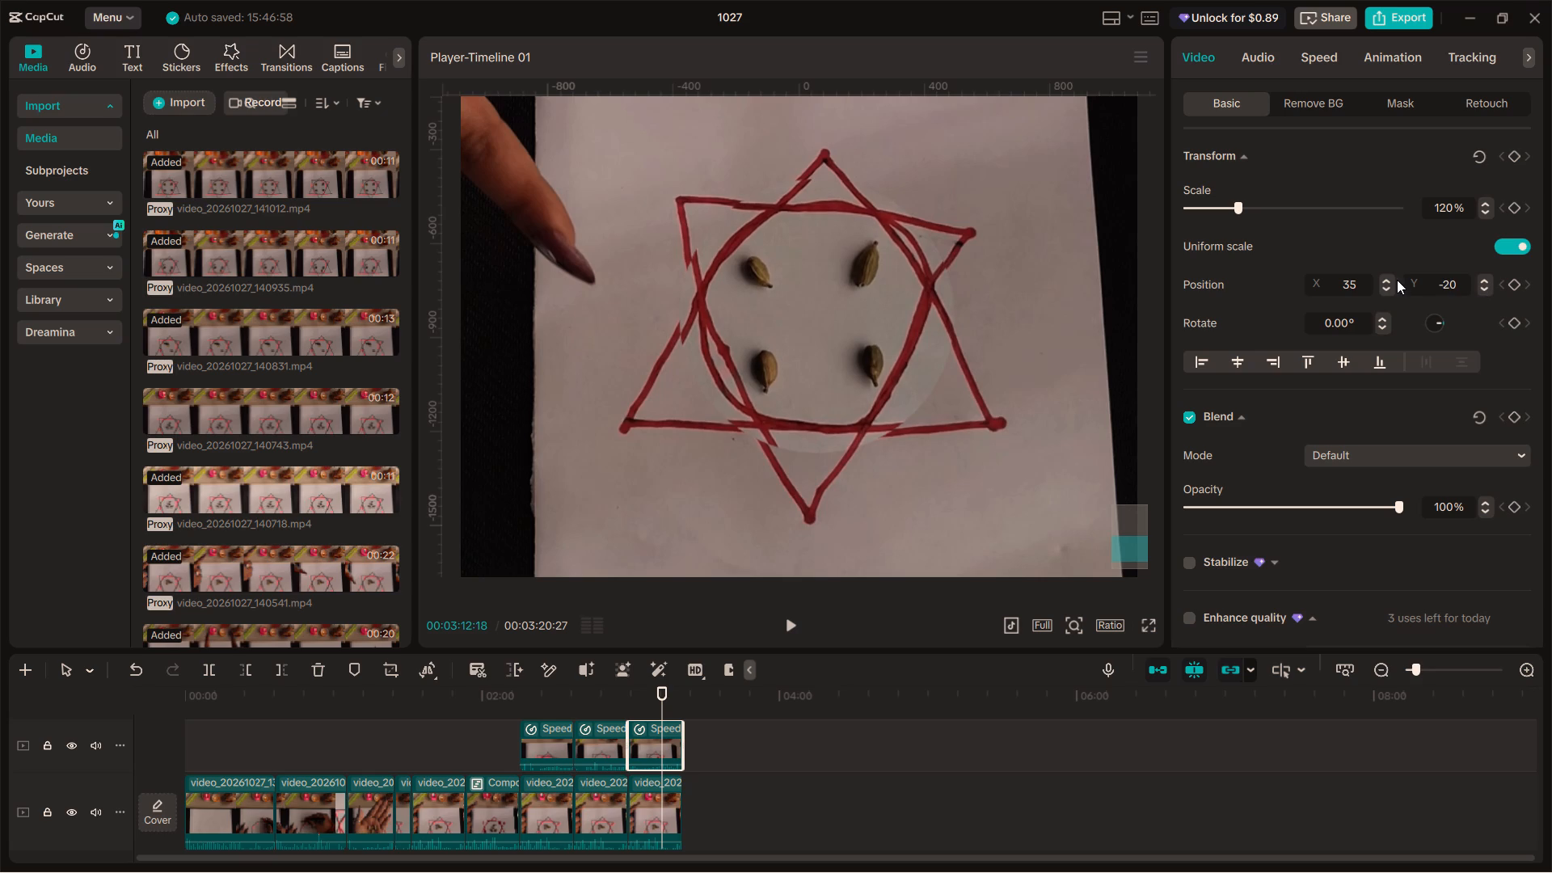
triple_click(1386, 289)
triple_click(1386, 289)
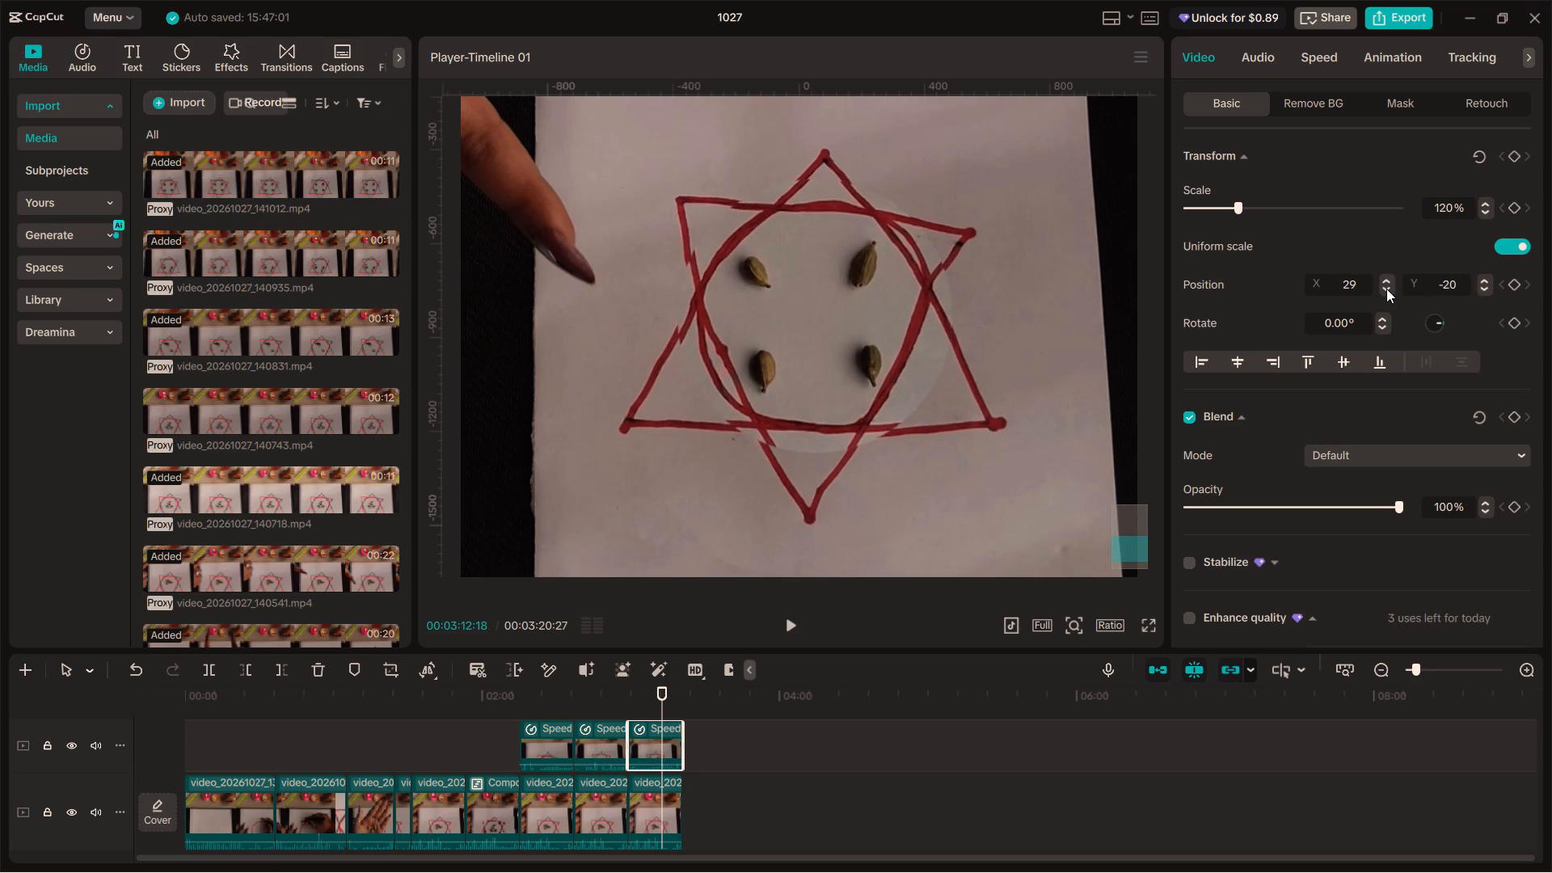
Raise the seed overlay's scale to 121% to match the drawn lines below.
left_click(1477, 201)
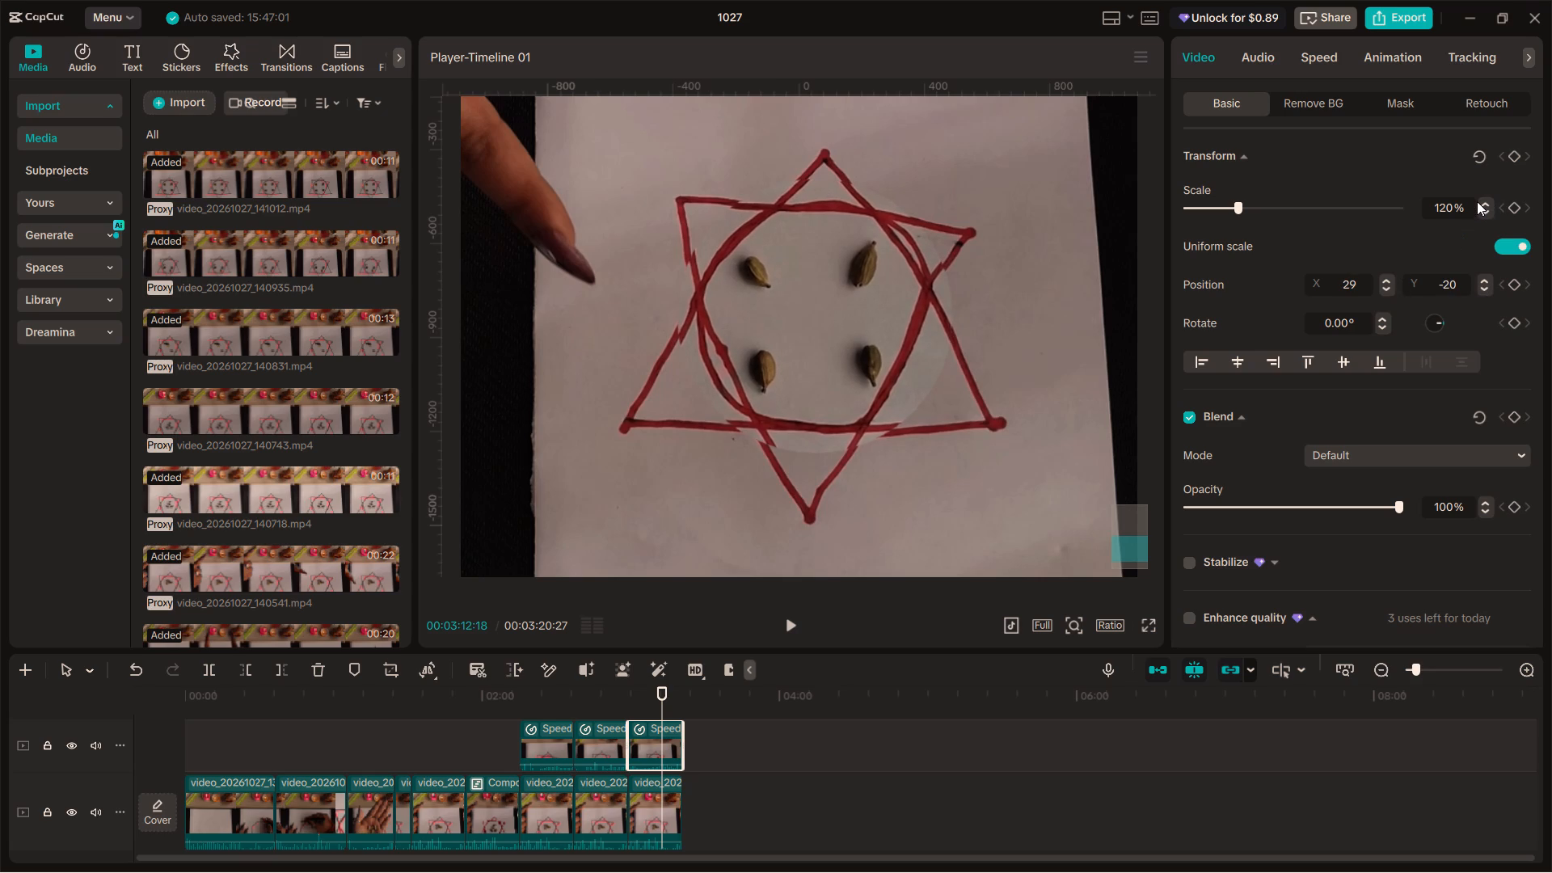
left_click(1487, 202)
left_click(1487, 202)
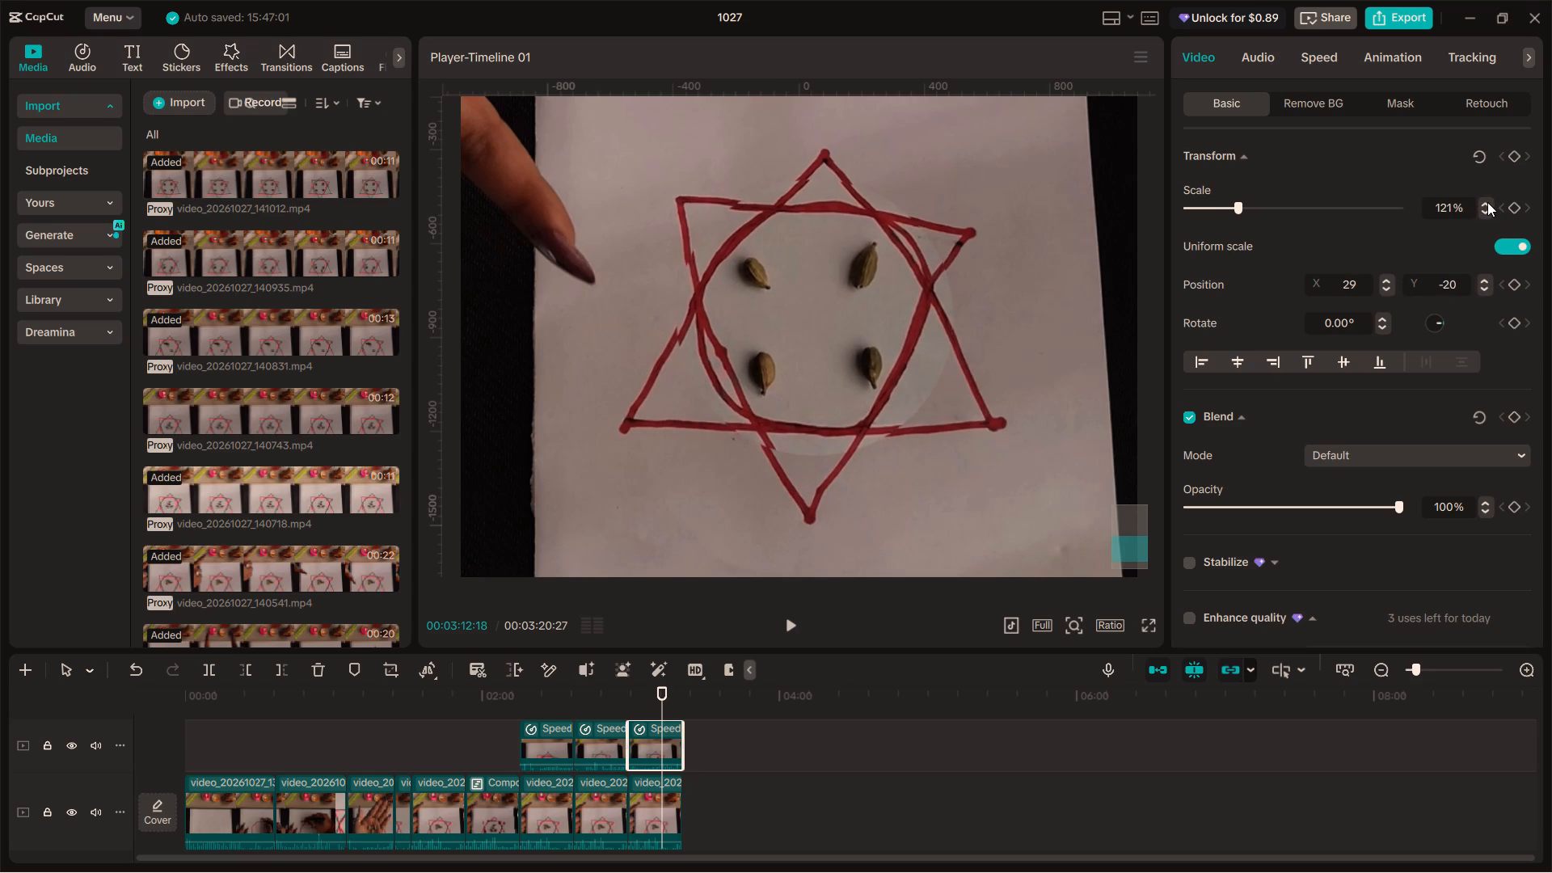
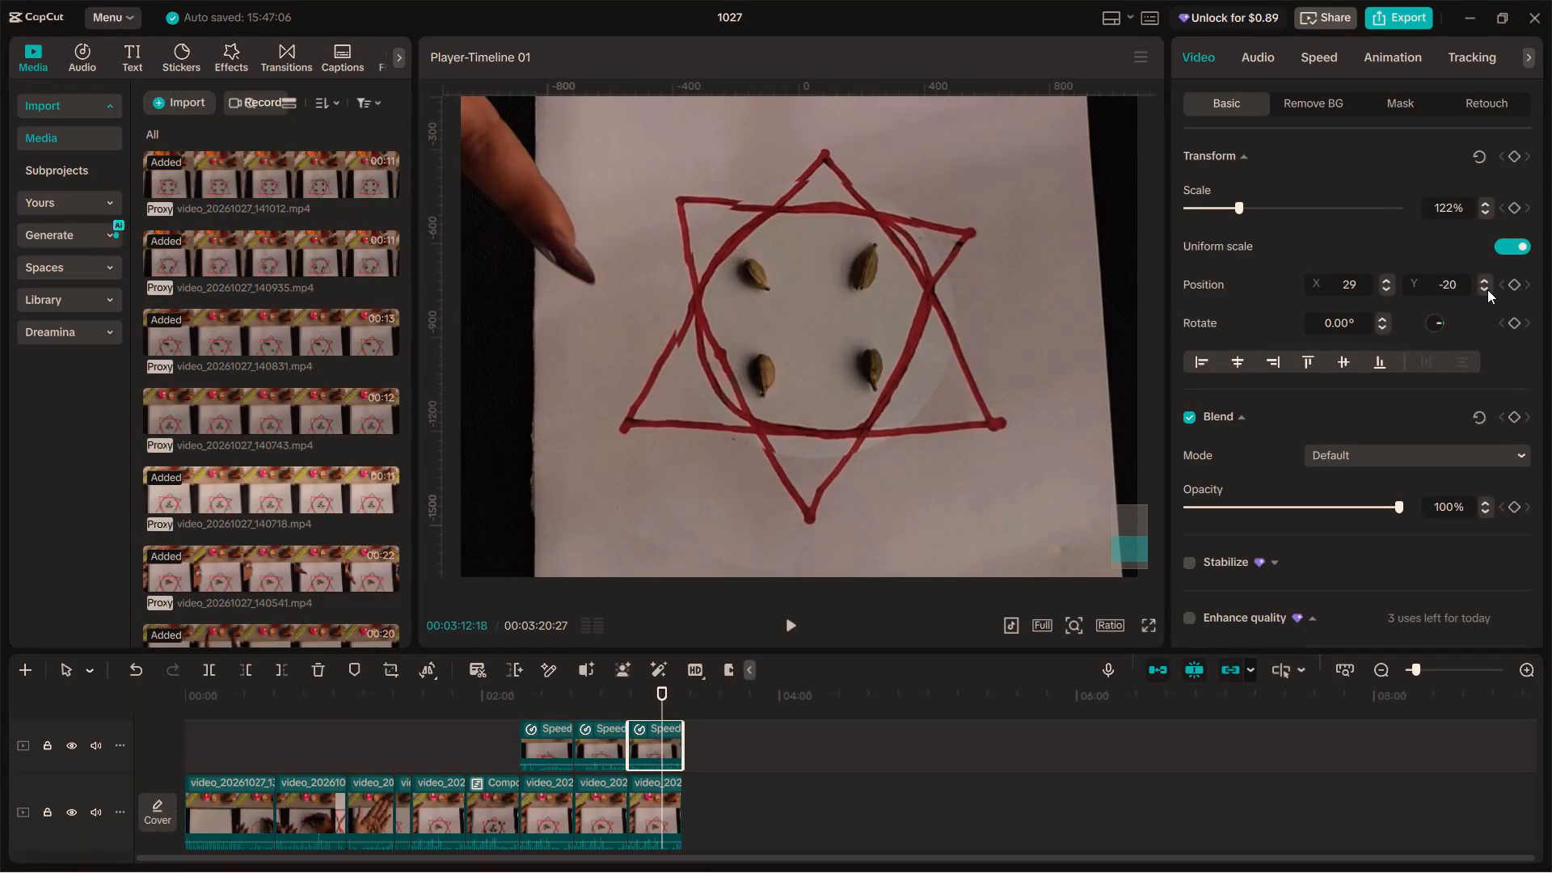
Raise the seed overlay's Y position to -8 to realign its circle with the drawing below.
triple_click(1484, 284)
double_click(1484, 284)
double_click(1484, 284)
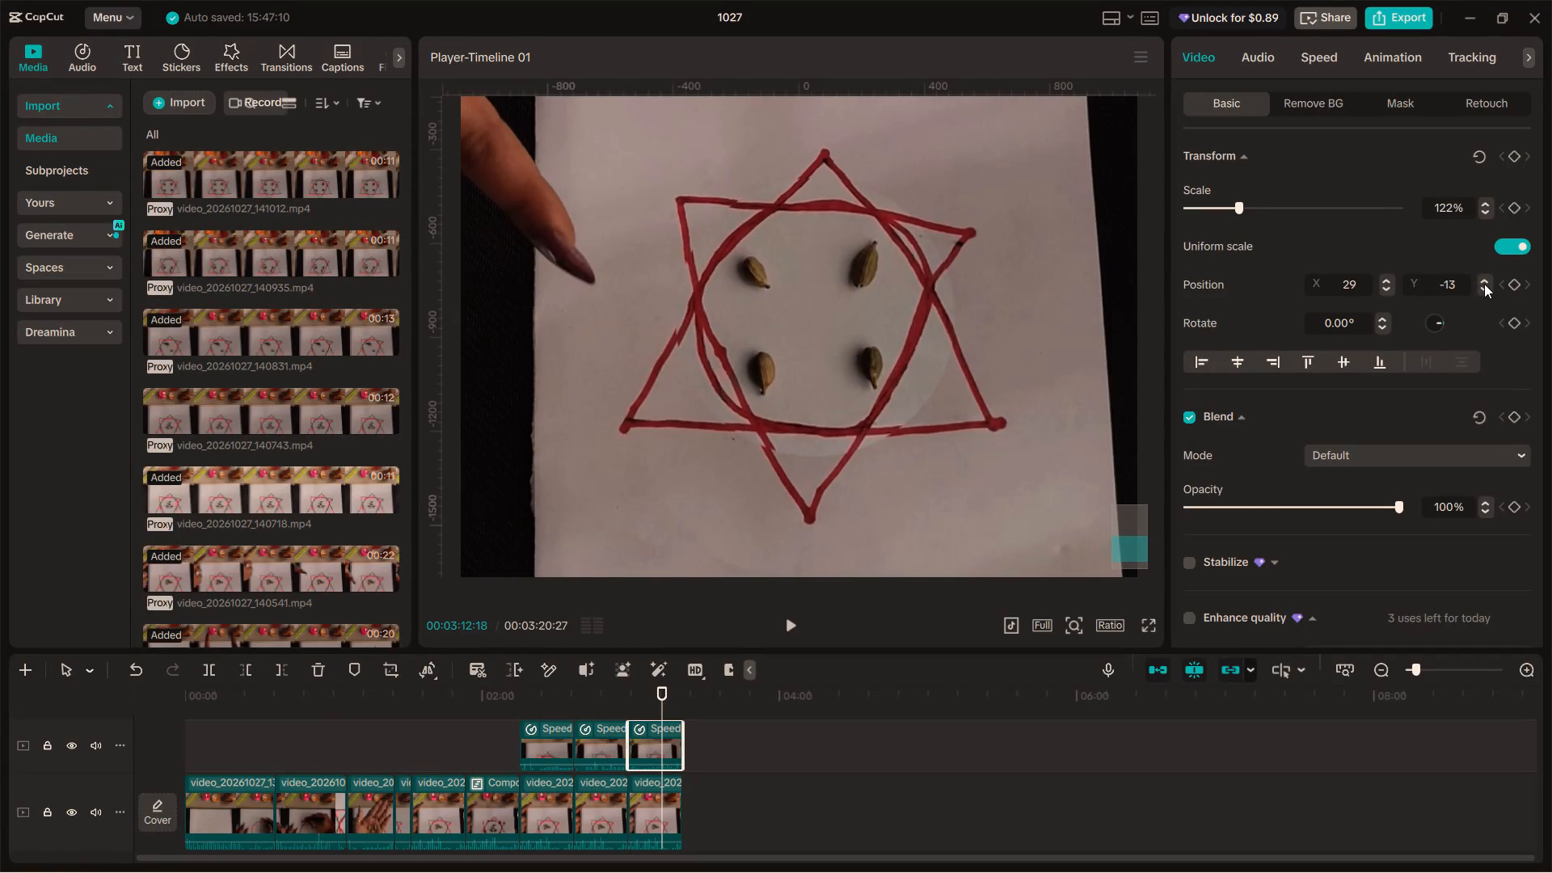
left_click(1484, 284)
left_click(1484, 284)
triple_click(1484, 284)
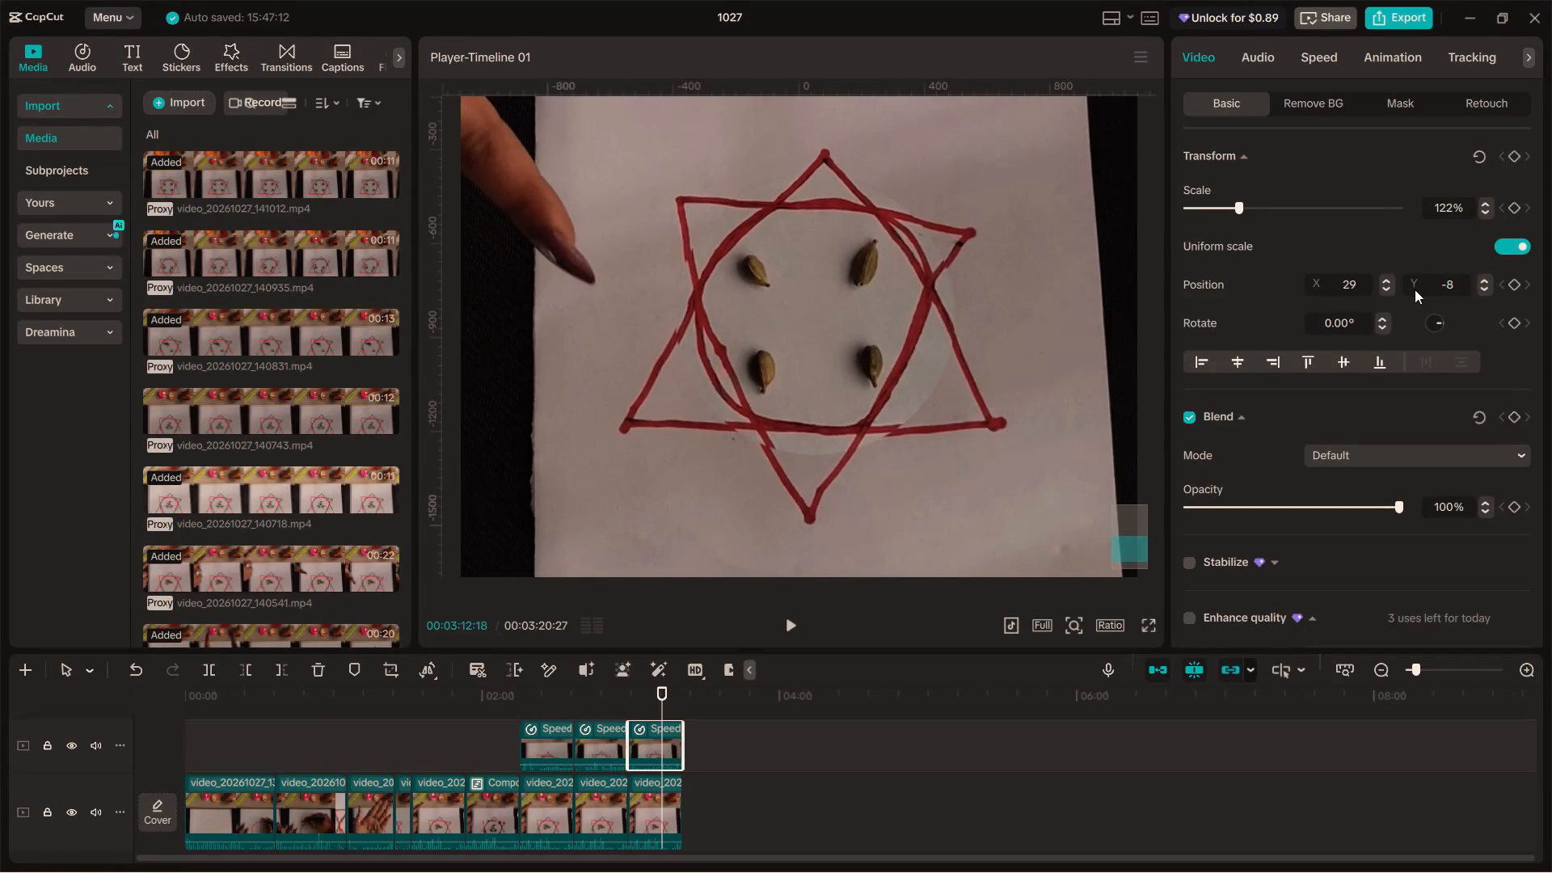
Try an X position of 11 for the seed overlay and settle on X 21.
triple_click(1385, 288)
triple_click(1385, 288)
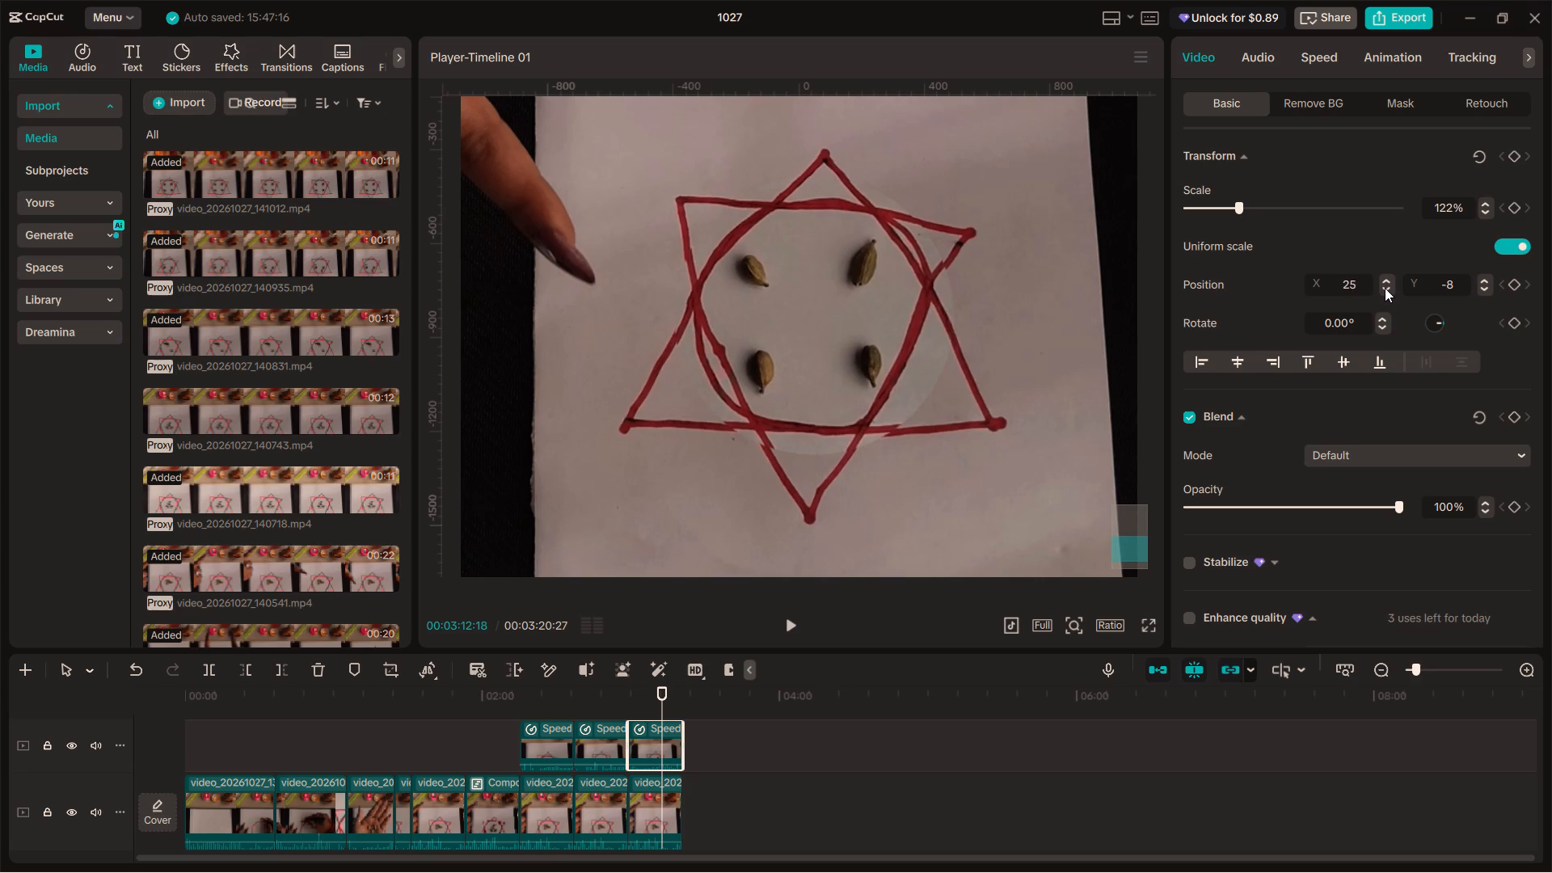
triple_click(1385, 288)
triple_click(1385, 288)
left_click(1385, 288)
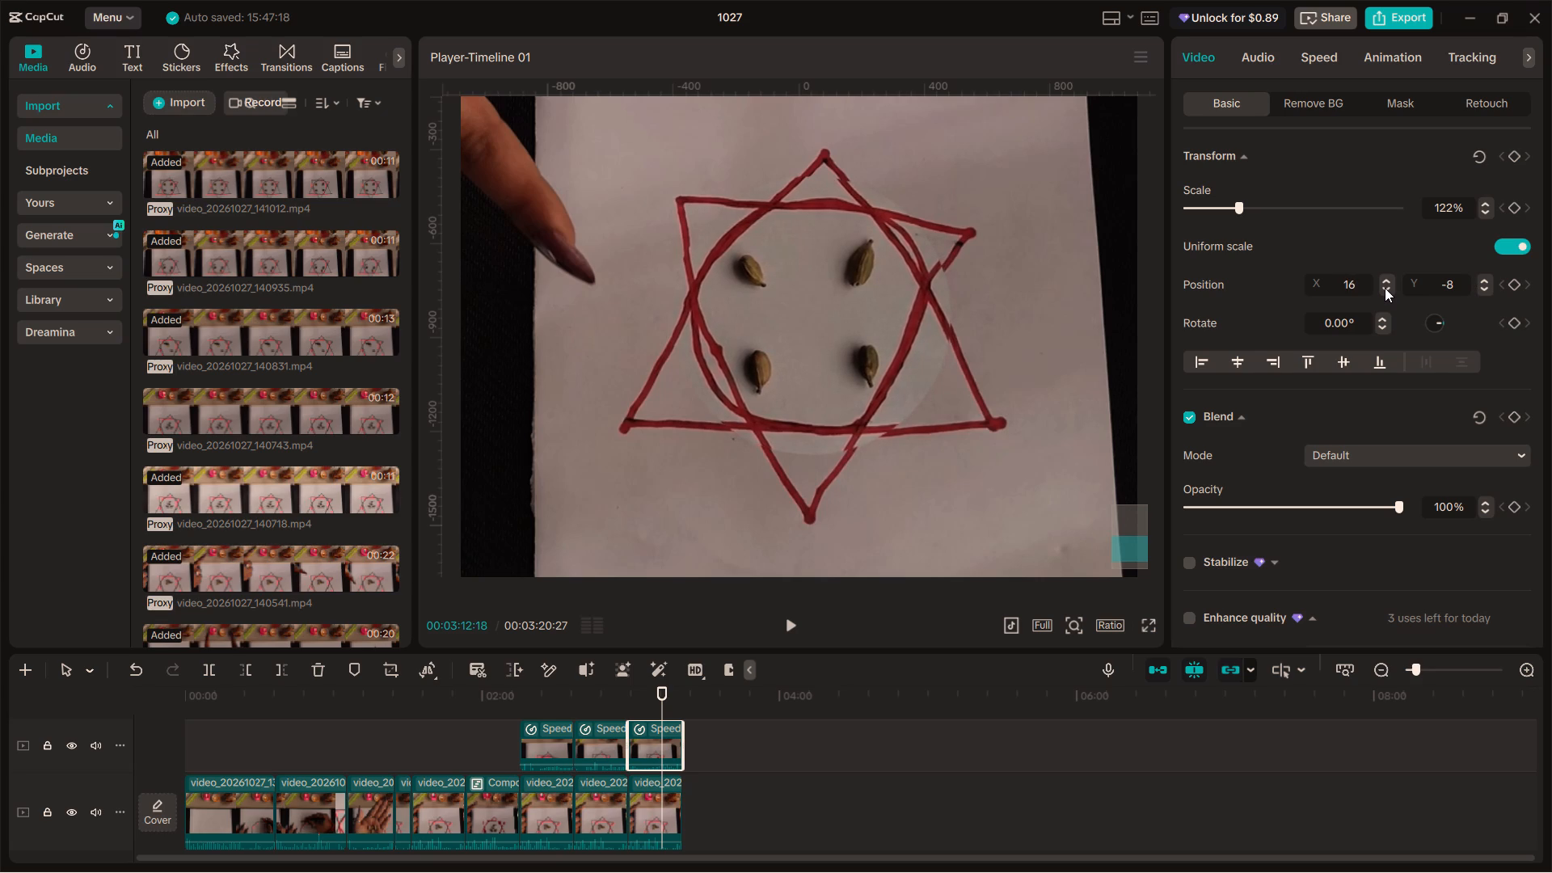
triple_click(1385, 288)
double_click(1385, 288)
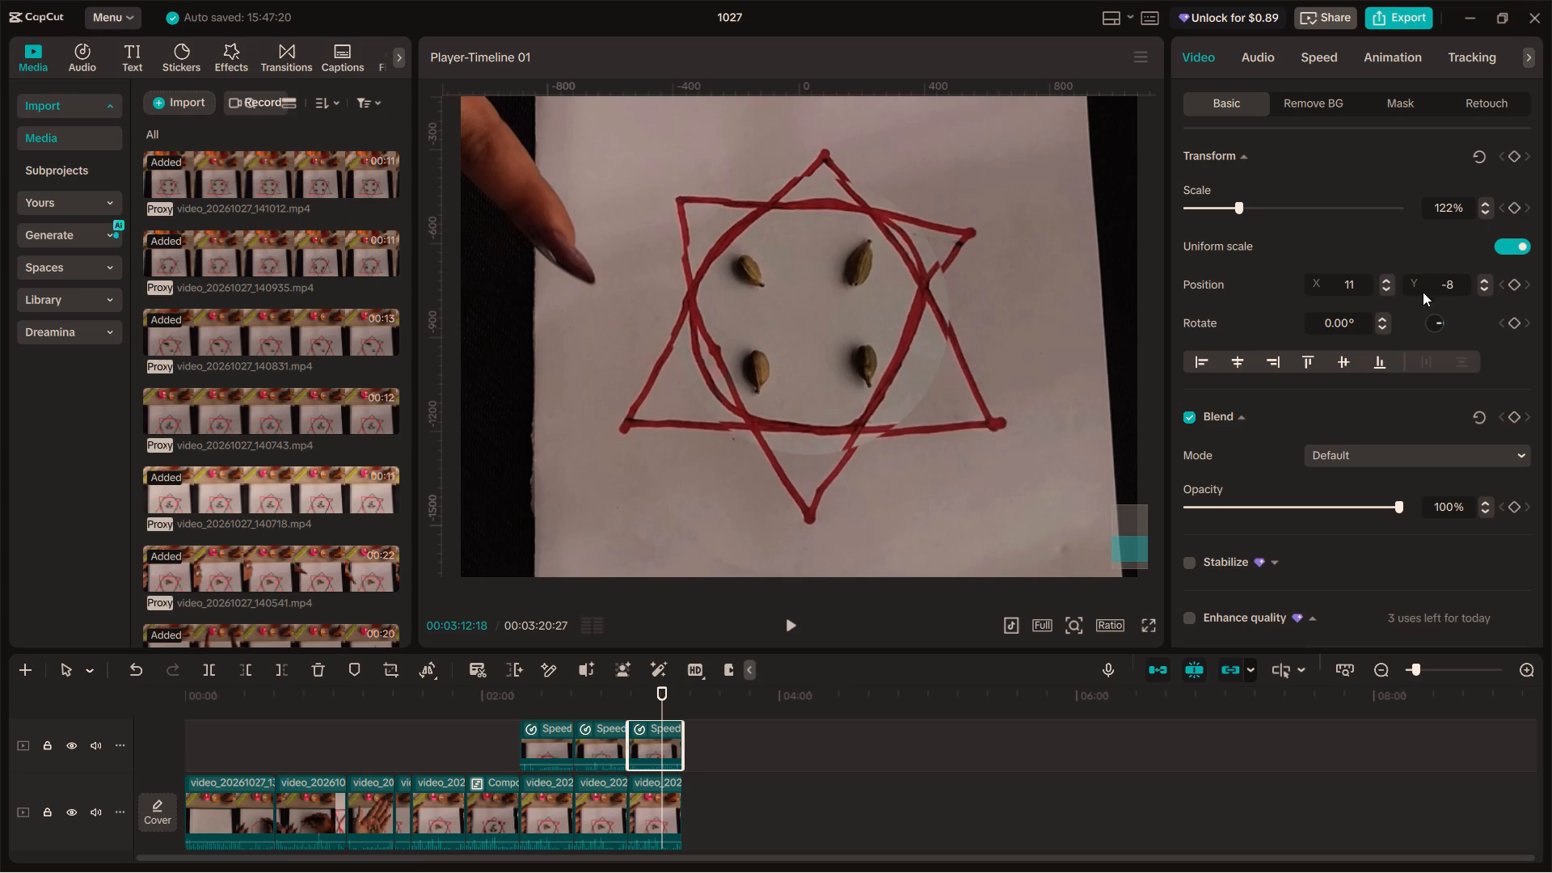
triple_click(1382, 284)
triple_click(1382, 284)
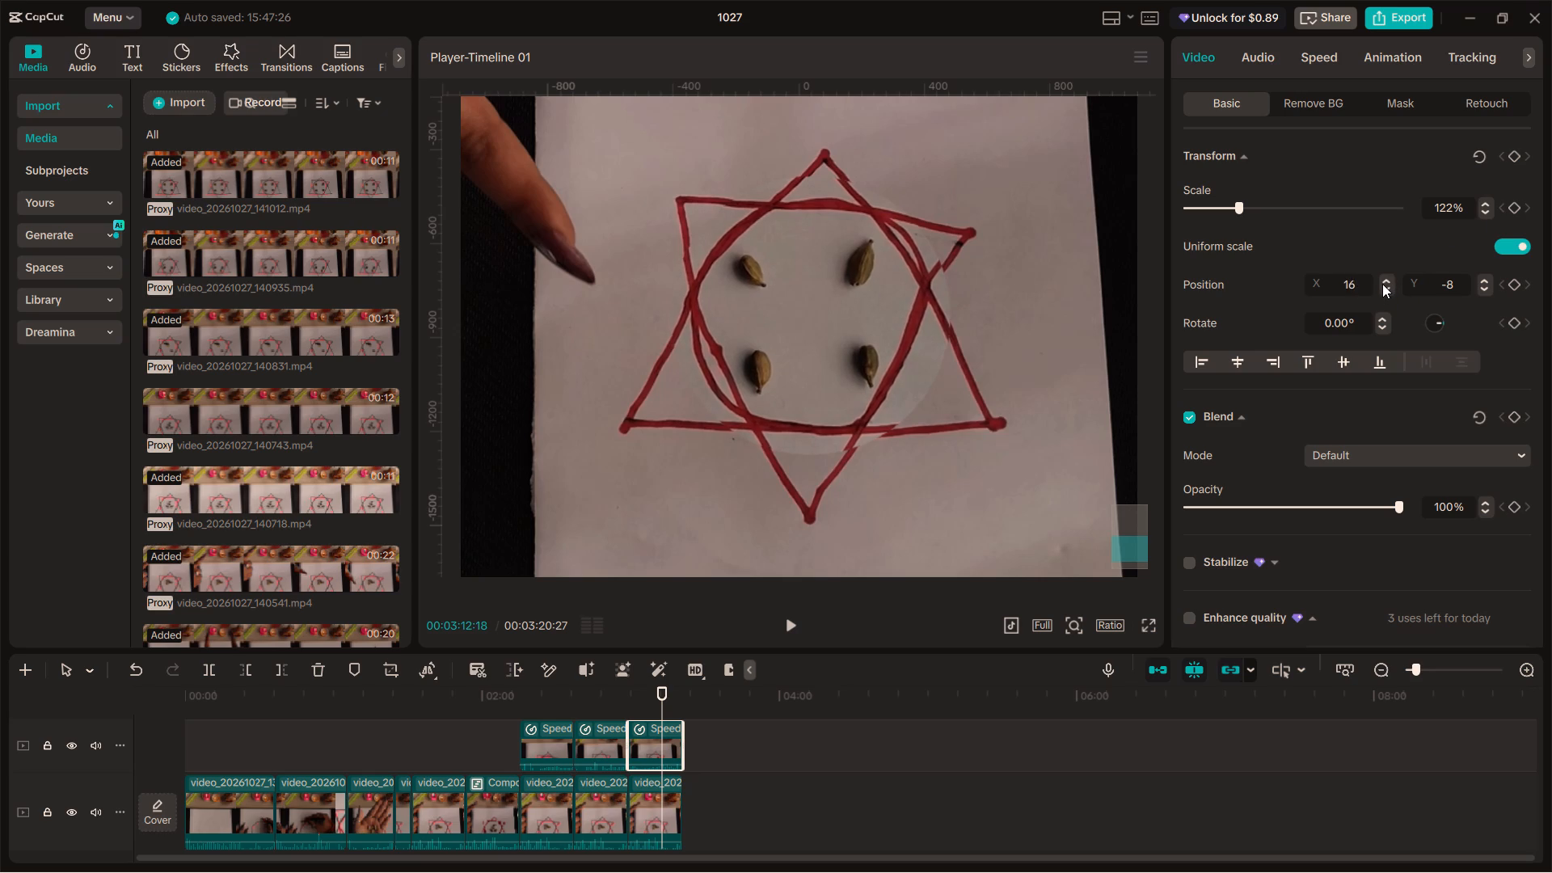
triple_click(1382, 284)
left_click(1382, 284)
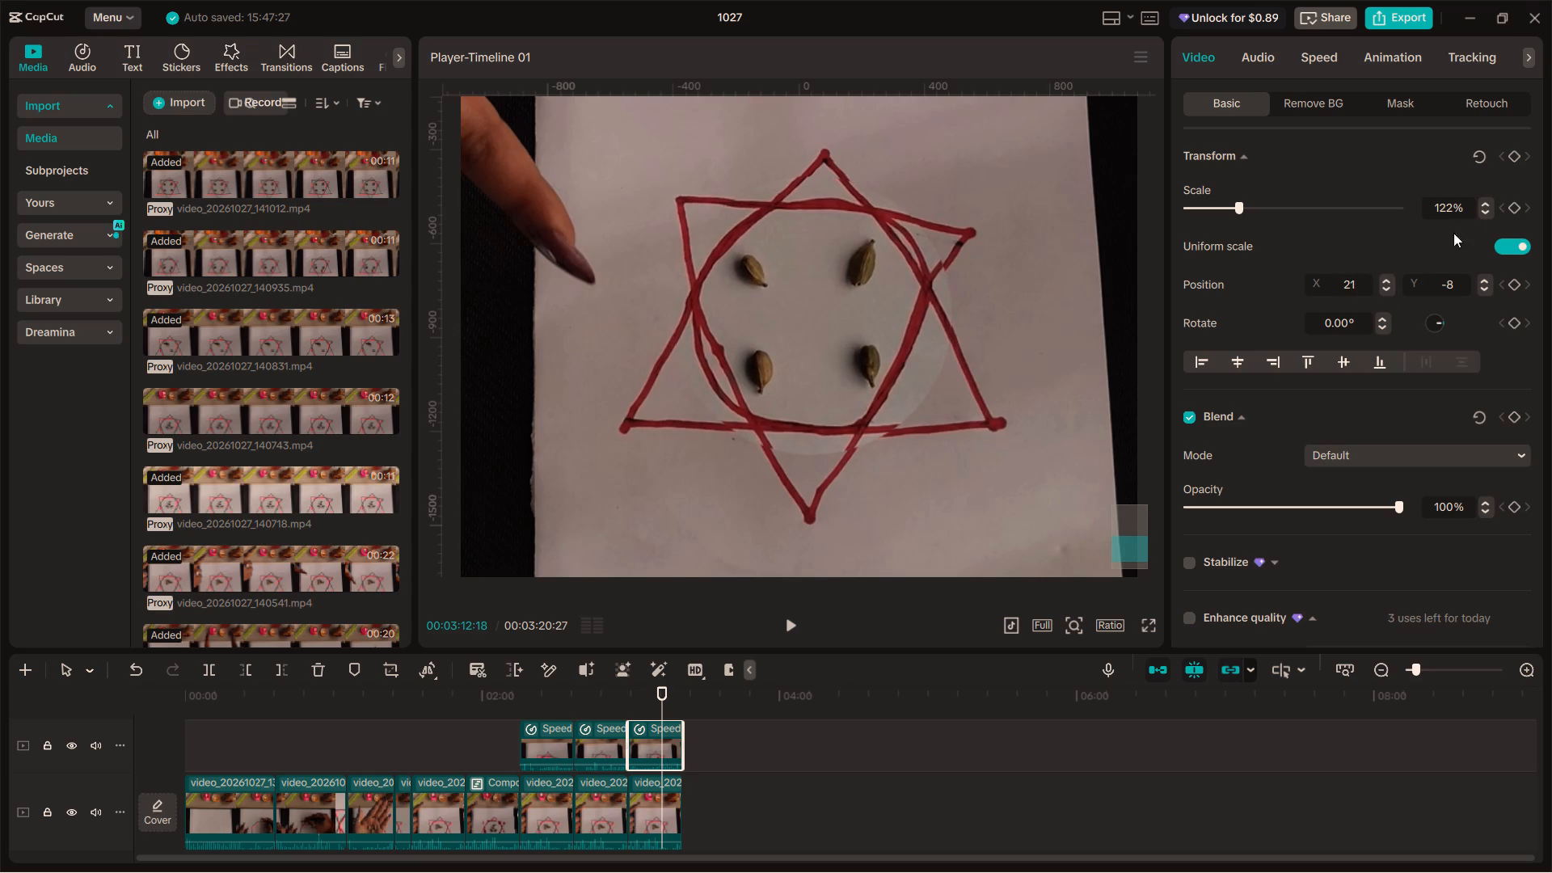
Scale the seed overlay to 123% and test a small X shift to 20, ending at X 21.
left_click(1486, 207)
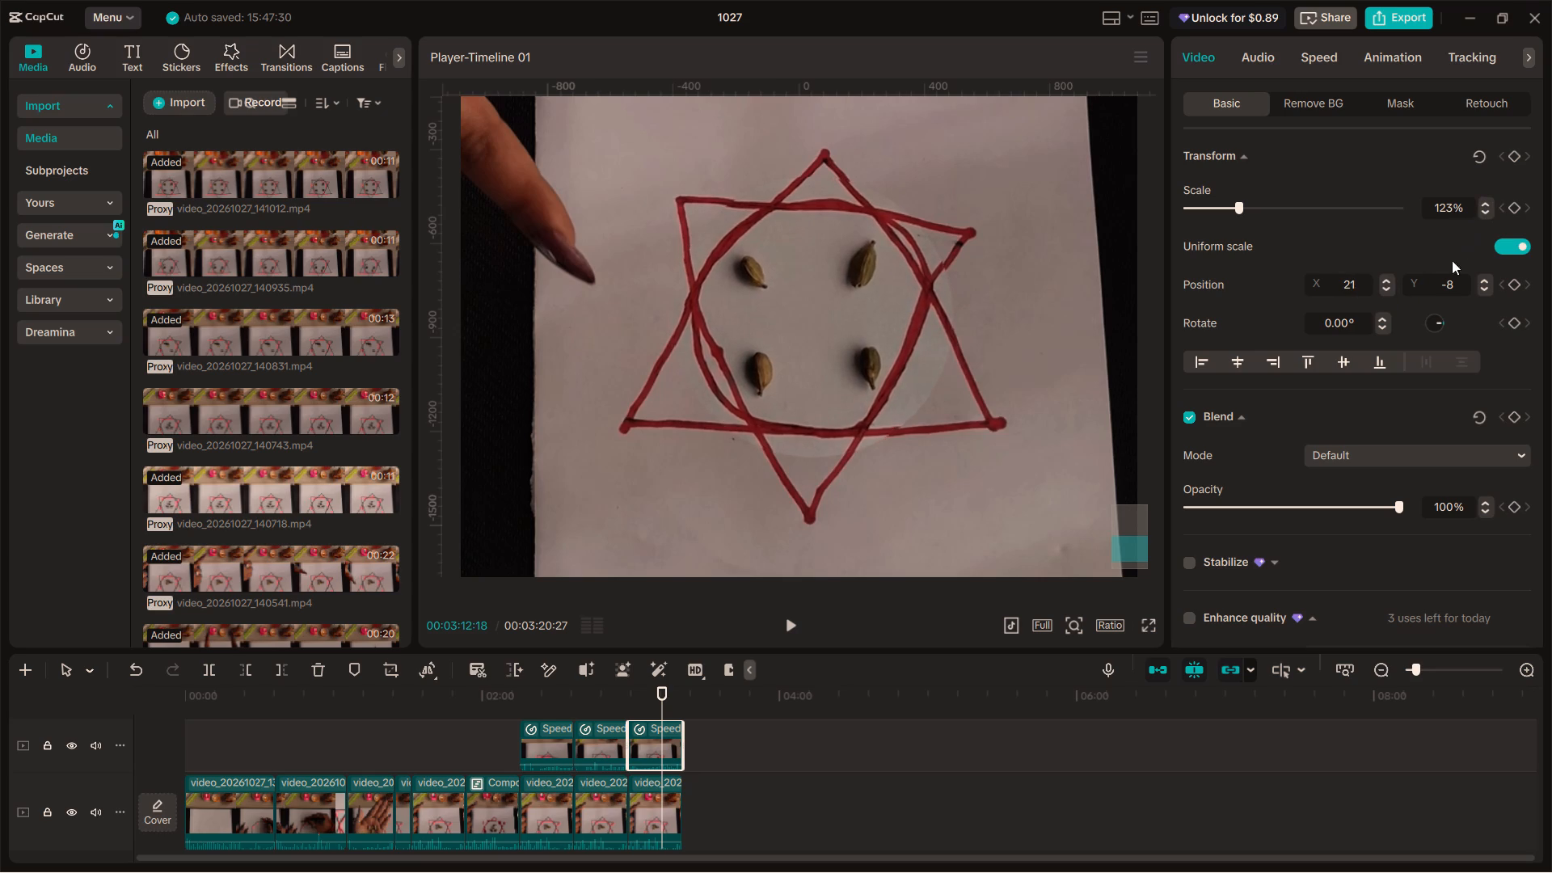
left_click(1381, 285)
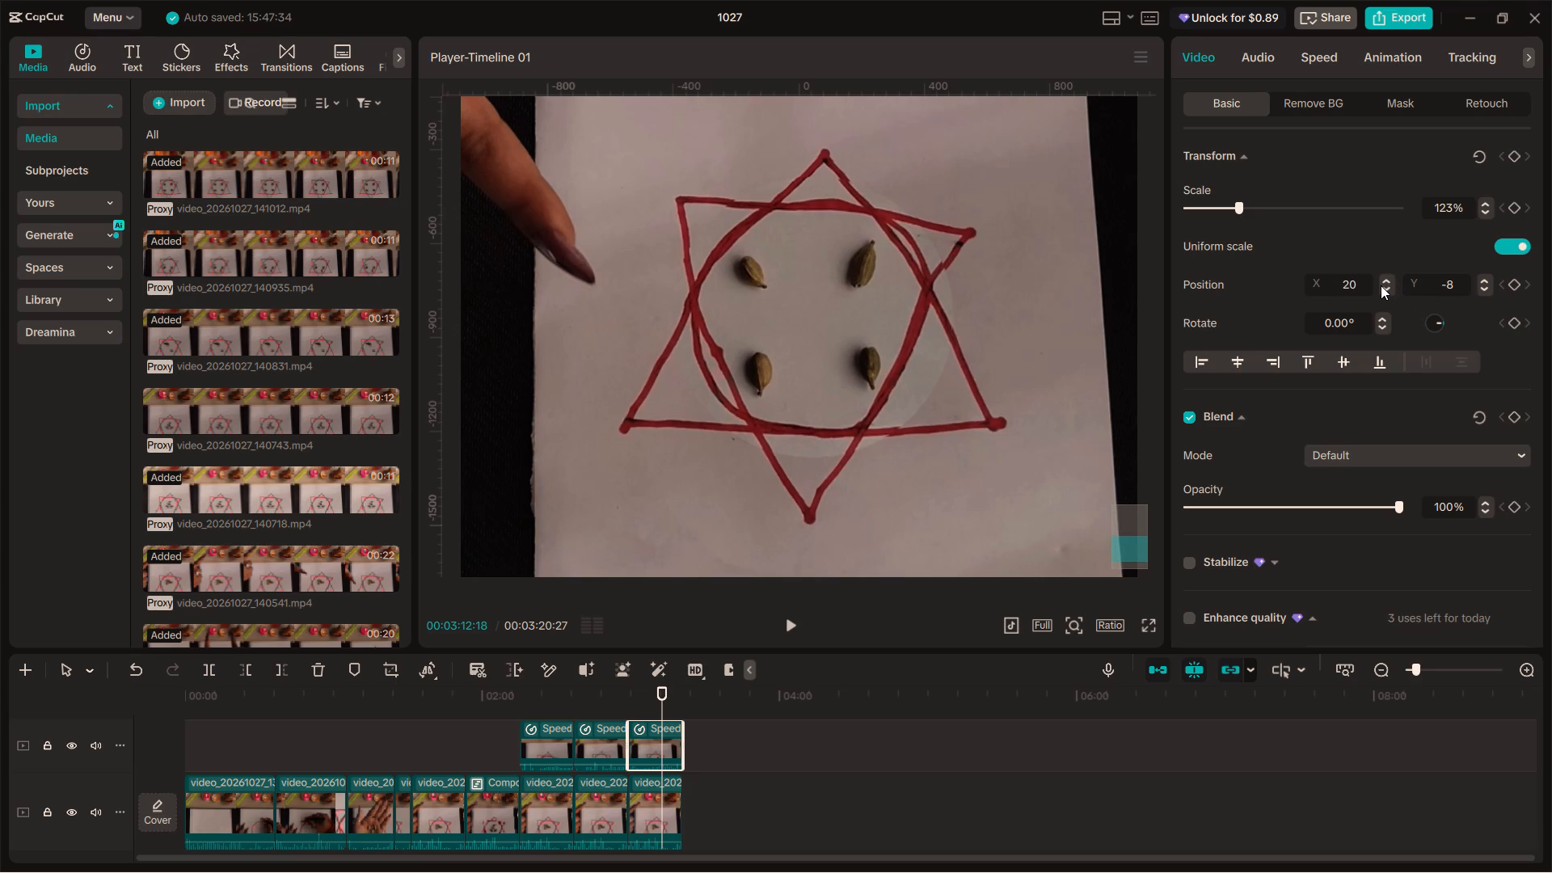
left_click(1381, 285)
left_click(1388, 278)
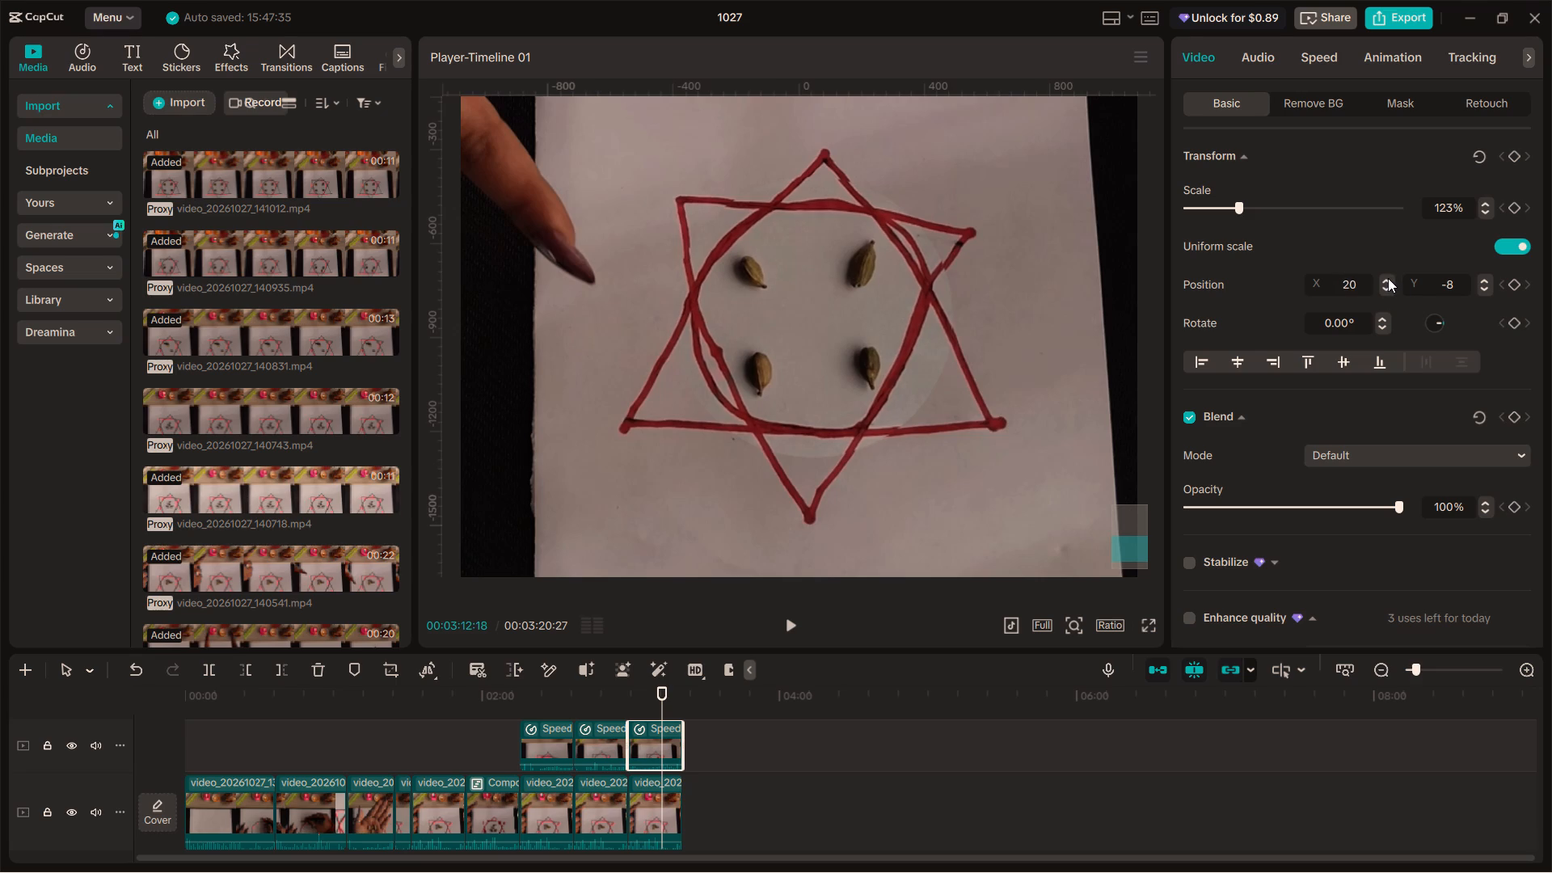
left_click(1388, 278)
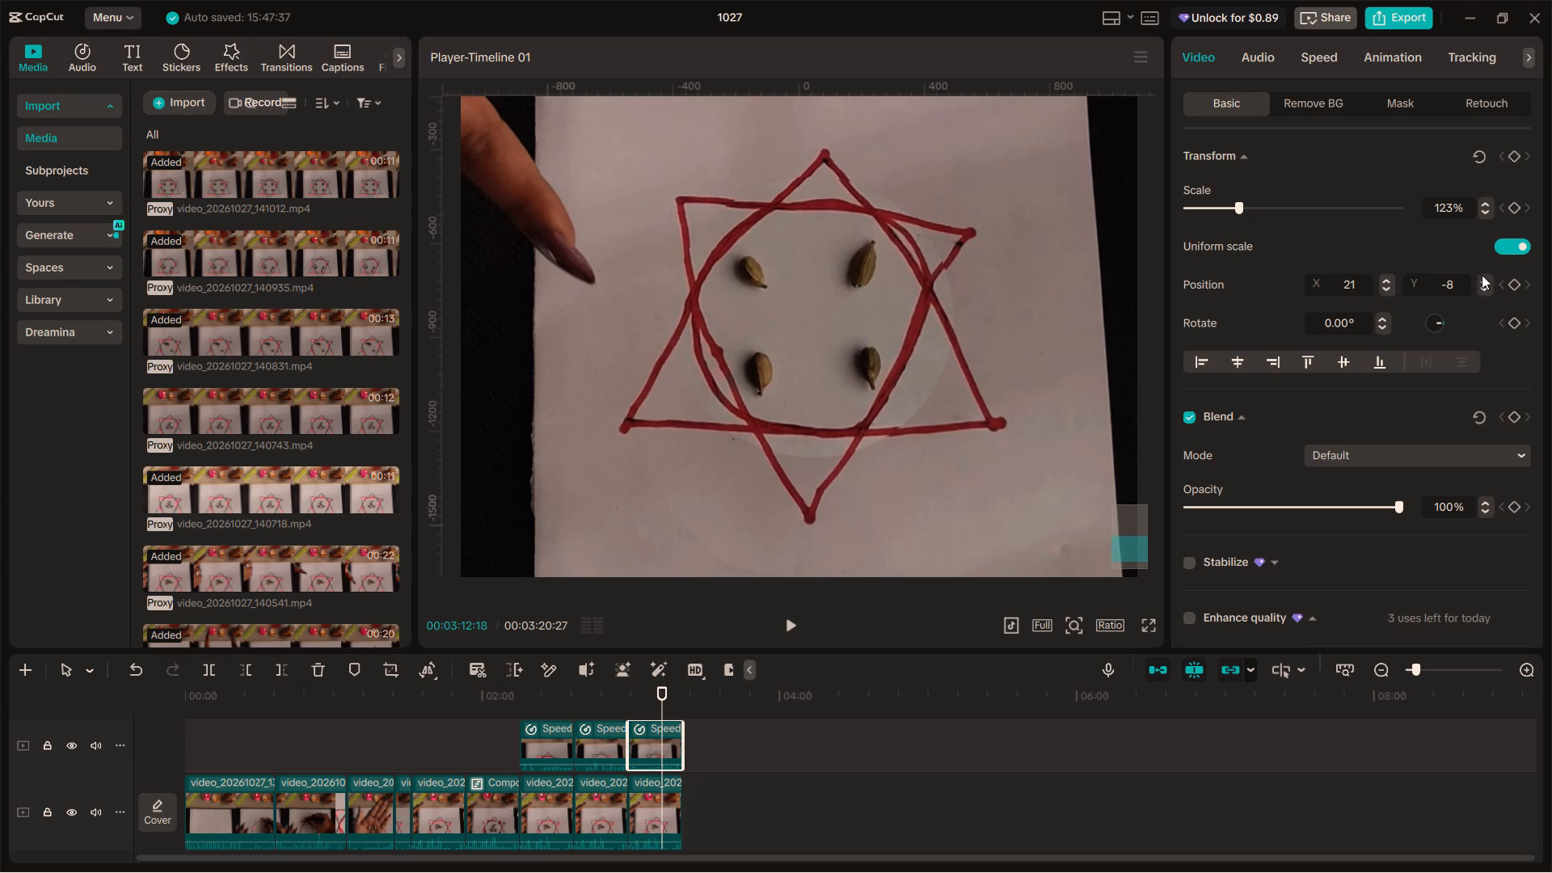
Adjust the seed overlay's Y position to -5 to match the drawn circle below.
triple_click(1480, 276)
triple_click(1480, 276)
triple_click(1480, 276)
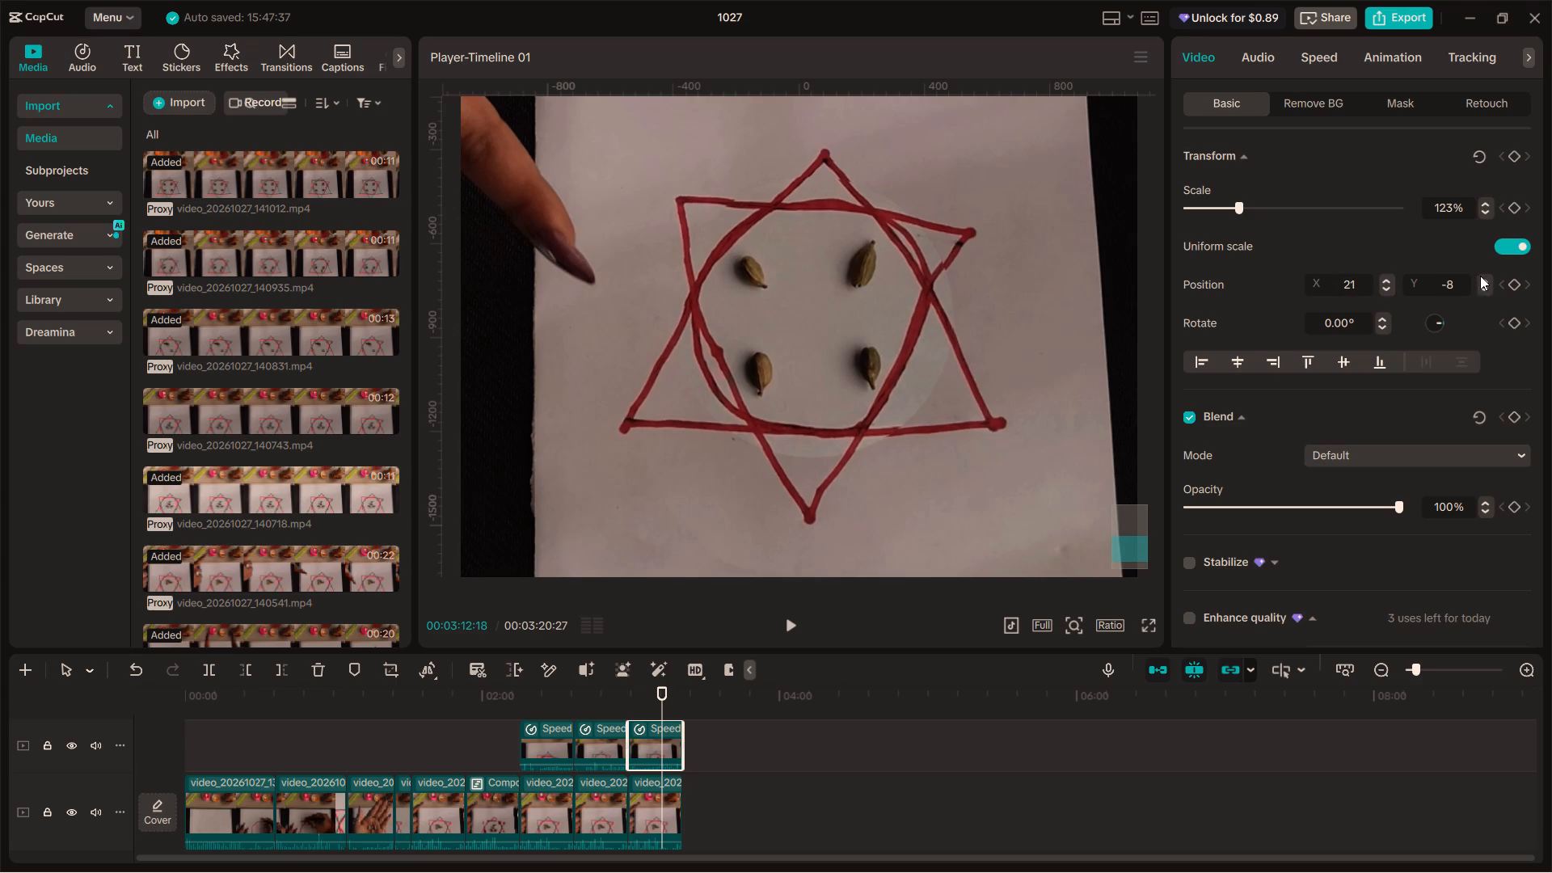
triple_click(1480, 276)
left_click(1479, 284)
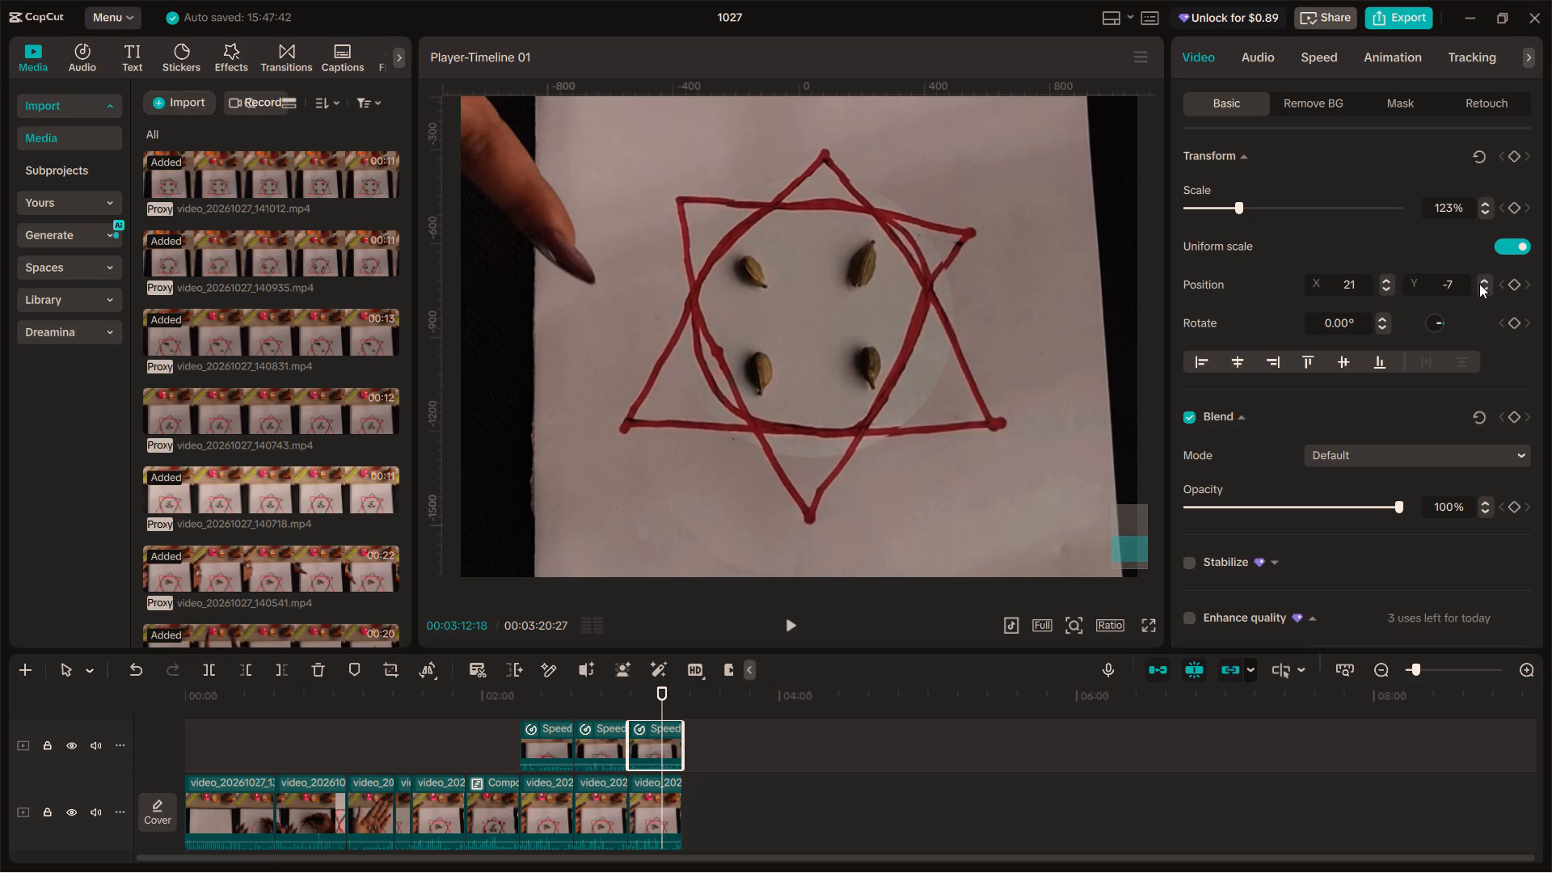
double_click(1479, 282)
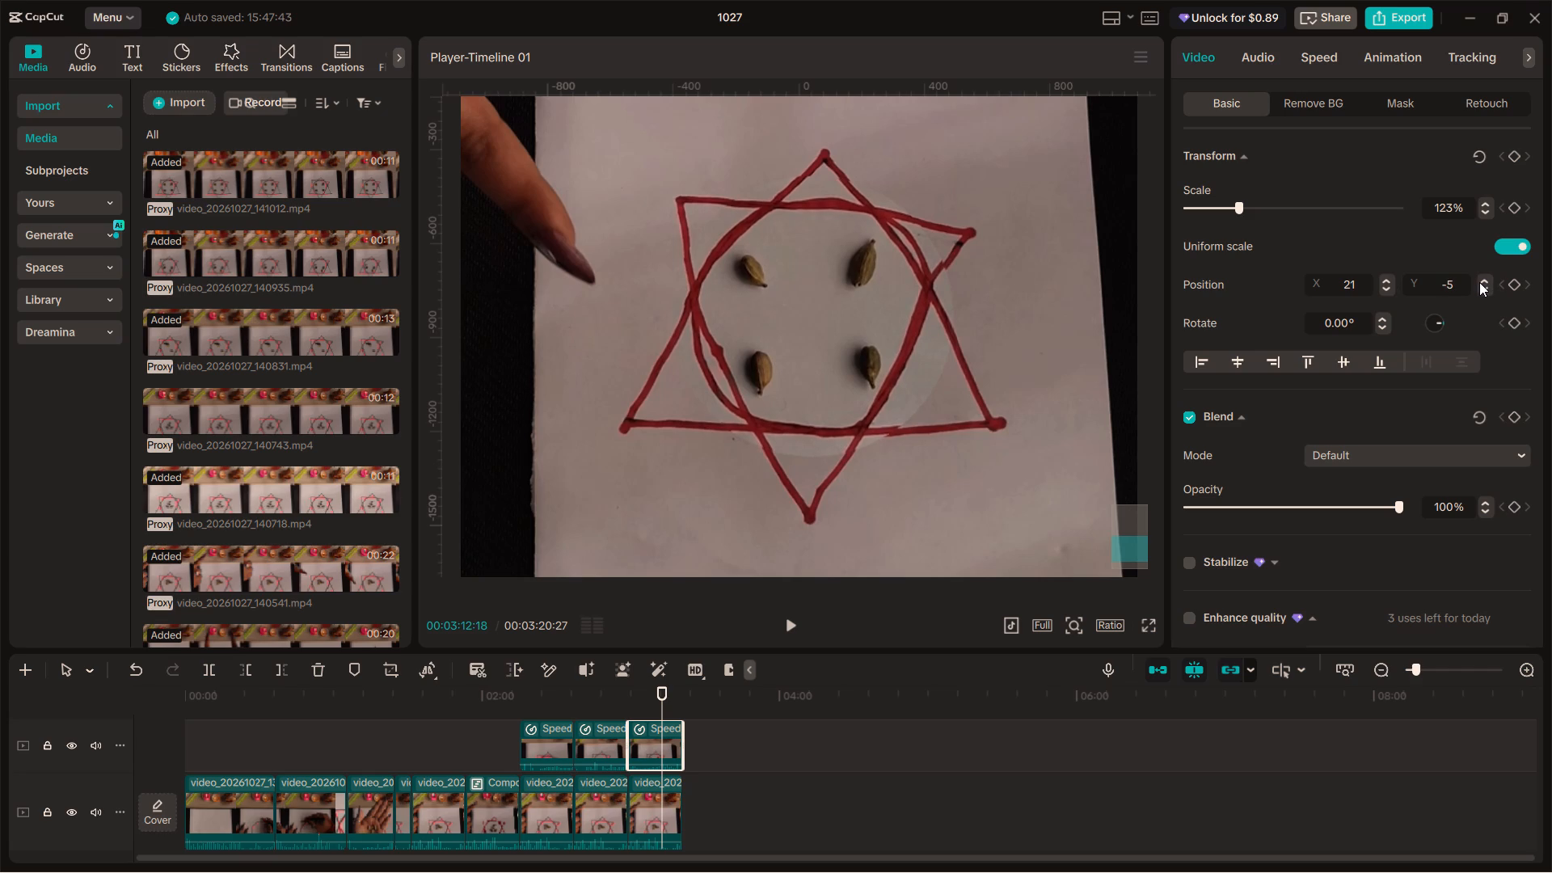
left_click(1483, 289)
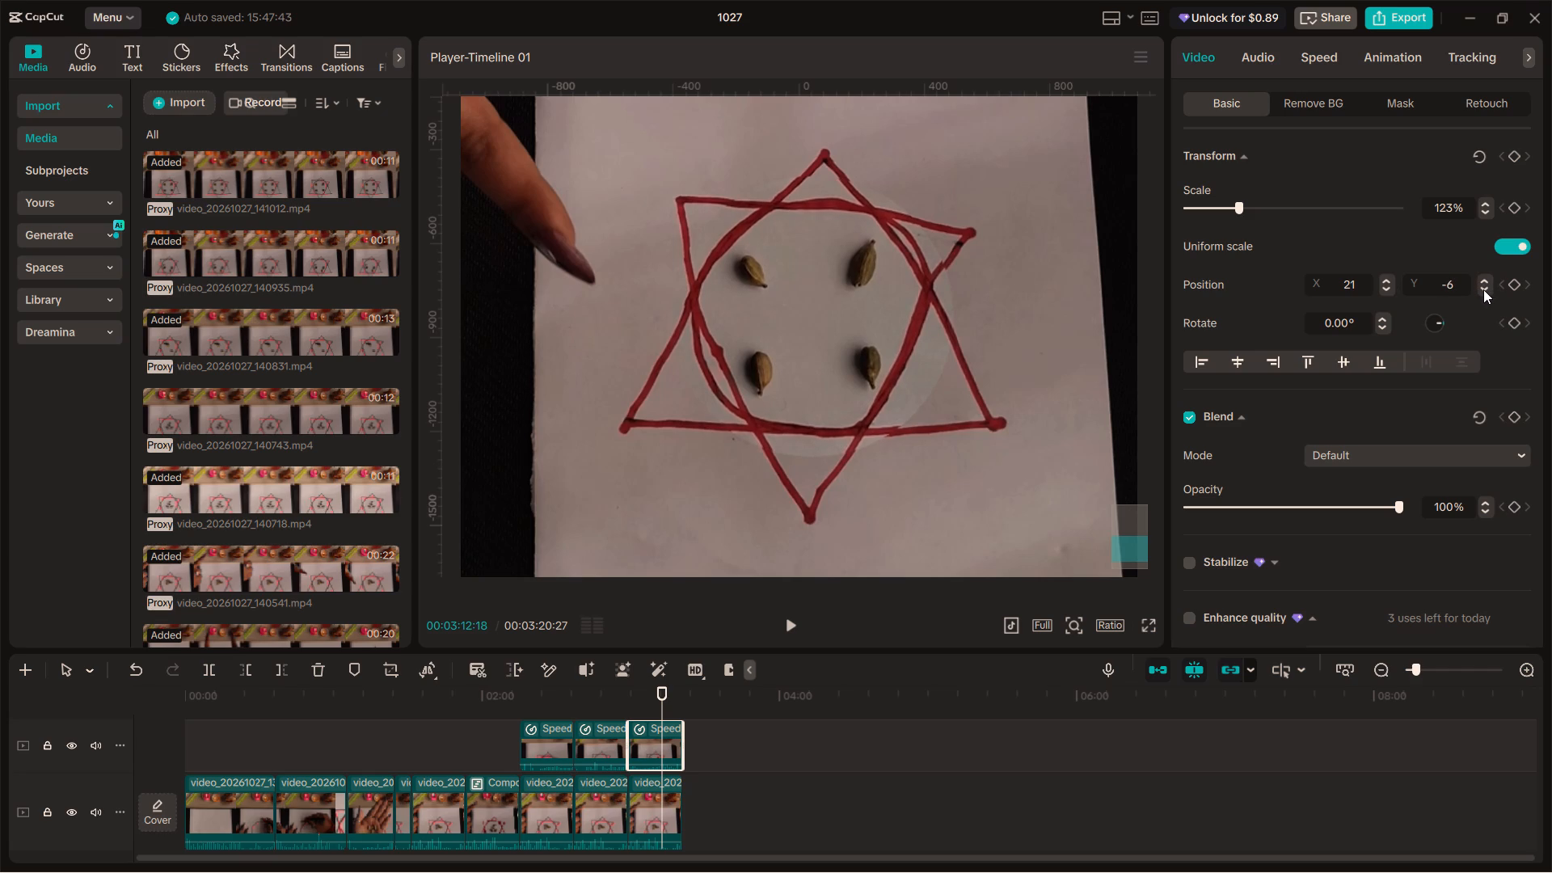
left_click(1480, 283)
Enlarge the seed overlay to 125% and set its Y position to 1 so its lines meet the star's.
left_click(1482, 211)
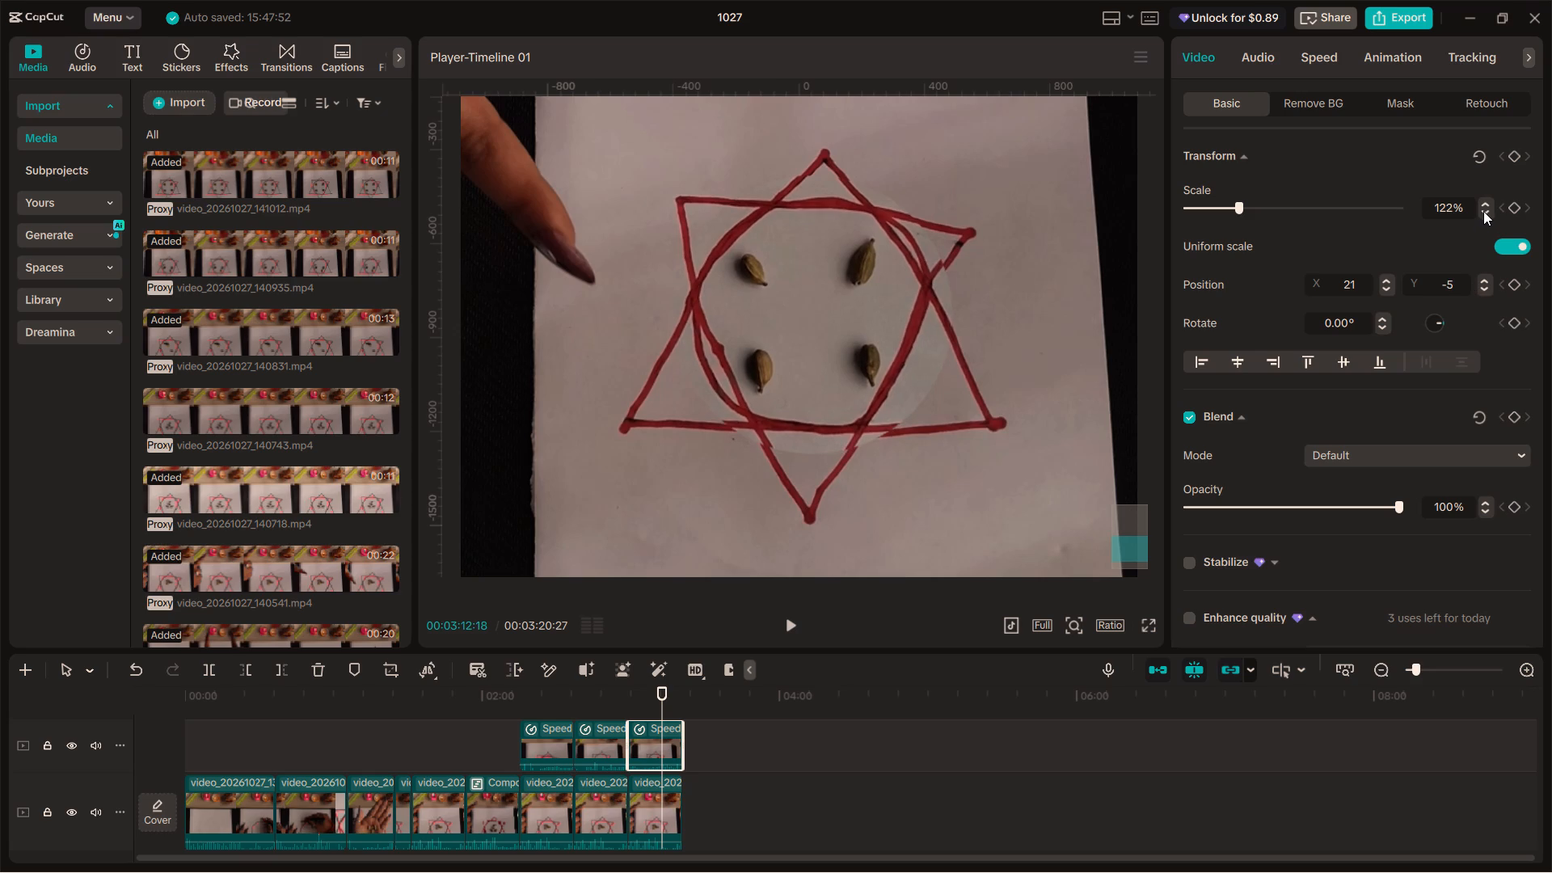
left_click(1483, 206)
left_click(1483, 206)
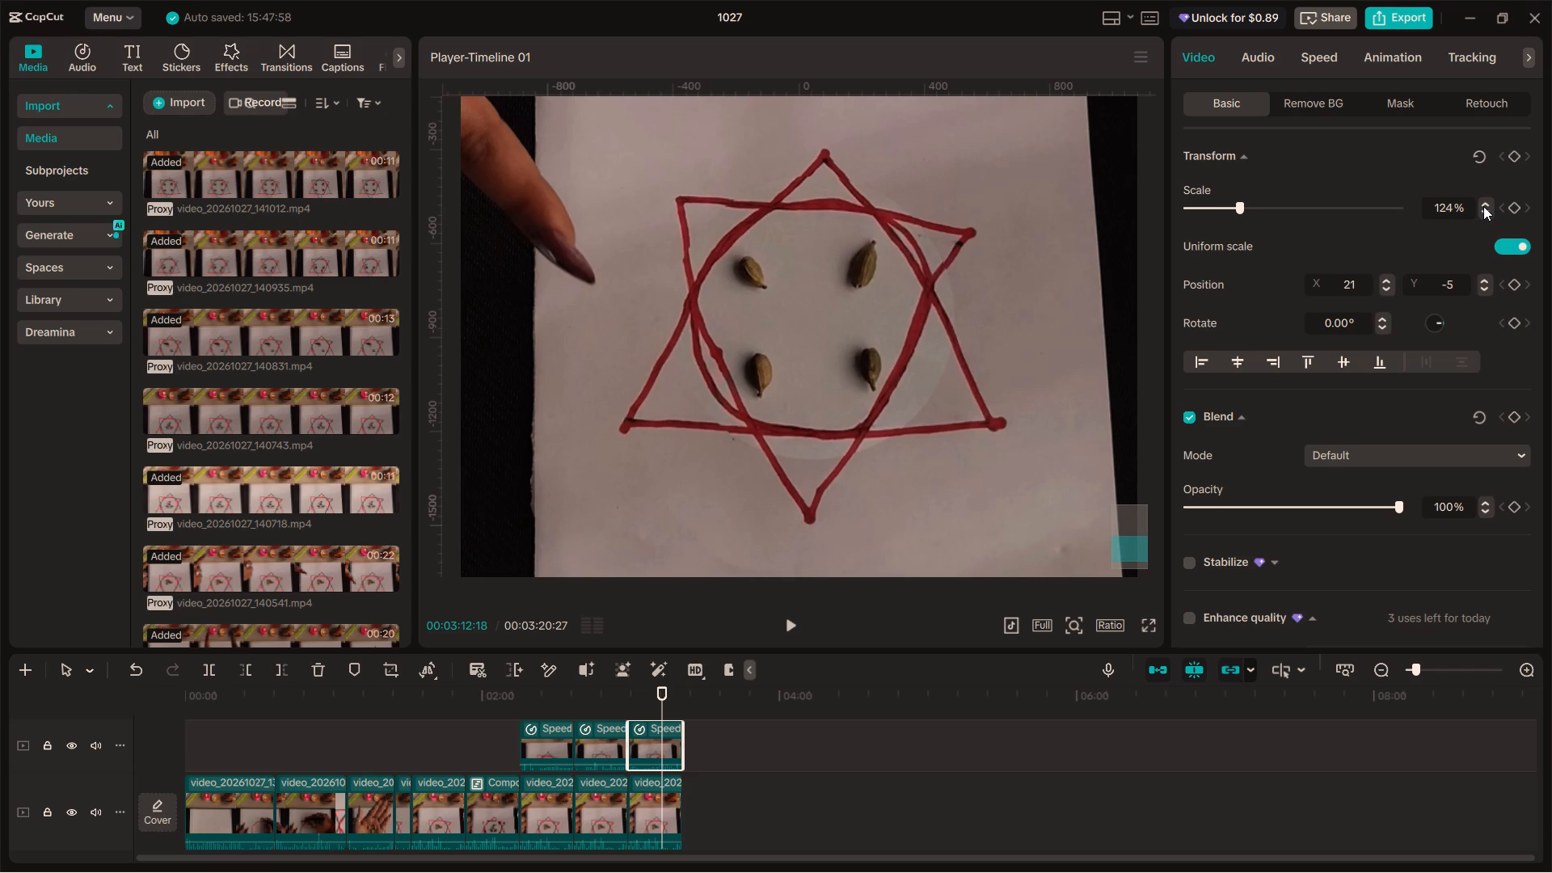
triple_click(1482, 282)
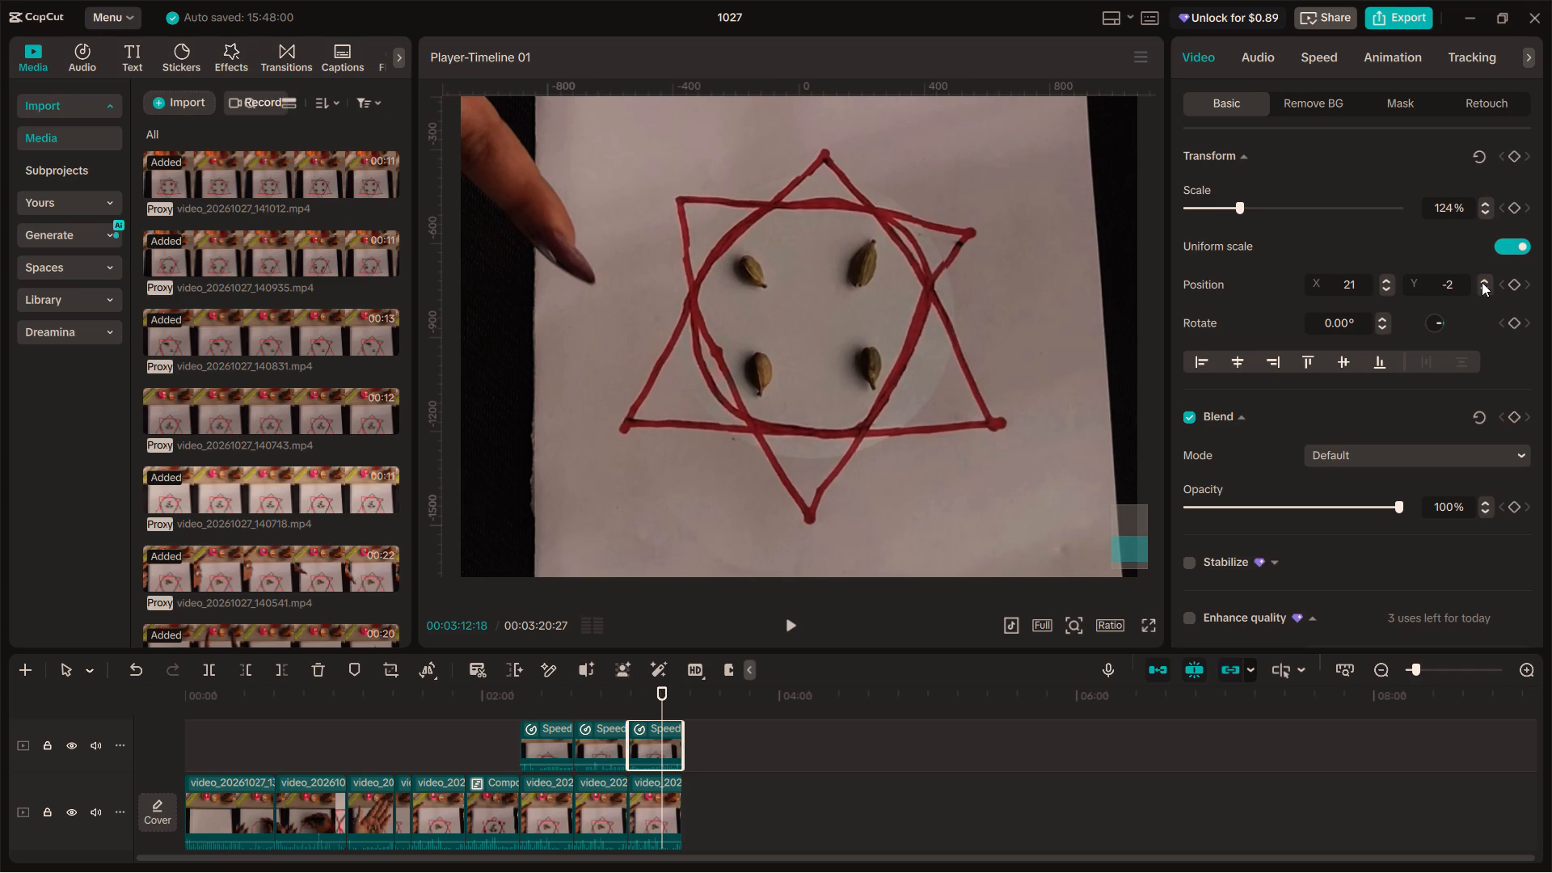
left_click(1483, 201)
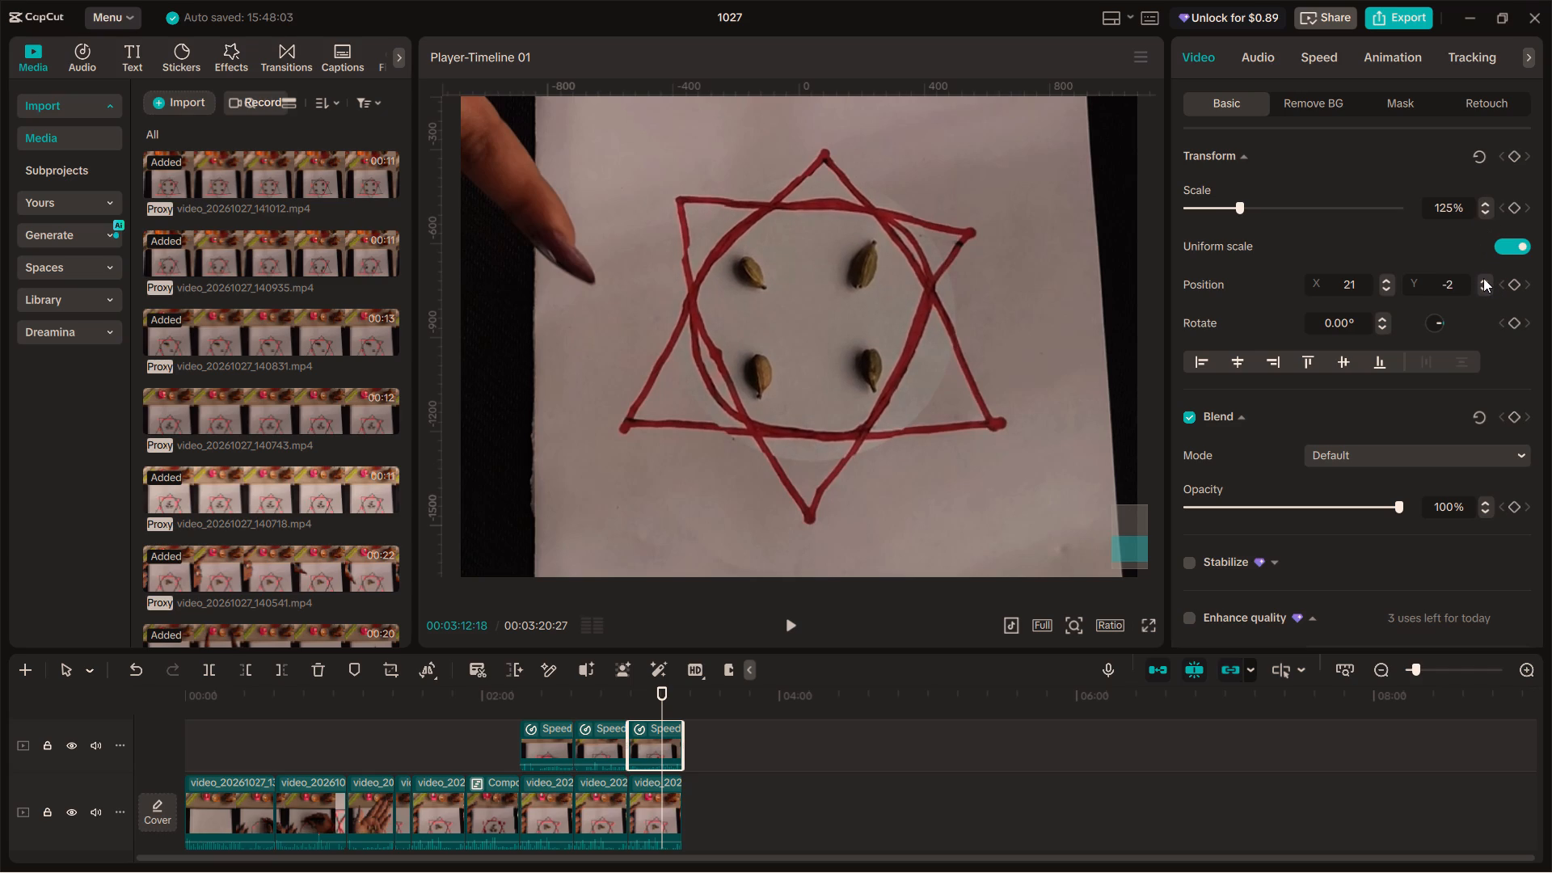
double_click(1483, 278)
left_click(1483, 278)
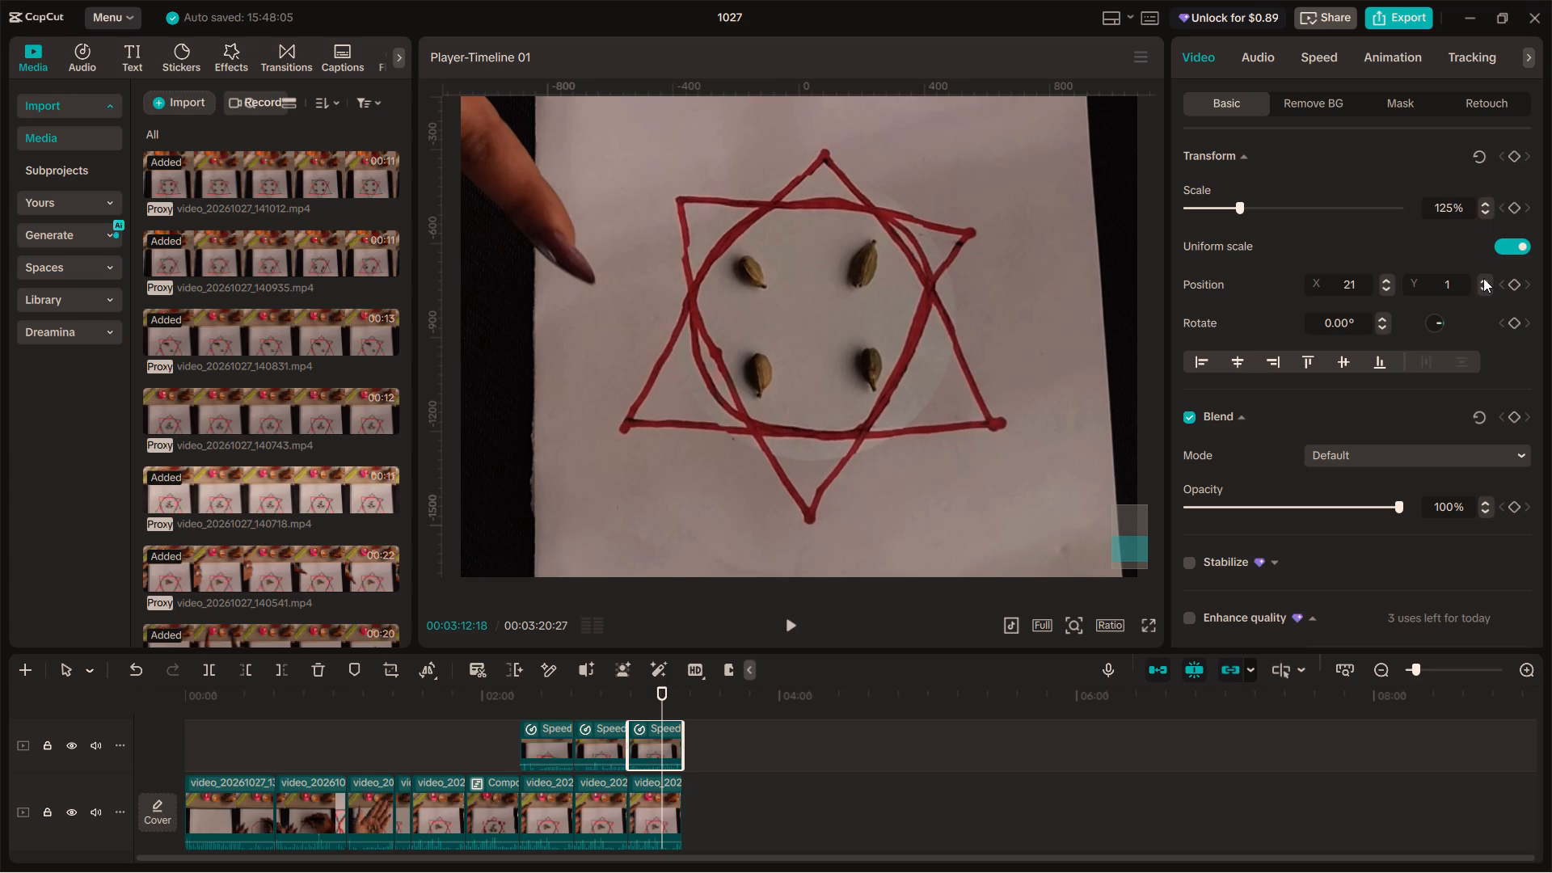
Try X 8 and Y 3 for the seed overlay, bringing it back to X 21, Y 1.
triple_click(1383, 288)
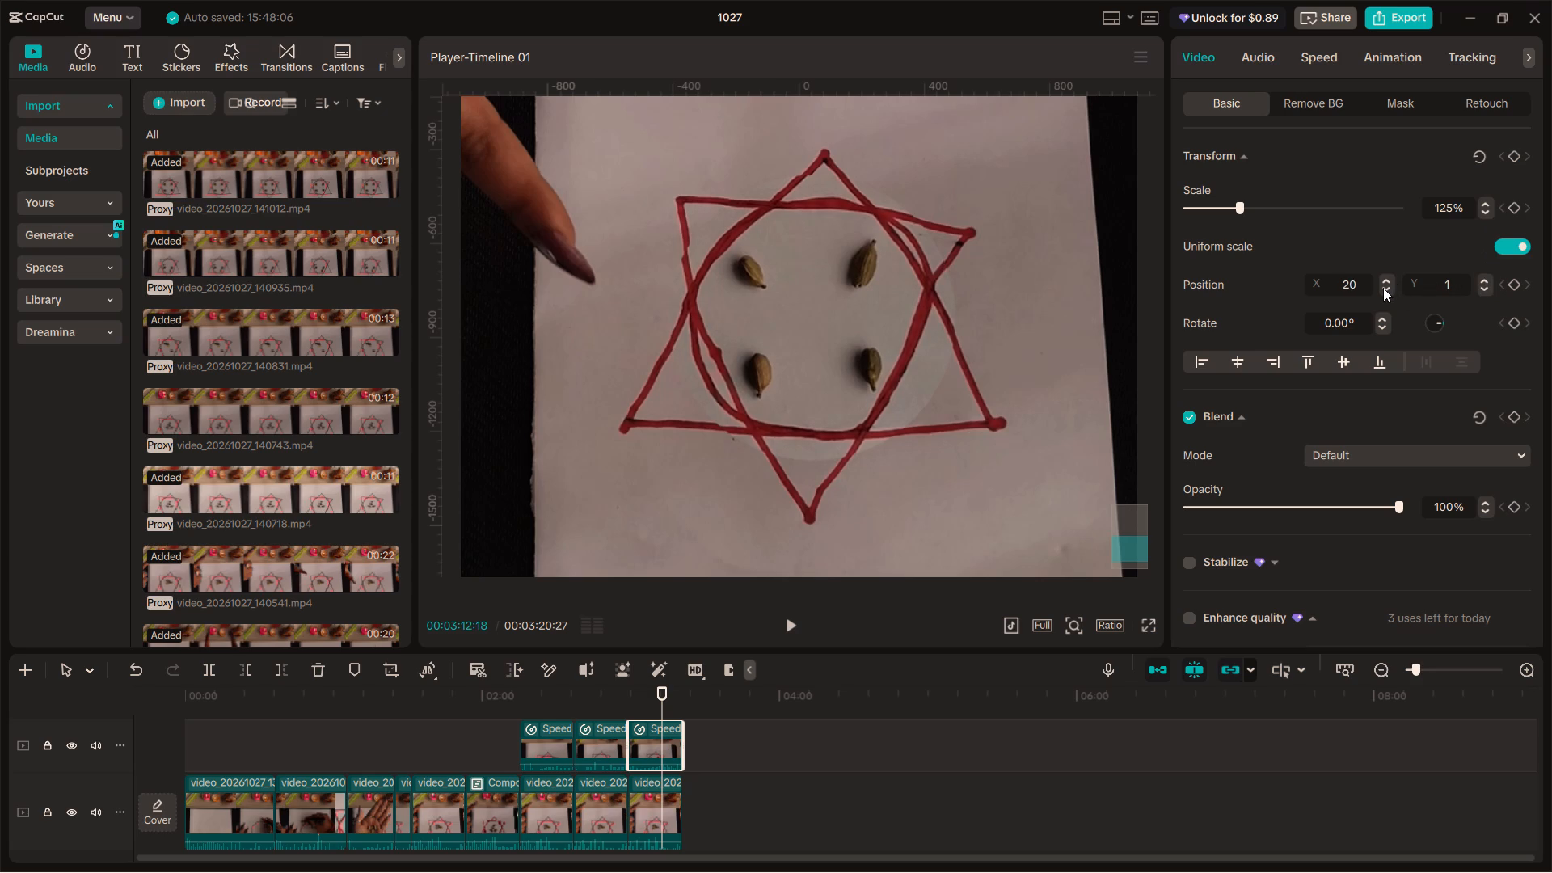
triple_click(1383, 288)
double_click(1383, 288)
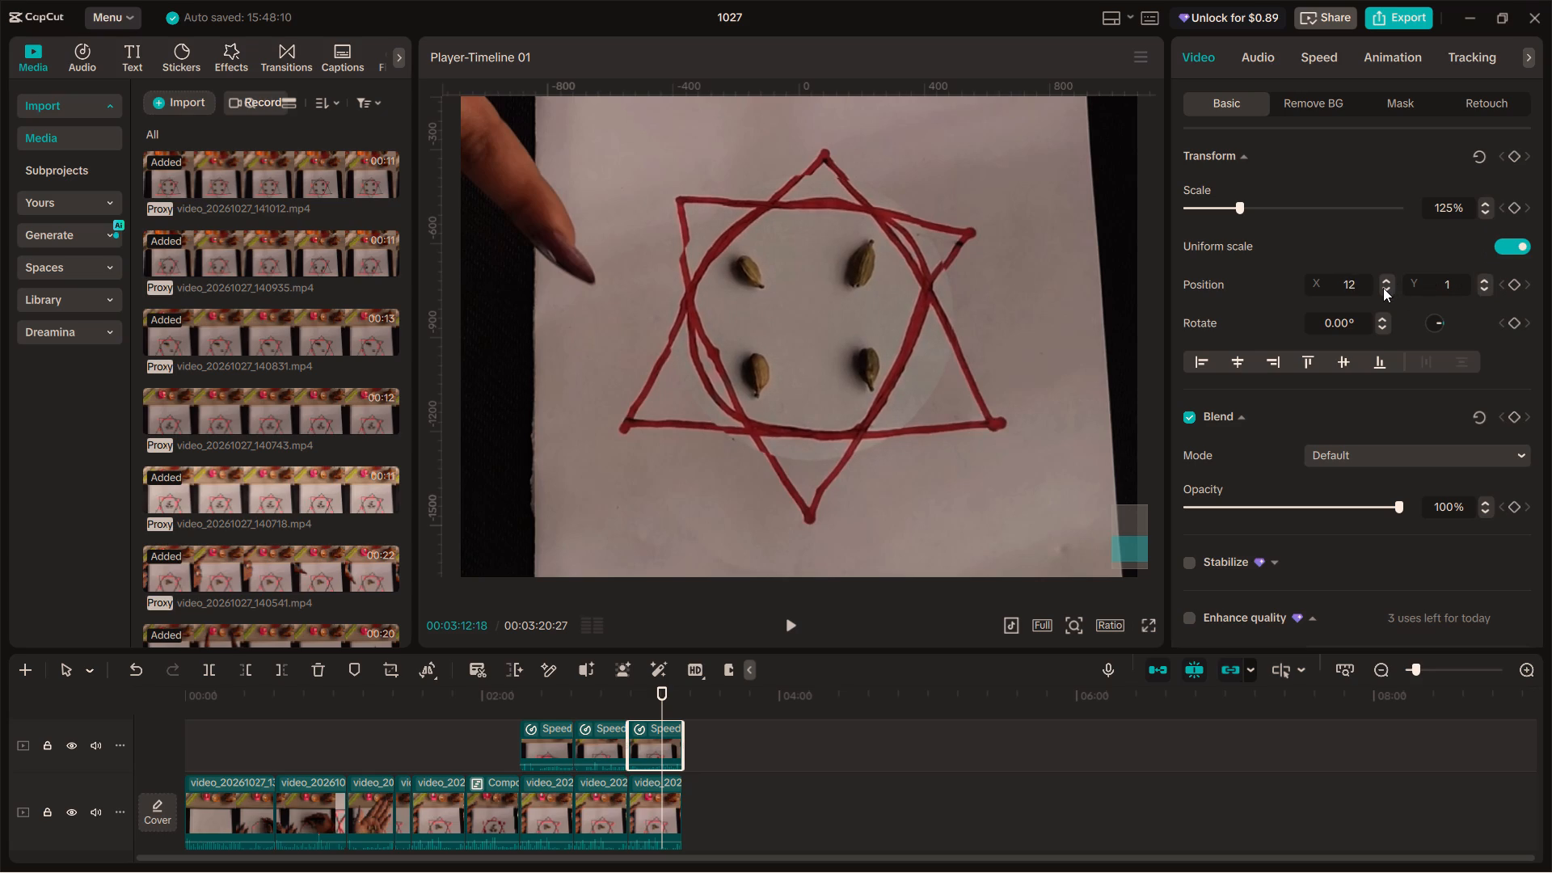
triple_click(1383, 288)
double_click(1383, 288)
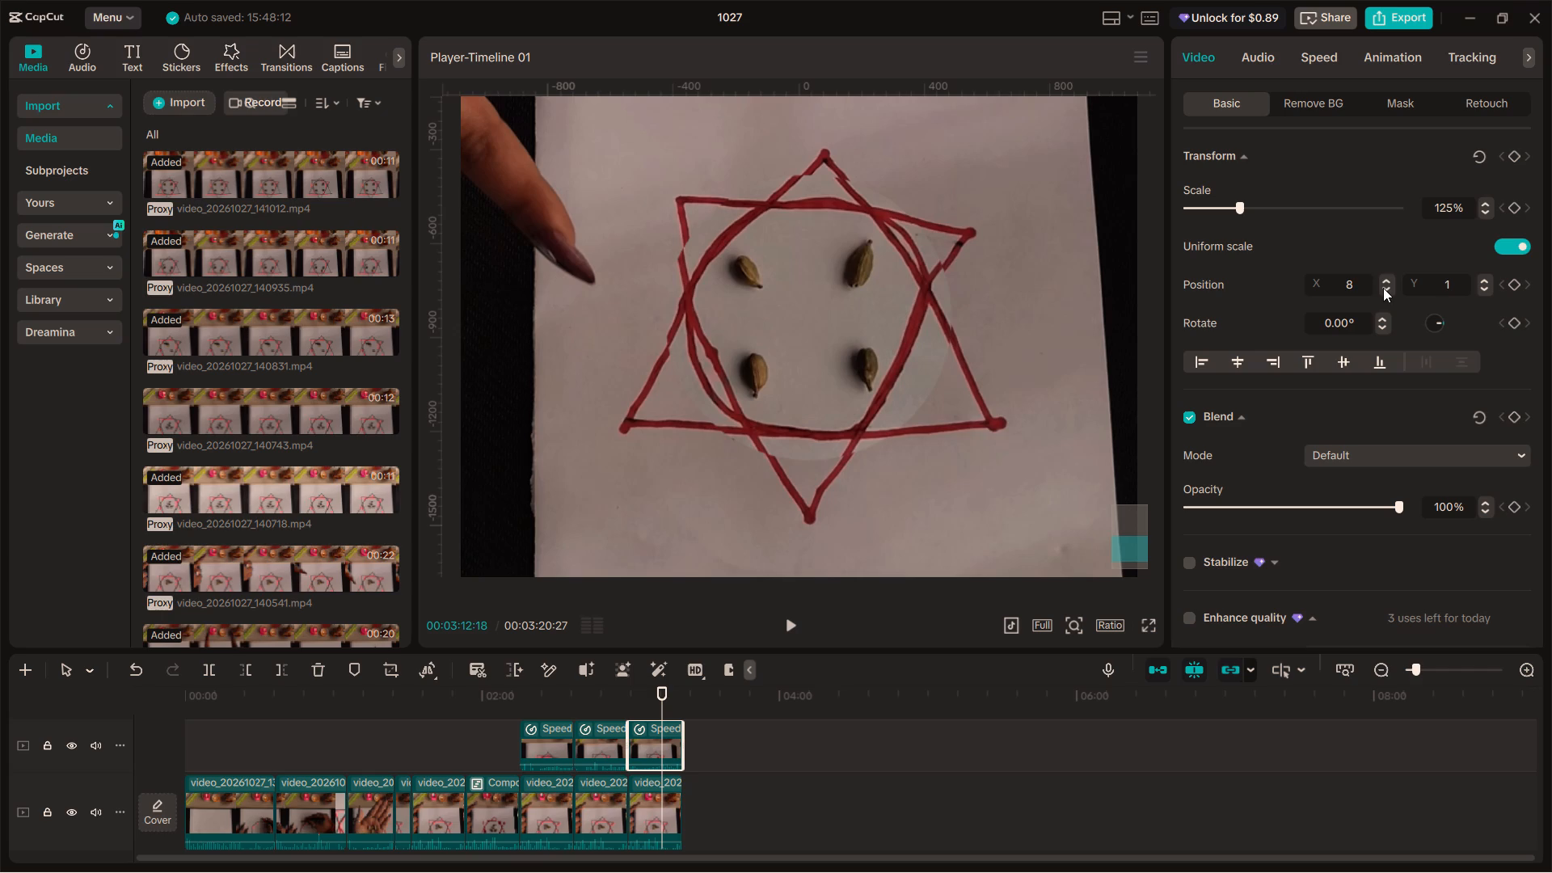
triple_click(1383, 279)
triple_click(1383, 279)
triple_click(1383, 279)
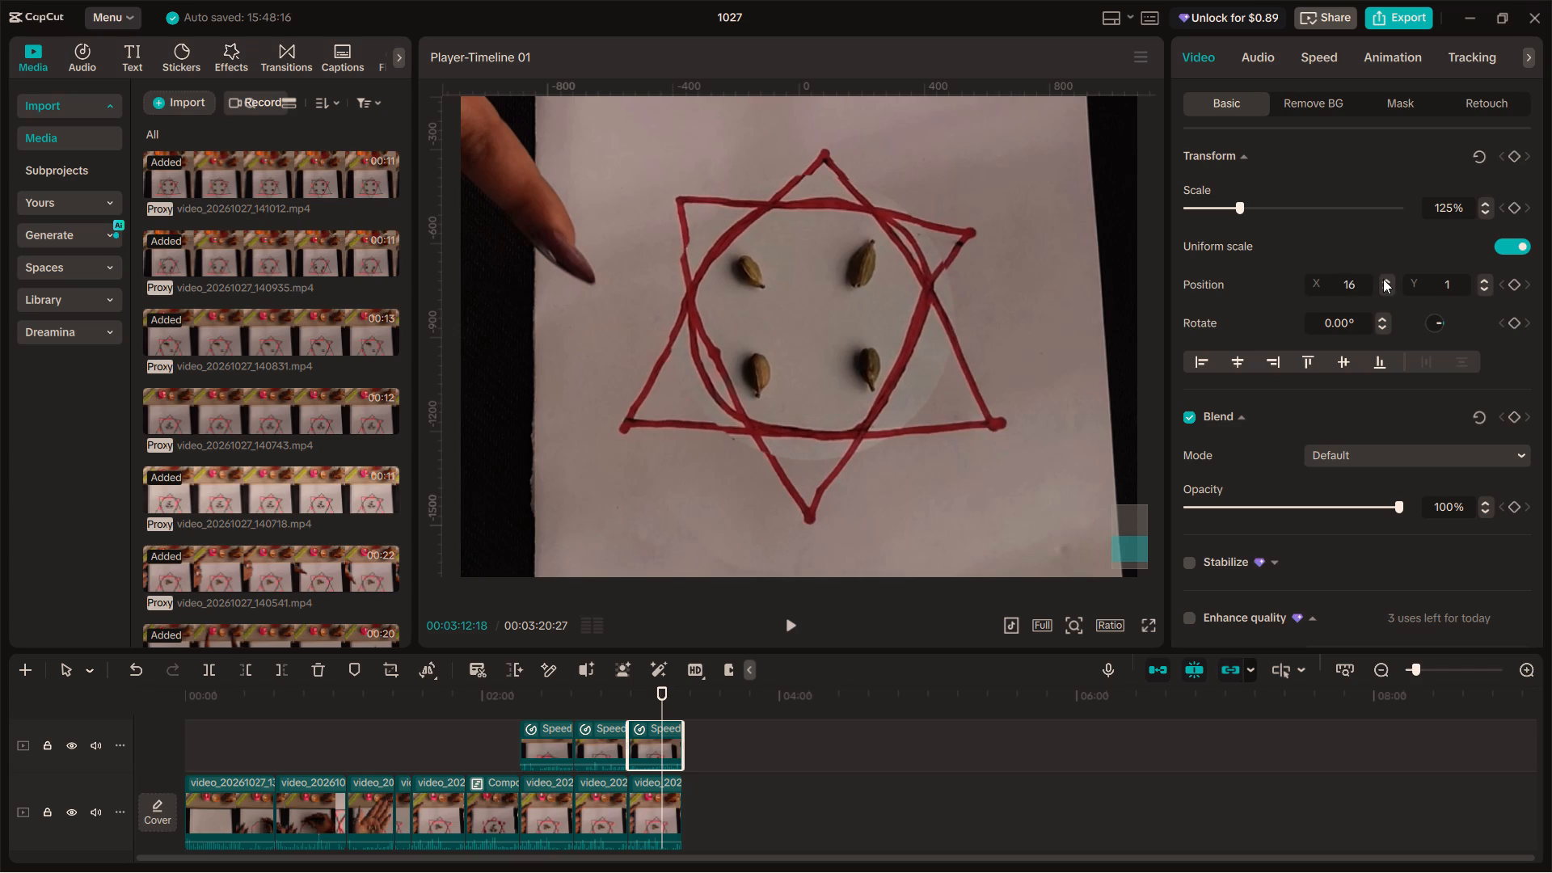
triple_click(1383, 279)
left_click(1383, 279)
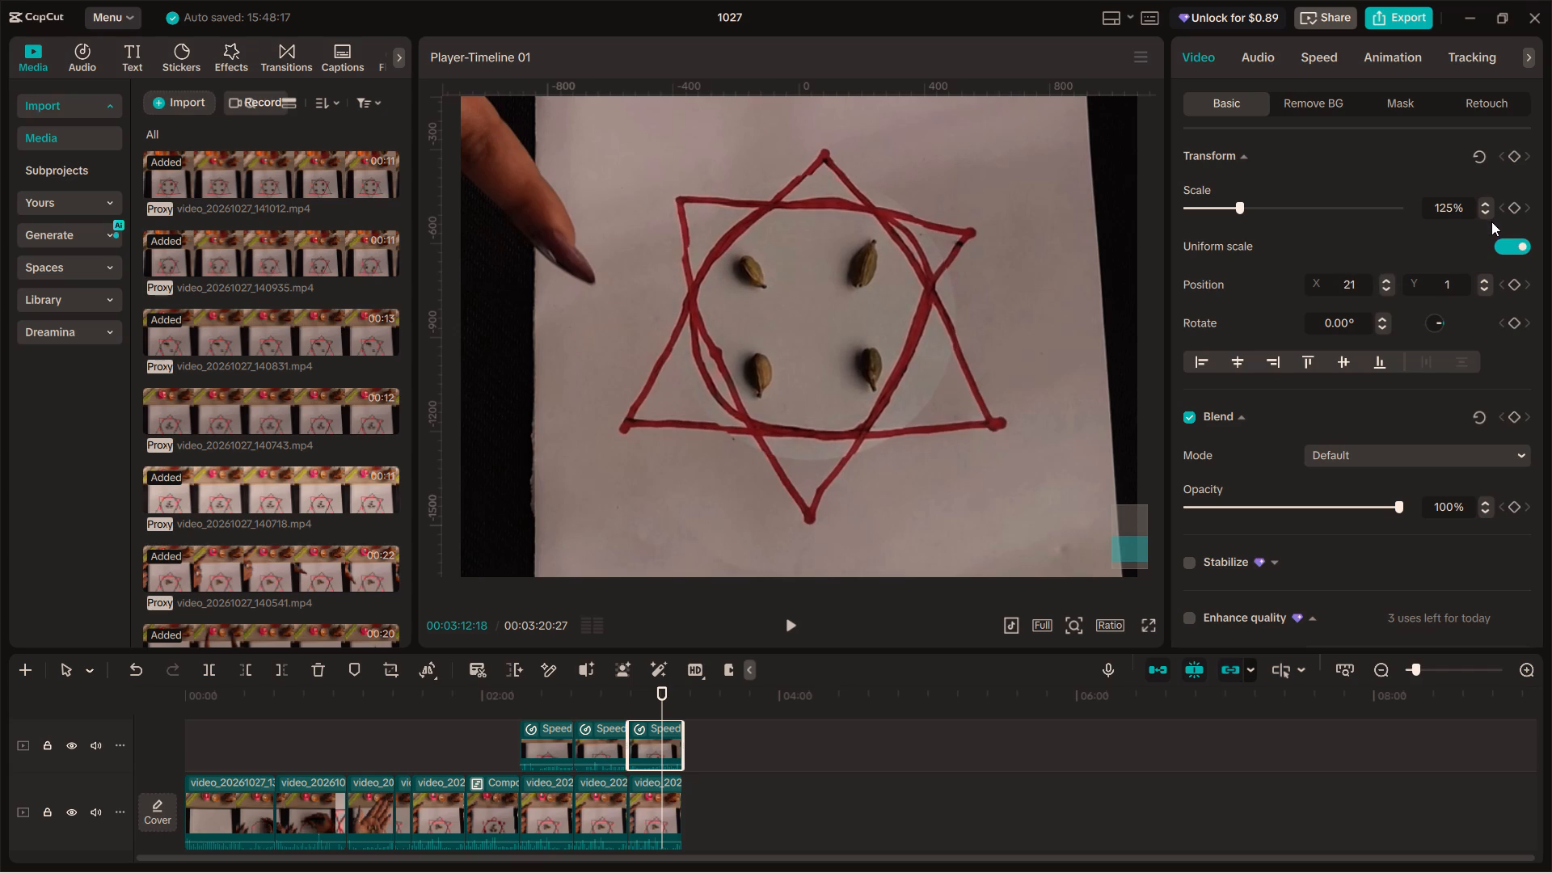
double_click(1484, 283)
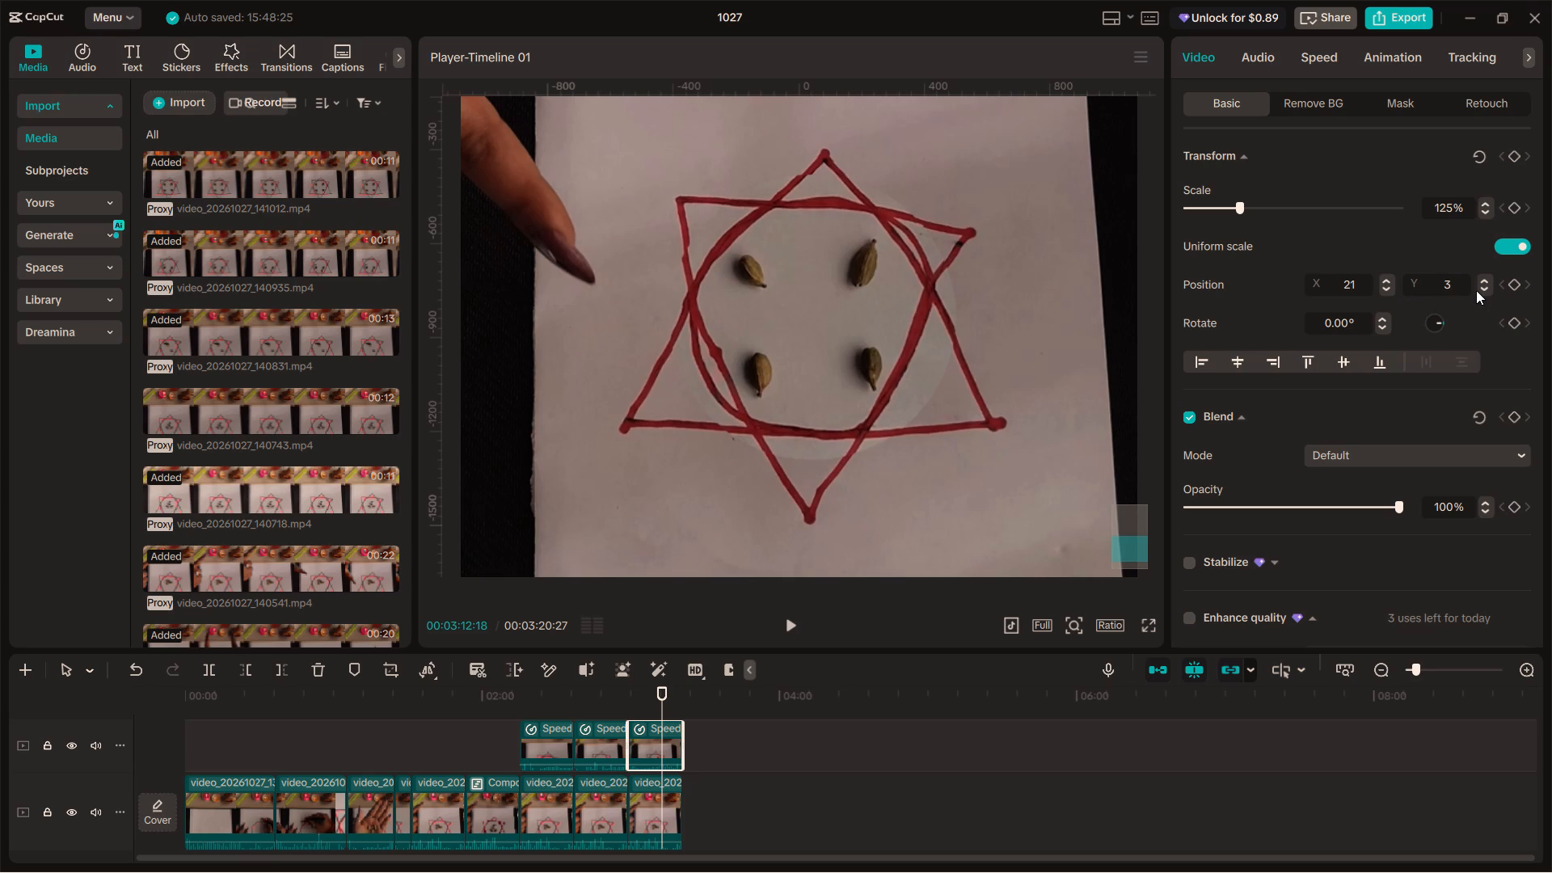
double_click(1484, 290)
Test the seed overlay's X position between 17 and 33 and settle on X 29.
triple_click(1386, 288)
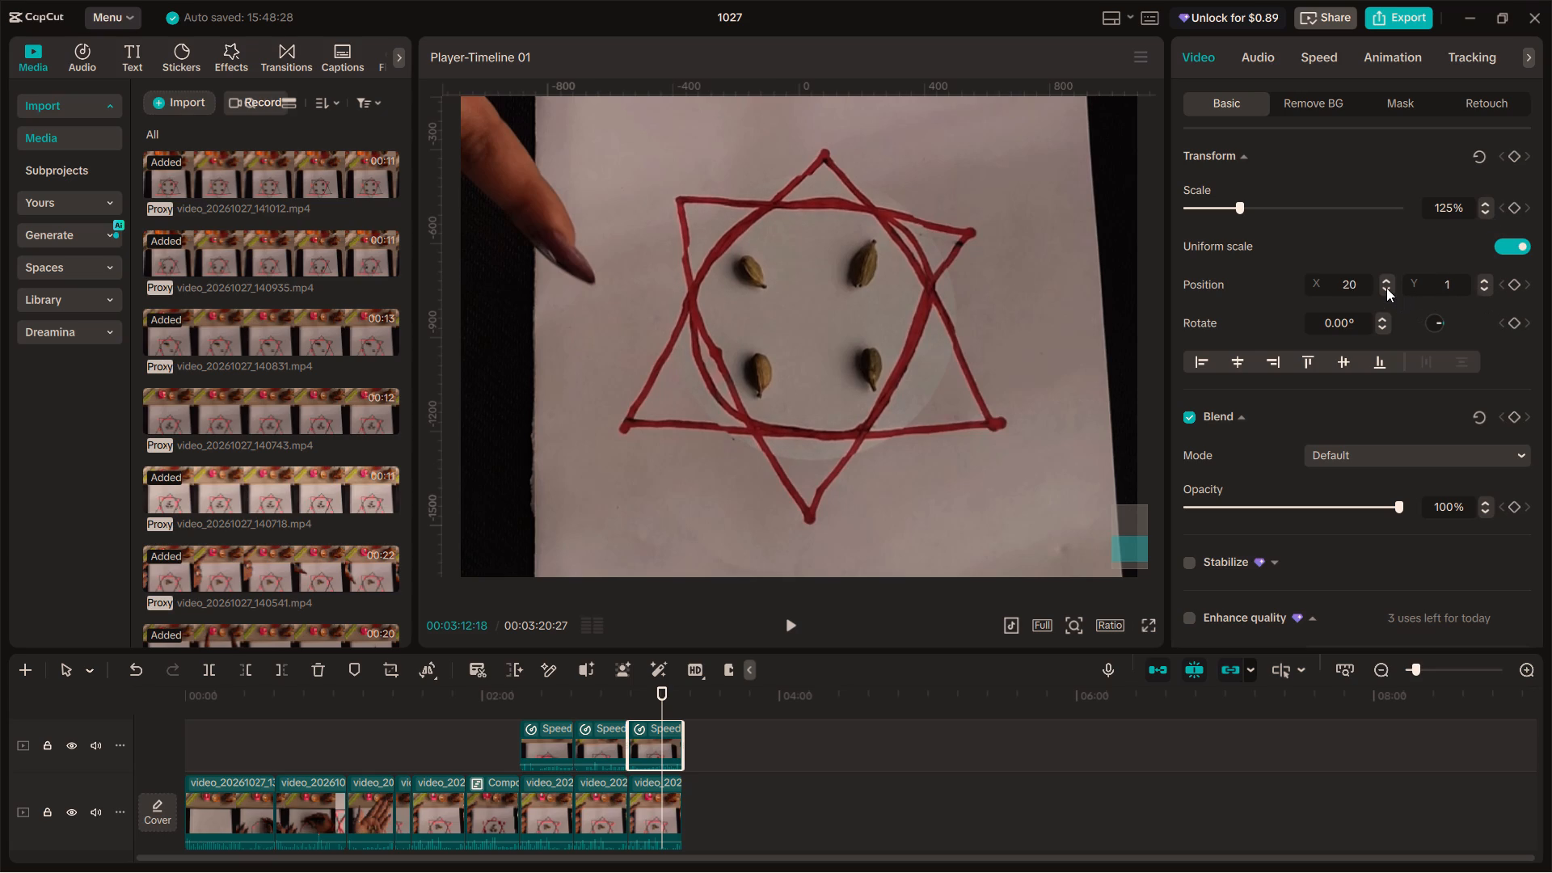
left_click(1386, 288)
left_click(1386, 274)
triple_click(1386, 274)
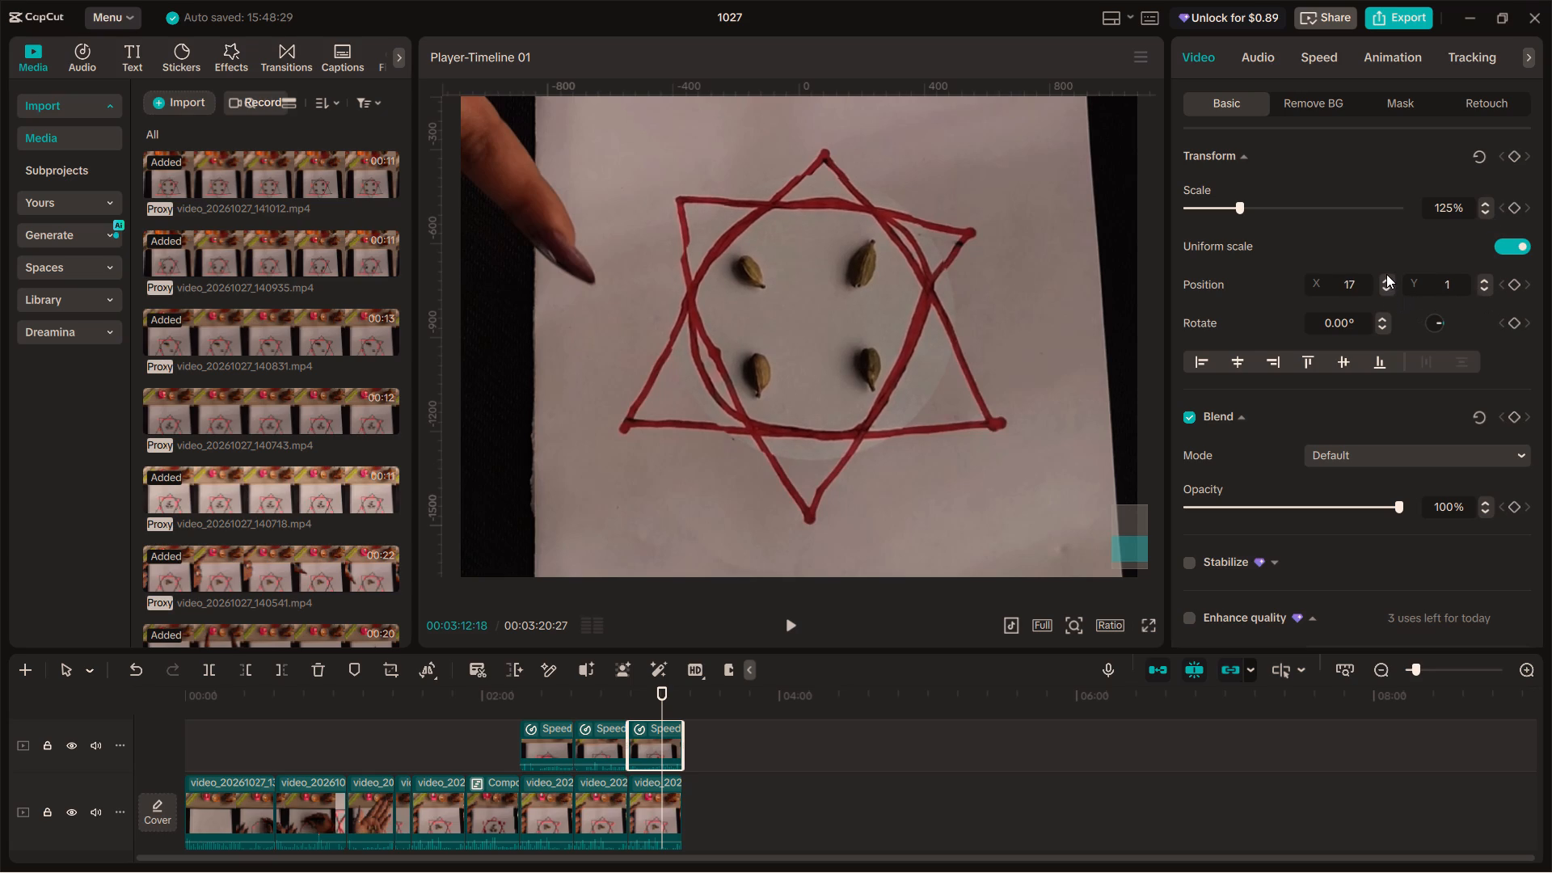
double_click(1386, 274)
triple_click(1386, 280)
triple_click(1386, 280)
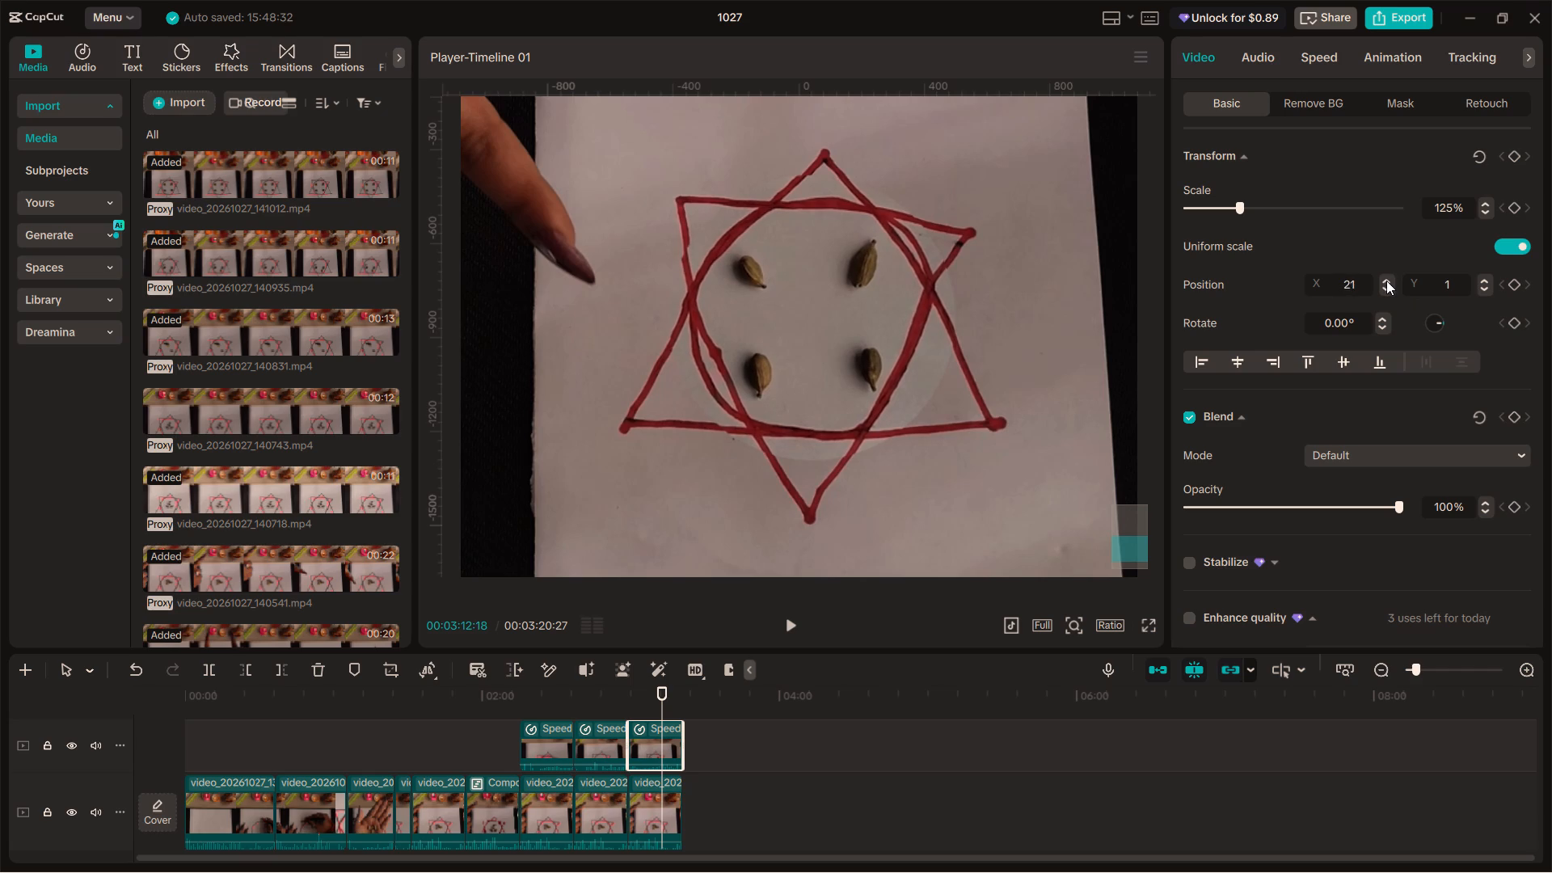
triple_click(1386, 280)
triple_click(1386, 280)
triple_click(1386, 280)
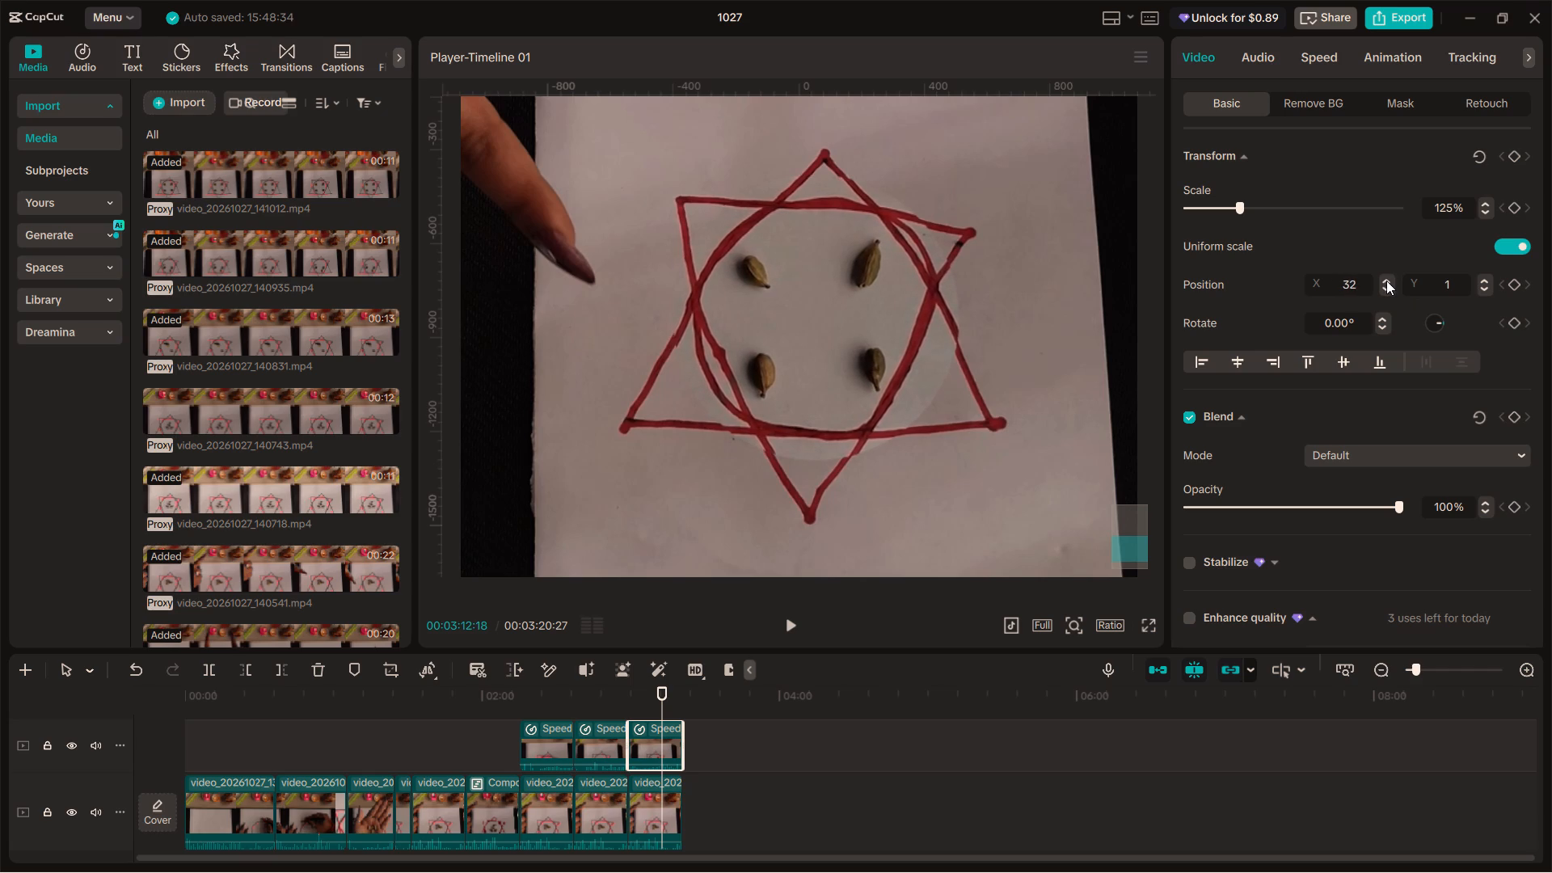
left_click(1386, 280)
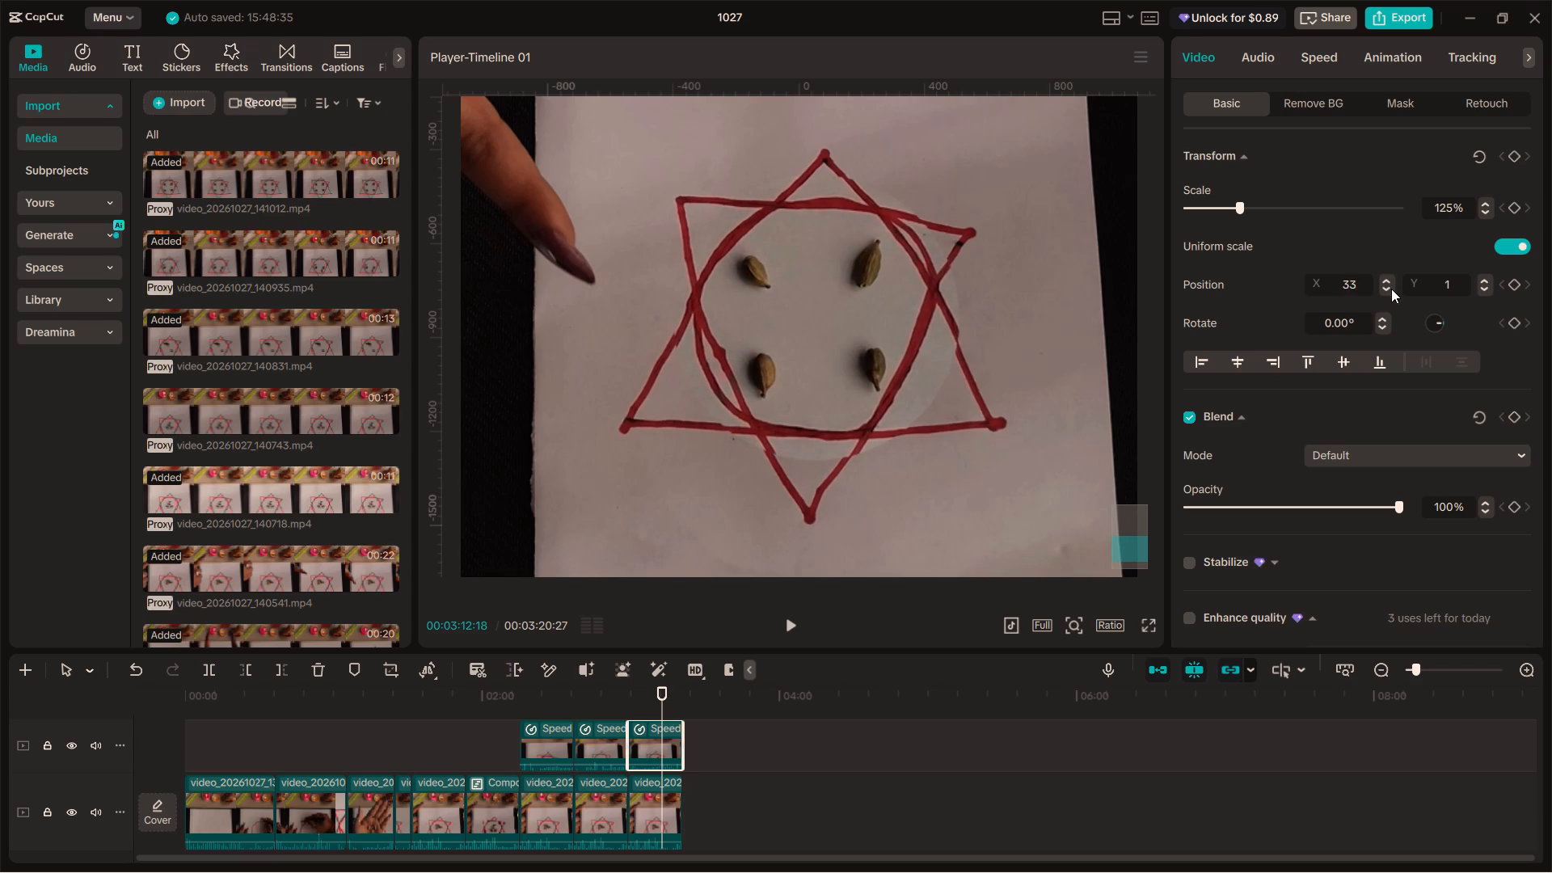
triple_click(1391, 289)
left_click(1391, 289)
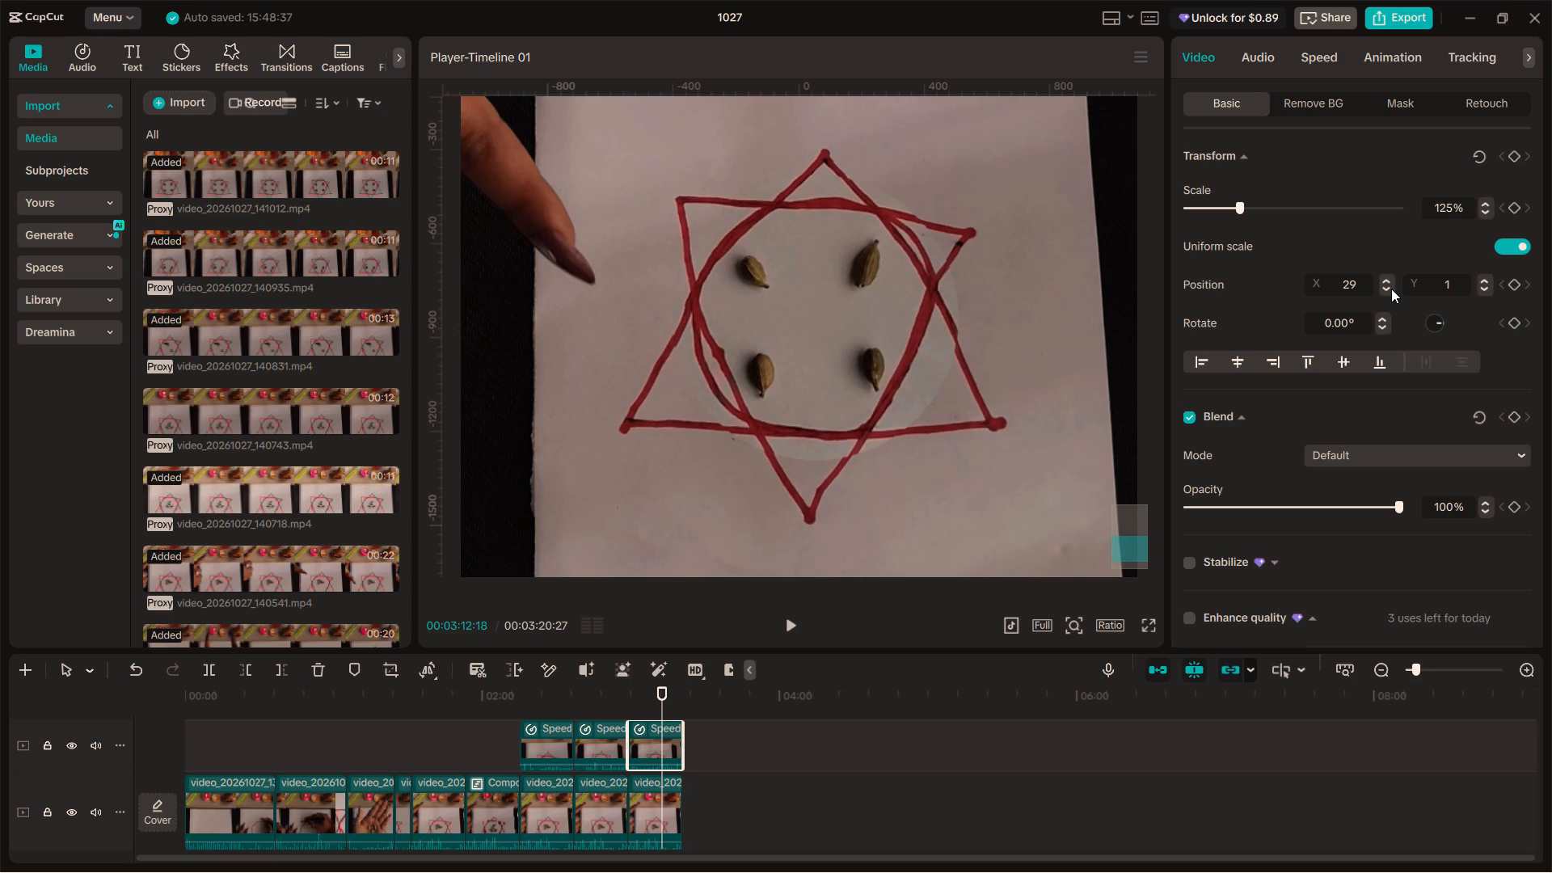
Lower the seed overlay's Y position to -11.
triple_click(1484, 287)
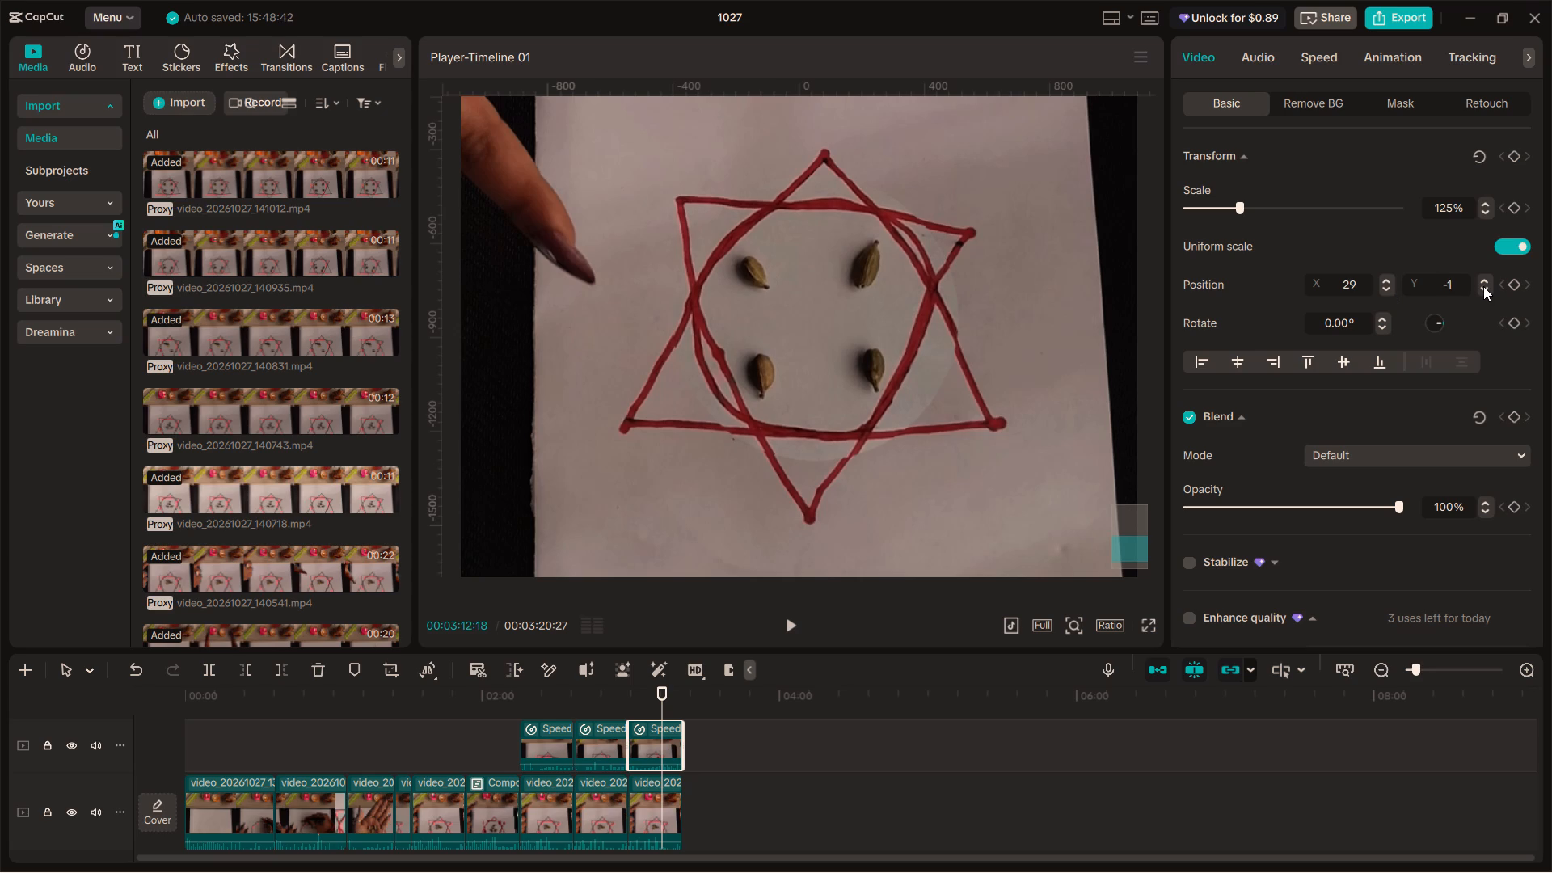
triple_click(1483, 286)
triple_click(1483, 286)
triple_click(1483, 286)
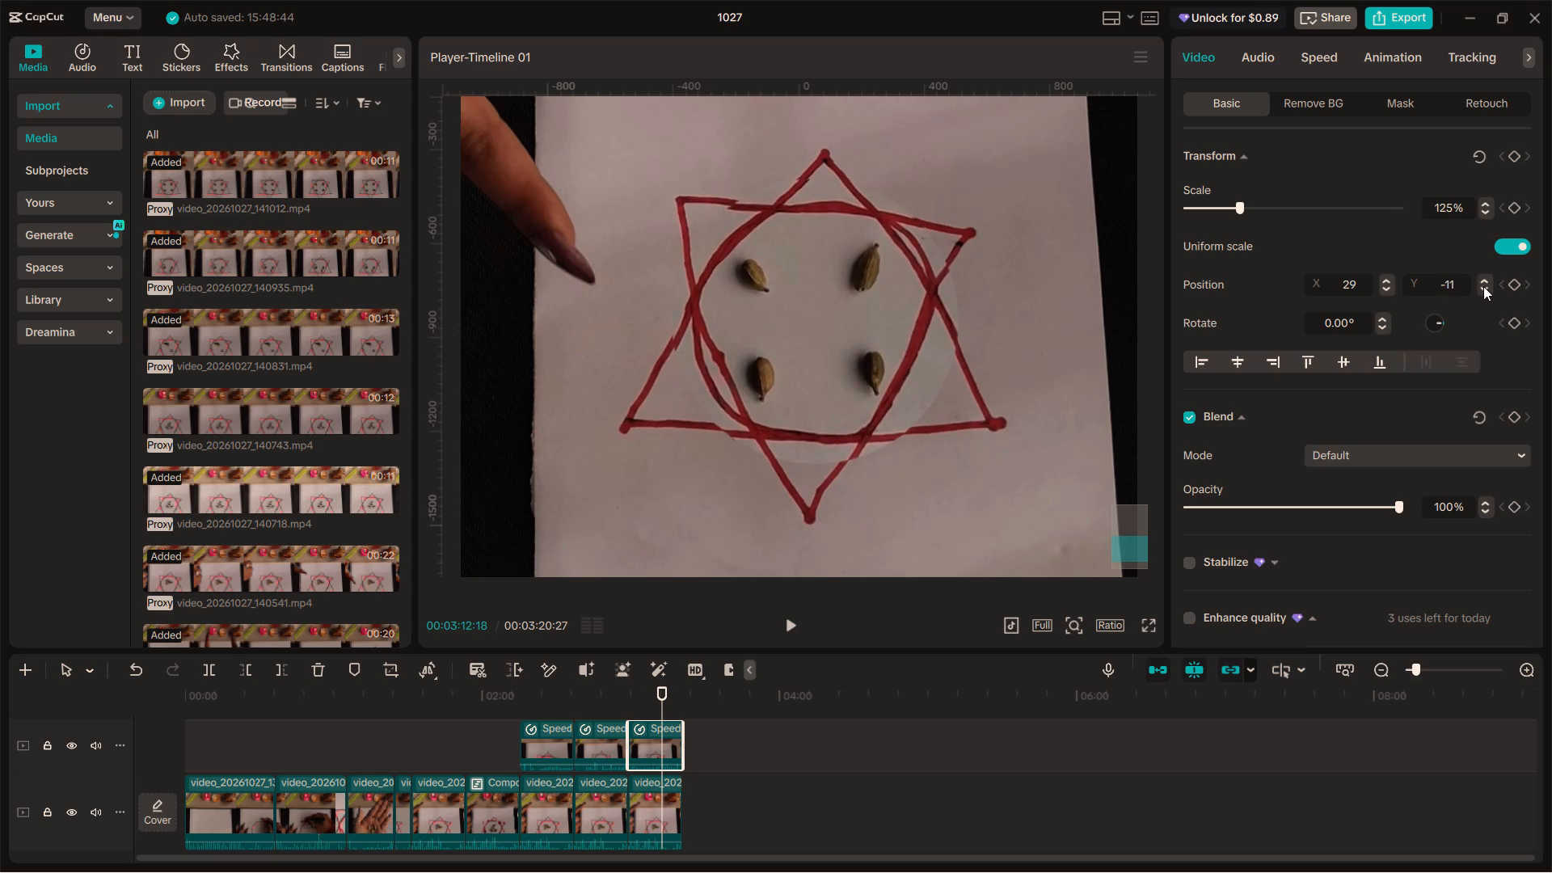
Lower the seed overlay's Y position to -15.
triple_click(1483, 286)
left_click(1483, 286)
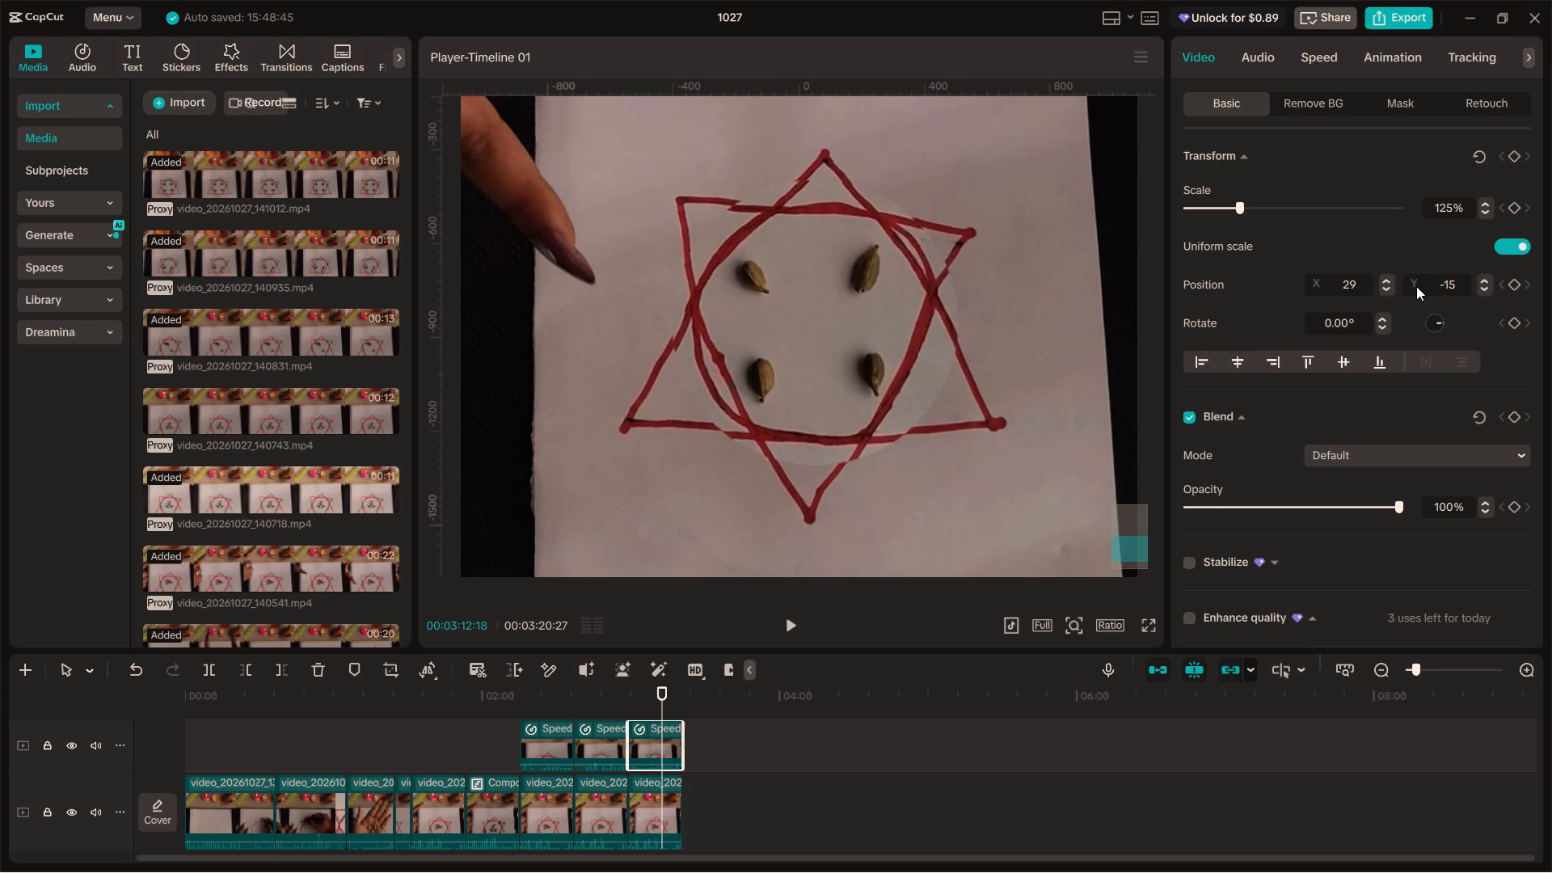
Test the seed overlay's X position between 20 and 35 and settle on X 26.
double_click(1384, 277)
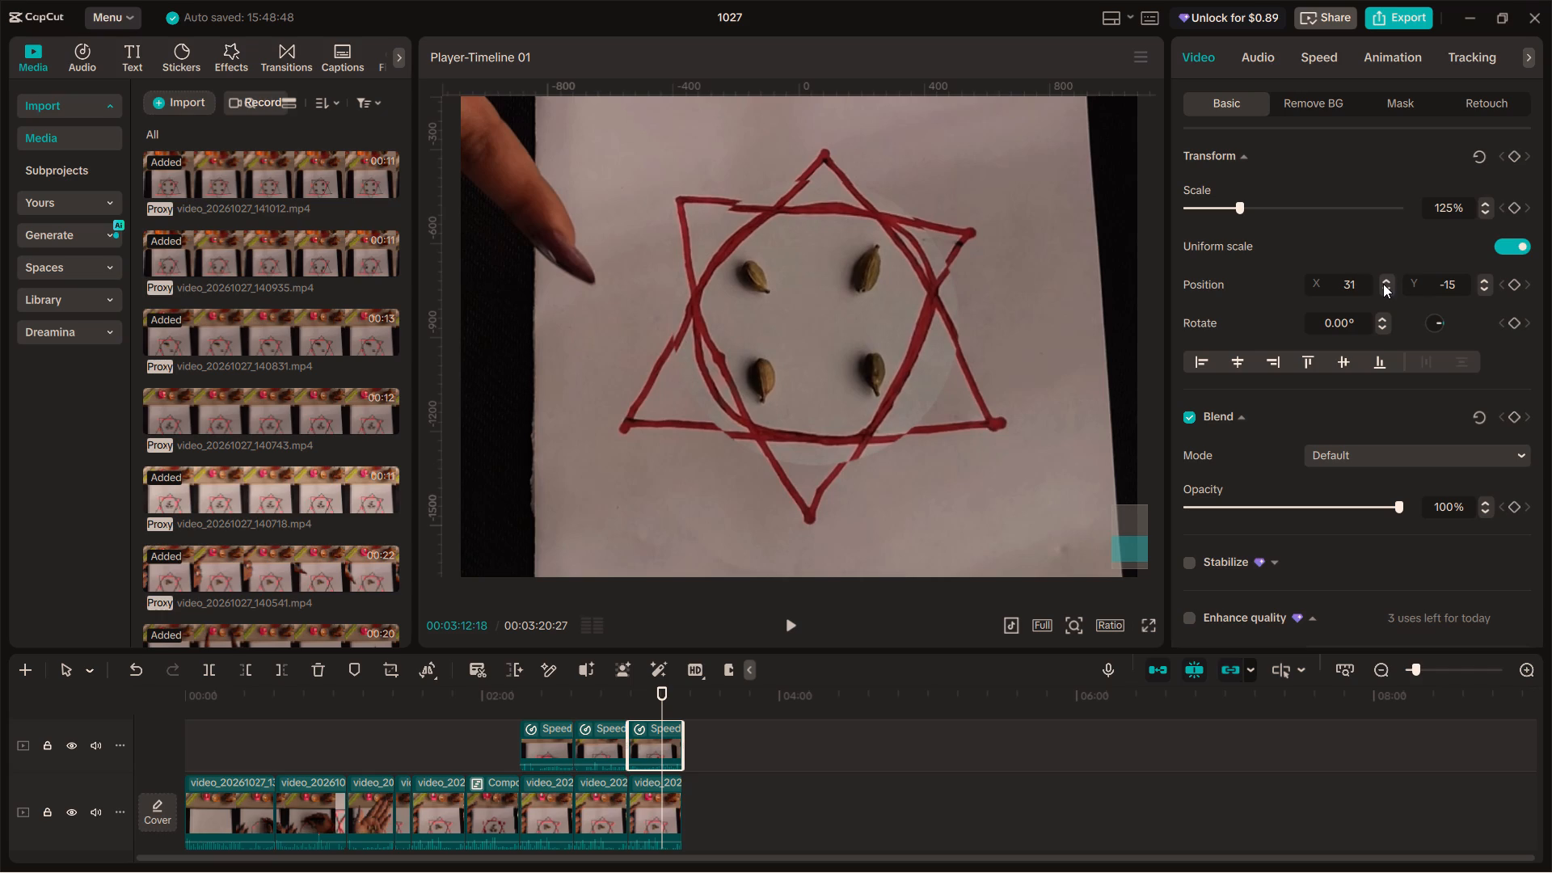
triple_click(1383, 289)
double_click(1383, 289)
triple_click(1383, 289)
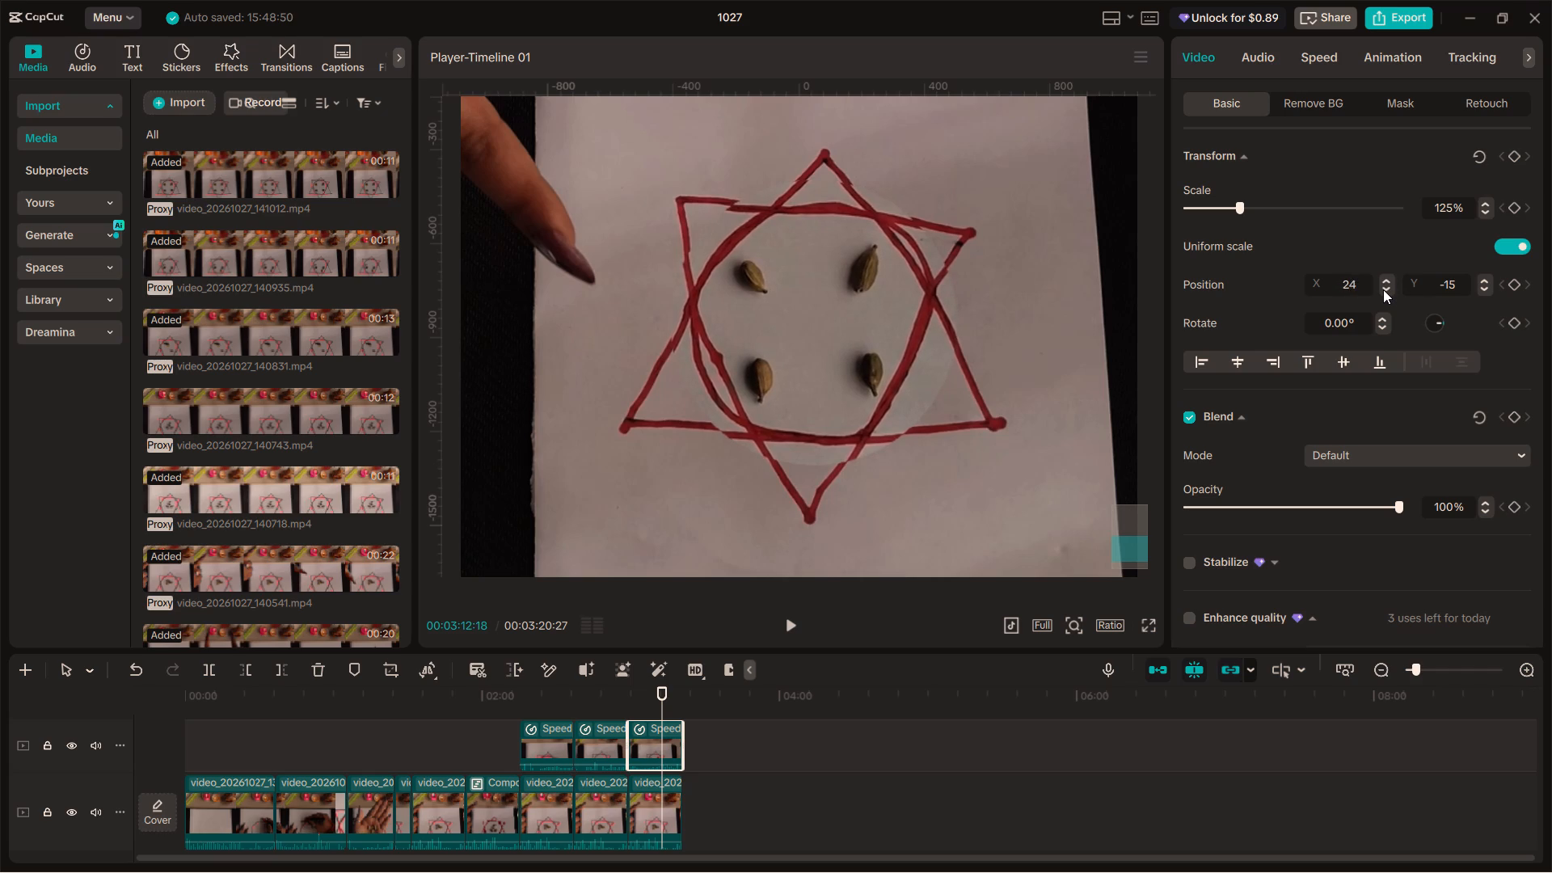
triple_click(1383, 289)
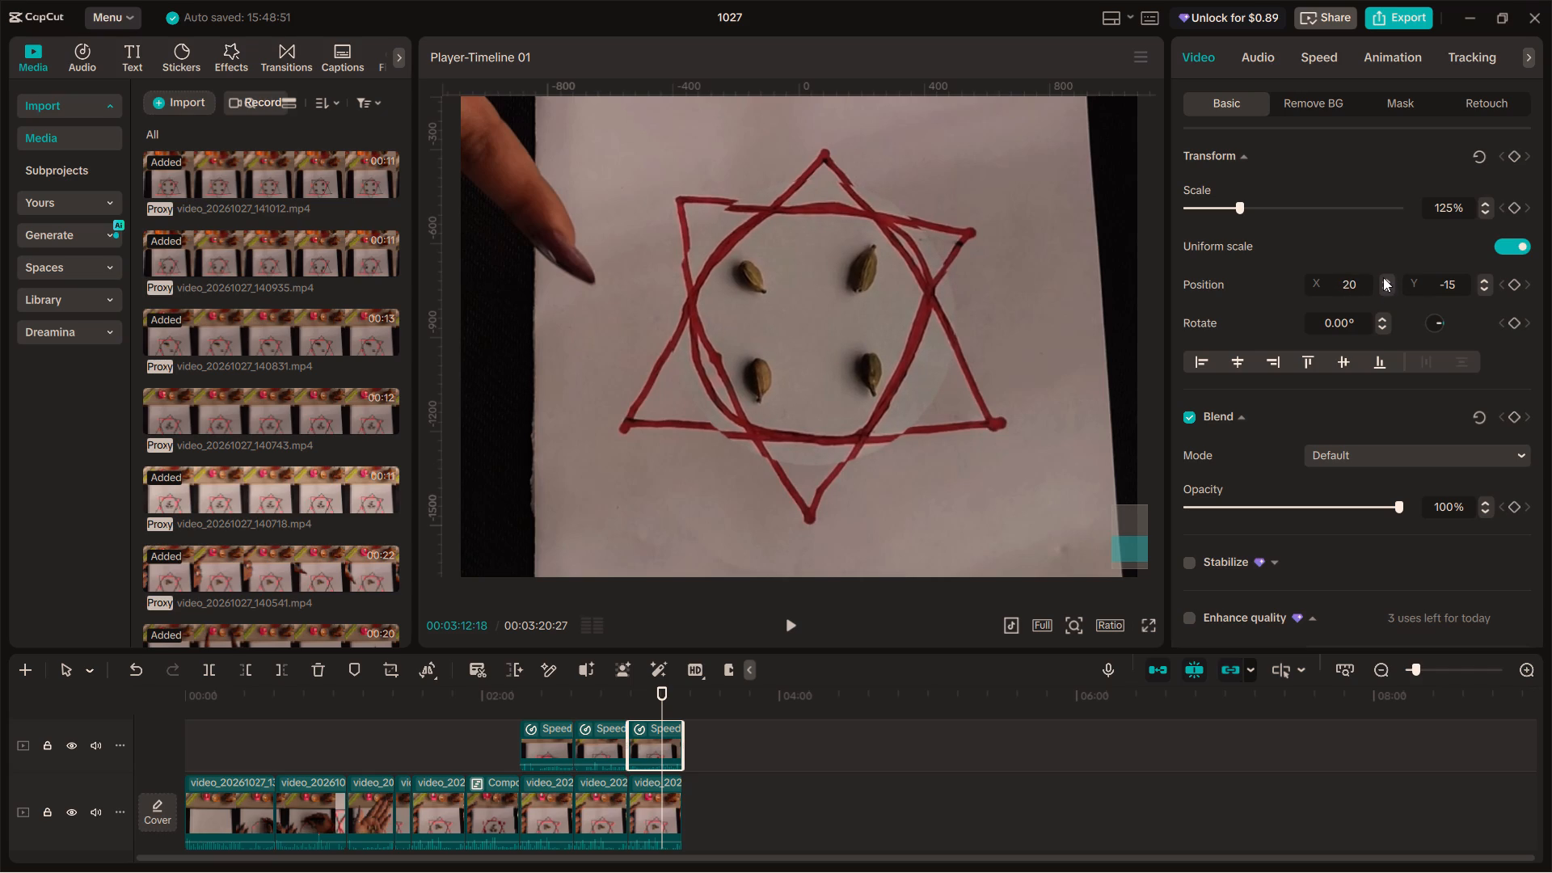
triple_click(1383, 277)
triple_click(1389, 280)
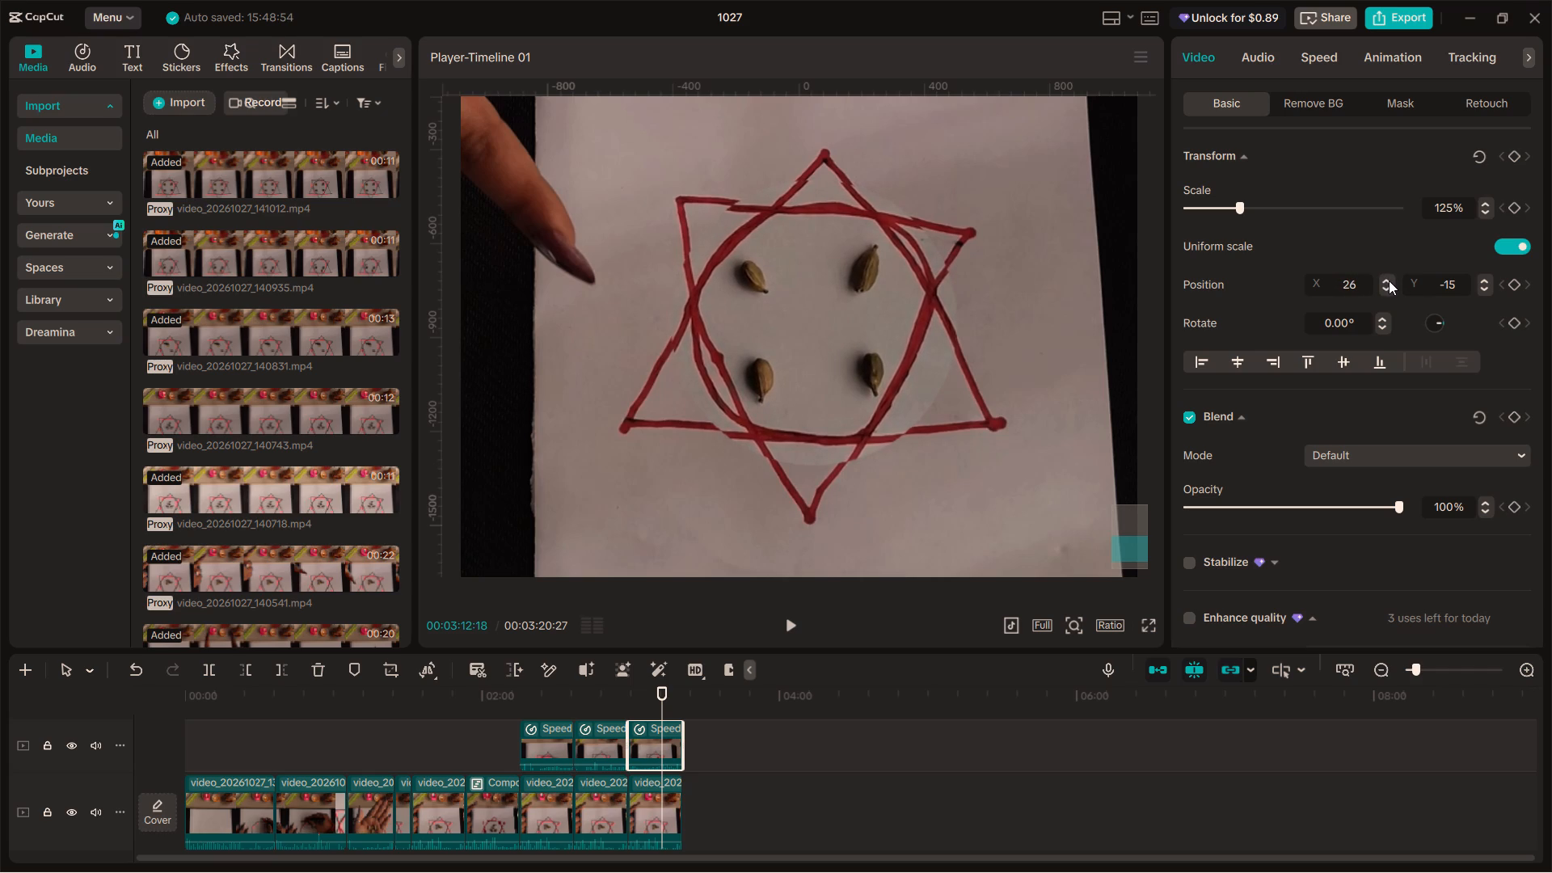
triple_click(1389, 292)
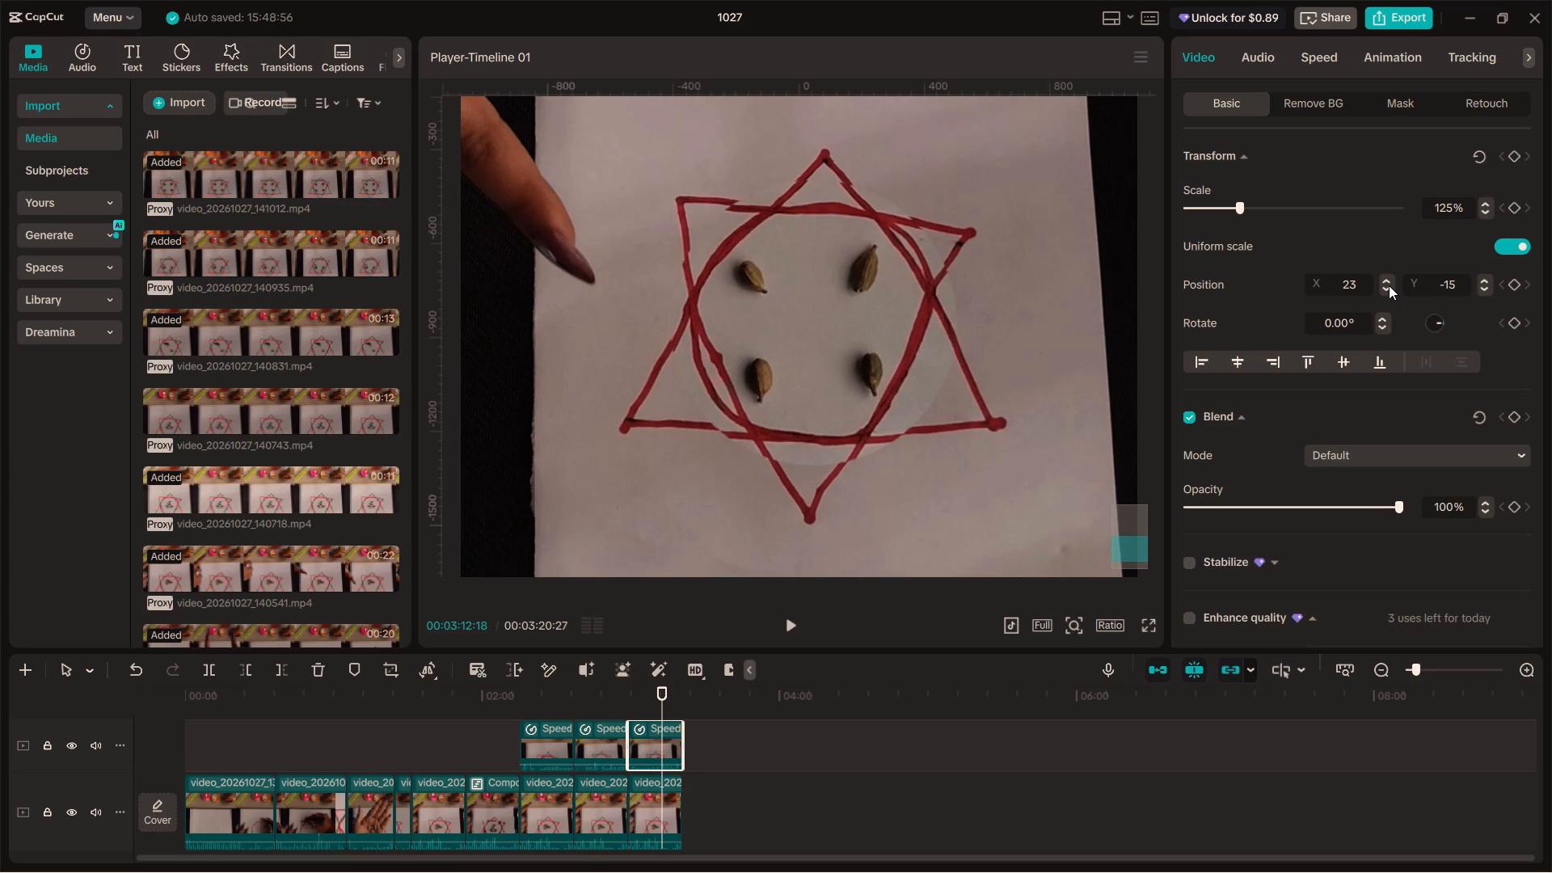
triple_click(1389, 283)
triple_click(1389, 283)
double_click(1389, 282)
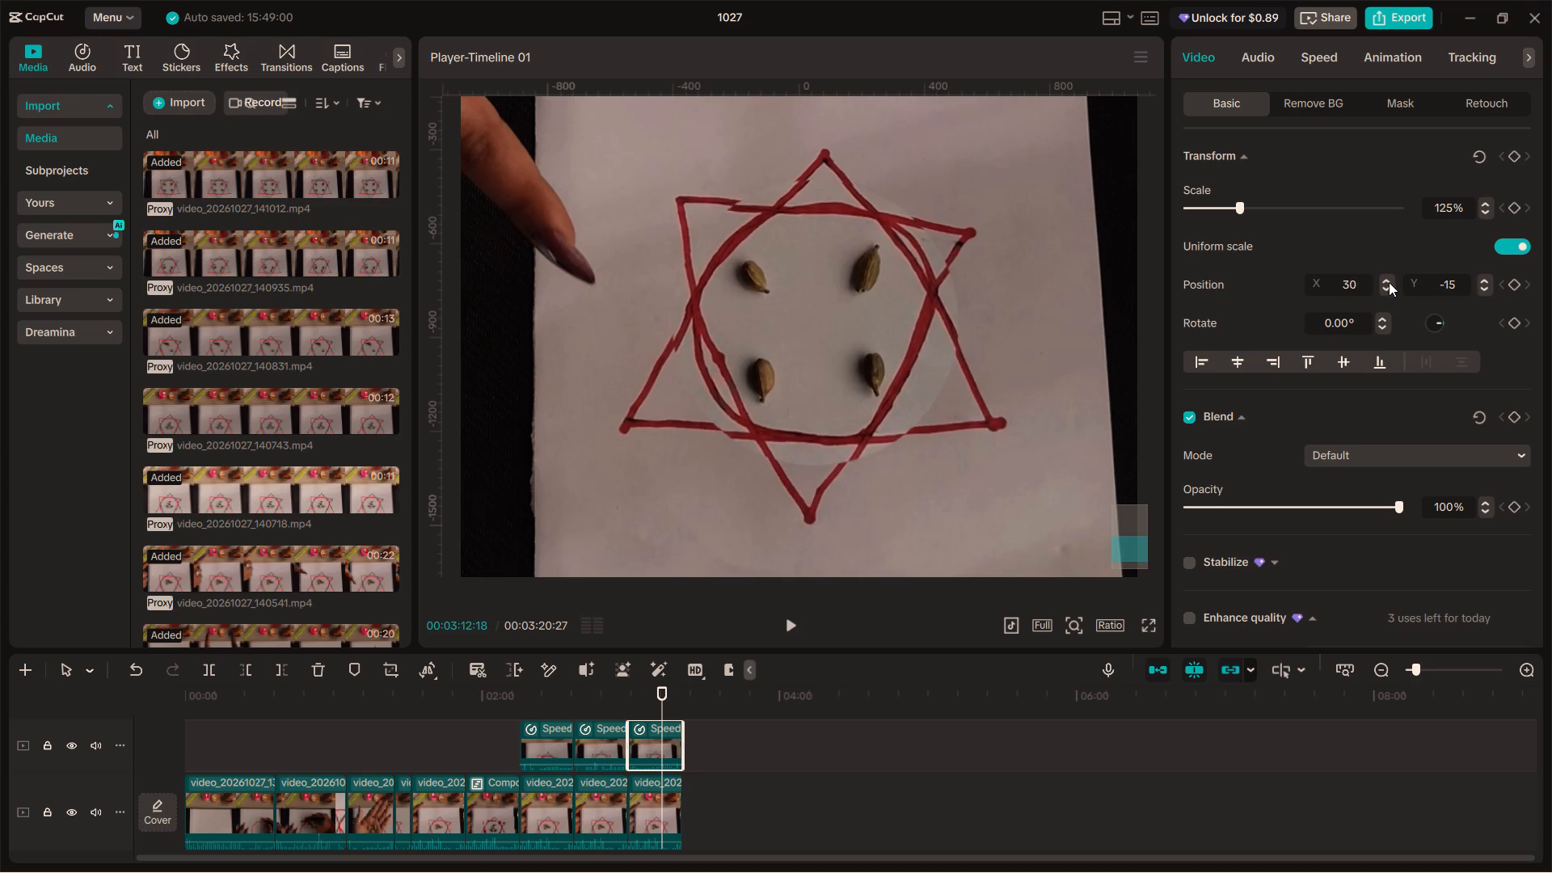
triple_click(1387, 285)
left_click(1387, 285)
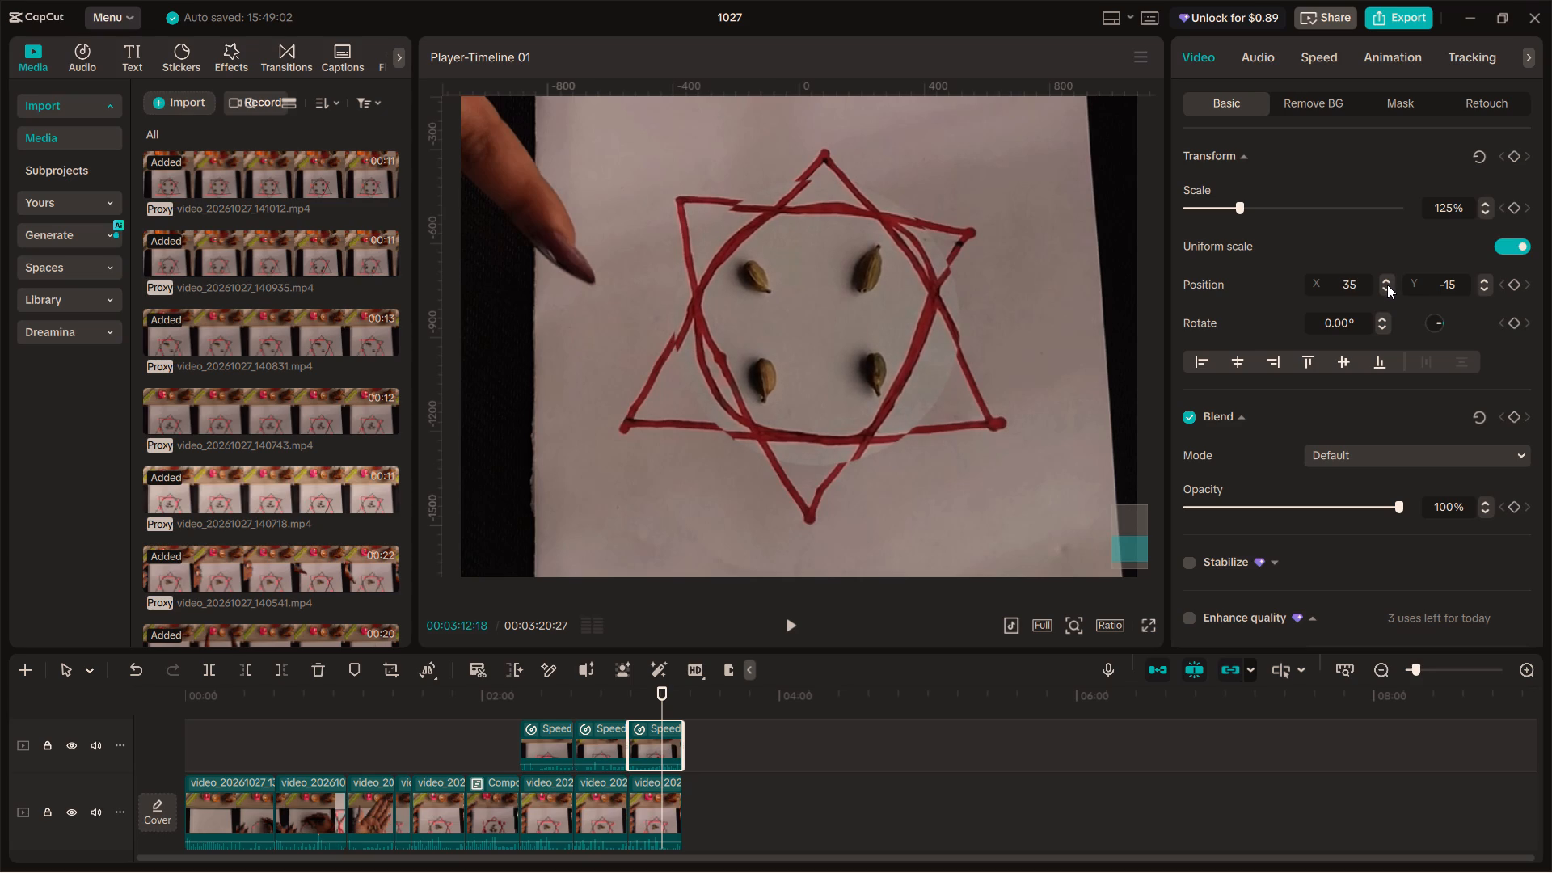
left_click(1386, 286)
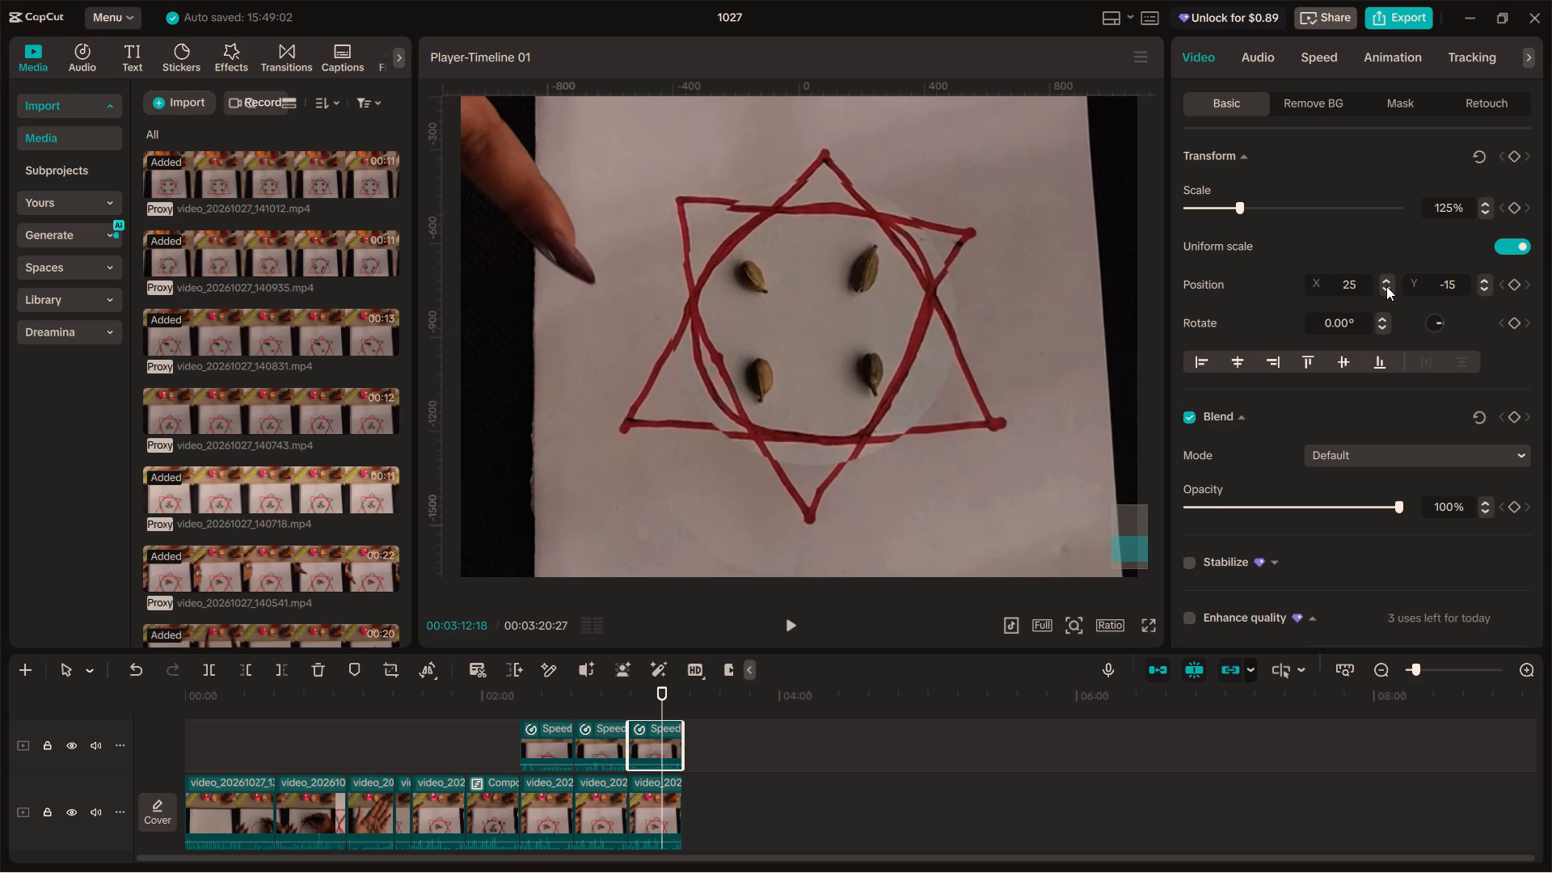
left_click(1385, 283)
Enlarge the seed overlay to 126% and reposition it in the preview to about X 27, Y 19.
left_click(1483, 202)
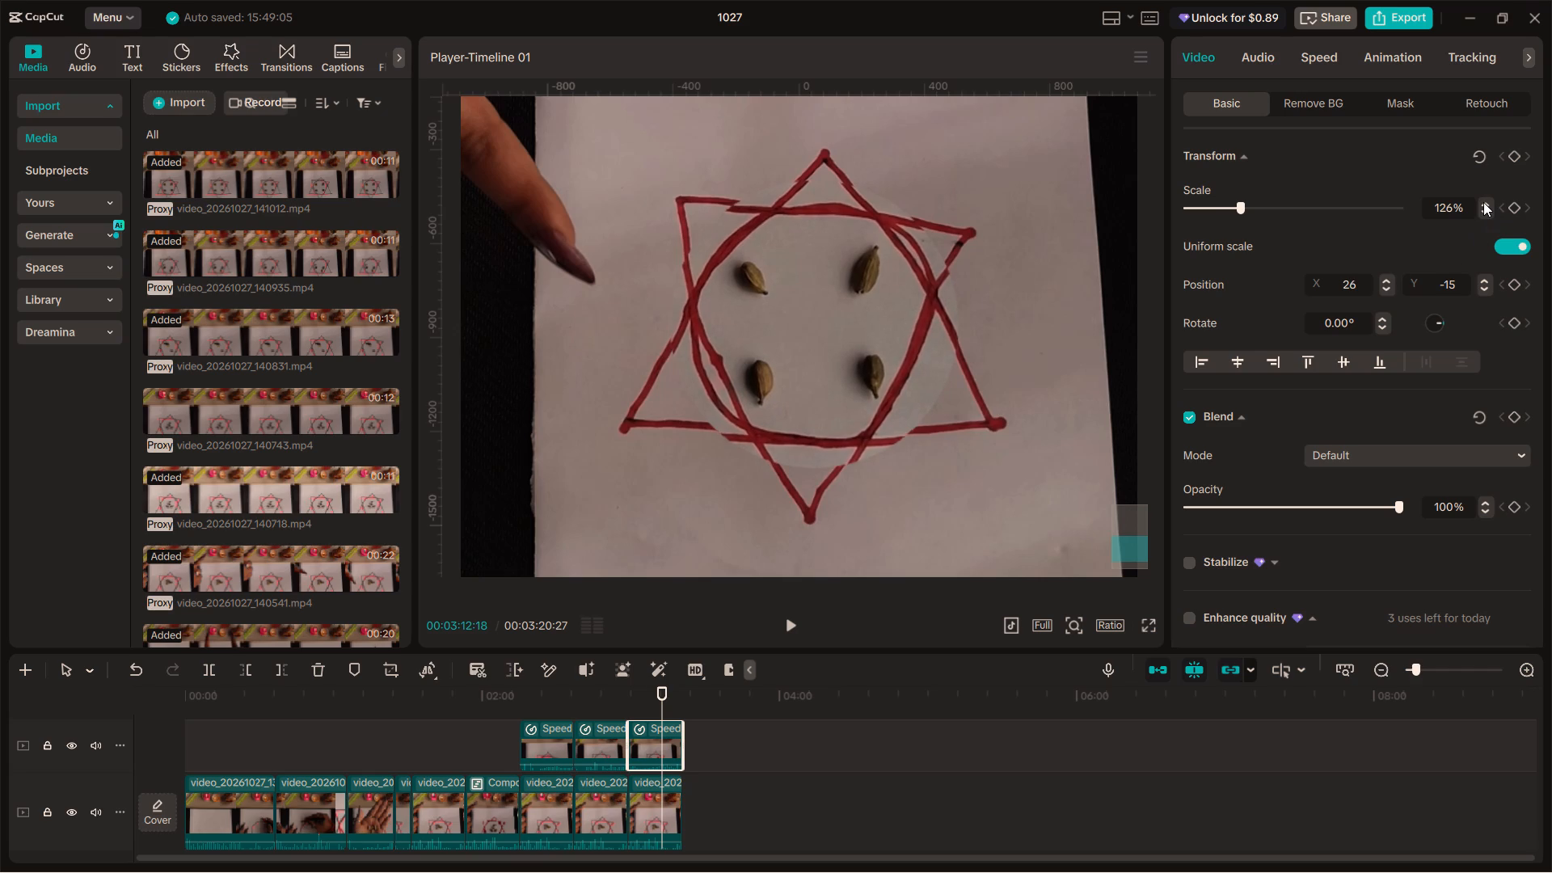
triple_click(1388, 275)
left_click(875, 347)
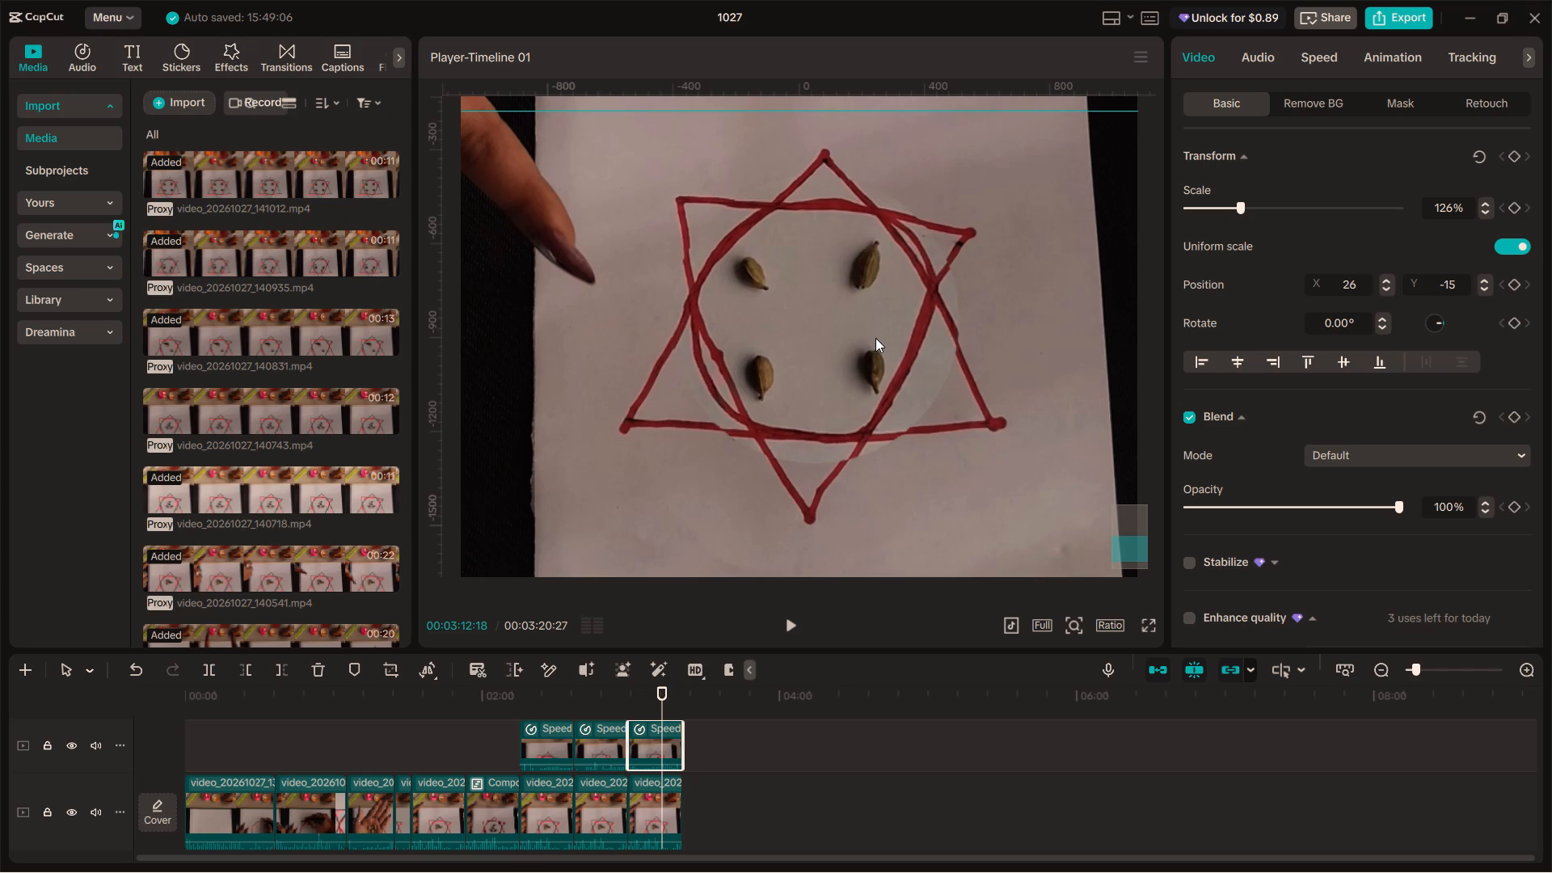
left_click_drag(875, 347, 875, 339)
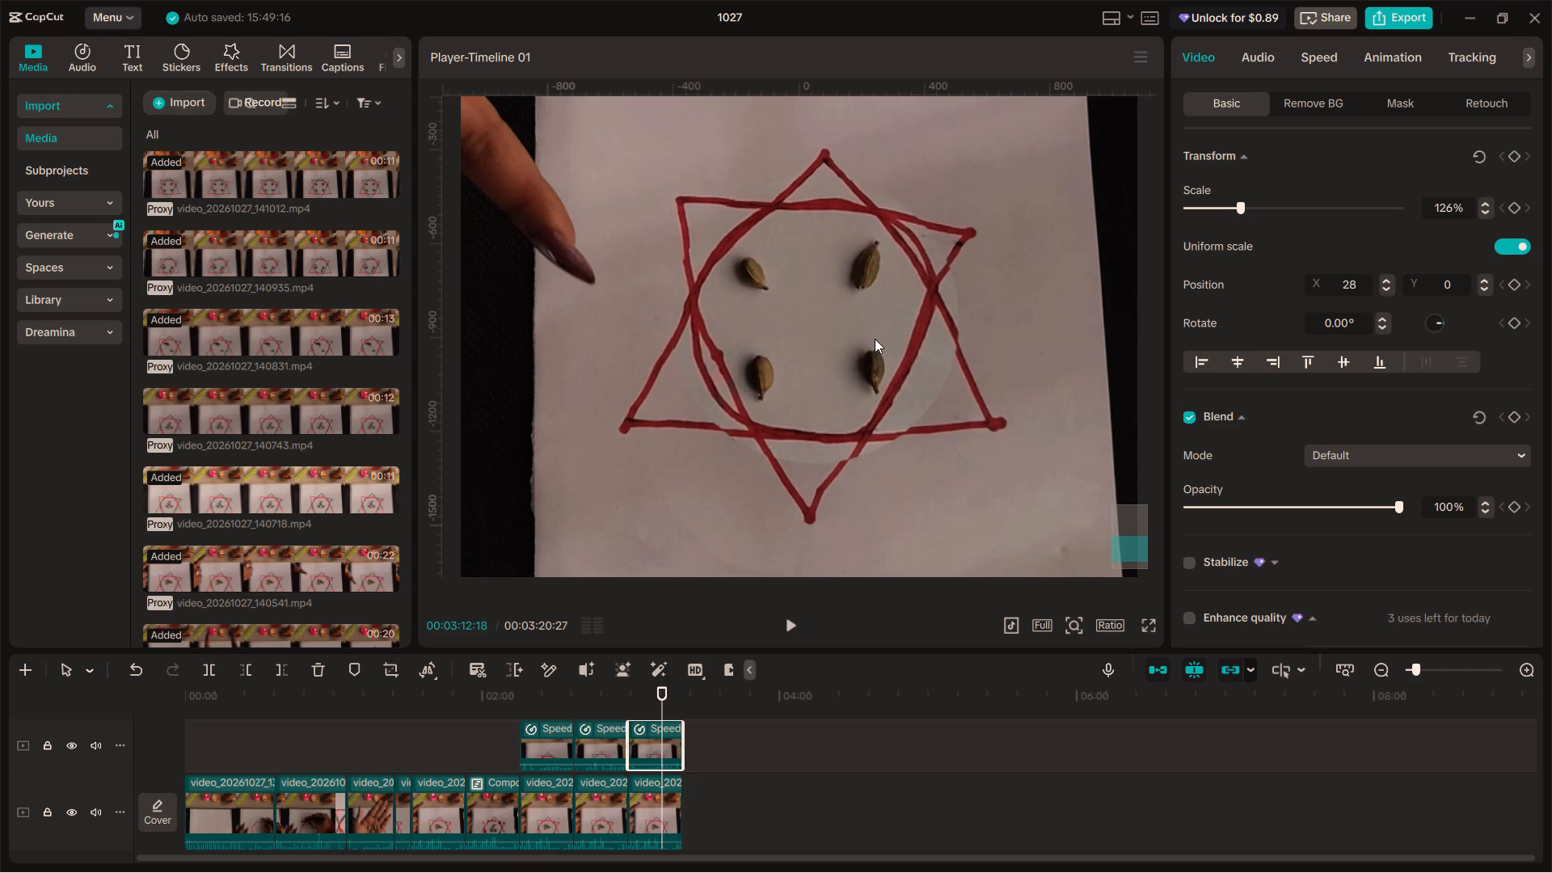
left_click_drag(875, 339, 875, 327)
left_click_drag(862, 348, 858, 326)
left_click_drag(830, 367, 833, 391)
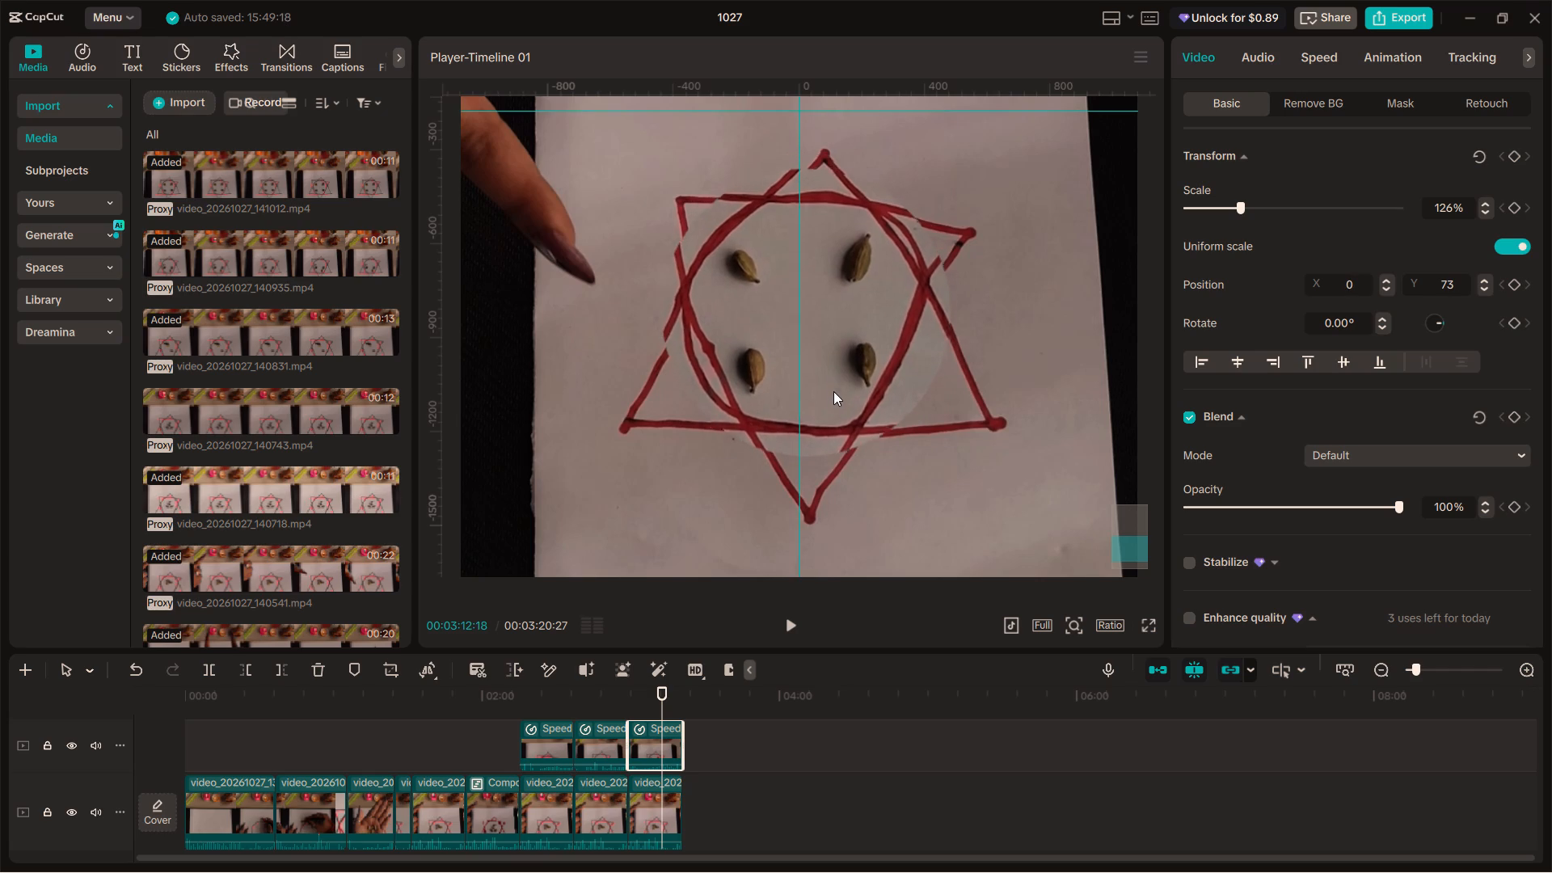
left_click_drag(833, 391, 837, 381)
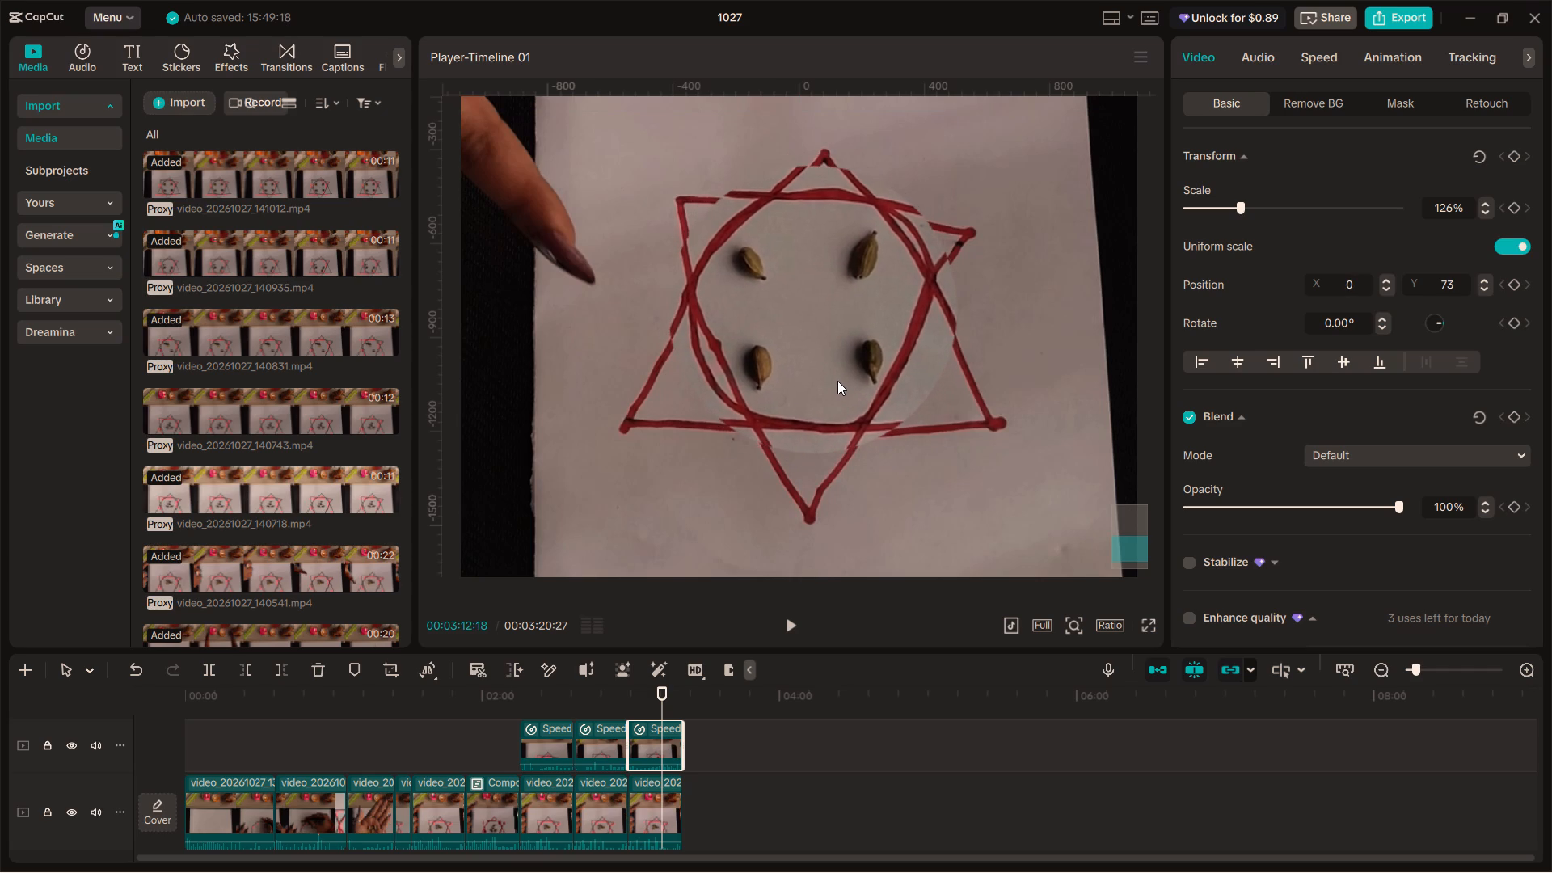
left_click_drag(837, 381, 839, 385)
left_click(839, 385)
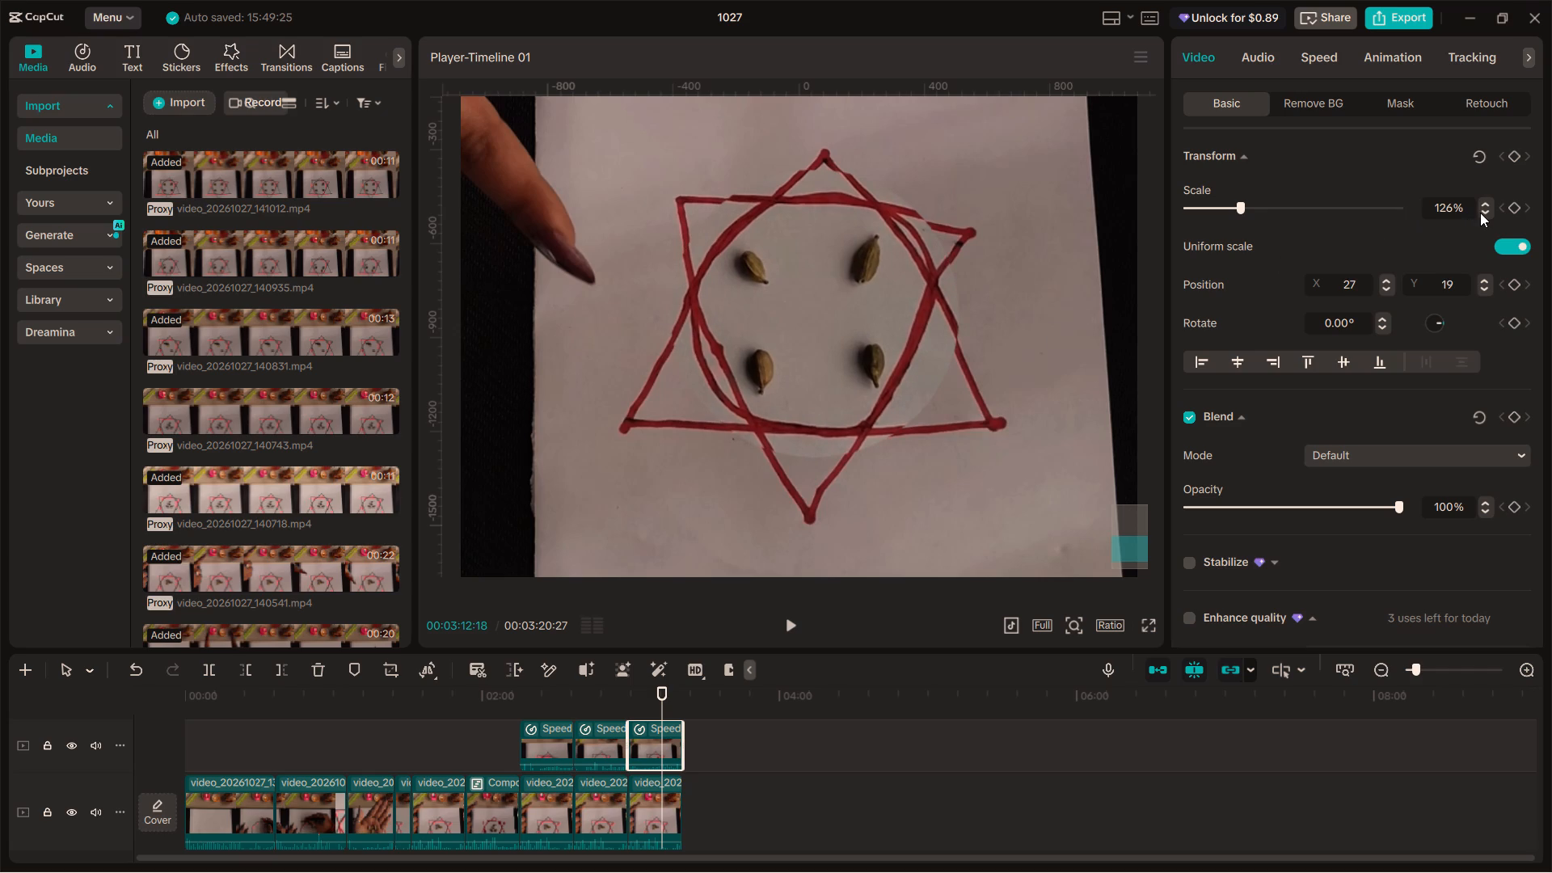
Reduce the seed overlay to 123% and move it to X 19, Y 0 so its lines meet the star's.
double_click(1483, 213)
left_click_drag(853, 355, 857, 365)
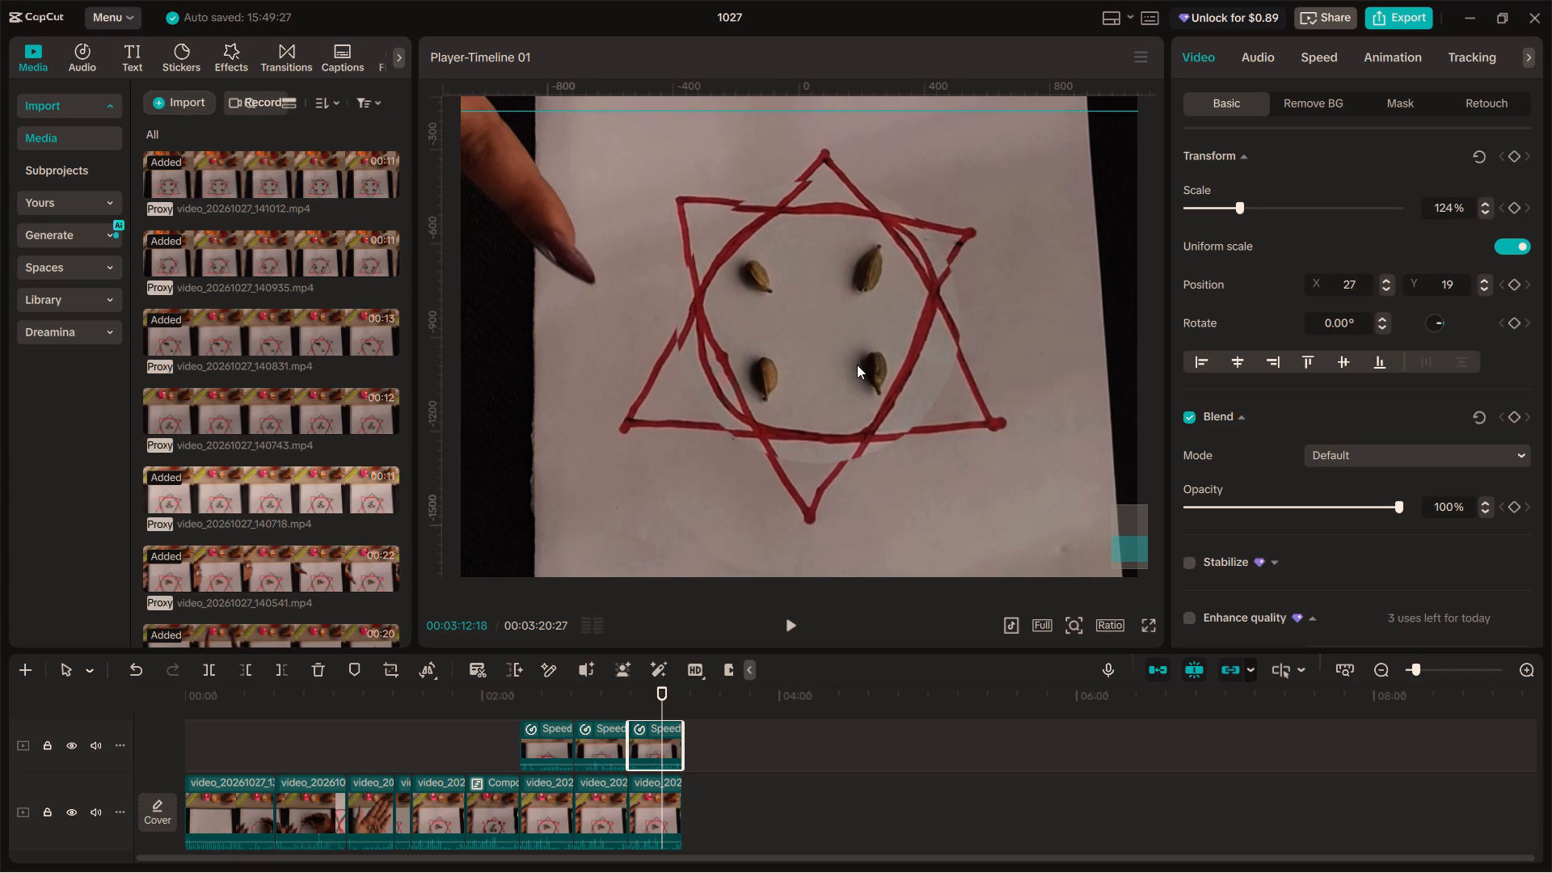
left_click_drag(857, 365, 850, 362)
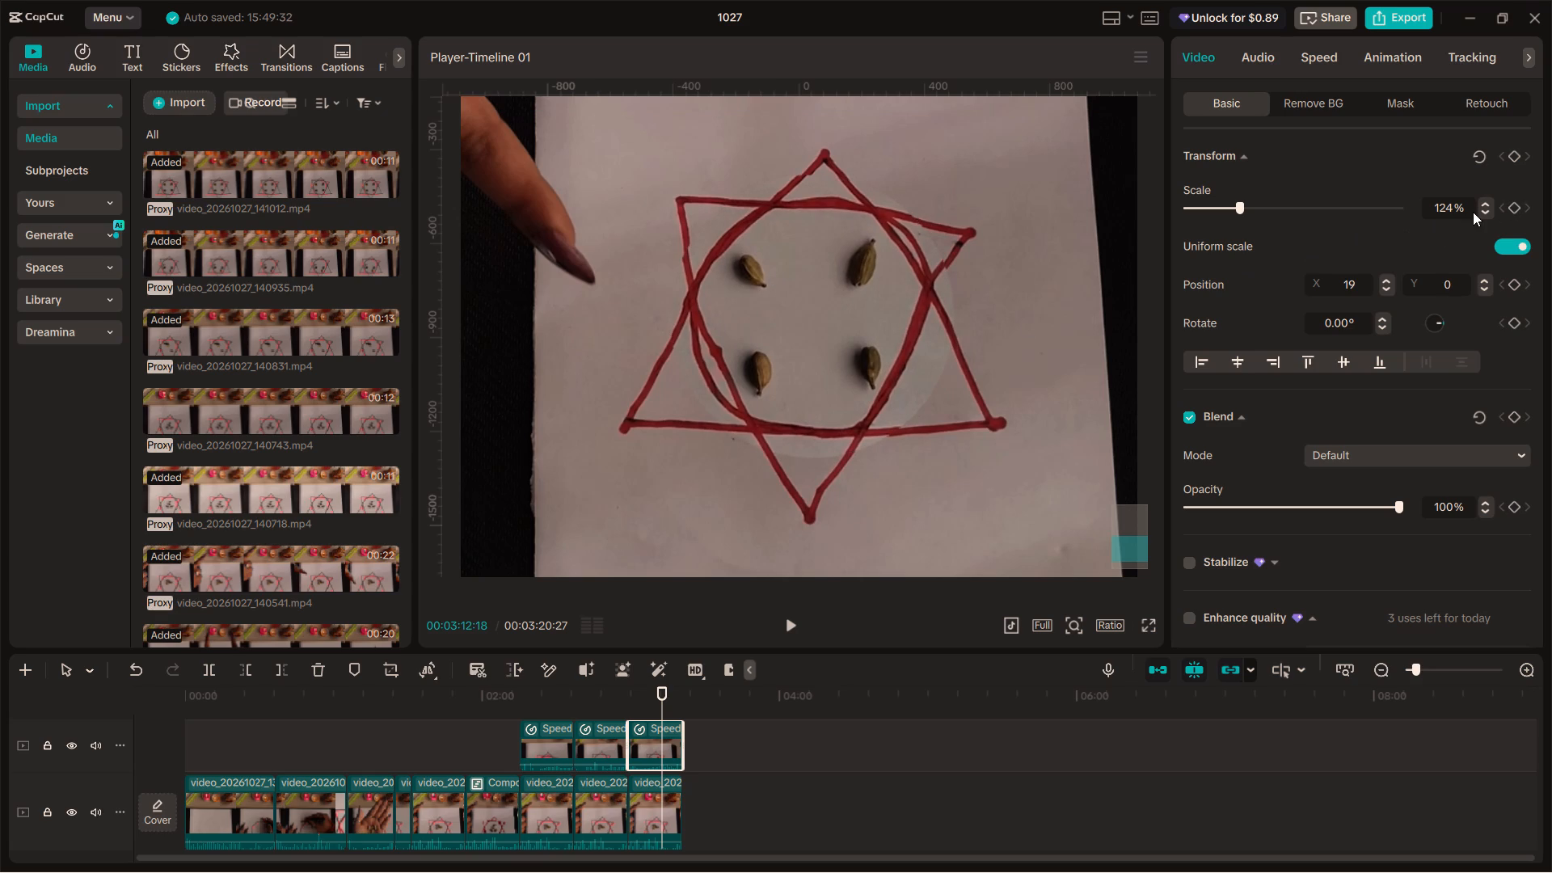
left_click(1482, 210)
left_click(859, 361)
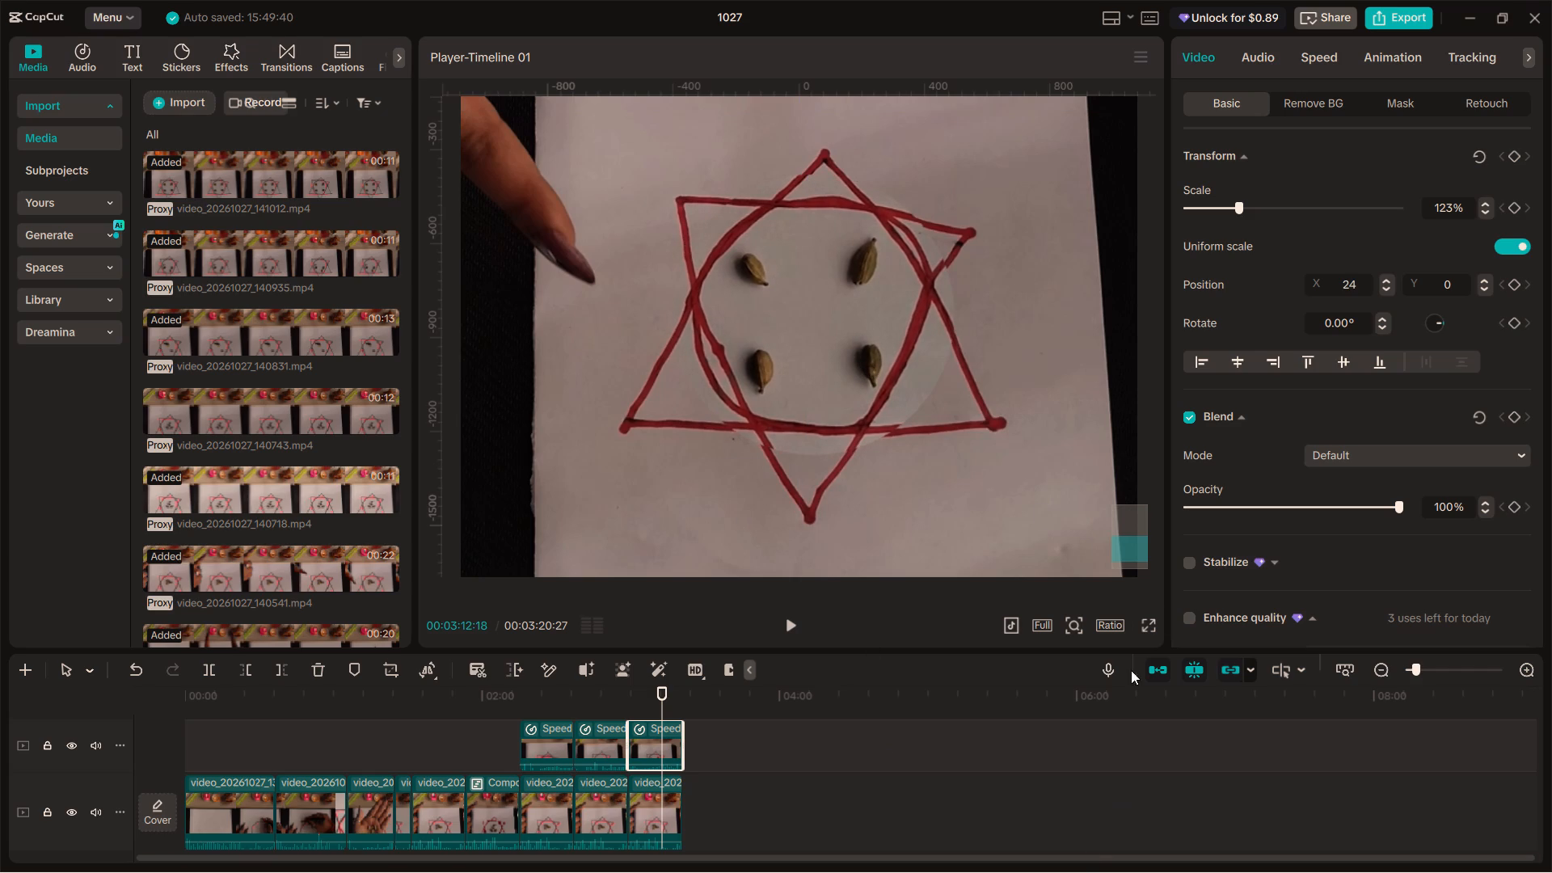
left_click(804, 356)
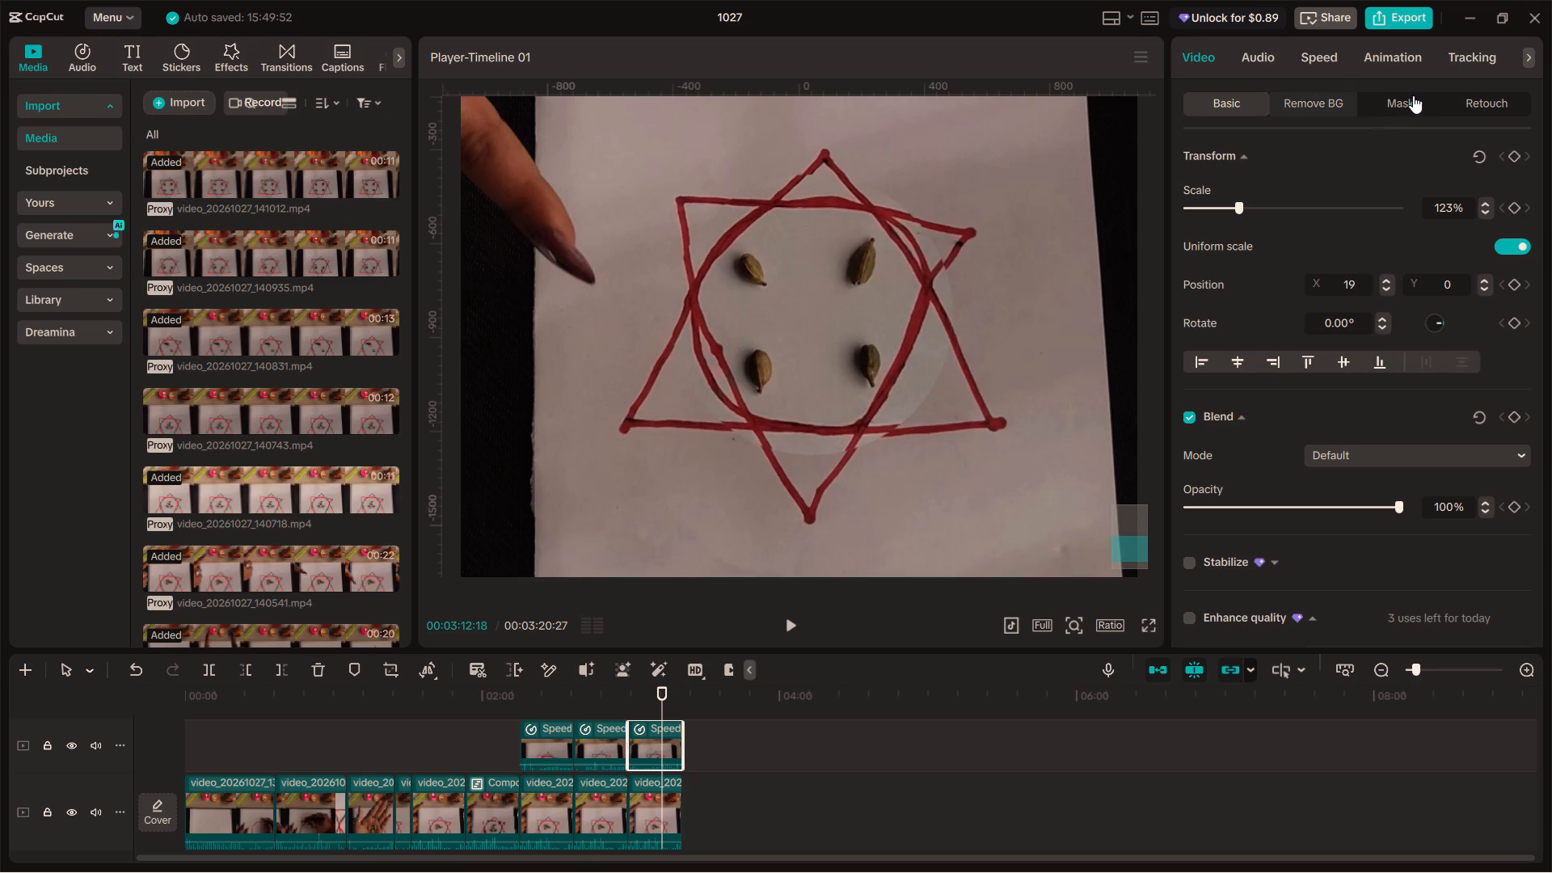
Shrink the seed overlay's circle mask slightly so less of the surrounding paper is included.
left_click(1390, 102)
left_click_drag(955, 169, 931, 168)
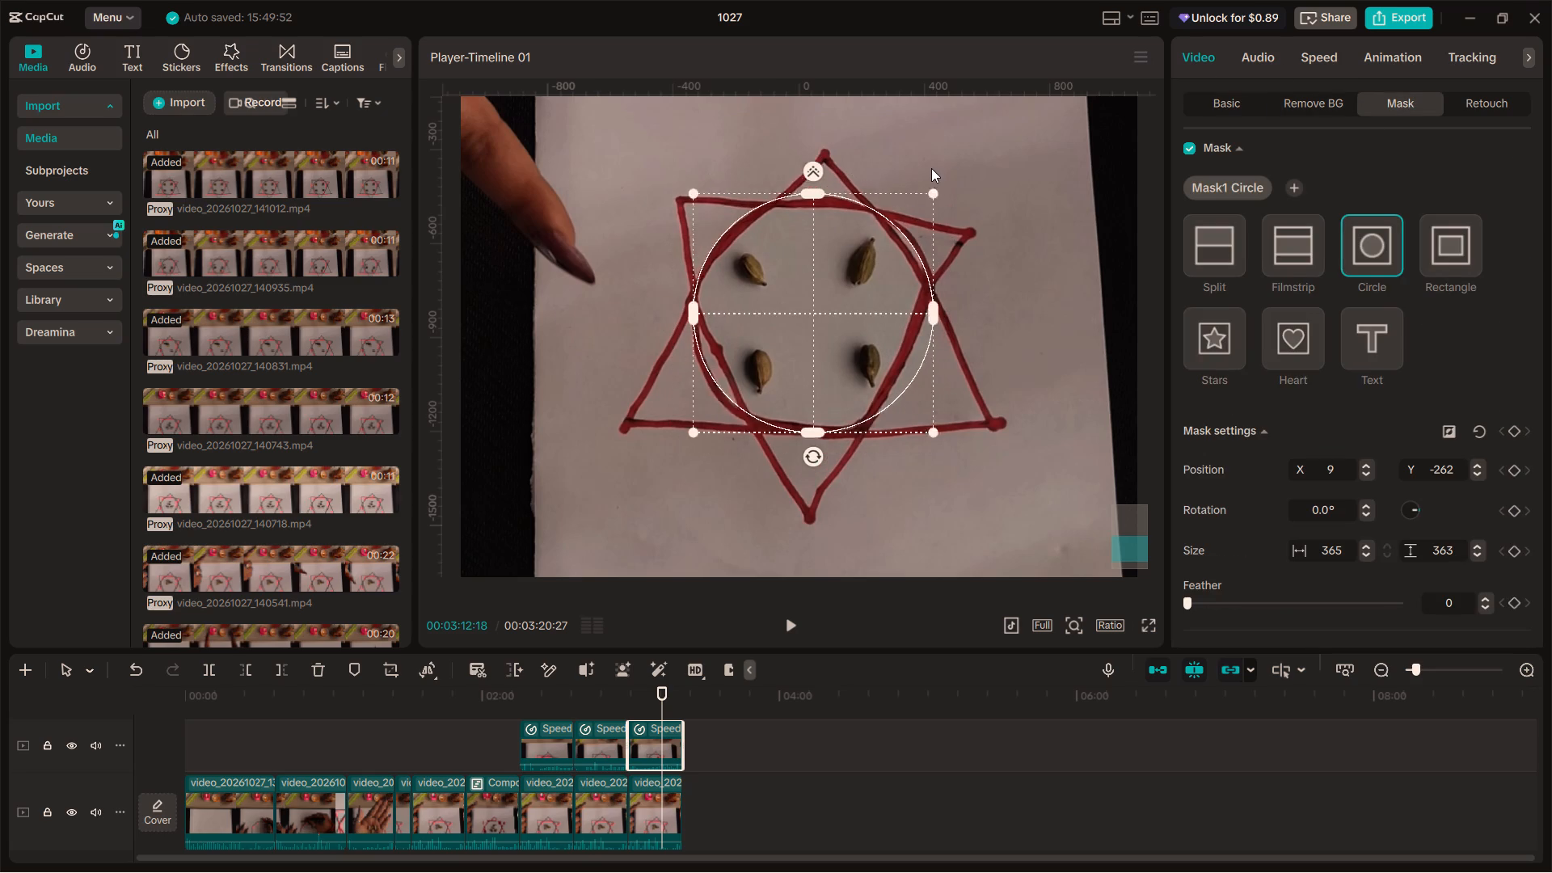
left_click_drag(931, 168, 922, 171)
Enlarge the seed overlay to 125% and position it at X 27, Y 0.
left_click(1245, 99)
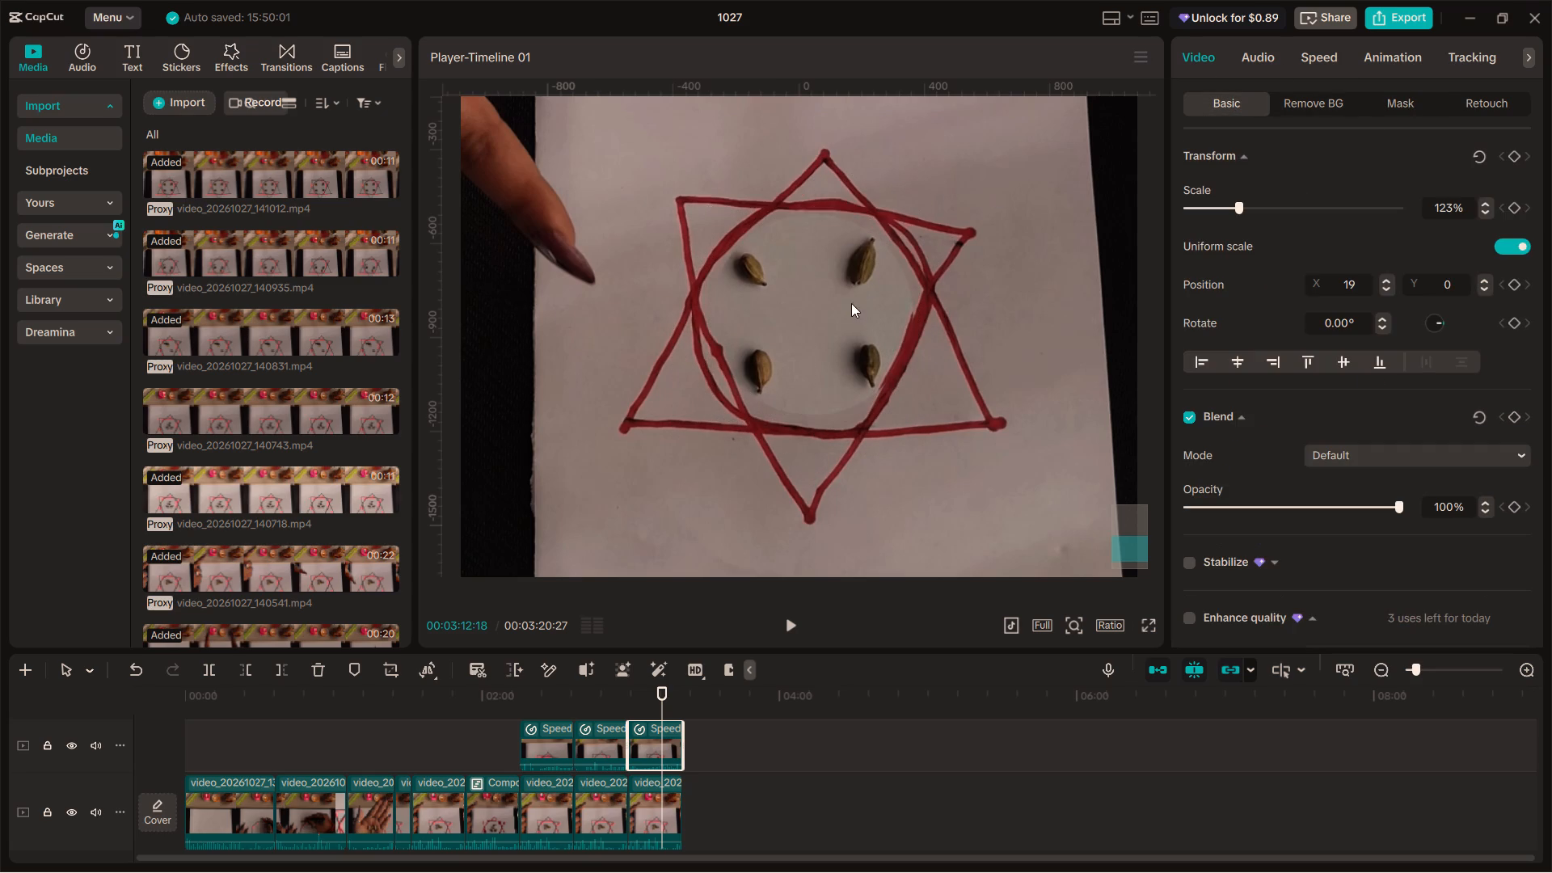
left_click(839, 310)
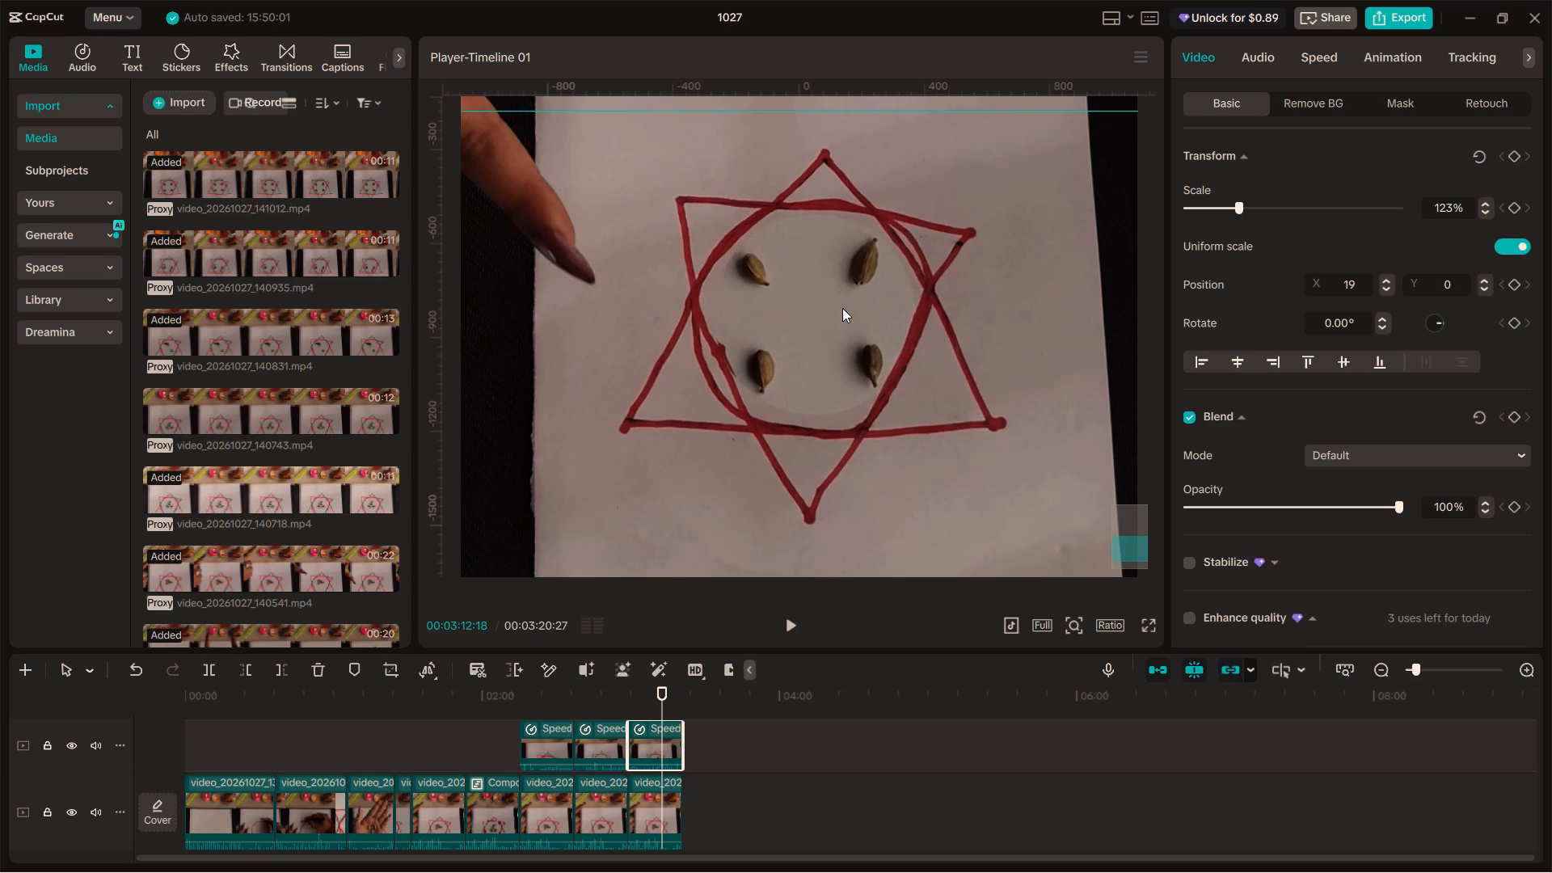
left_click(1484, 200)
double_click(1487, 201)
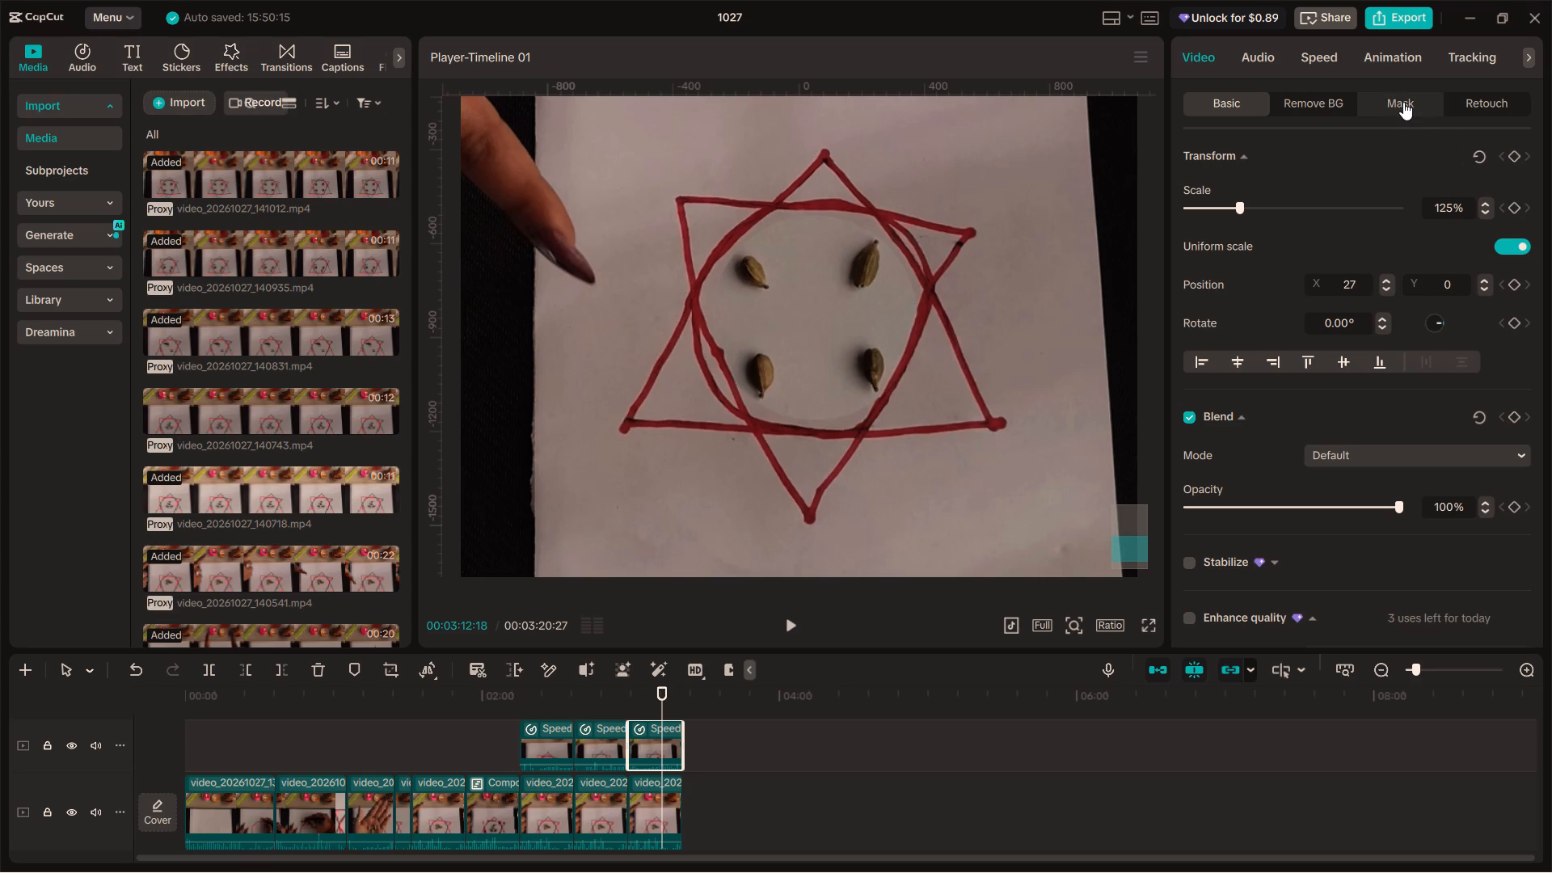
Apply Color match to the seed overlay, using the video frame with the seeds piled at the star's centre as reference.
left_click(1407, 62)
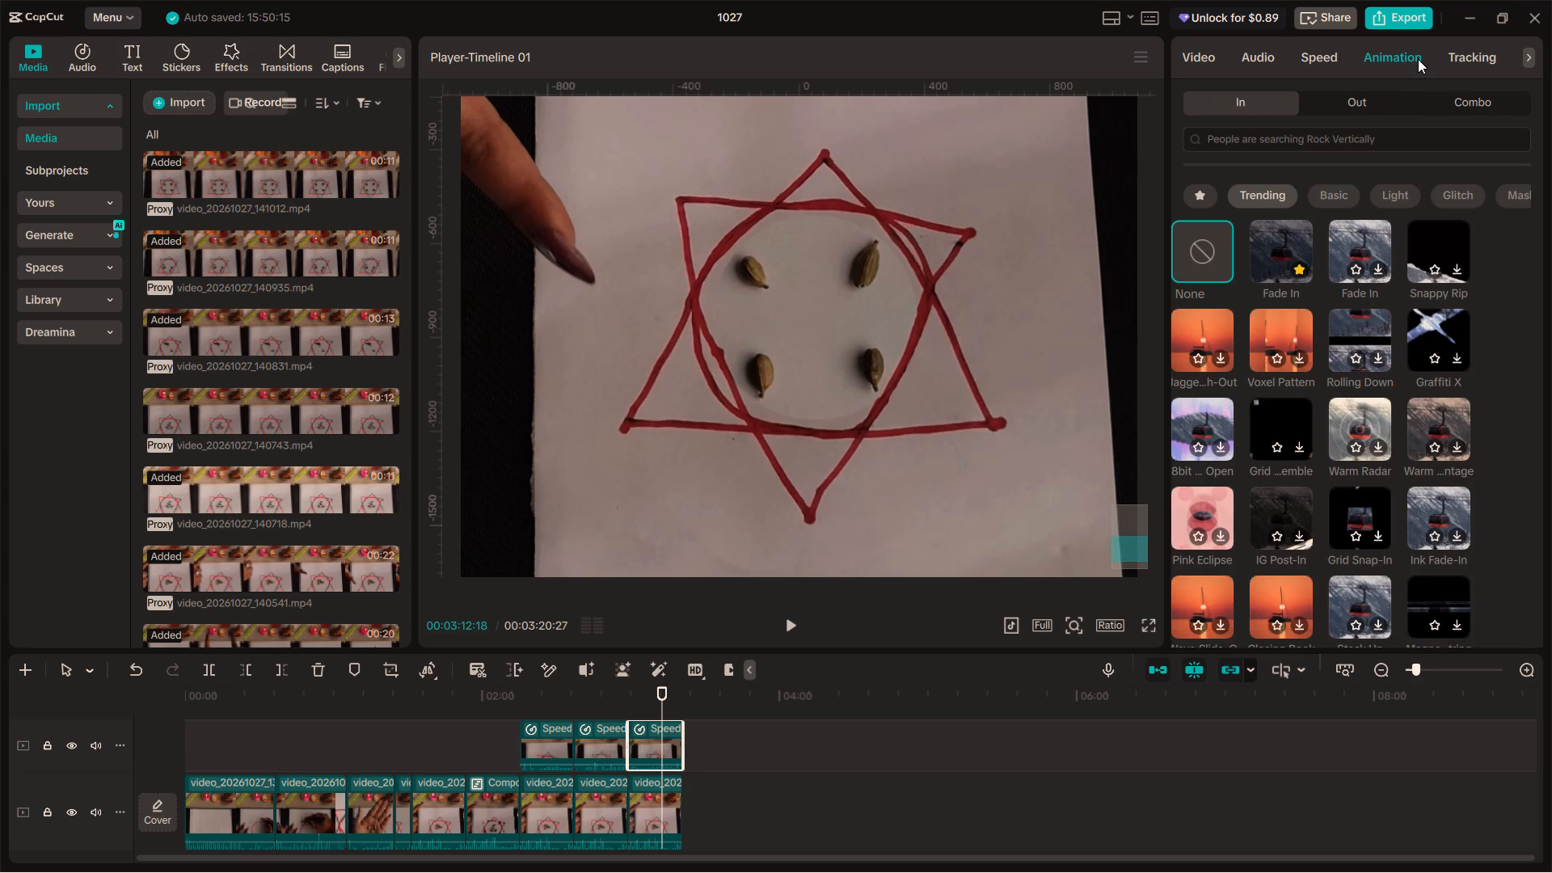
left_click_drag(1484, 55, 1399, 63)
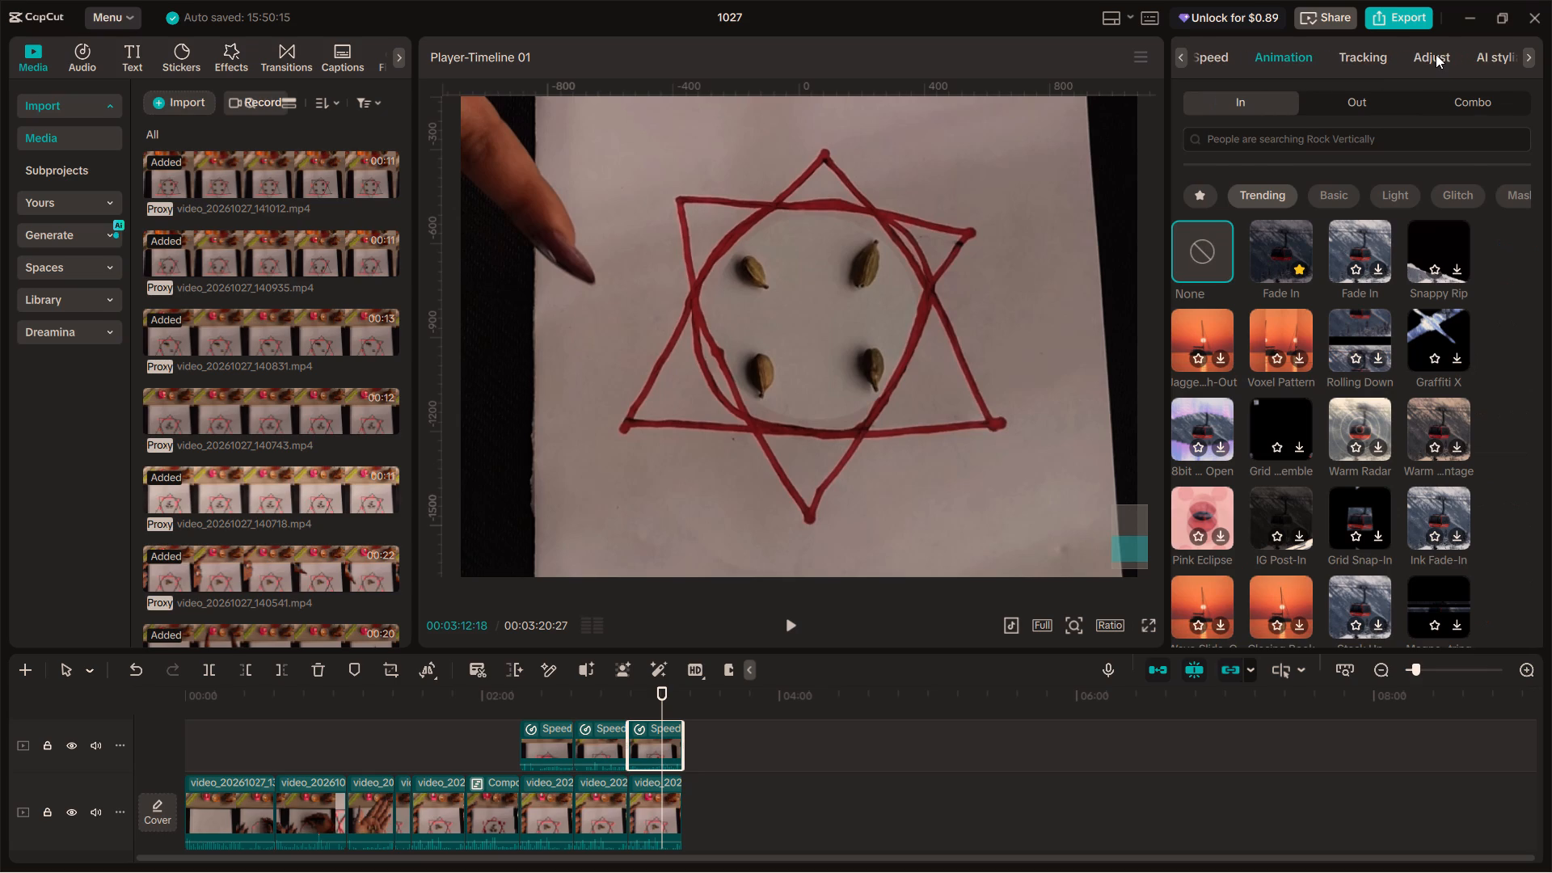
left_click(1437, 53)
scroll(1288, 239, "down", 1)
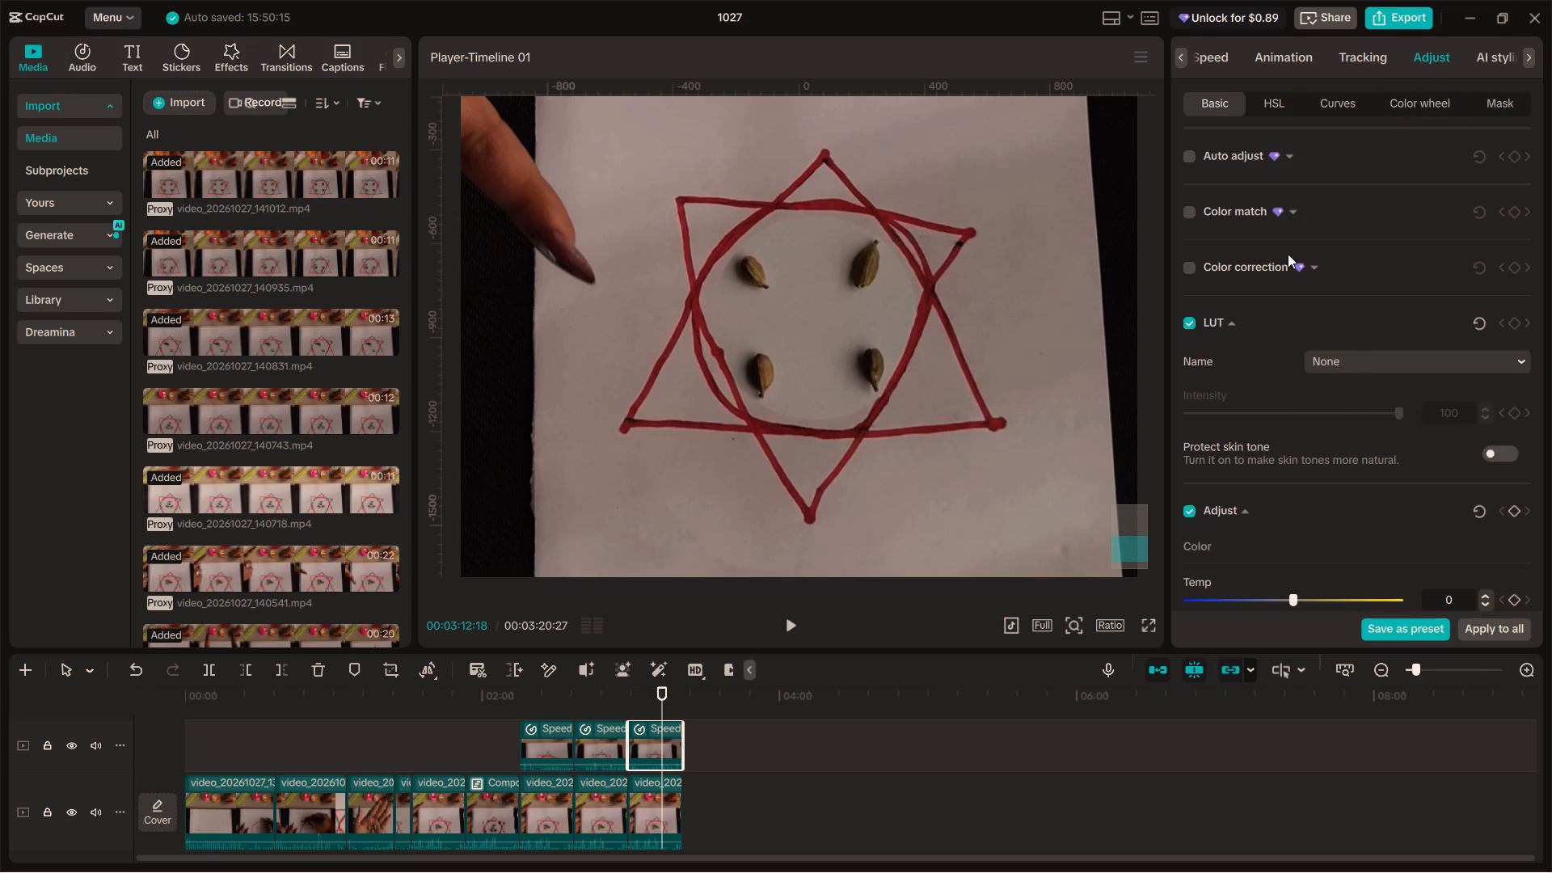
scroll(1269, 249, "up", 3)
left_click(1187, 210)
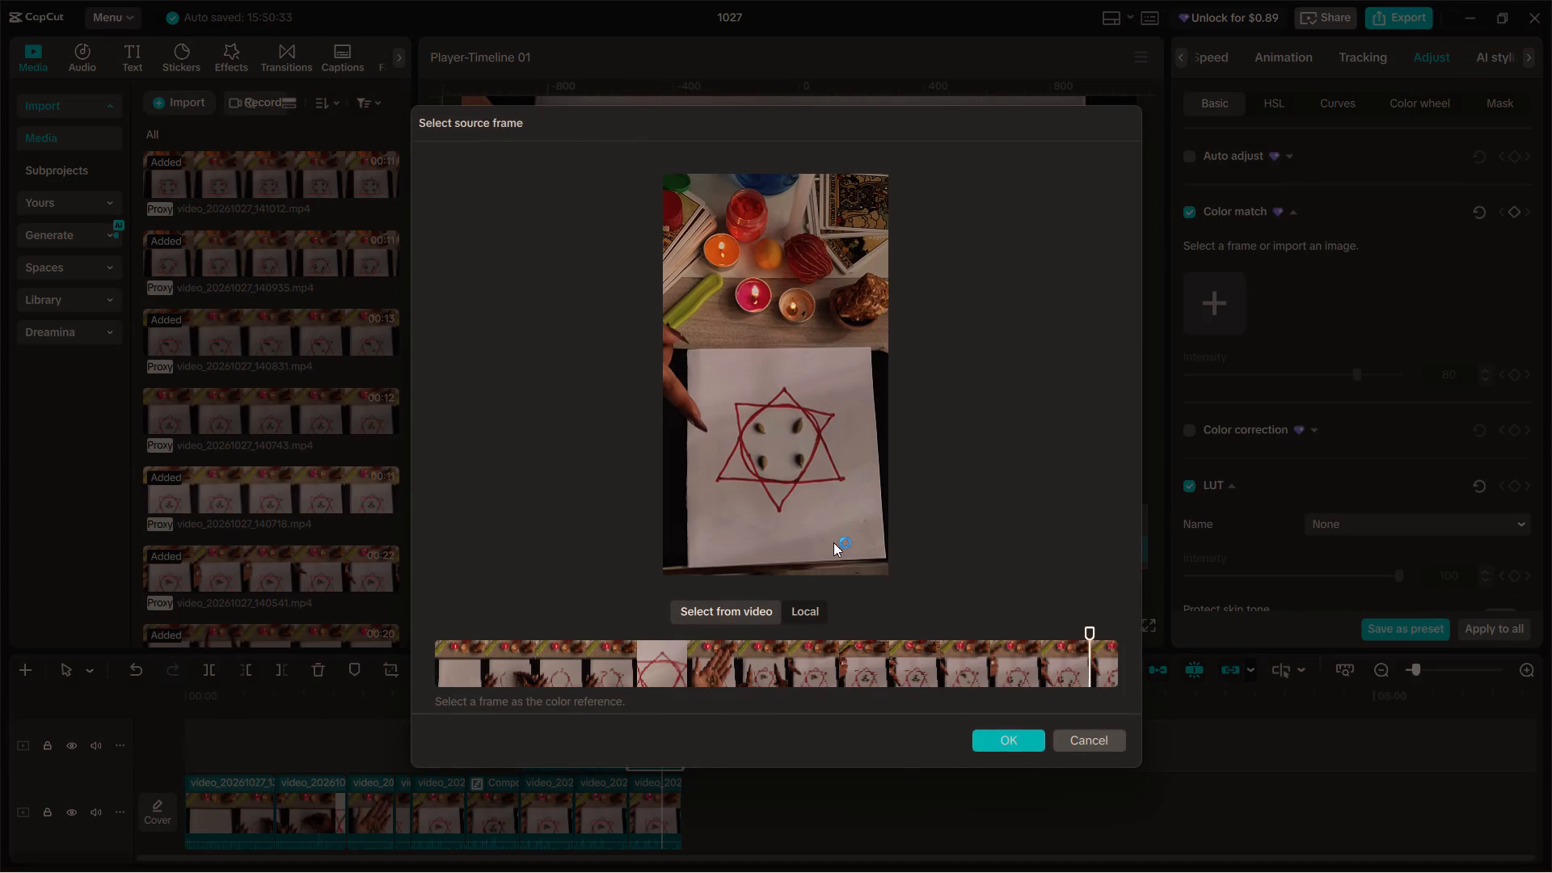
left_click_drag(1083, 633, 1052, 627)
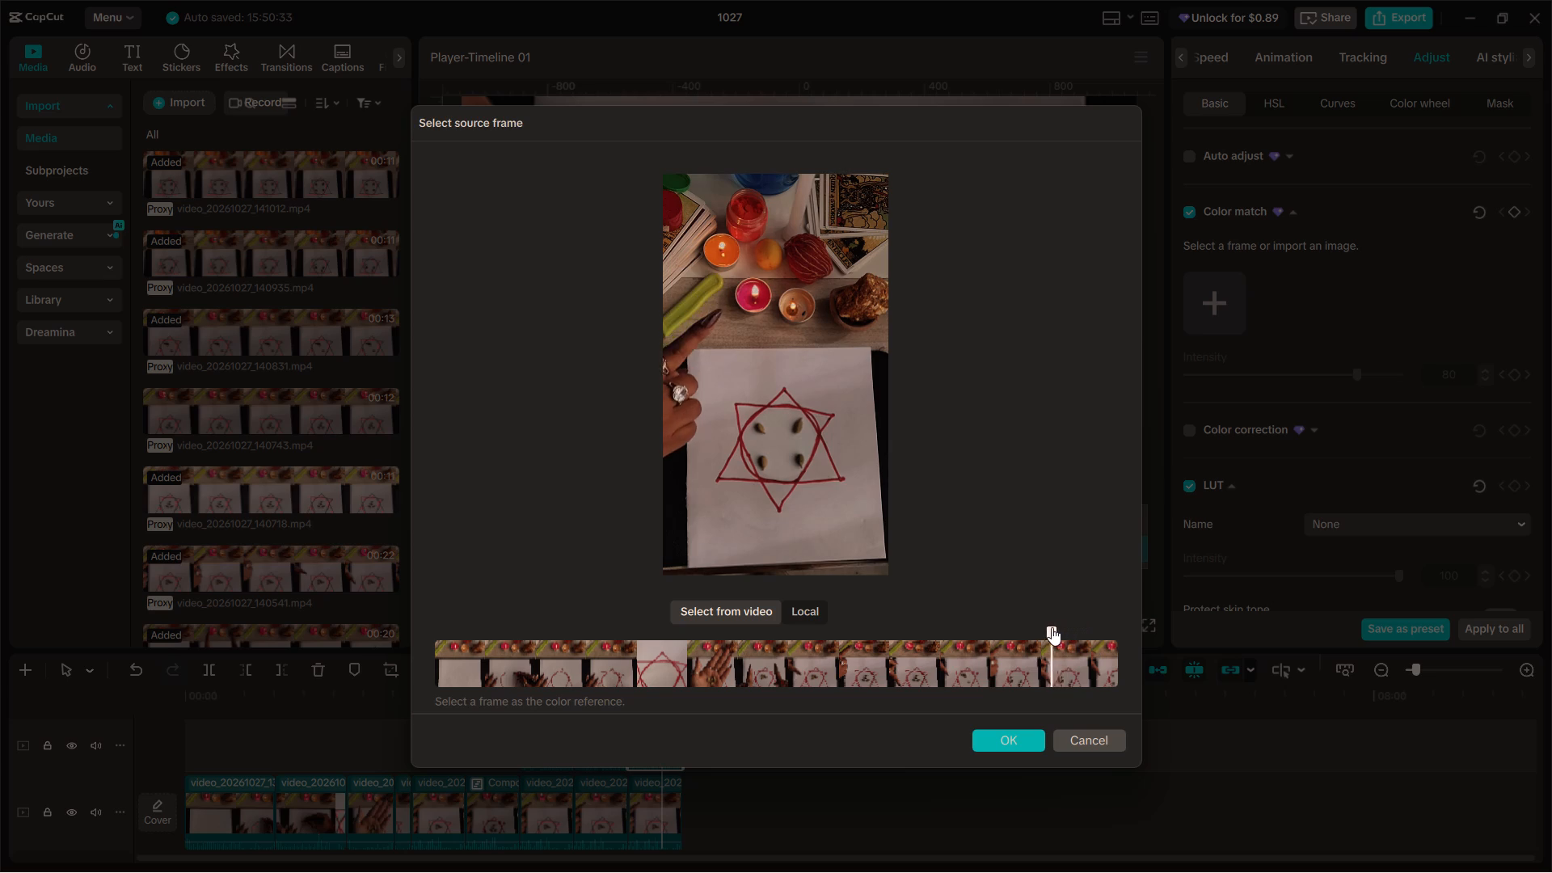
left_click_drag(1052, 627, 1040, 619)
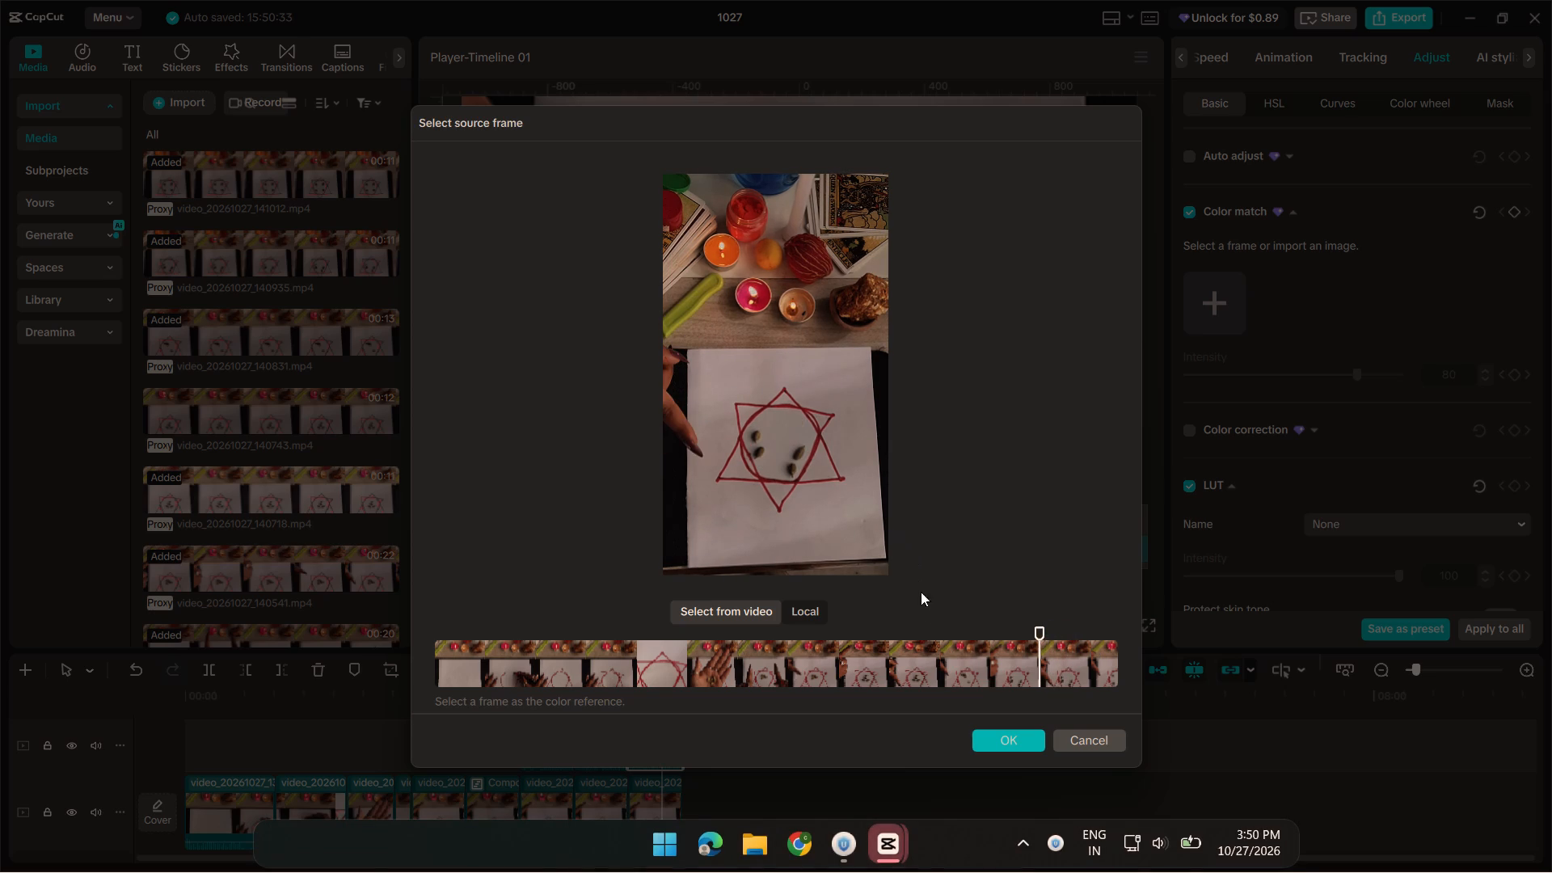
left_click_drag(932, 639, 882, 633)
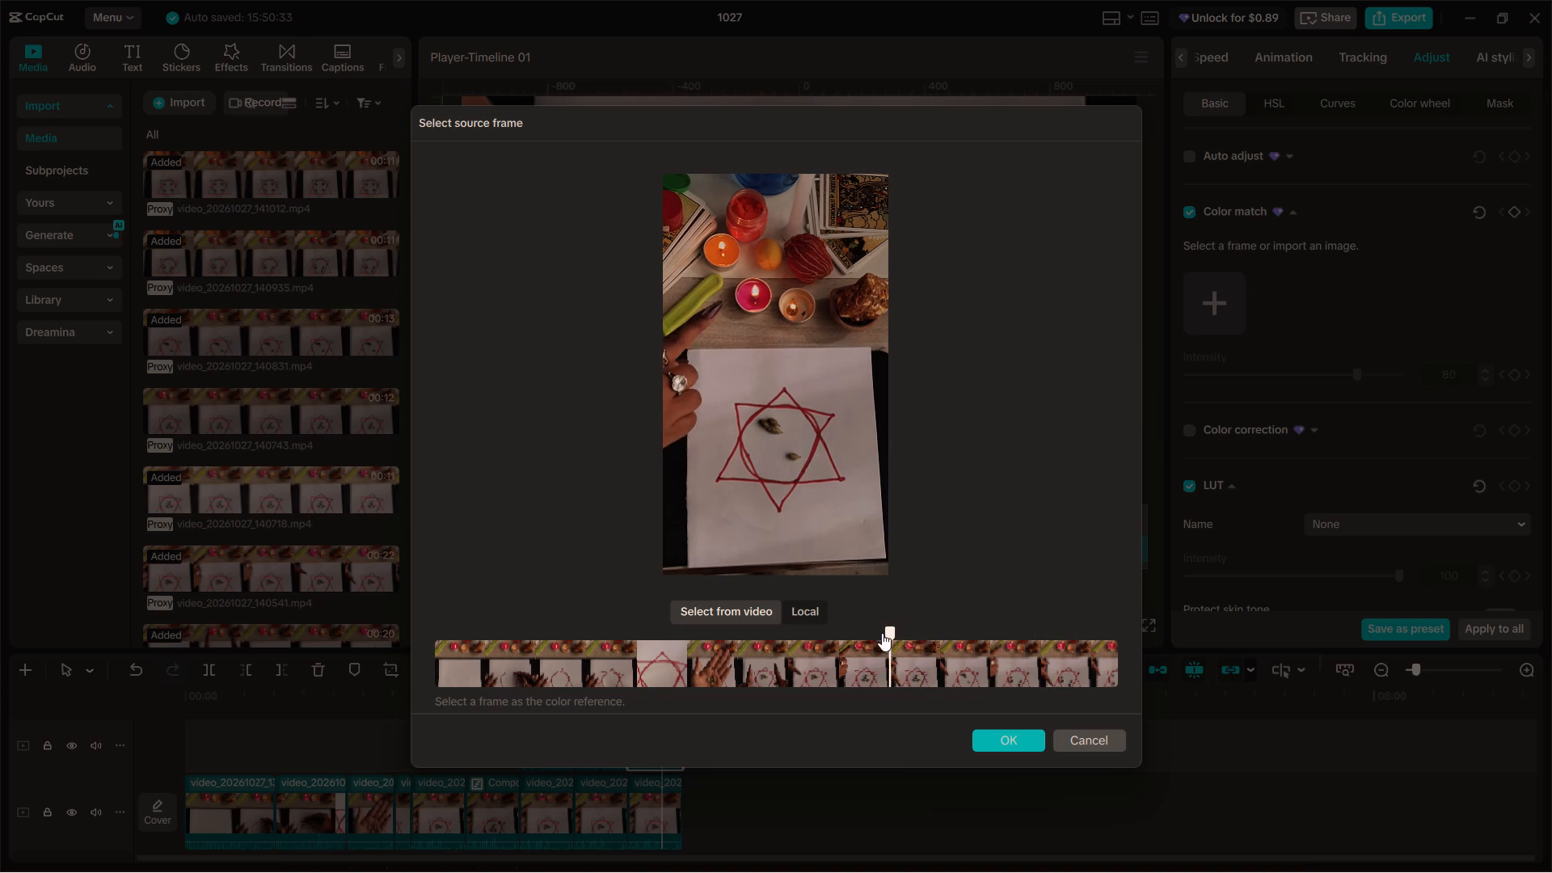
left_click_drag(882, 633, 769, 588)
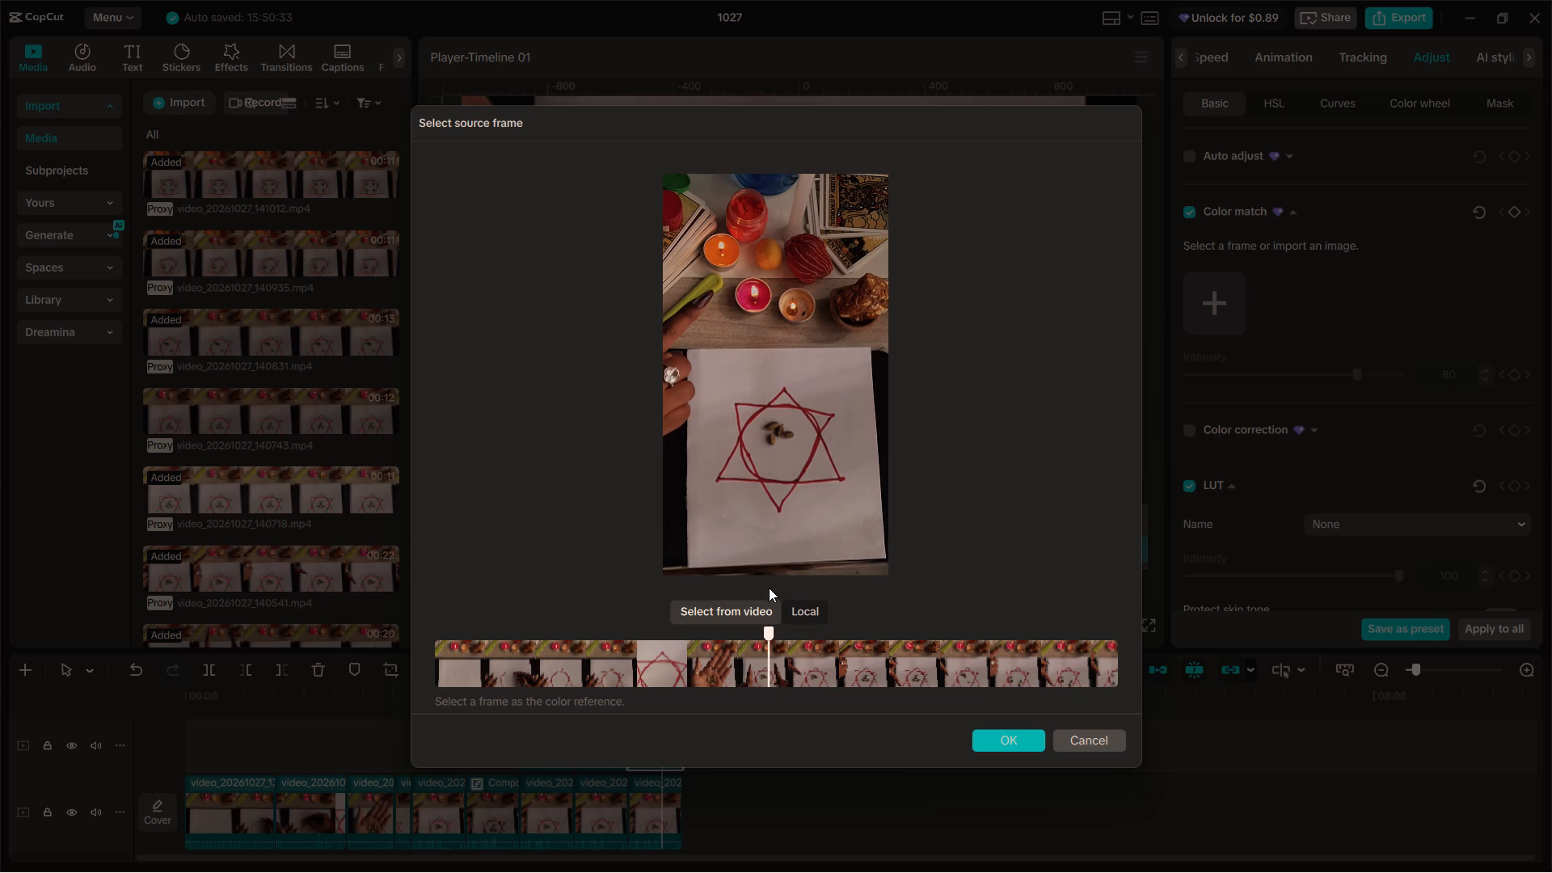
left_click(780, 459)
left_click(1021, 743)
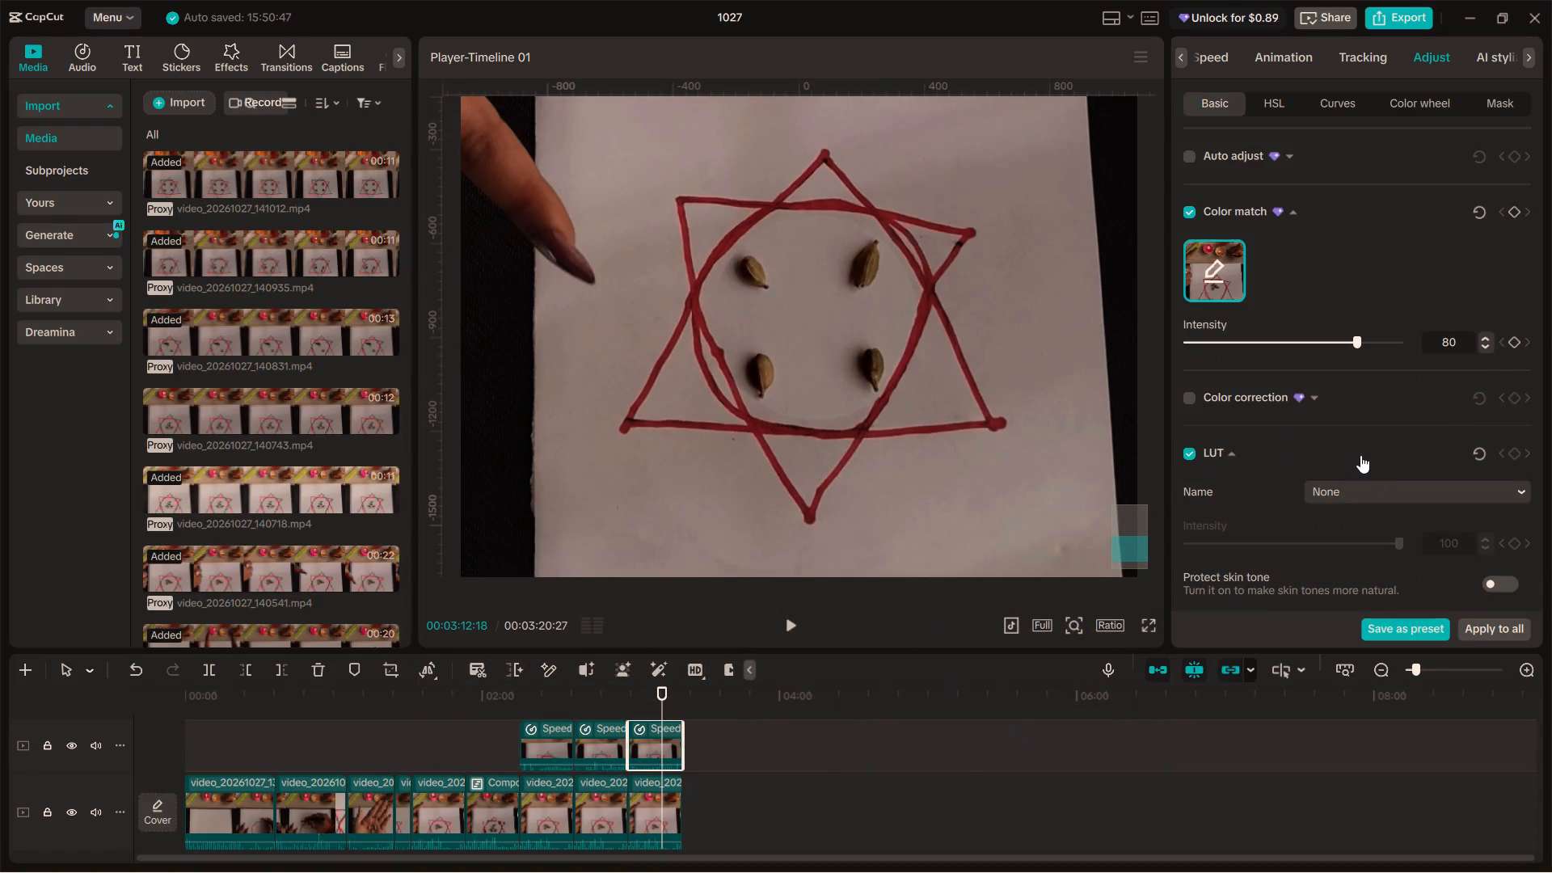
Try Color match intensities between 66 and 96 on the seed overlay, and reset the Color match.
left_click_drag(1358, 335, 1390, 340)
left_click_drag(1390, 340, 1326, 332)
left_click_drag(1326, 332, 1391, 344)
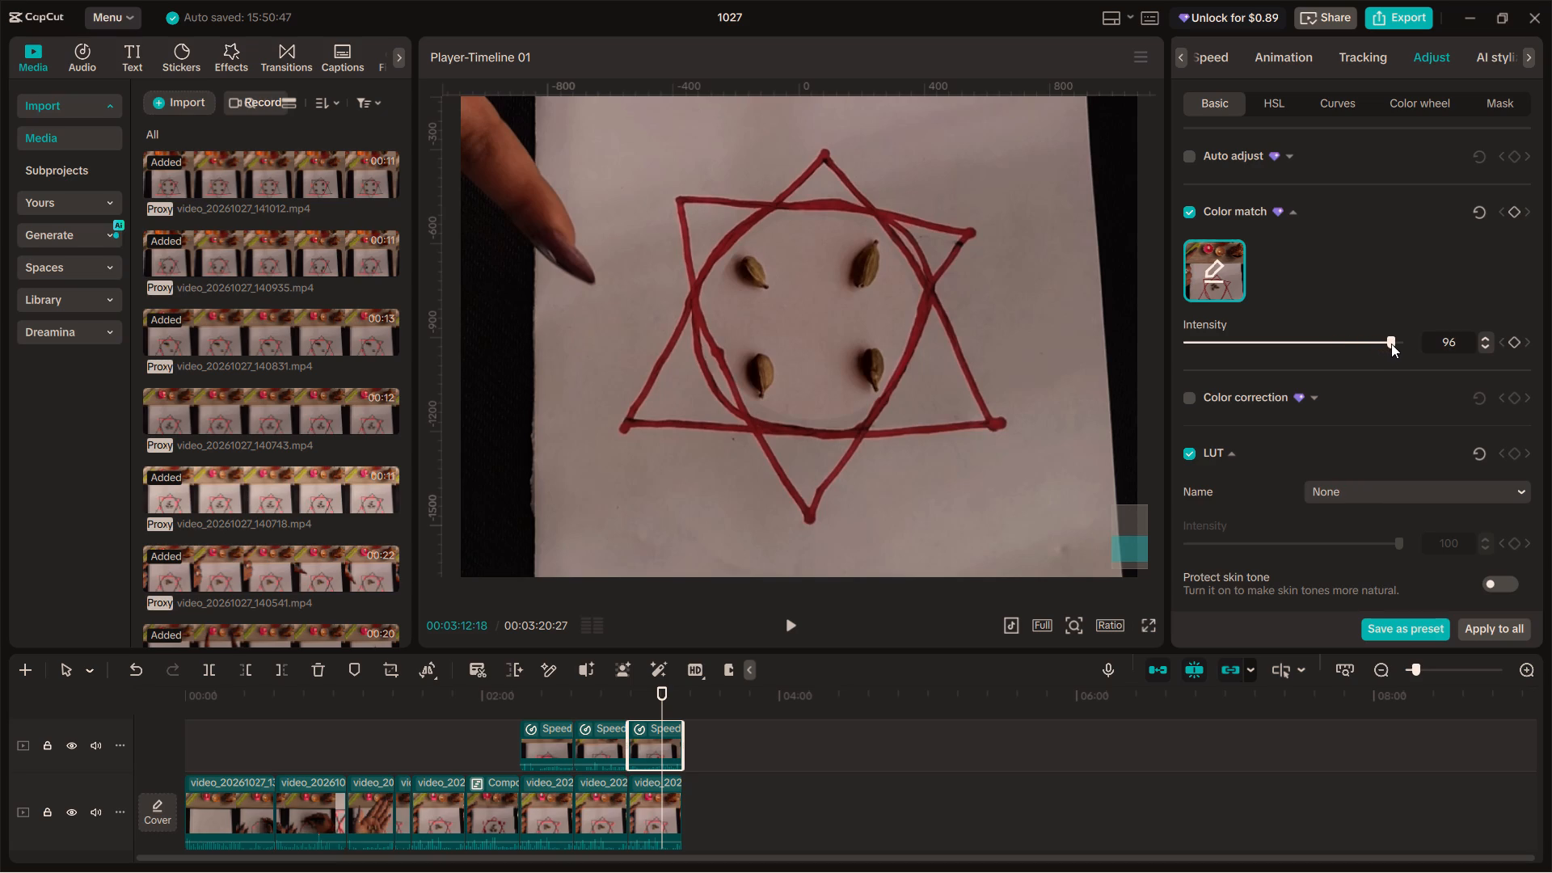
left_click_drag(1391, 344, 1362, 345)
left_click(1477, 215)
Reapply Color match to the seed overlay, using an earlier video frame with the seeds piled at the star's centre as reference.
left_click(1204, 317)
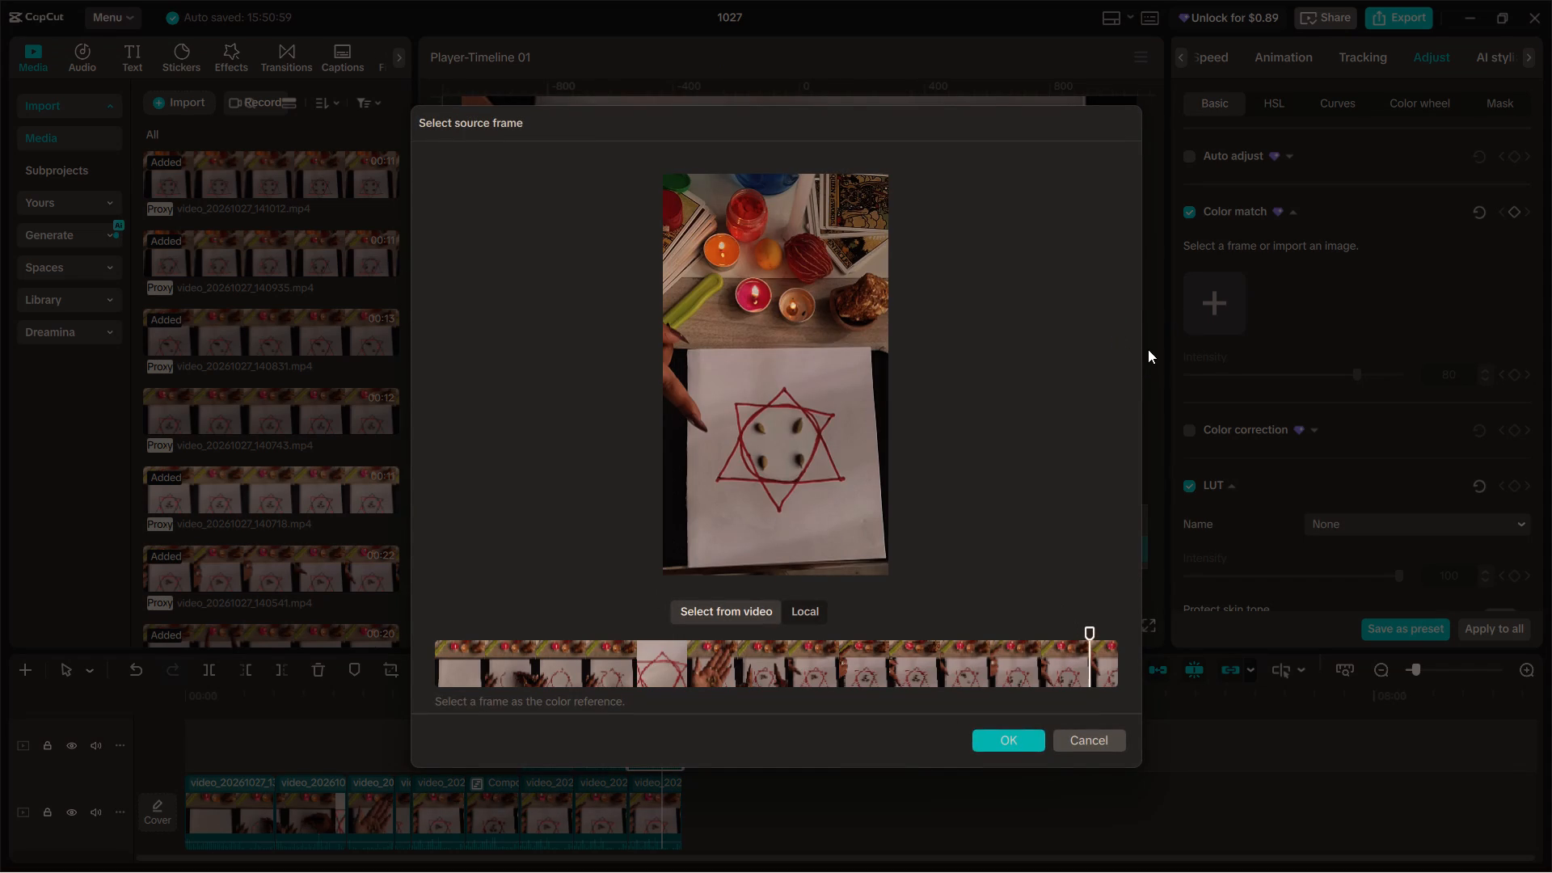
key("ctrl+e")
left_click_drag(1061, 639, 1053, 639)
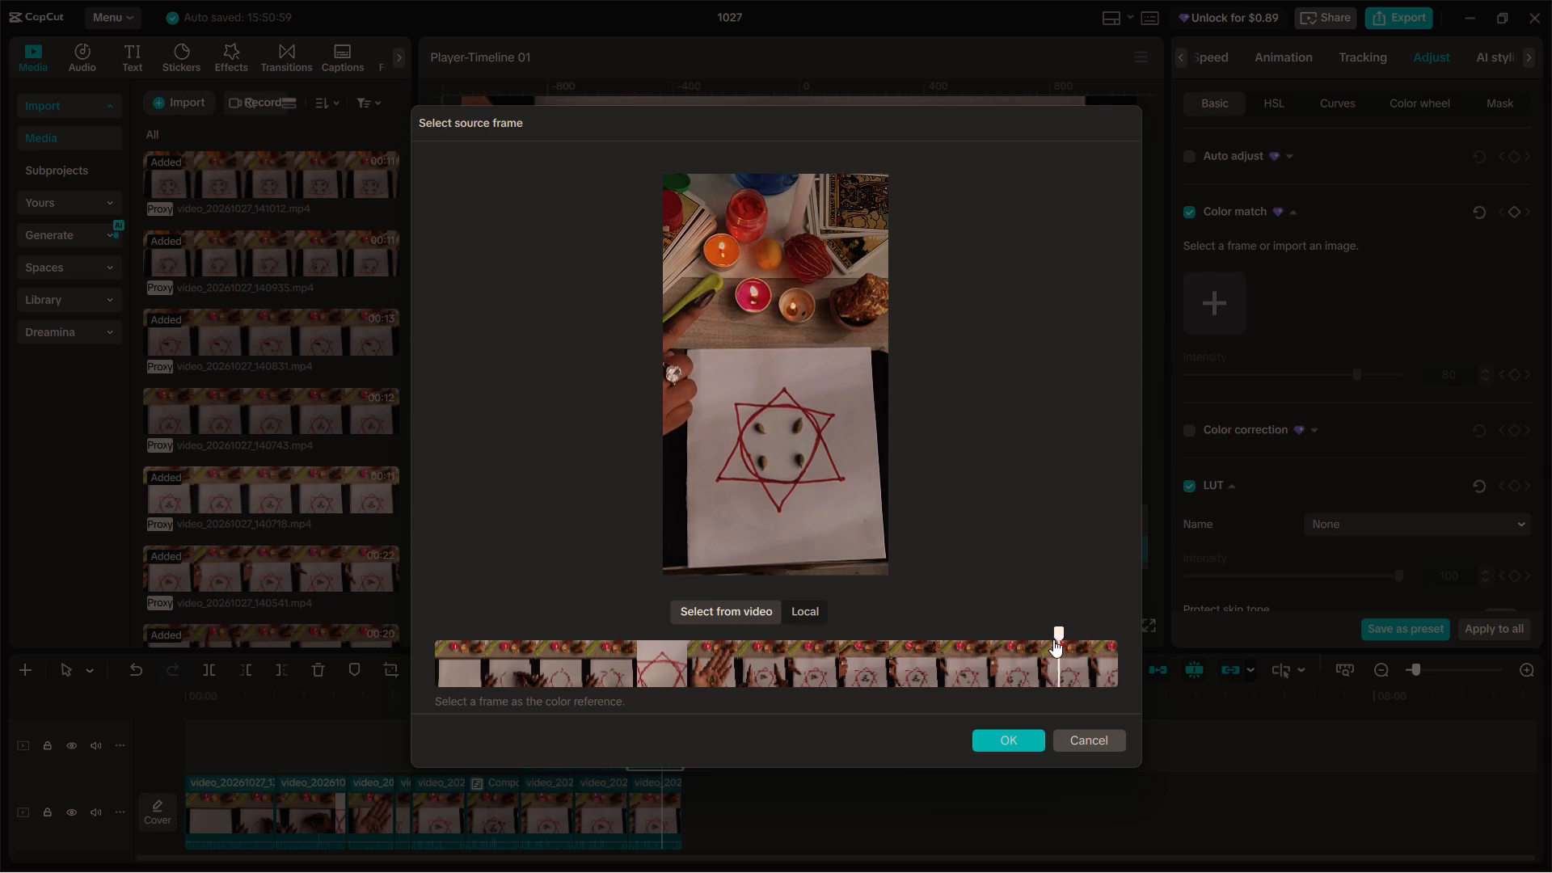
left_click_drag(1053, 639, 940, 593)
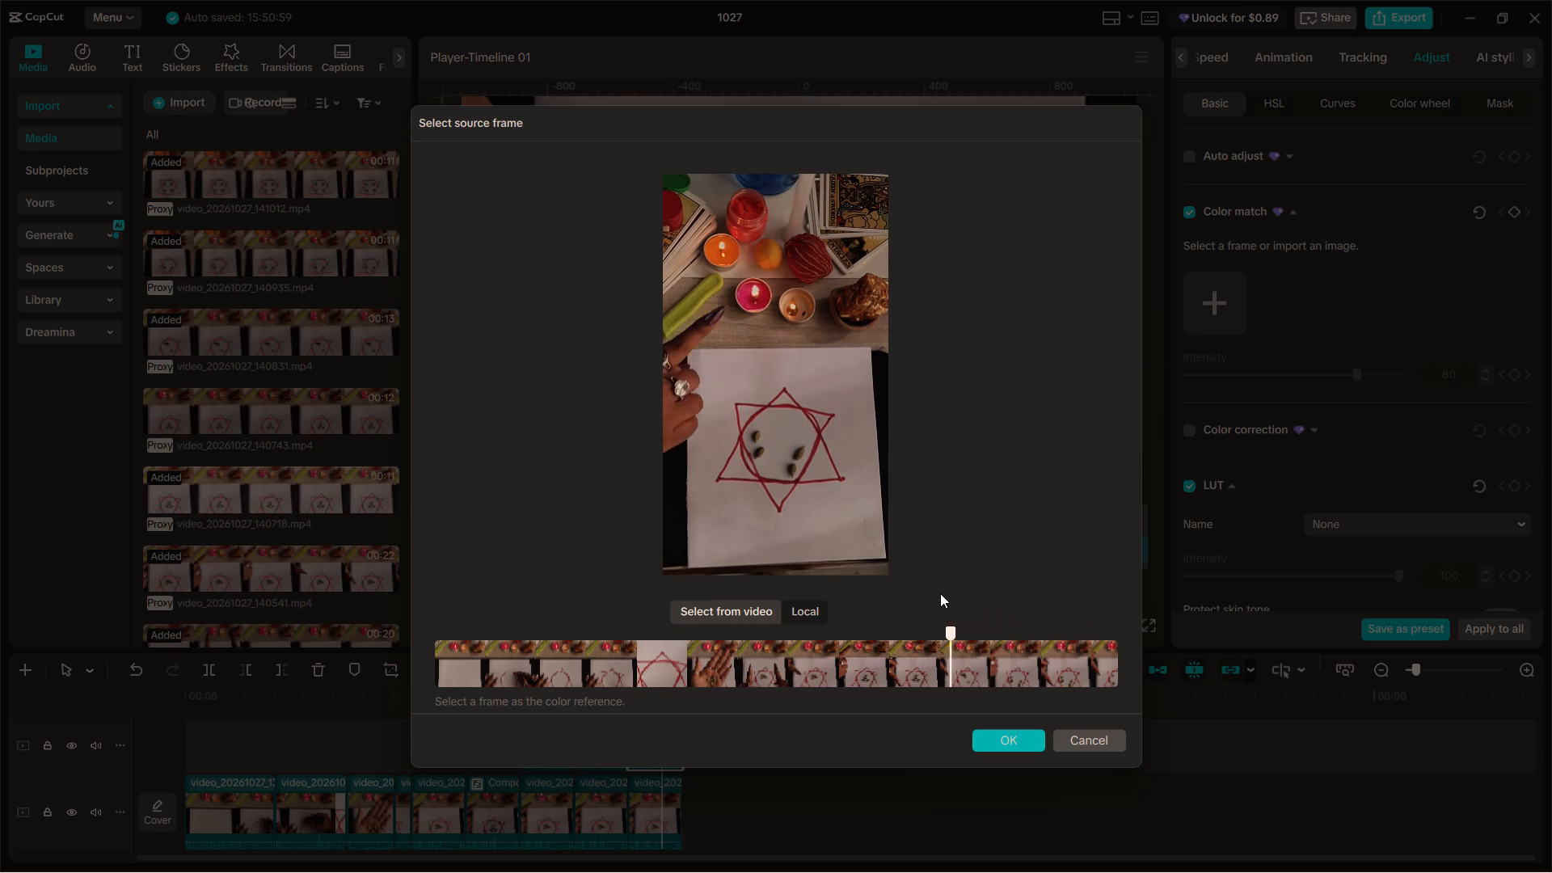
left_click_drag(940, 593, 858, 573)
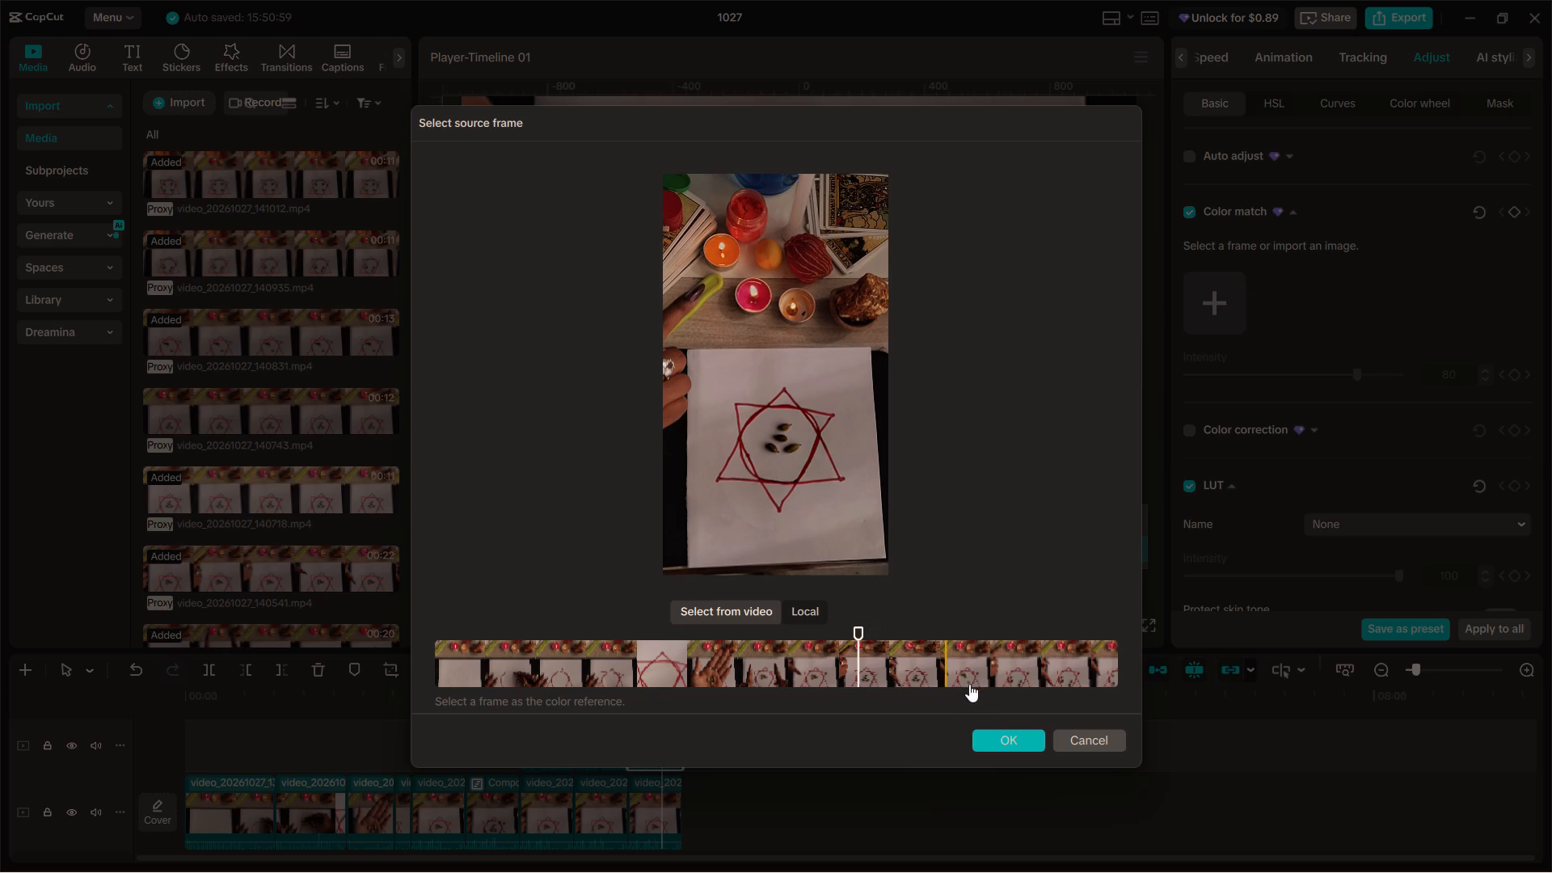
left_click_drag(851, 632, 807, 636)
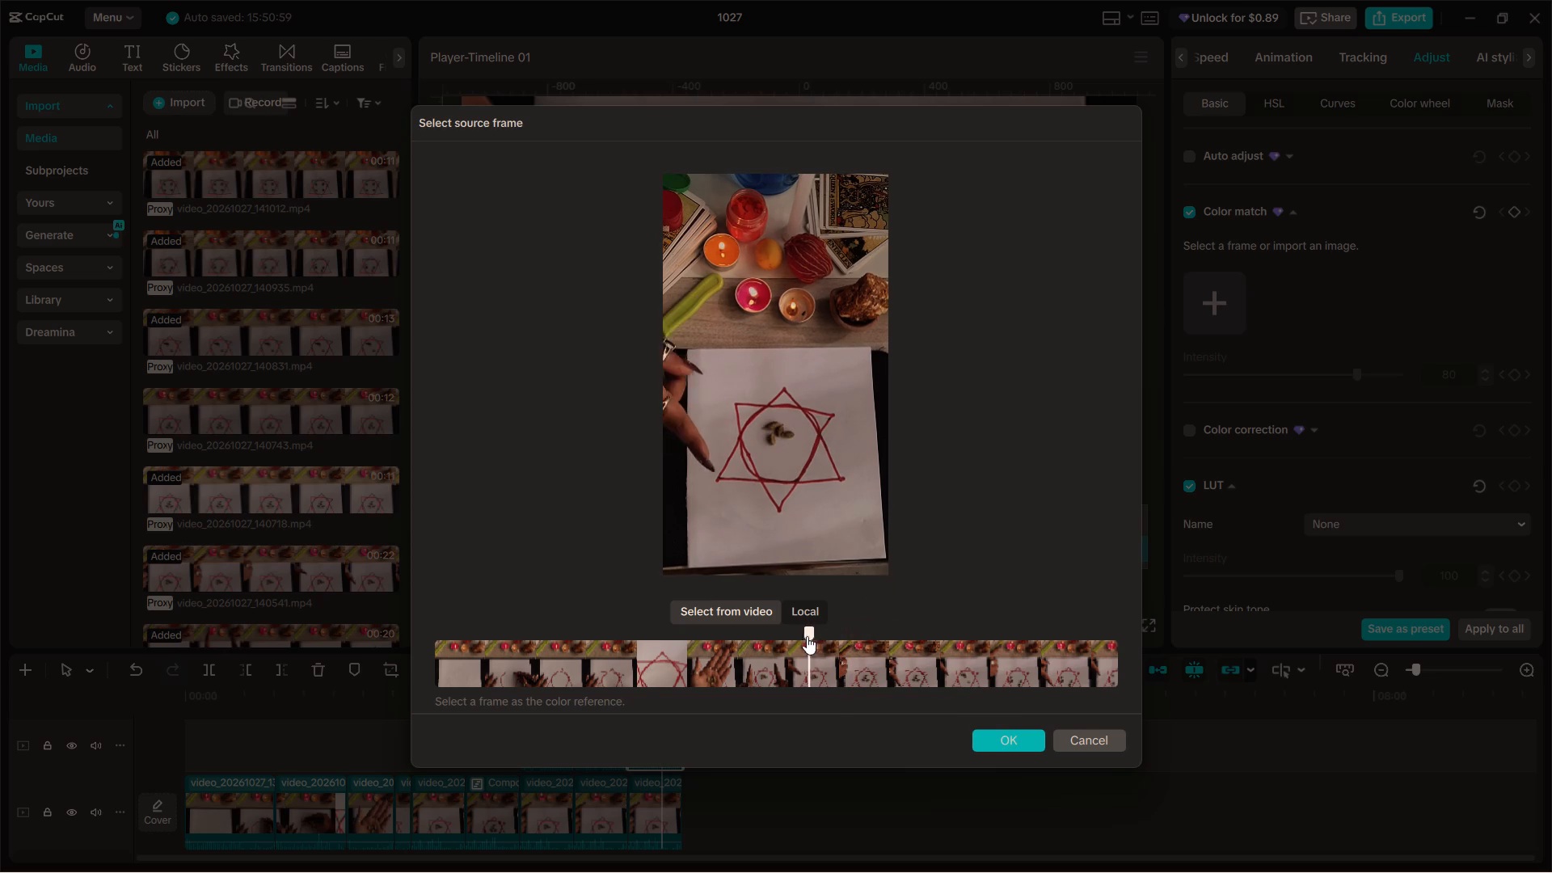
left_click_drag(807, 636, 799, 636)
left_click(997, 755)
left_click(989, 742)
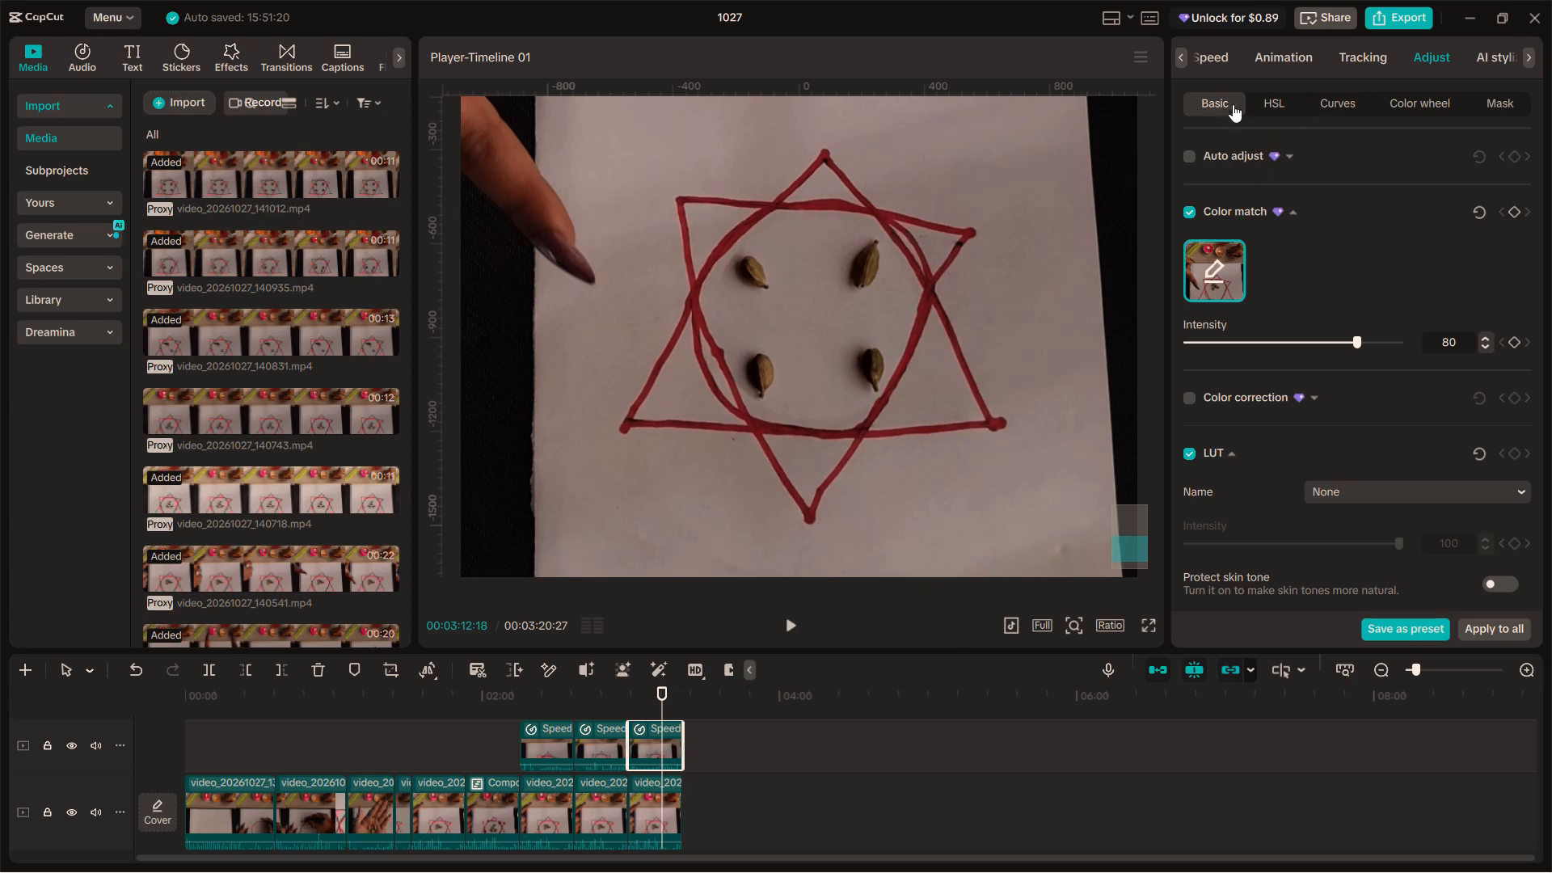
Set the feather of the seed overlay's circle mask to 16.
left_click_drag(1238, 103, 1301, 92)
left_click_drag(1251, 62, 1381, 41)
left_click(1148, 78)
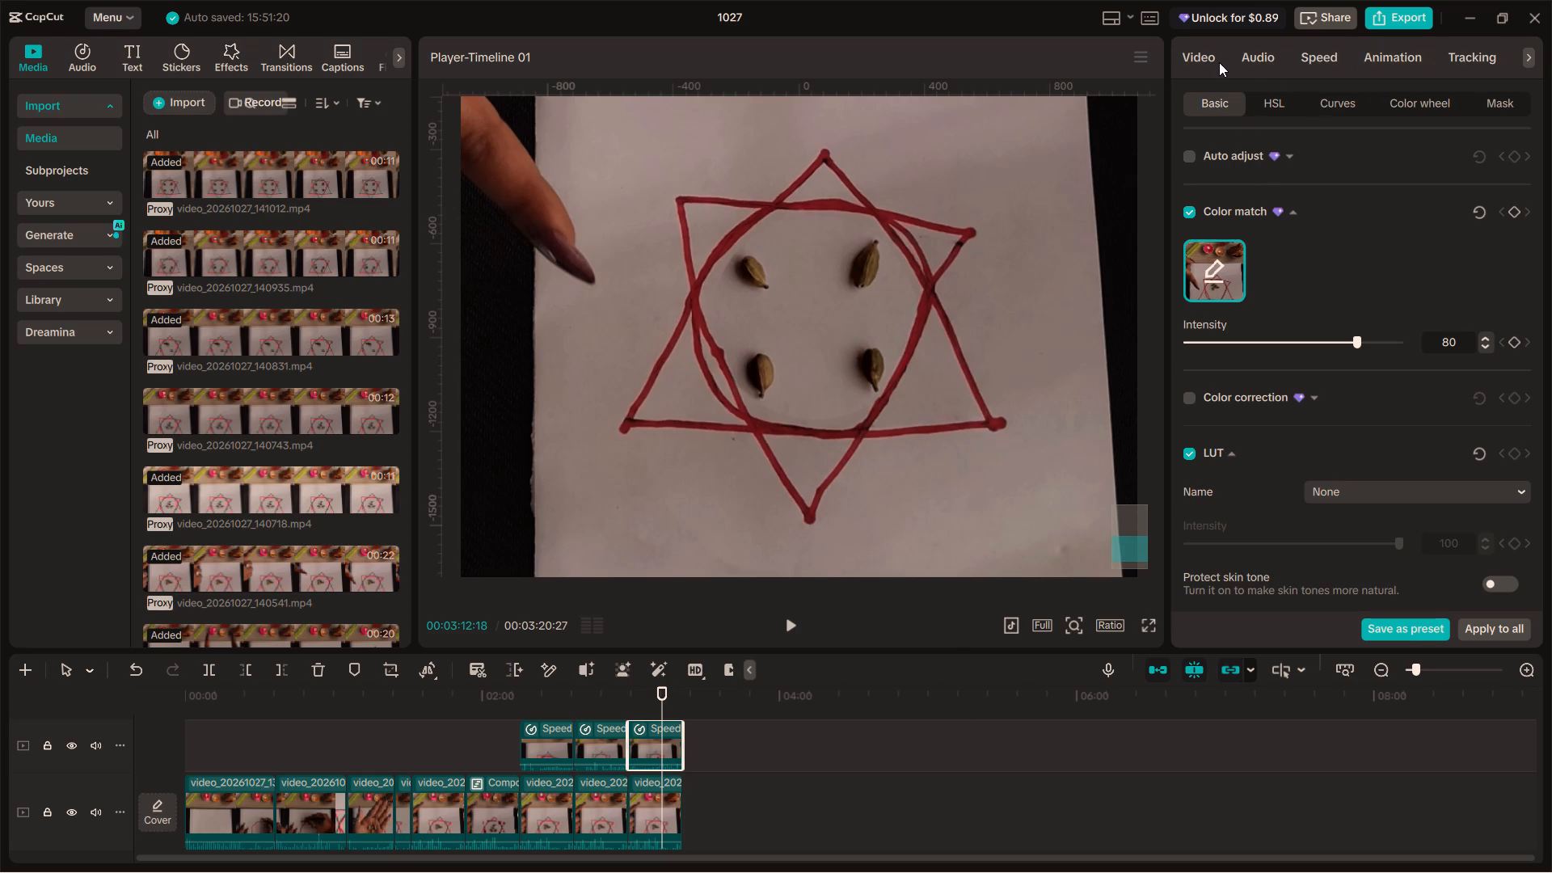
left_click(1220, 61)
scroll(1291, 364, "down", 2)
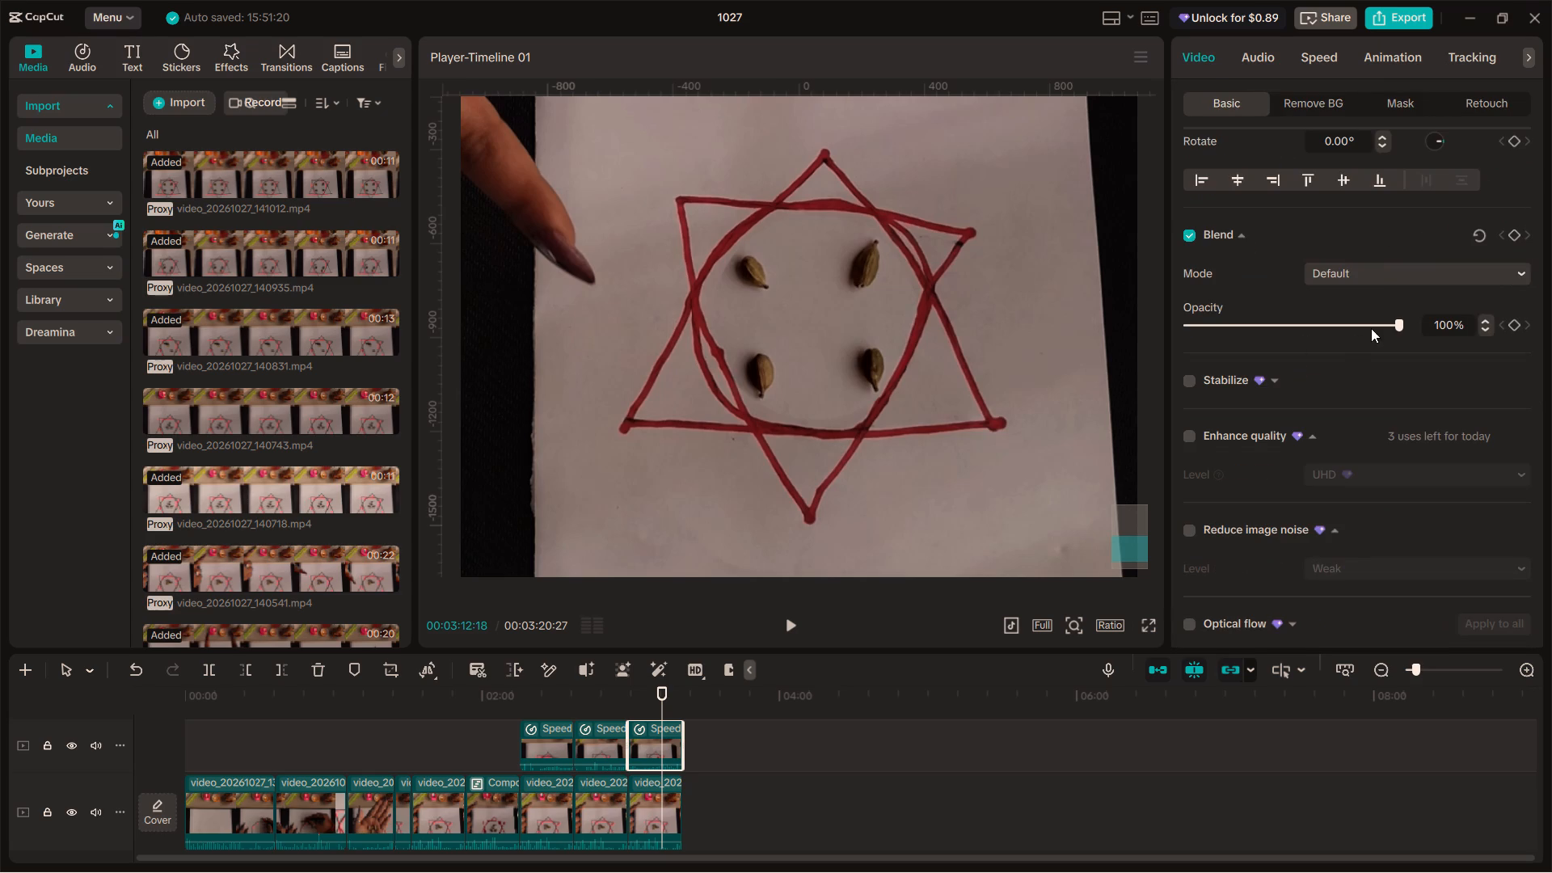
left_click(1398, 107)
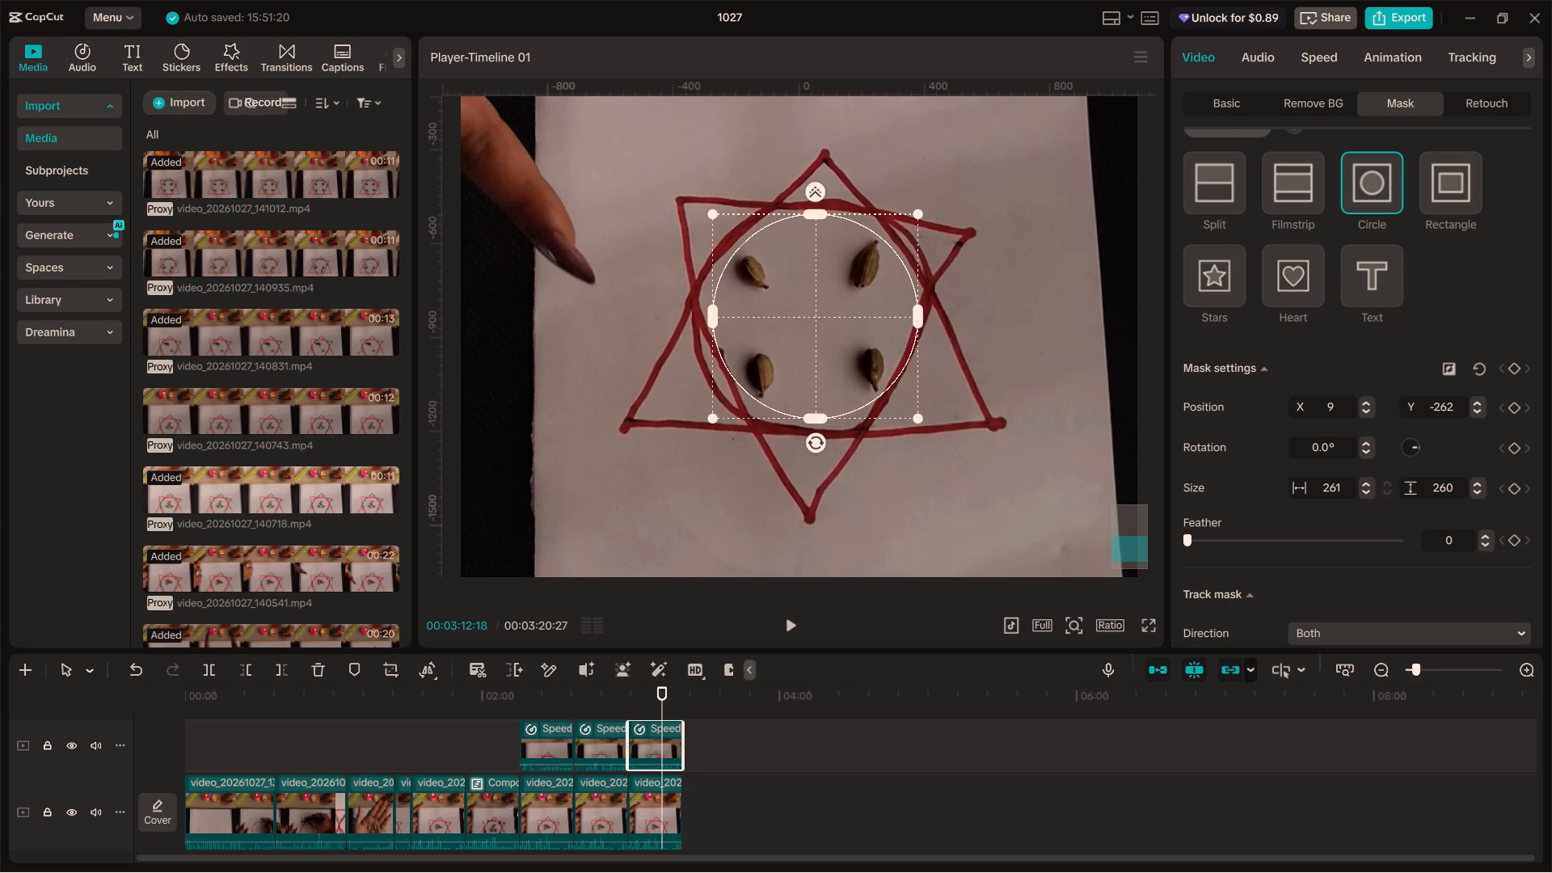
scroll(1336, 405, "down", 1)
left_click_drag(1189, 488, 1201, 487)
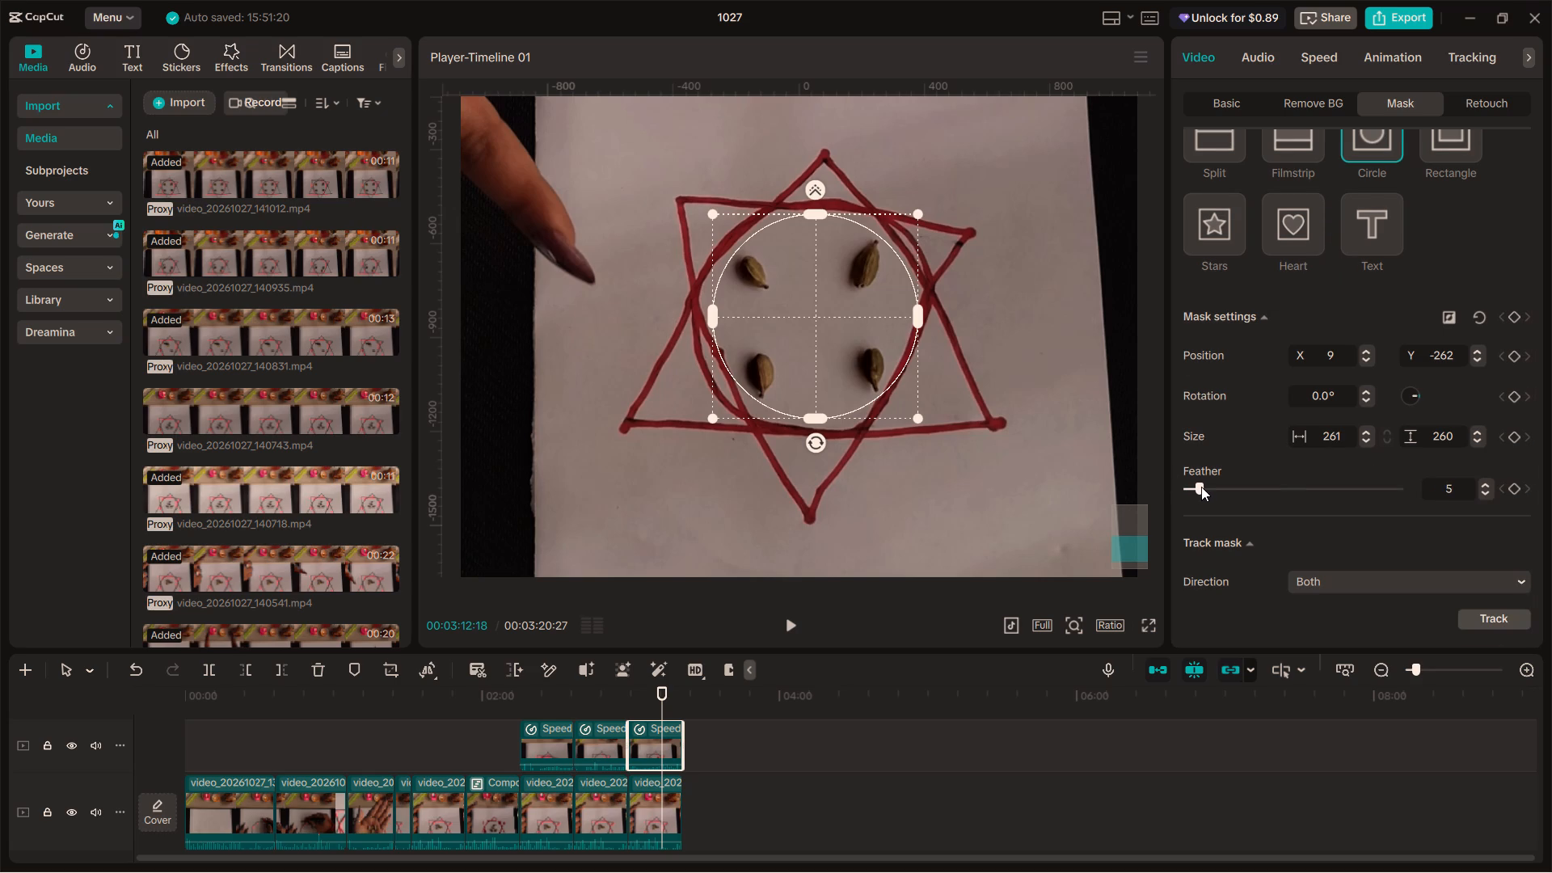
left_click_drag(1201, 487, 1223, 488)
Review the blended seed overlay in full-screen preview and scrub through the star clips to check how the overlays match.
left_click(1154, 626)
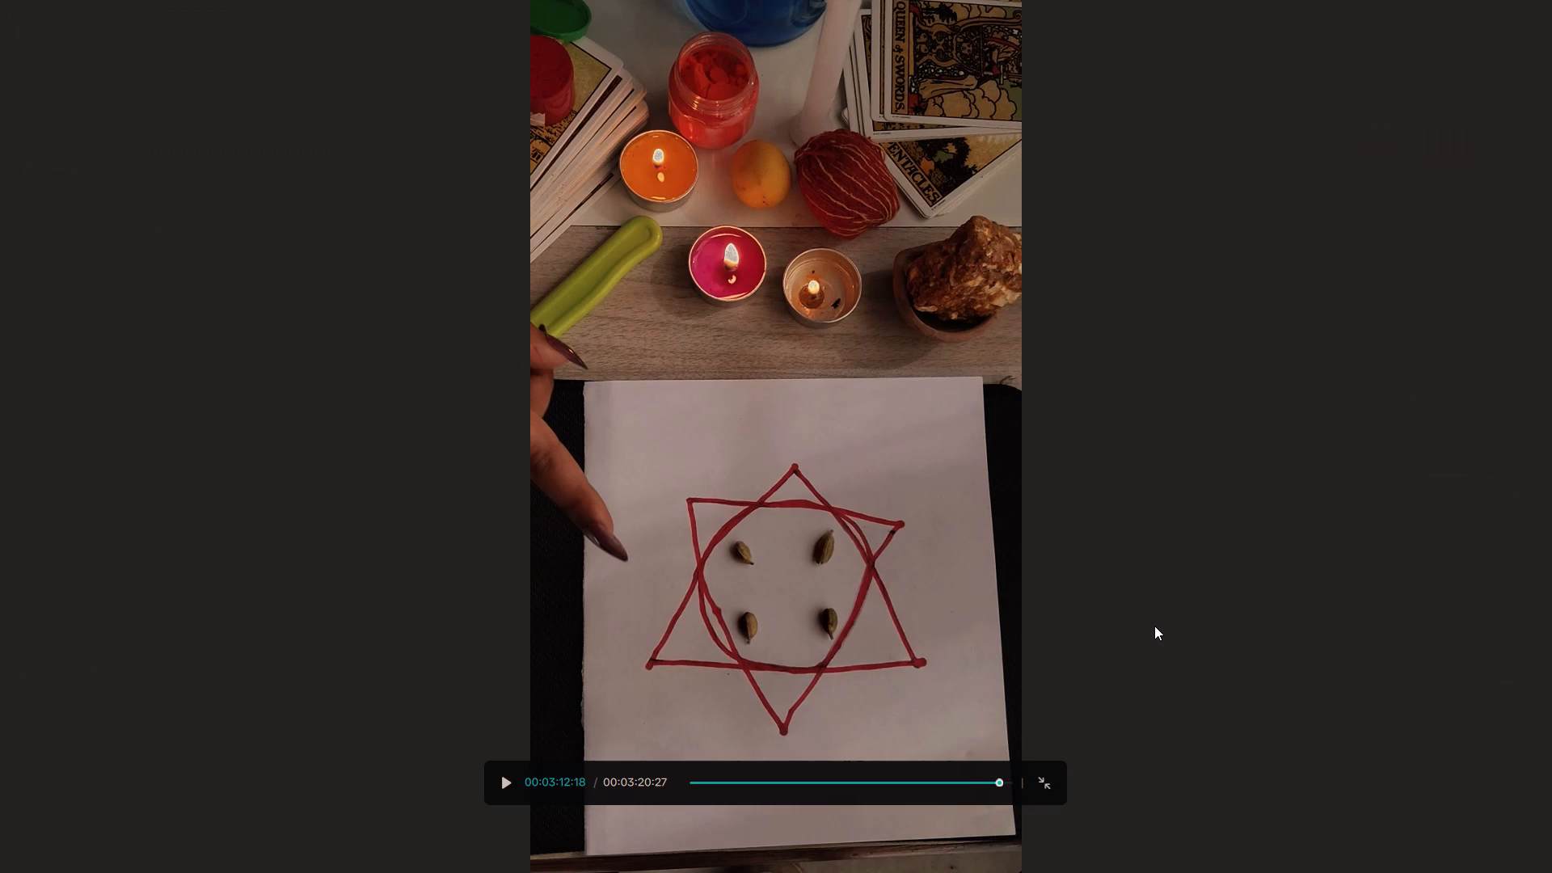
scroll(910, 615, "up", 5, "ctrl")
key("Escape")
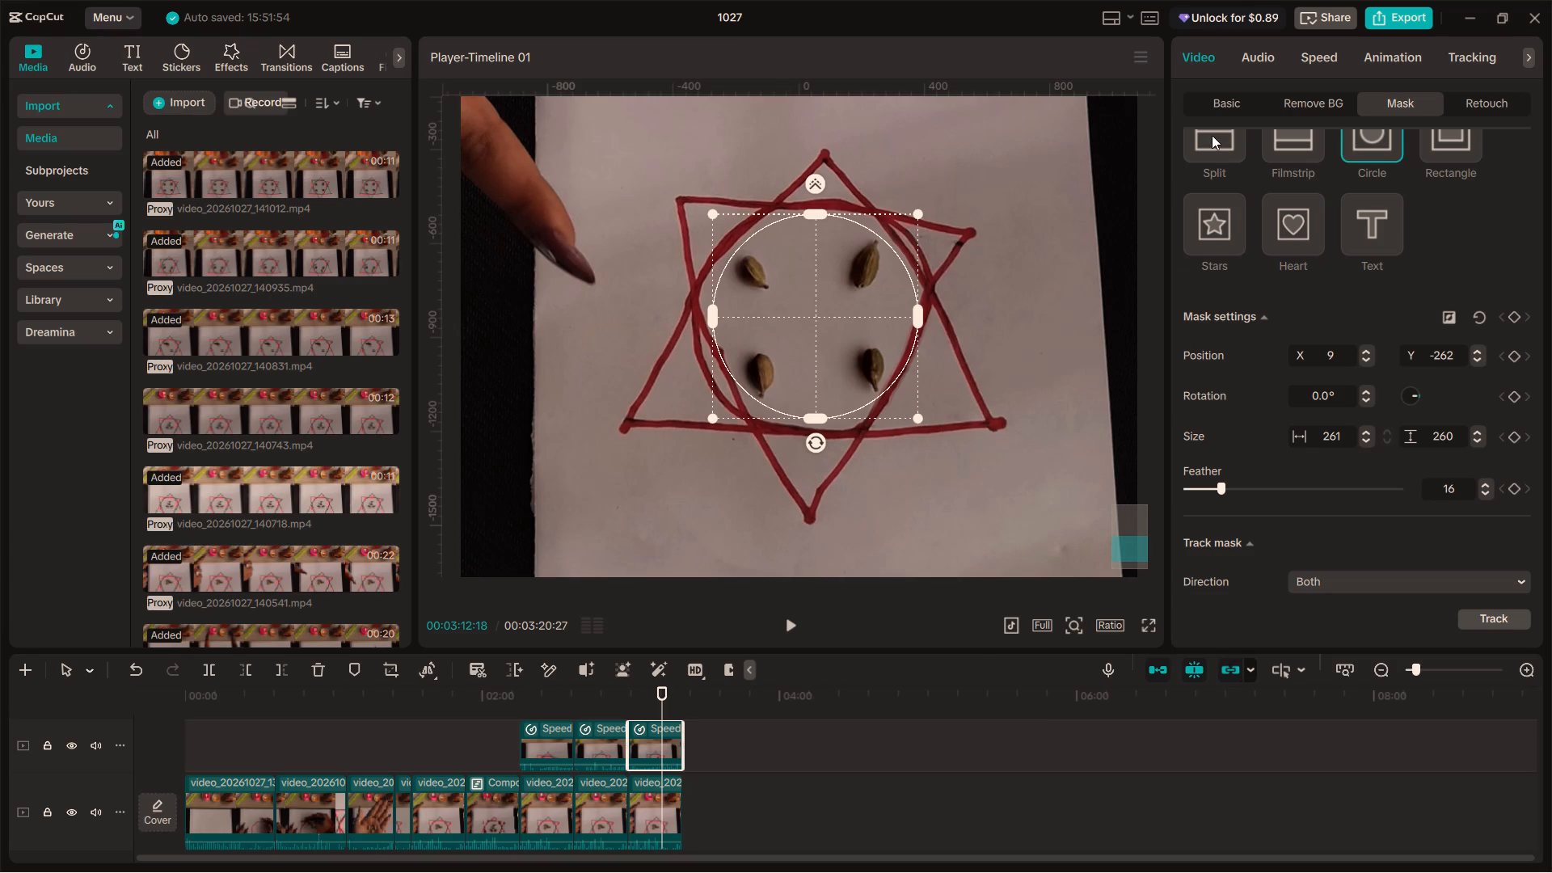
left_click(1225, 110)
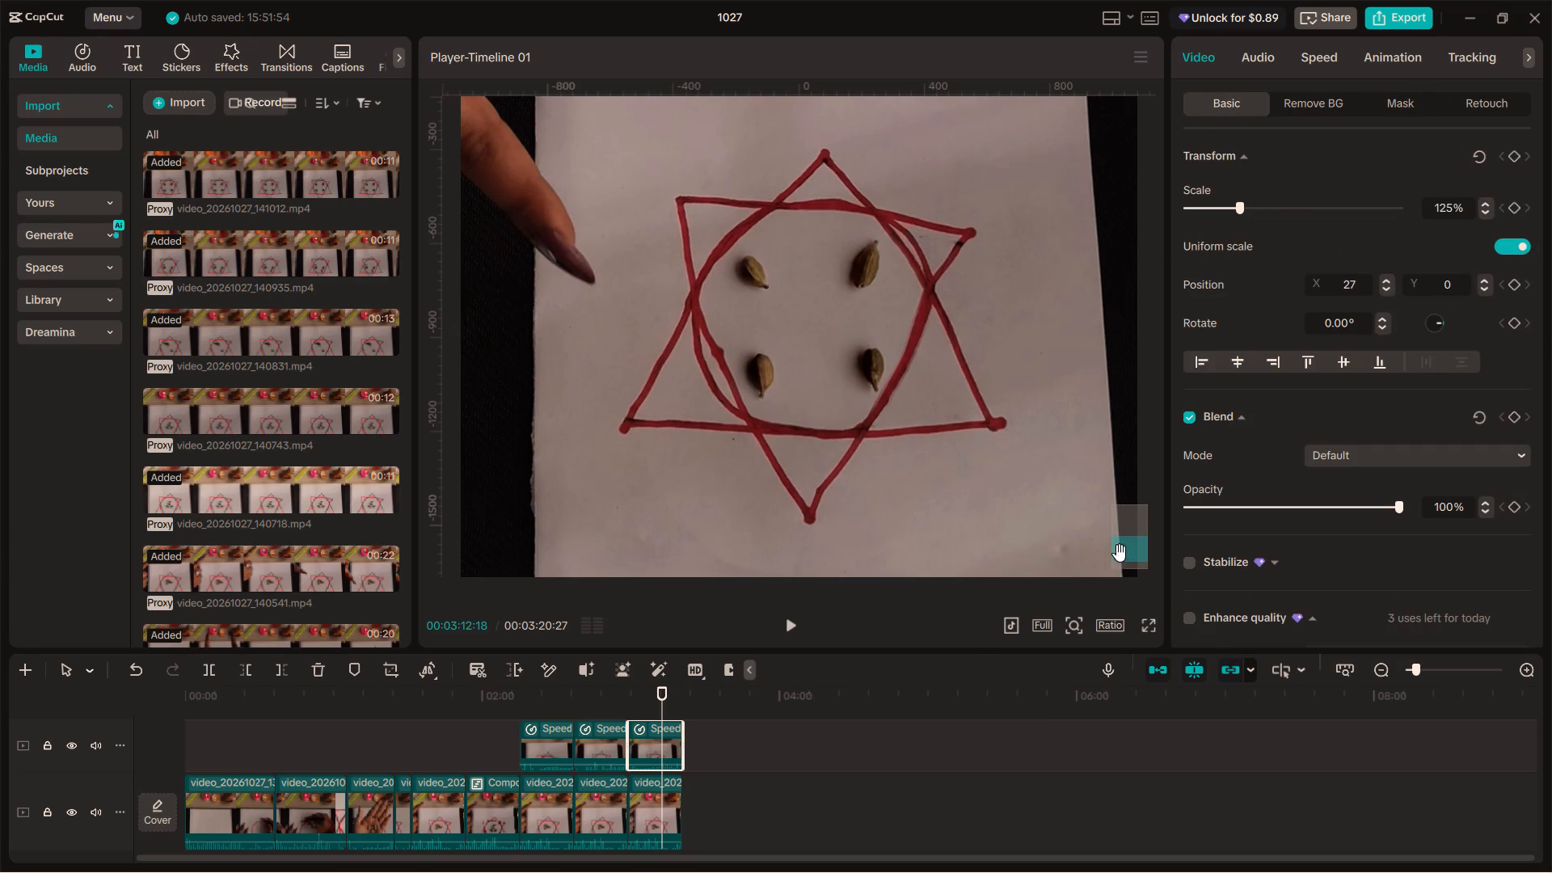
left_click(664, 685)
left_click_drag(661, 688, 633, 698)
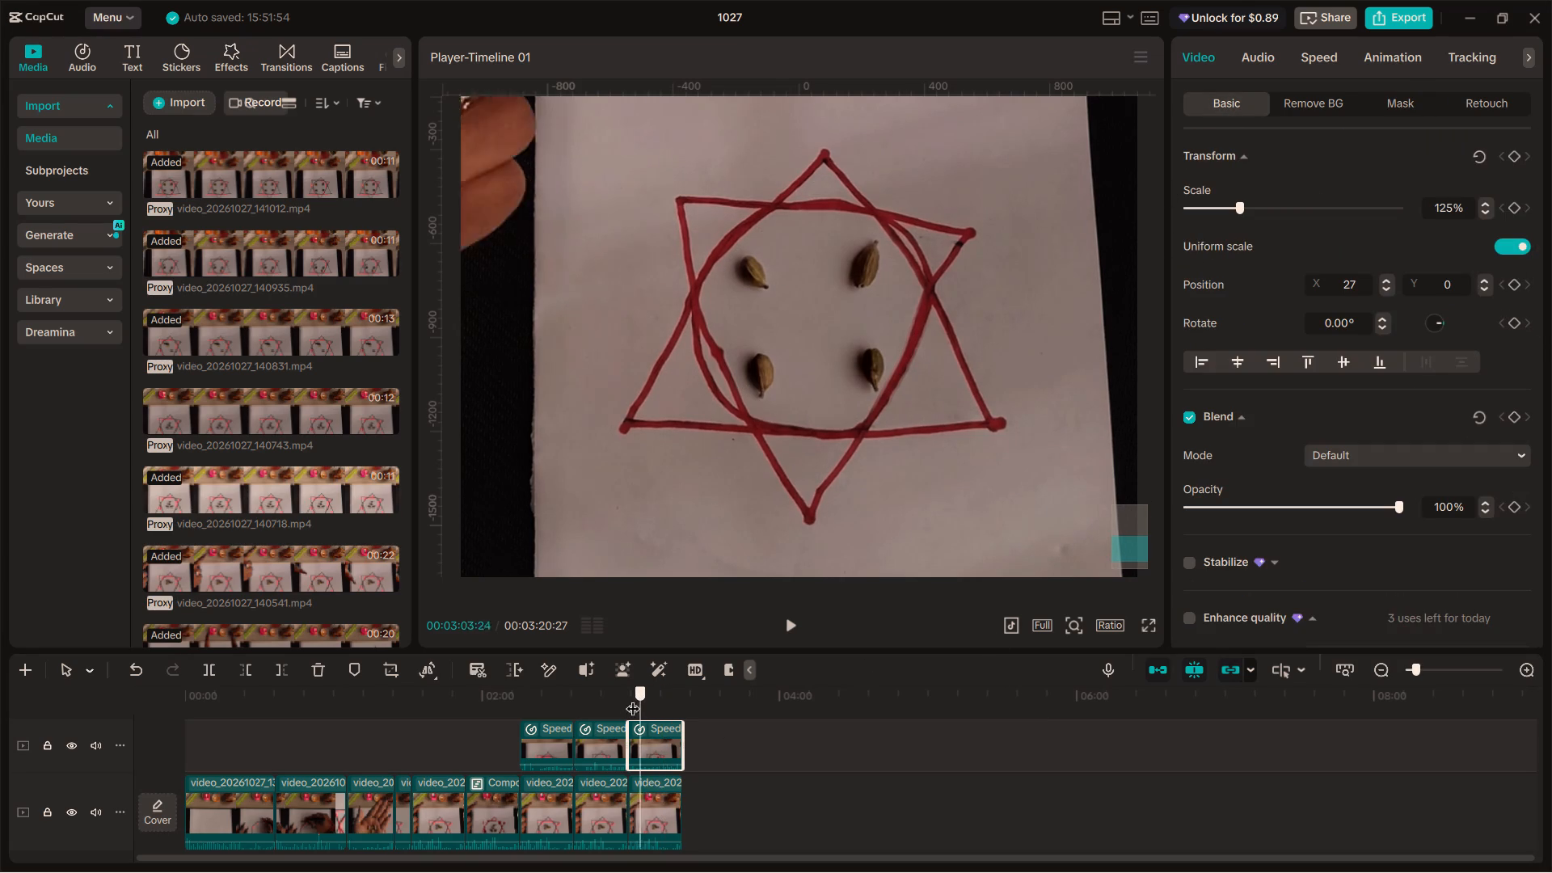
left_click_drag(633, 698, 714, 729)
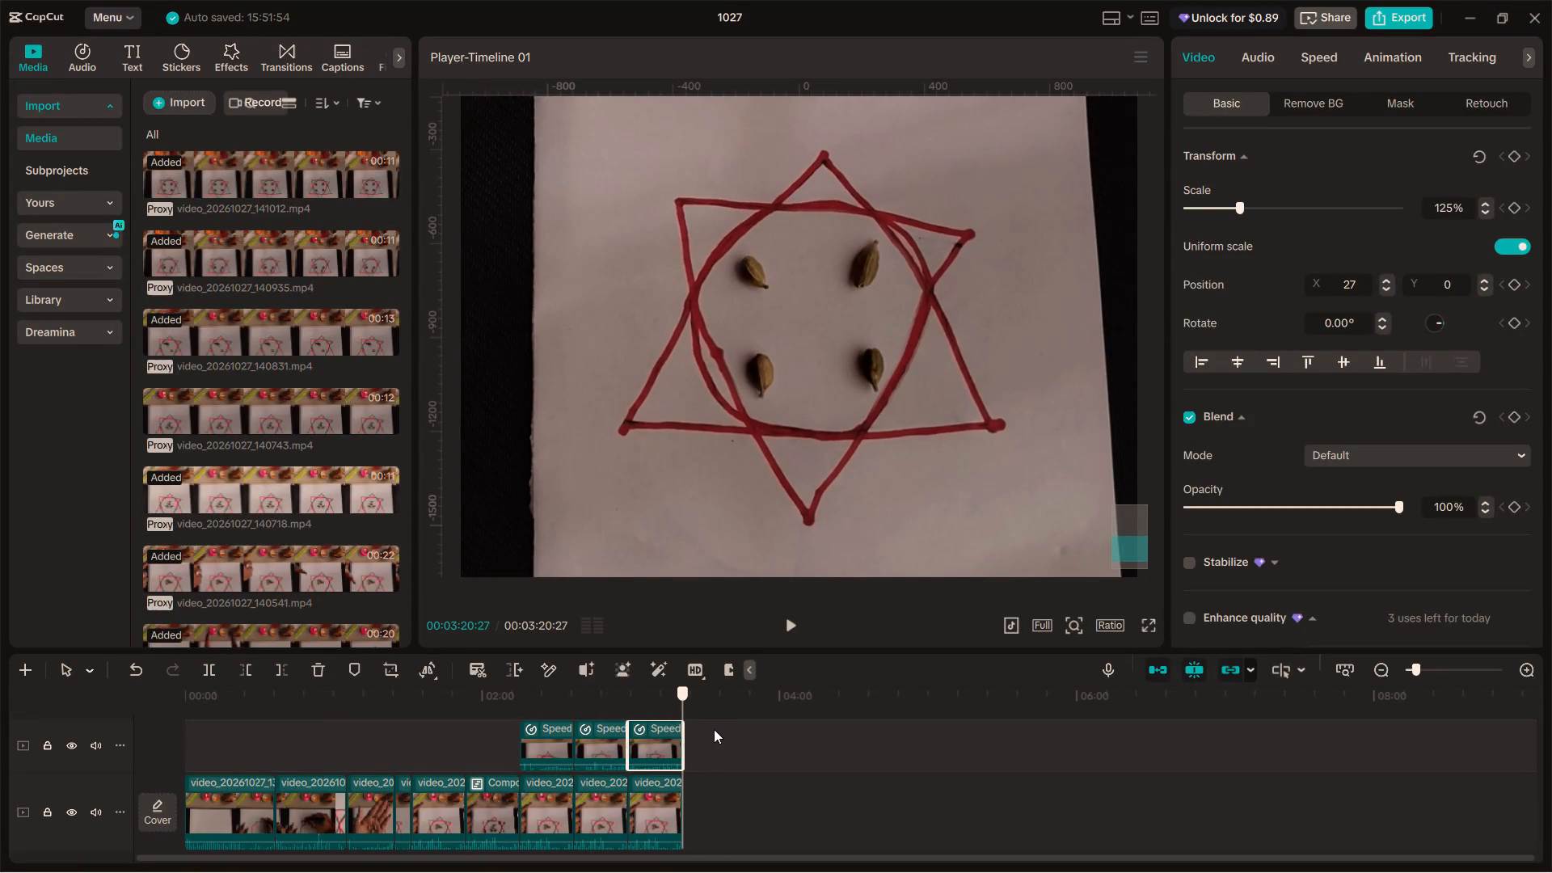
left_click_drag(714, 729, 728, 733)
scroll(700, 727, "down", 4, "ctrl")
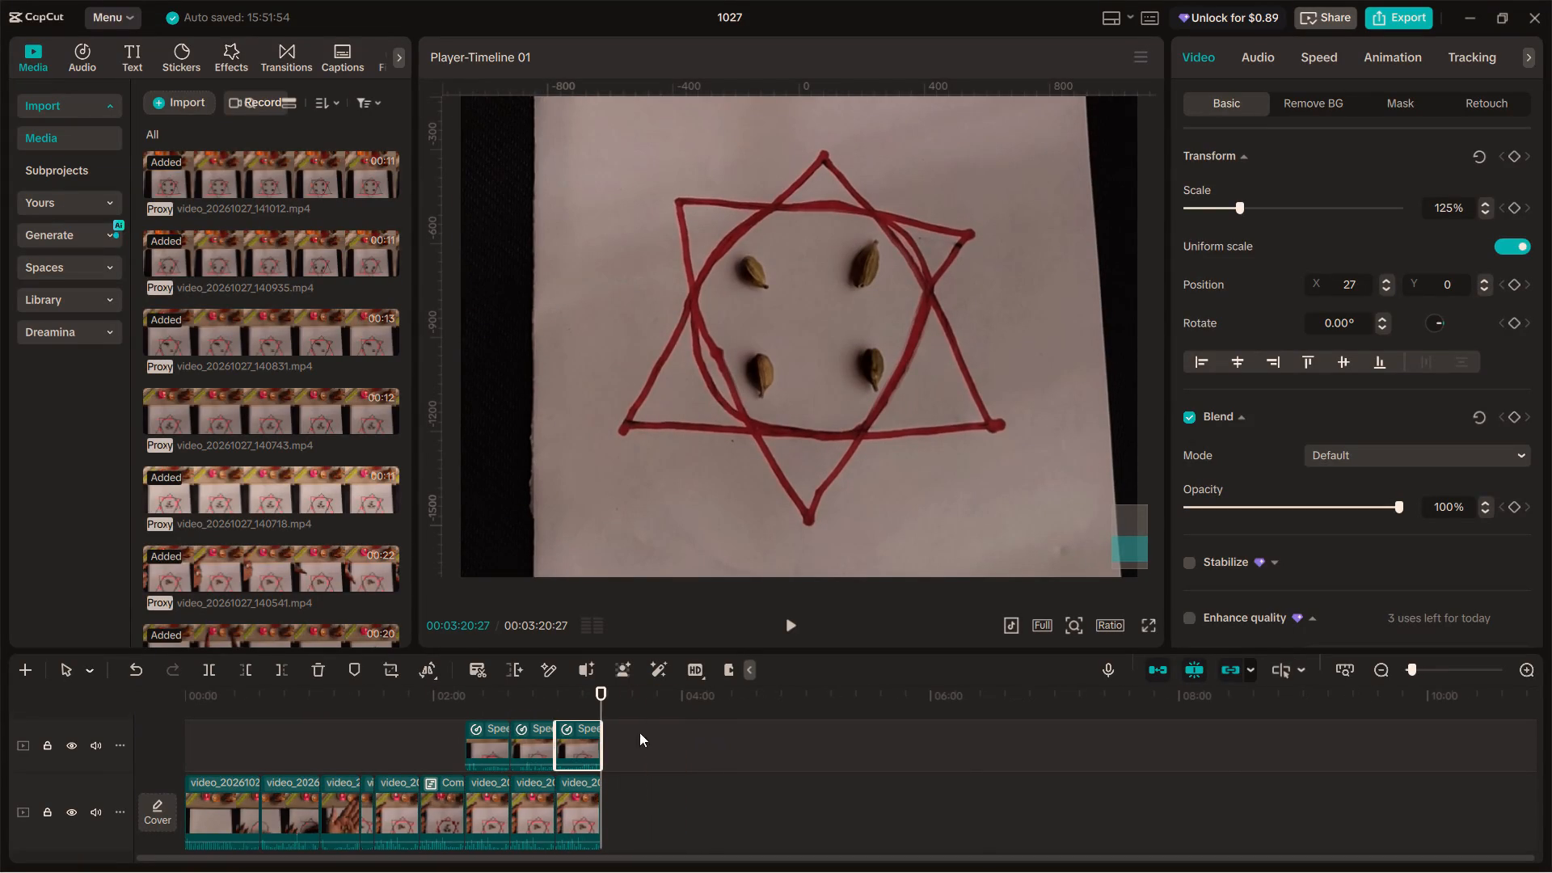
scroll(630, 737, "down", 6)
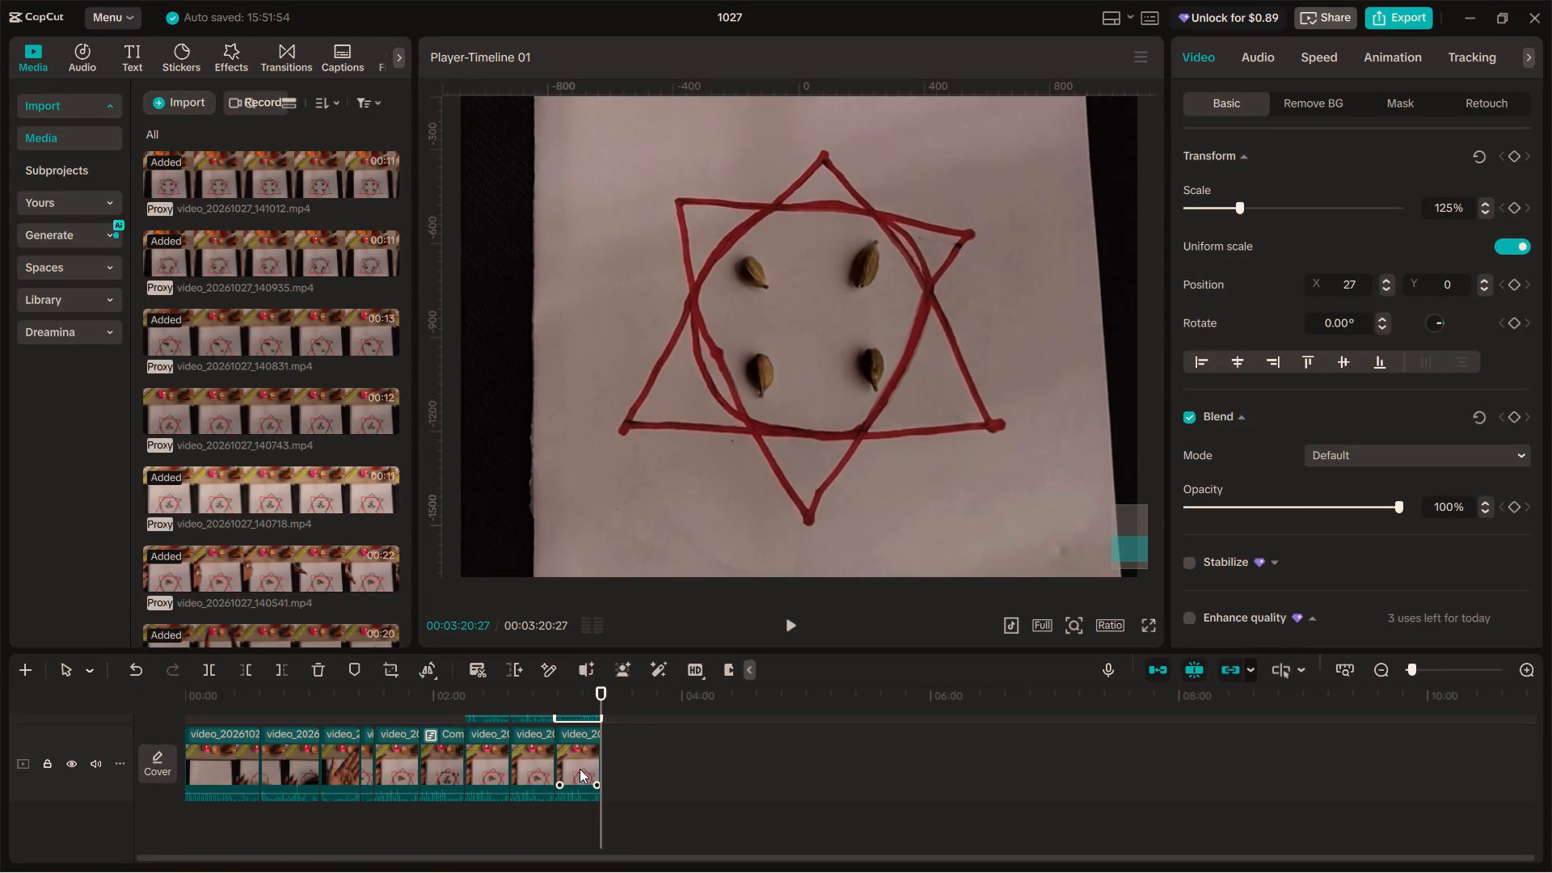
left_click_drag(432, 700, 449, 703)
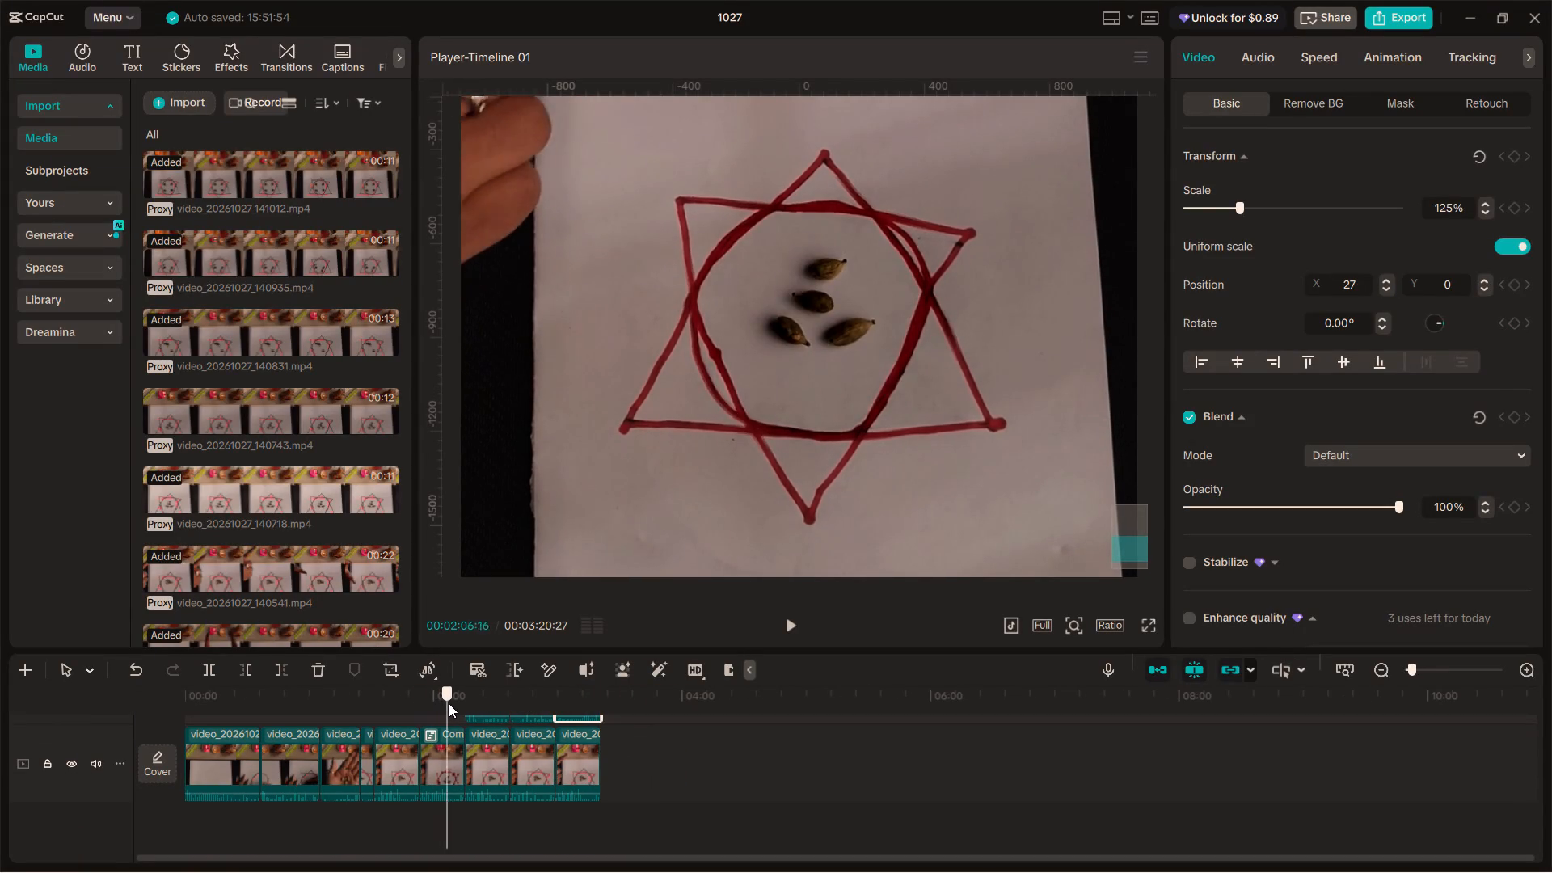
left_click_drag(449, 703, 441, 686)
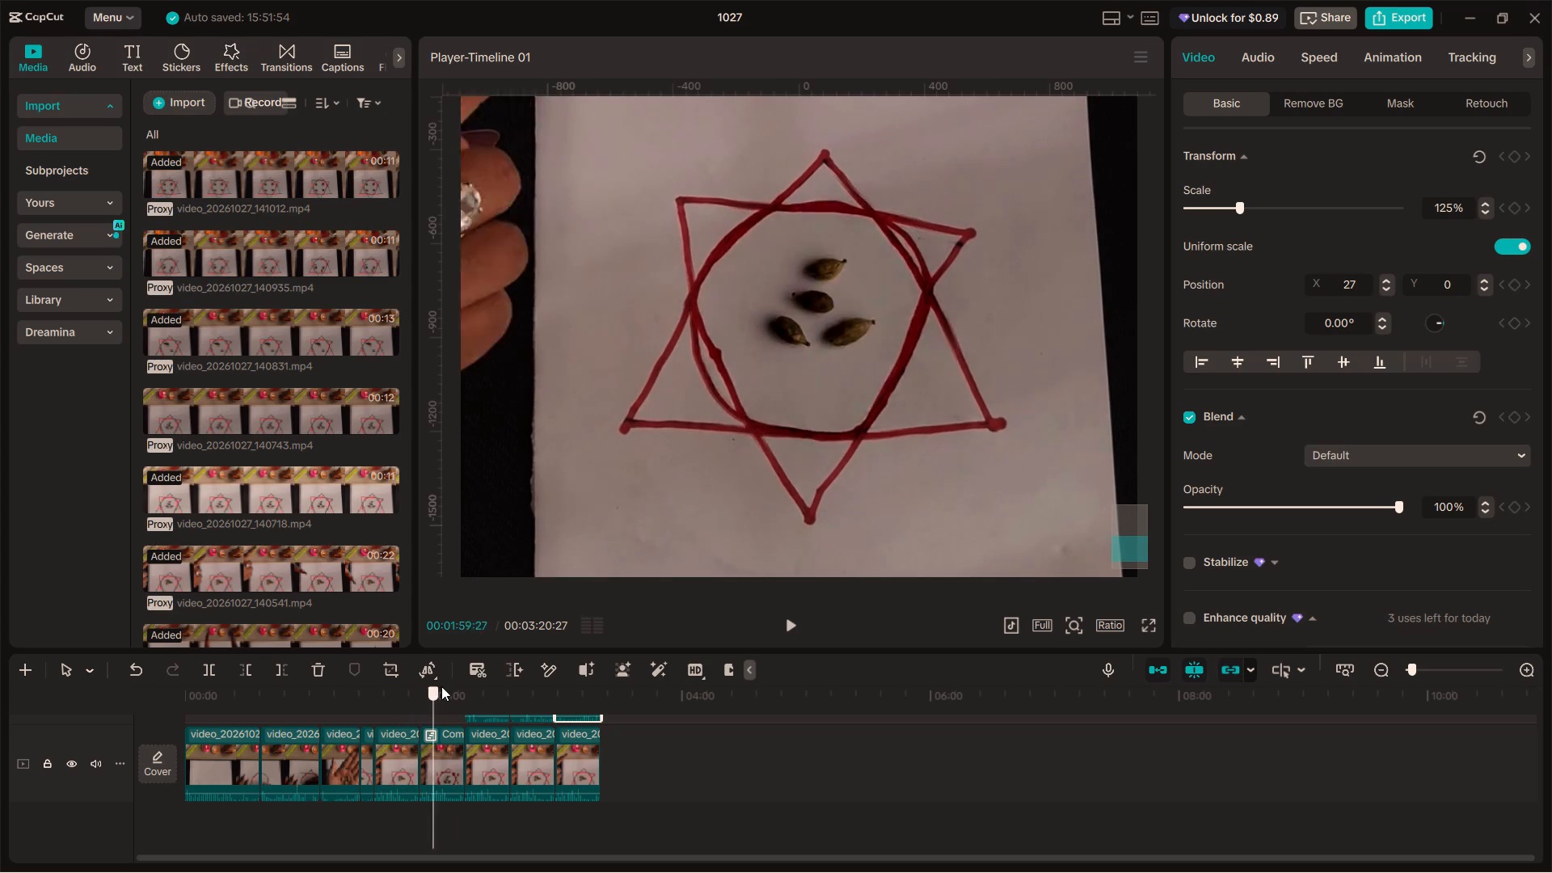
left_click_drag(441, 686, 544, 708)
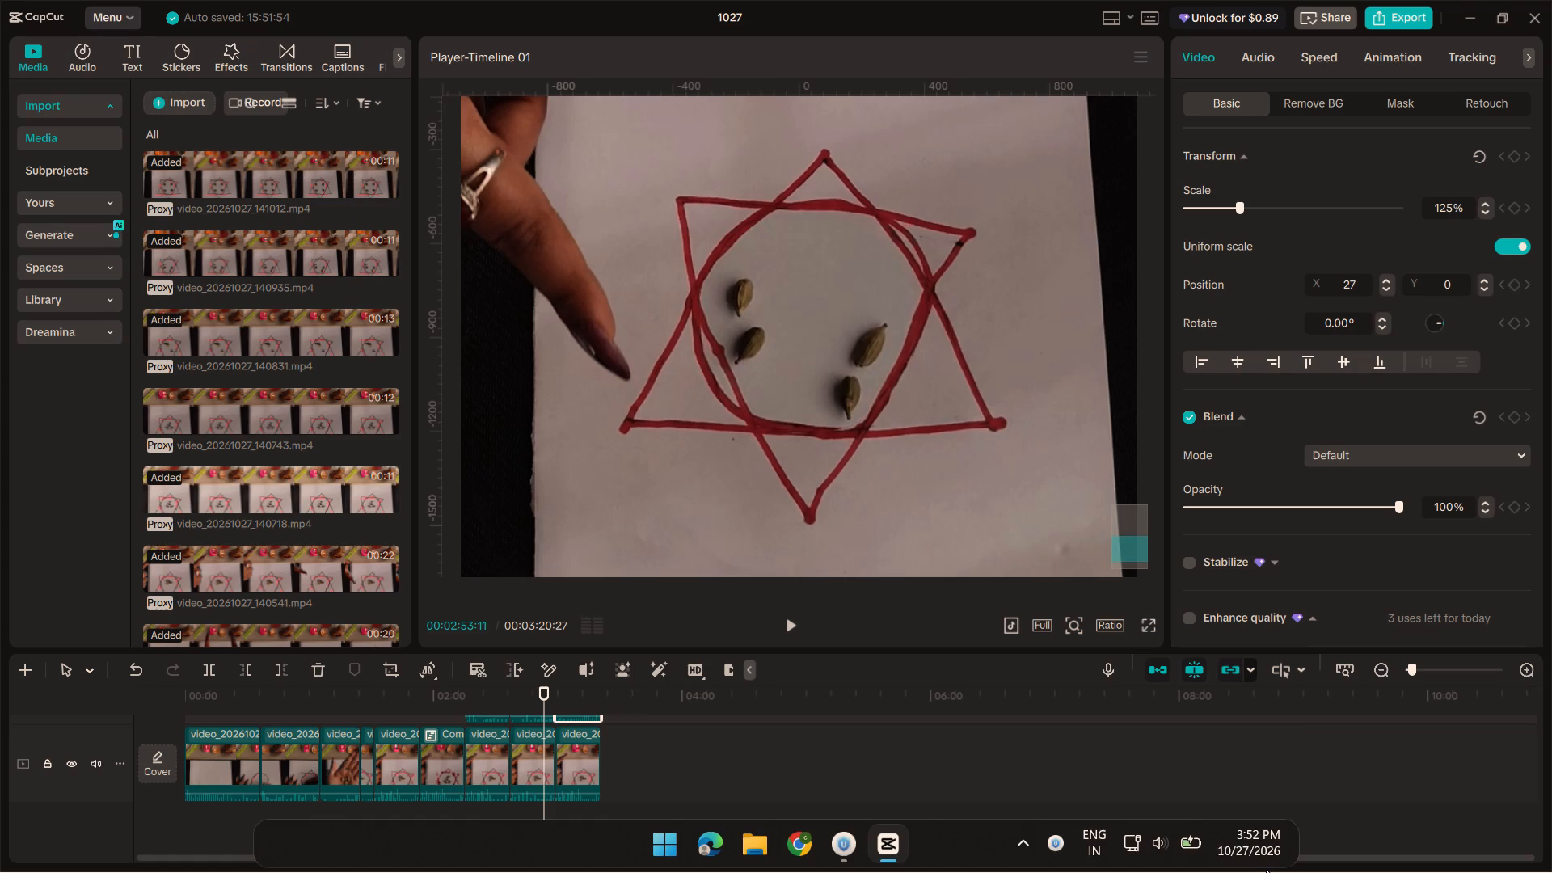
Look through the imported clips down to the end of the media list.
scroll(280, 196, "down", 5)
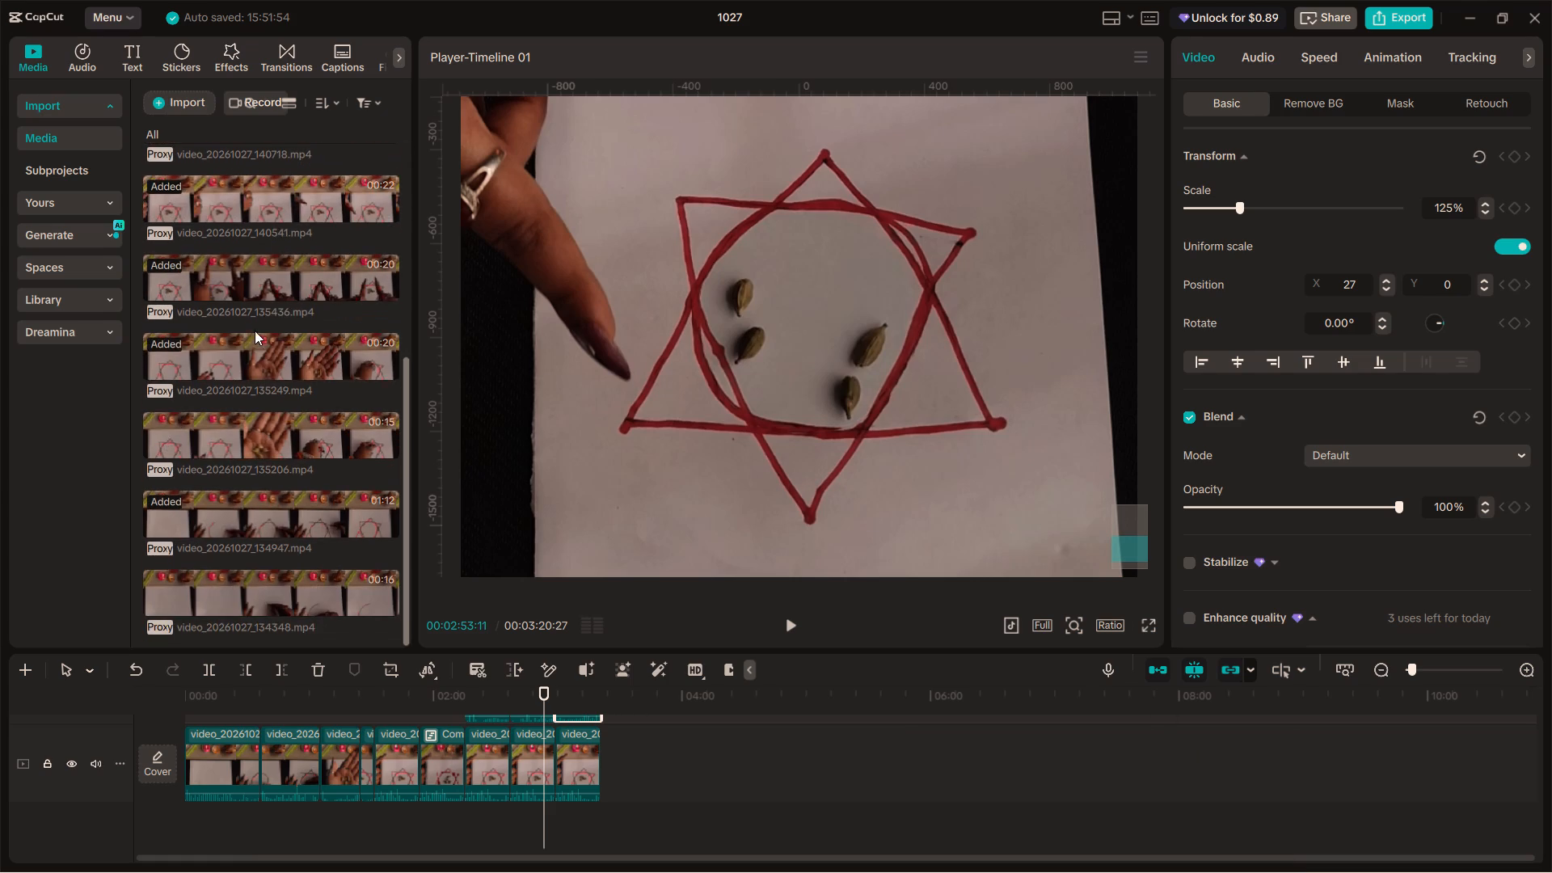
scroll(255, 331, "down", 2)
scroll(255, 335, "up", 8)
scroll(255, 335, "down", 15)
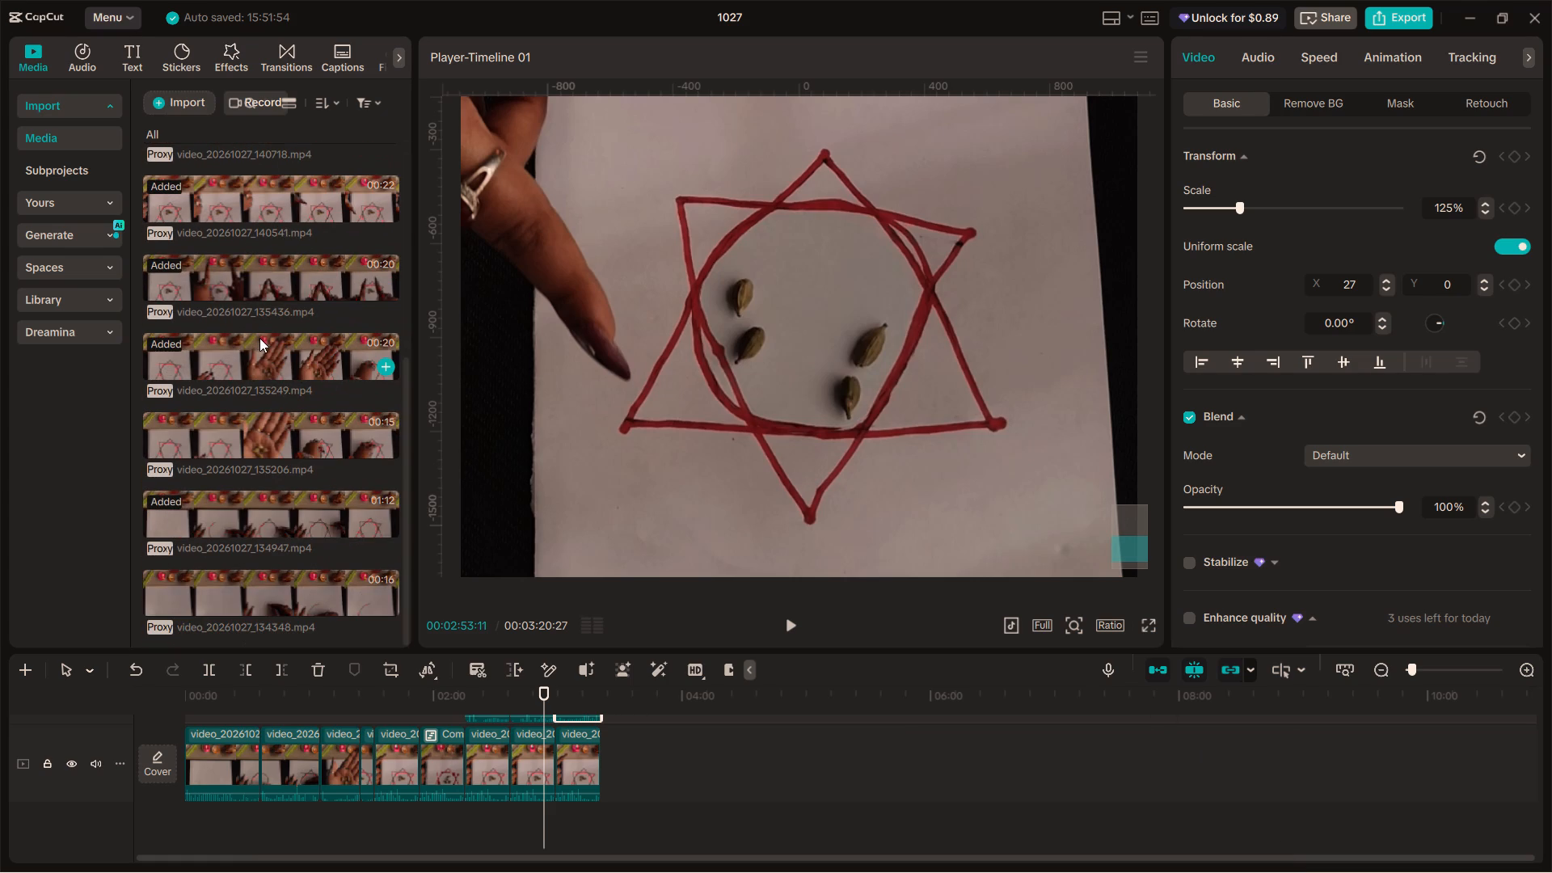
scroll(645, 776, "down", 5, "ctrl")
Combine the last main-track clip and the seed overlay above it into a compound clip.
scroll(641, 762, "up", 2)
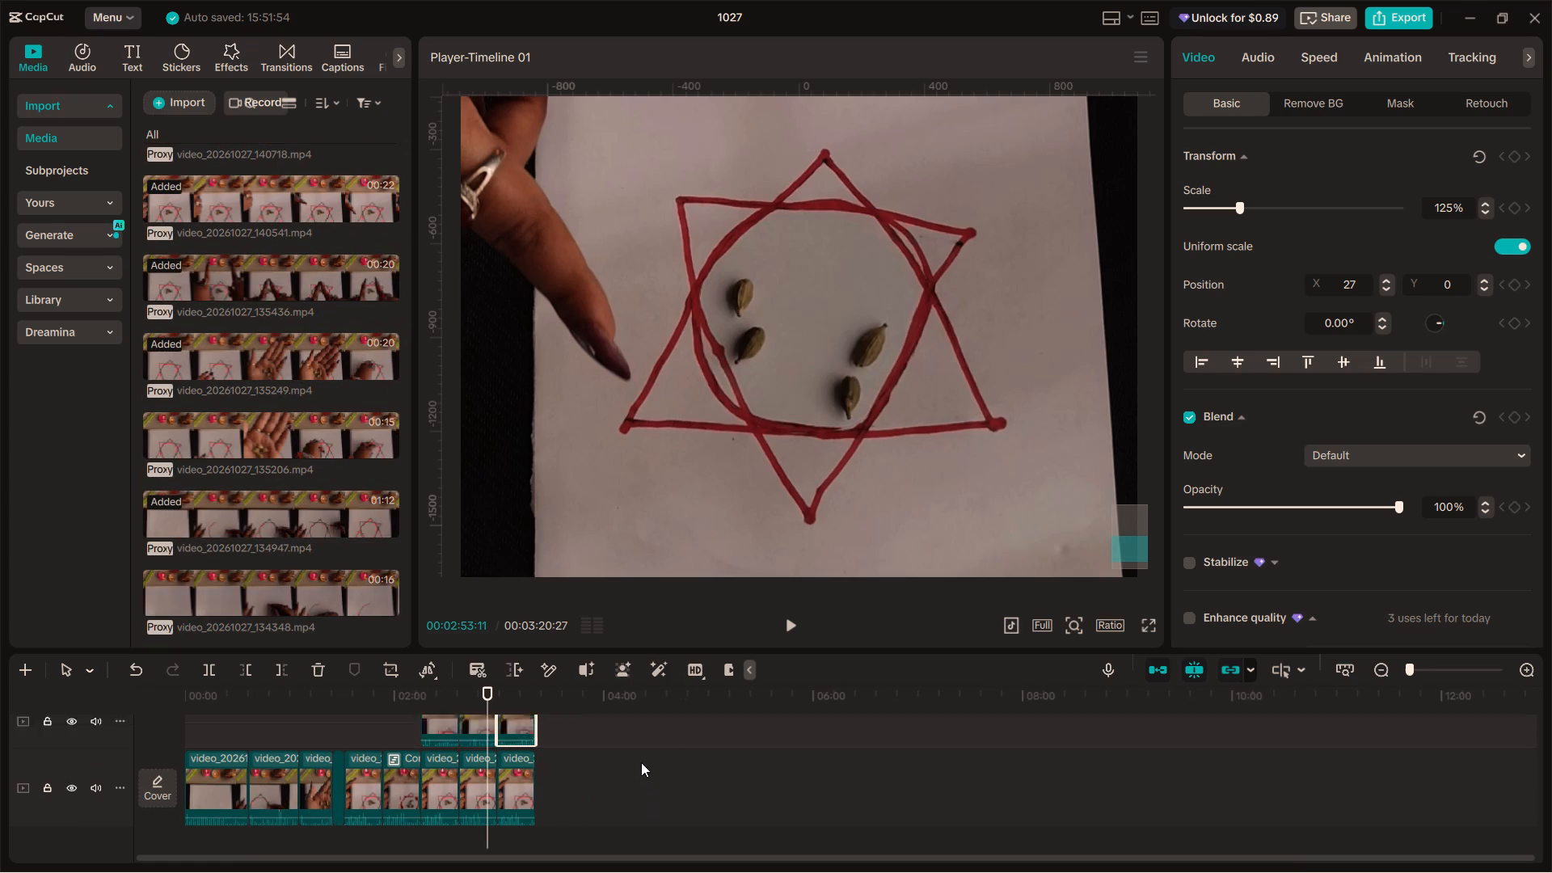
scroll(641, 762, "up", 5)
scroll(641, 762, "down", 6)
left_click_drag(526, 813, 504, 740)
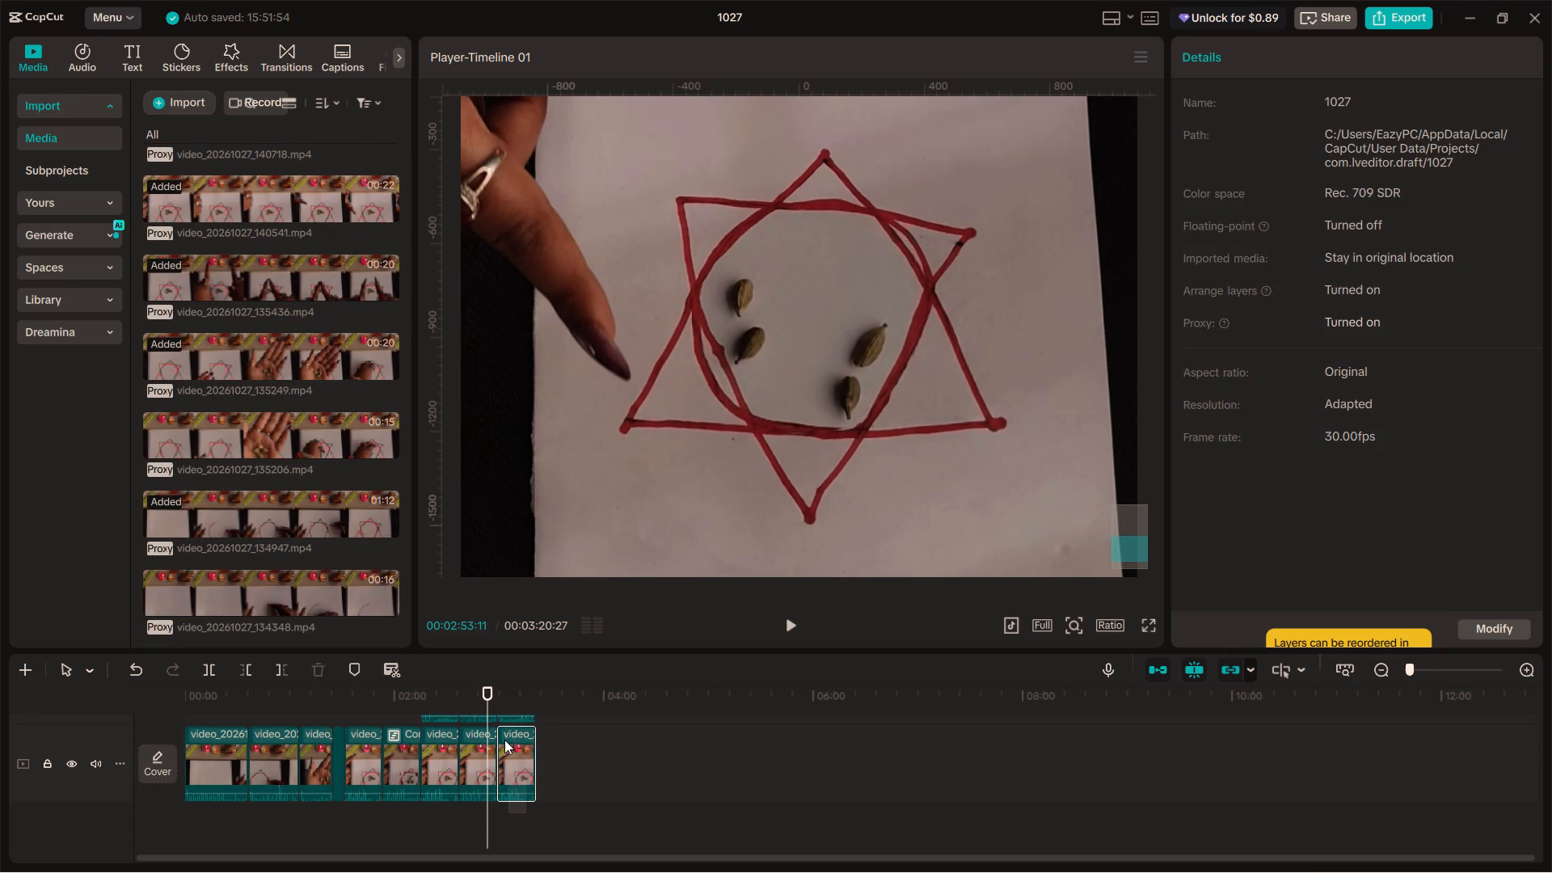
left_click_drag(504, 740, 504, 717)
right_click(520, 755)
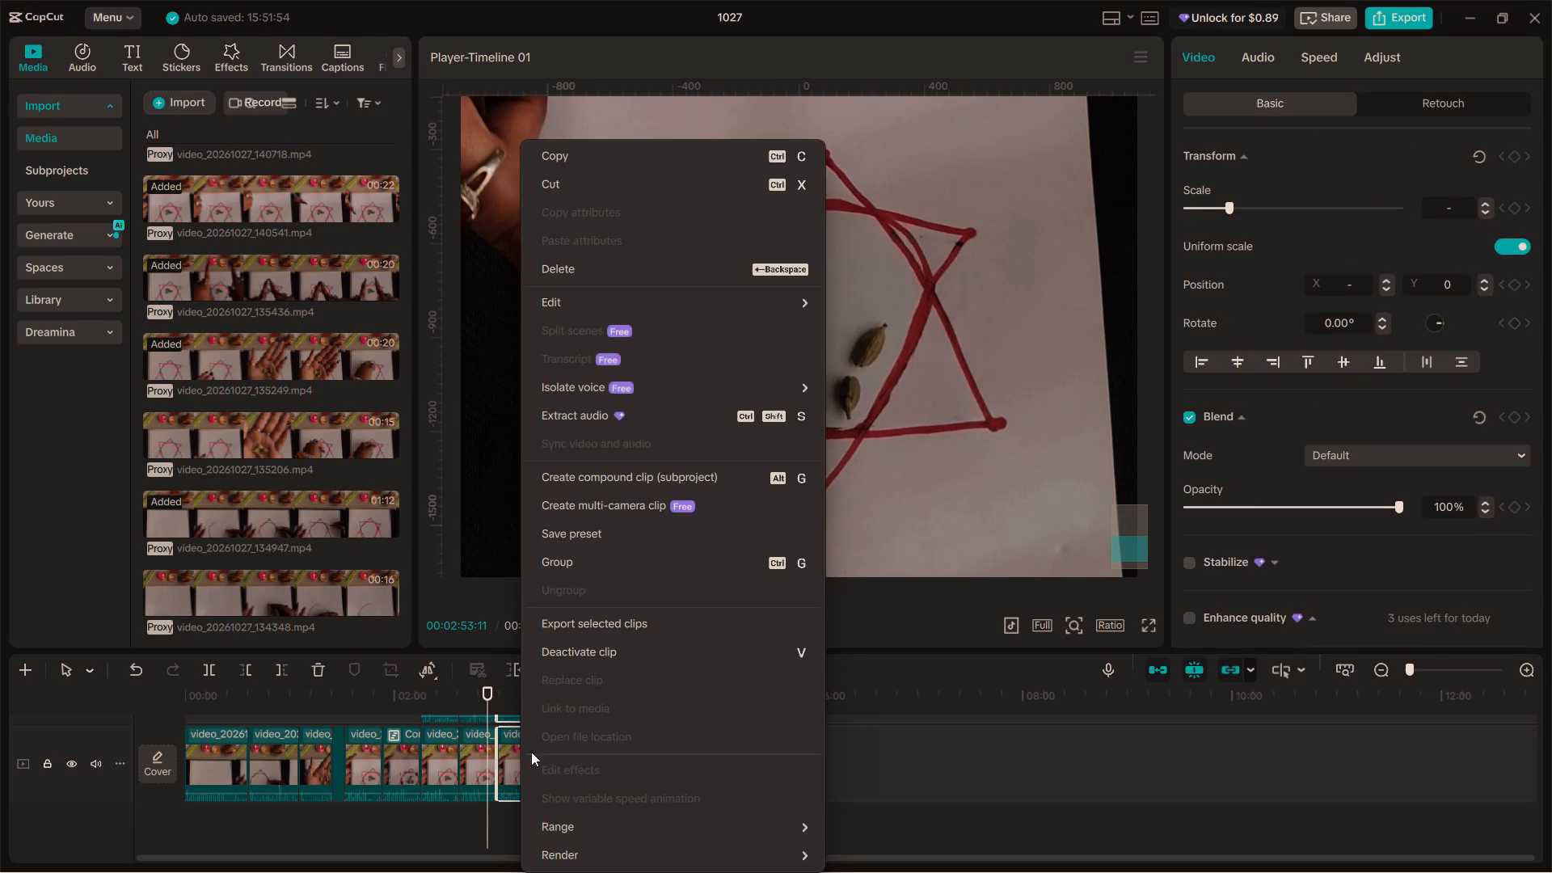
left_click(593, 467)
Combine the second-to-last main-track clip and its seed overlay into a compound clip.
scroll(526, 804, "down", 2)
left_click_drag(474, 827, 476, 710)
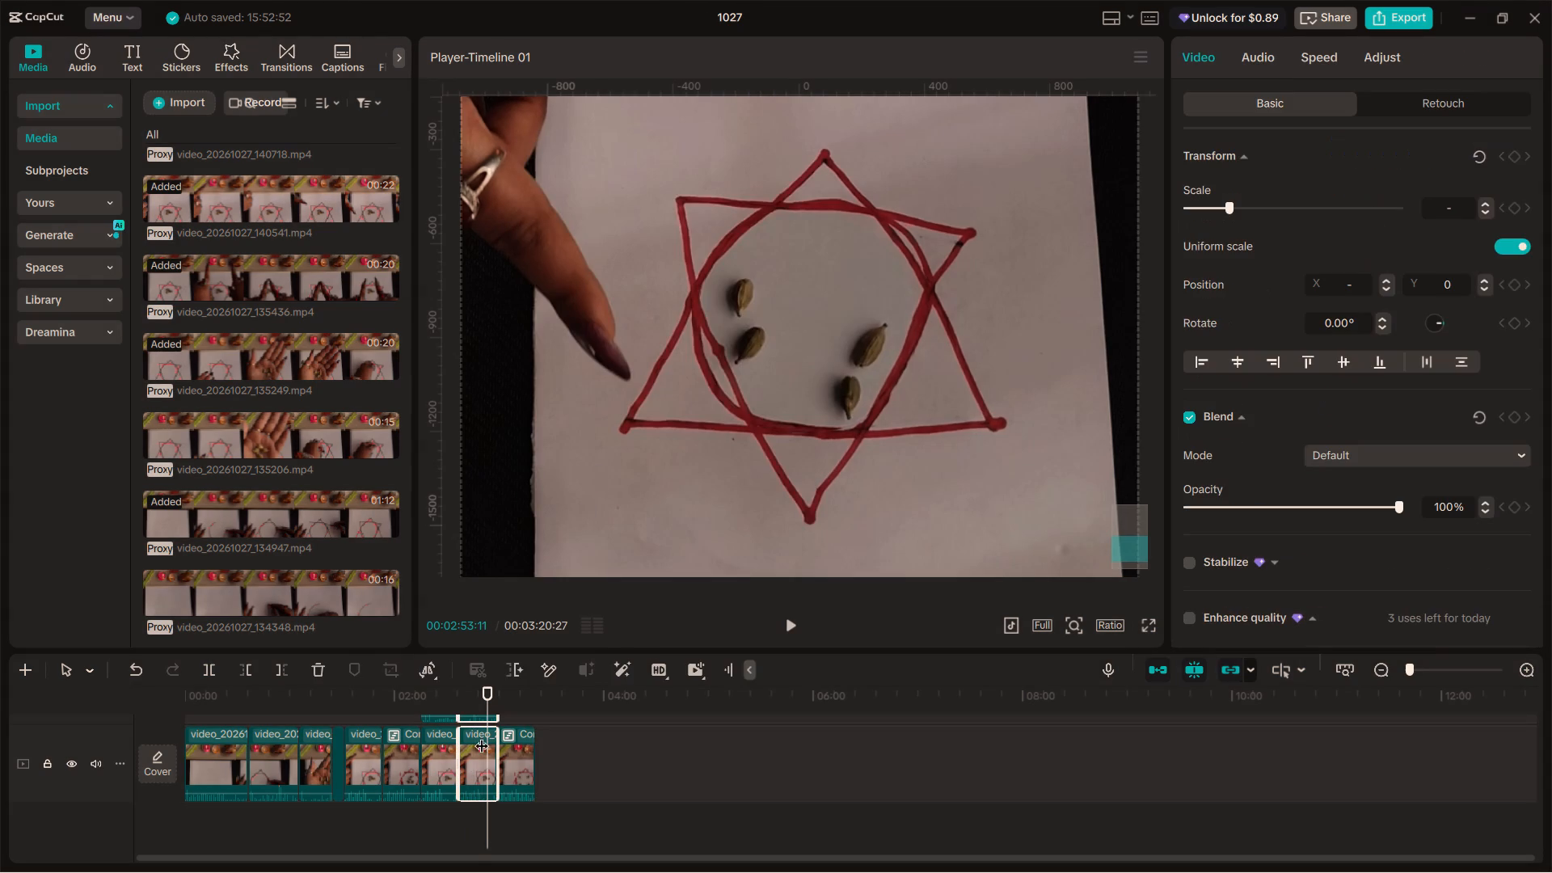
right_click(483, 739)
left_click(550, 470)
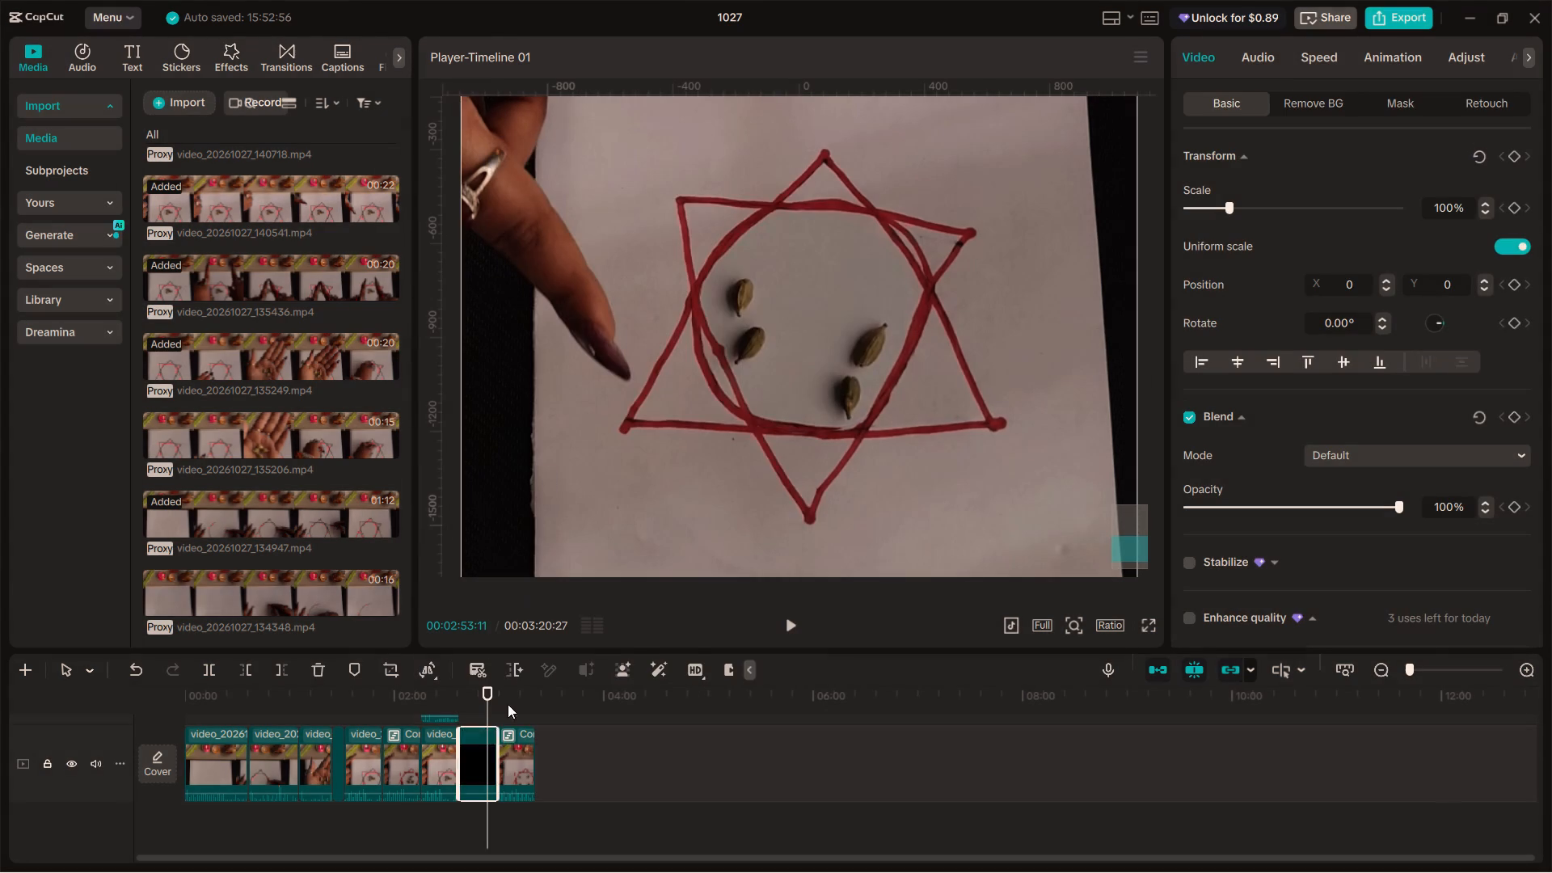
Combine the third-to-last main-track clip and the seed overlay above it into a compound clip.
left_click_drag(441, 828, 440, 699)
right_click(433, 762)
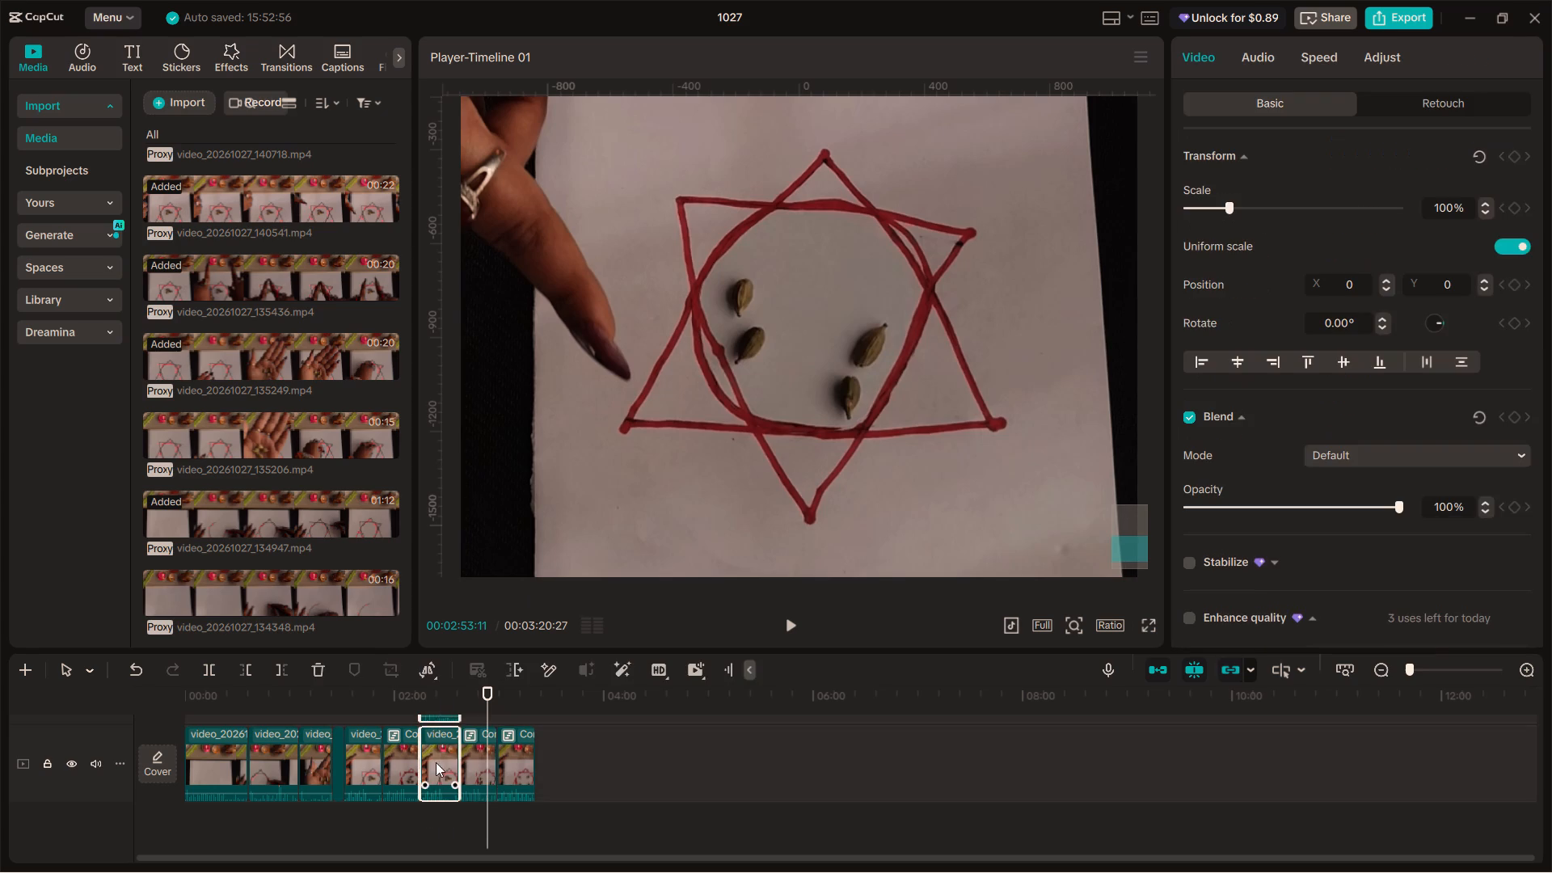
left_click(508, 481)
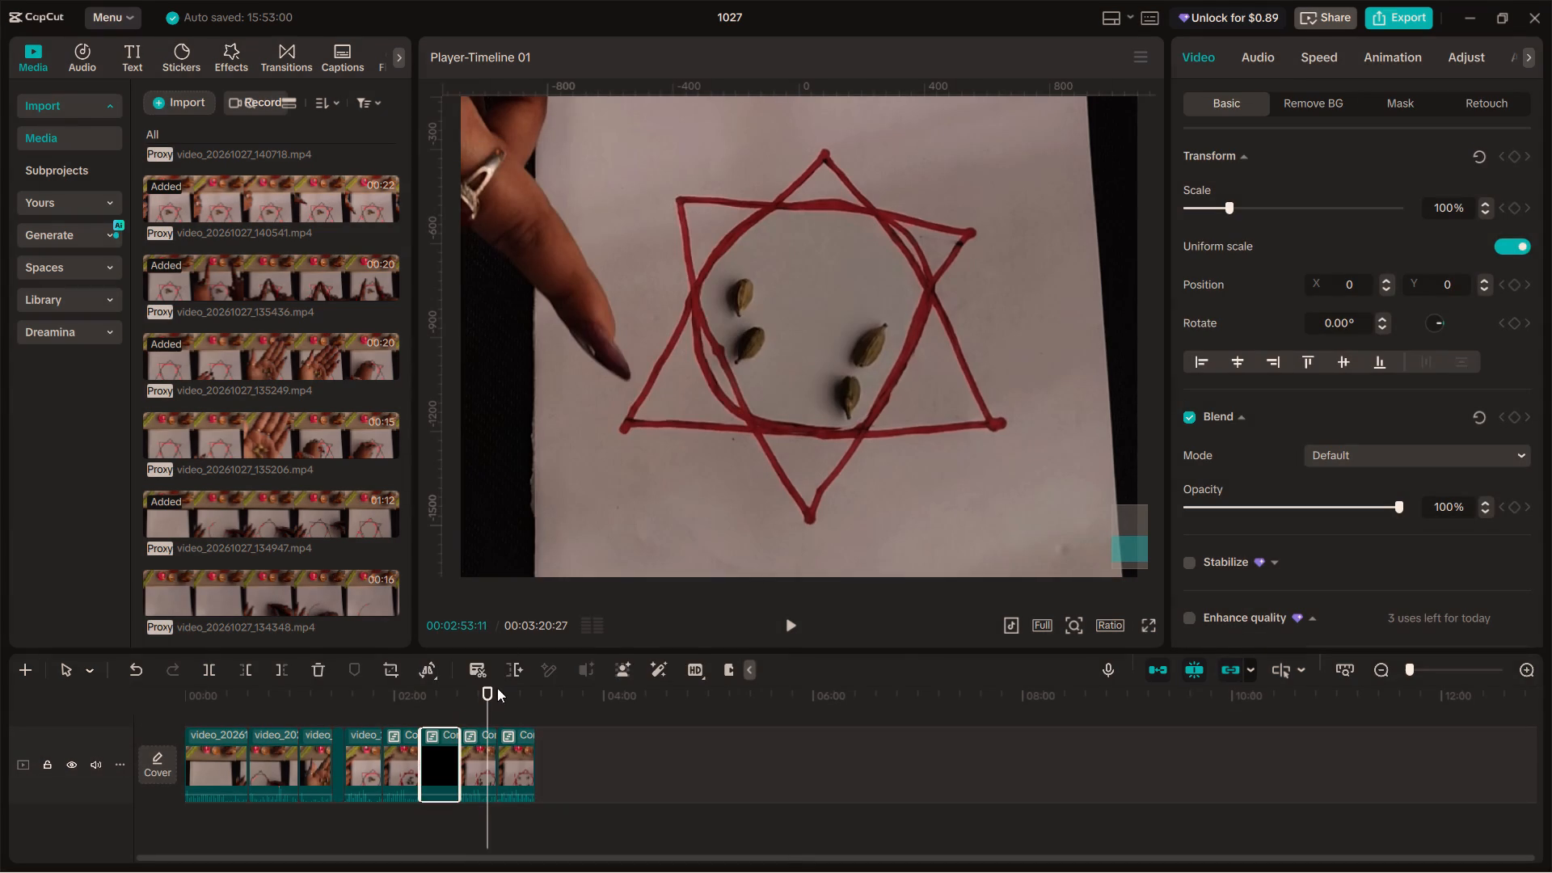
Scrub through the timeline and review the opening circle-drawing footage from the start in full-screen preview.
scroll(489, 706, "down", 5, "ctrl")
left_click_drag(411, 701, 96, 694)
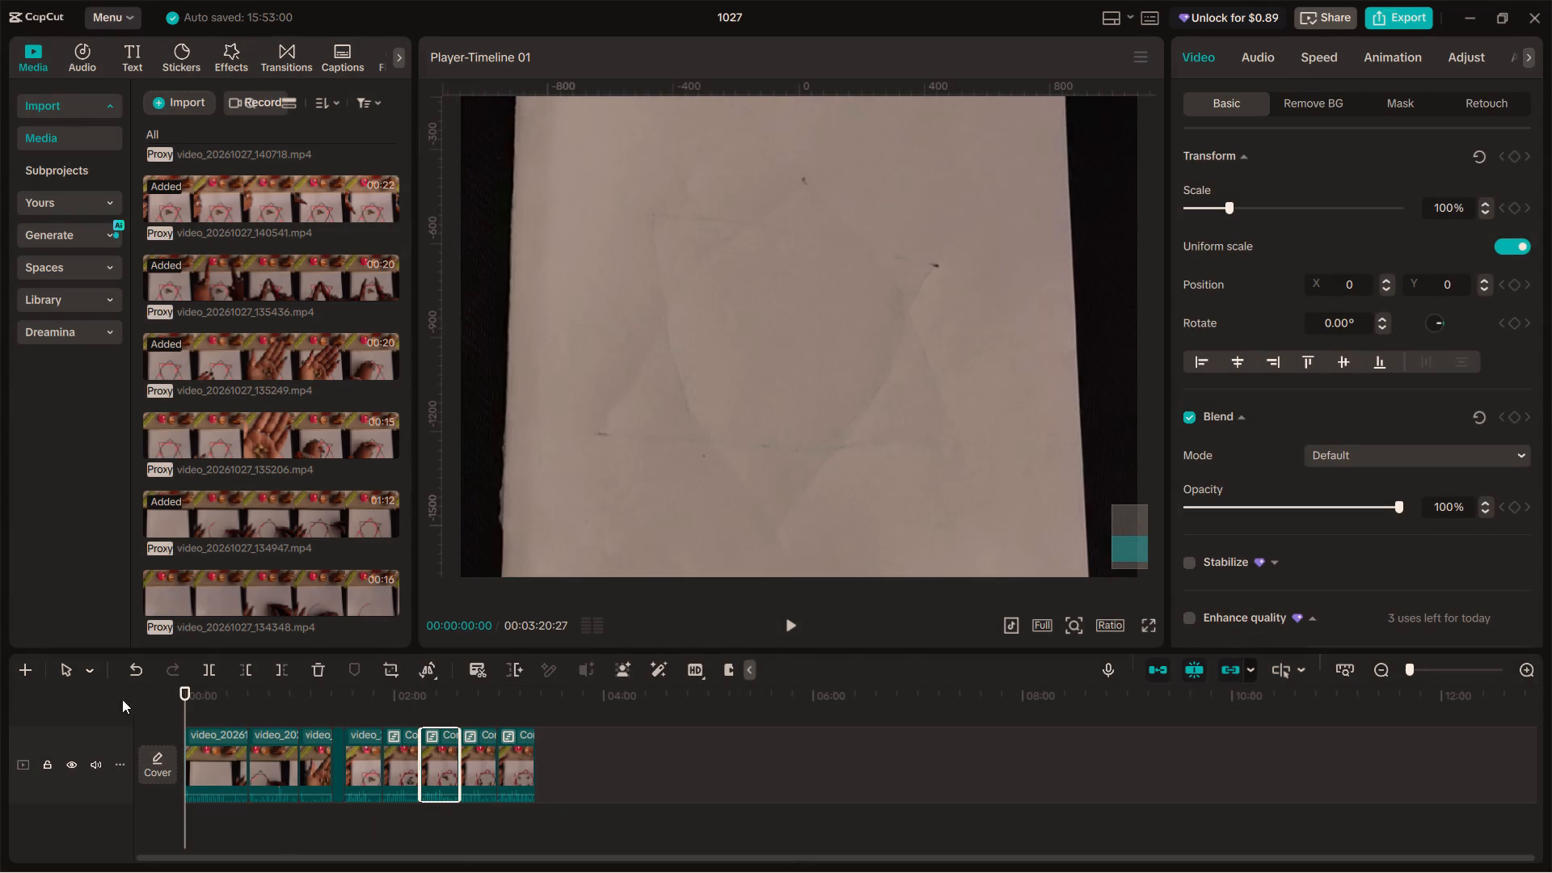
left_click_drag(185, 696, 474, 740)
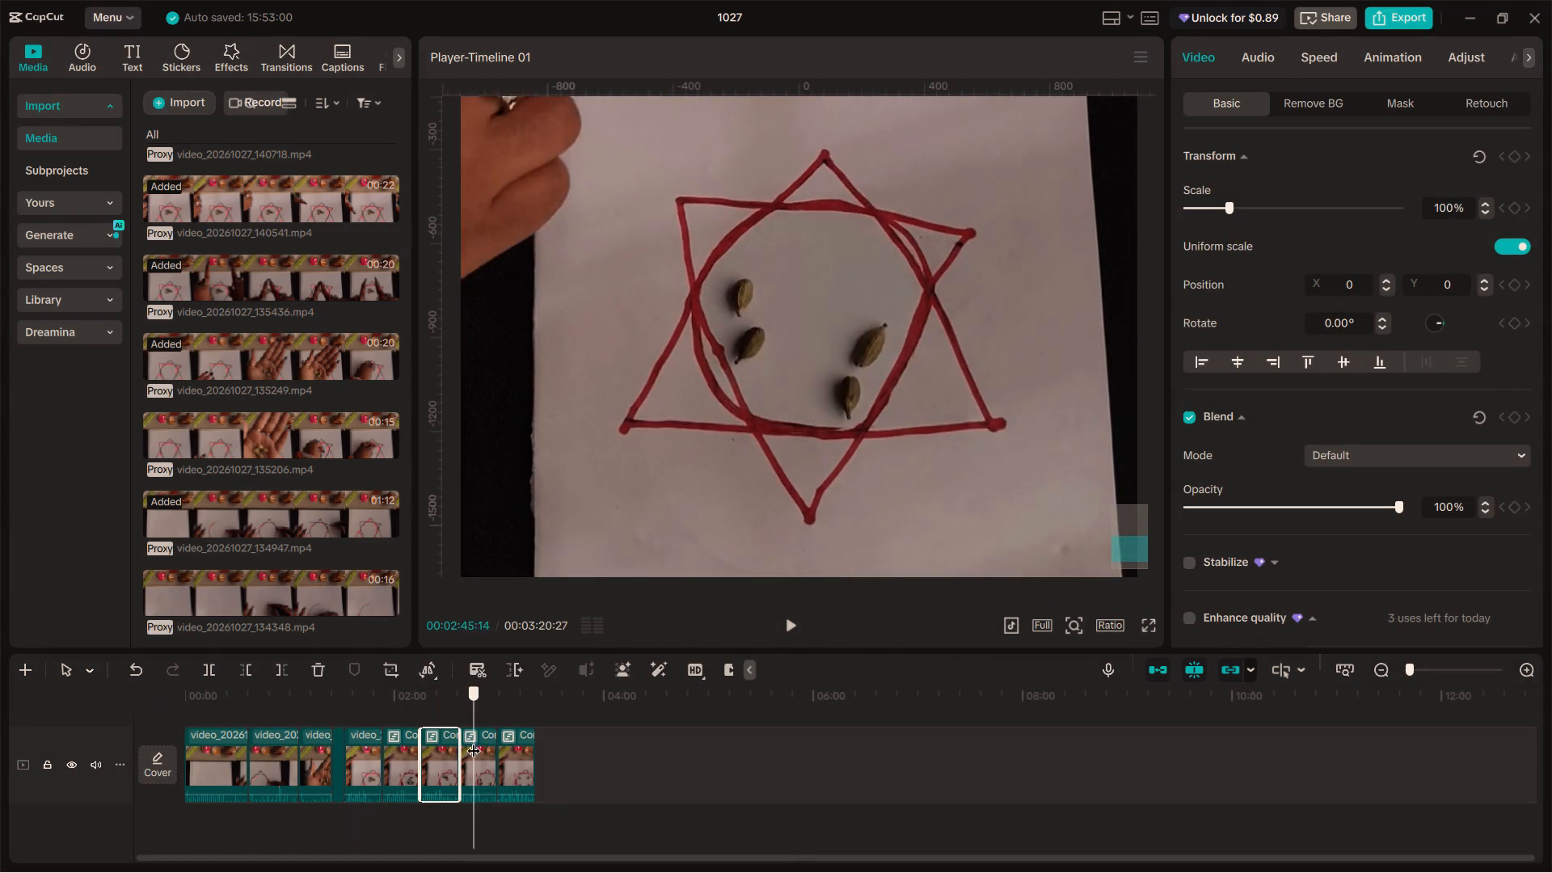
left_click_drag(474, 740, 169, 655)
scroll(546, 690, "down", 7, "ctrl")
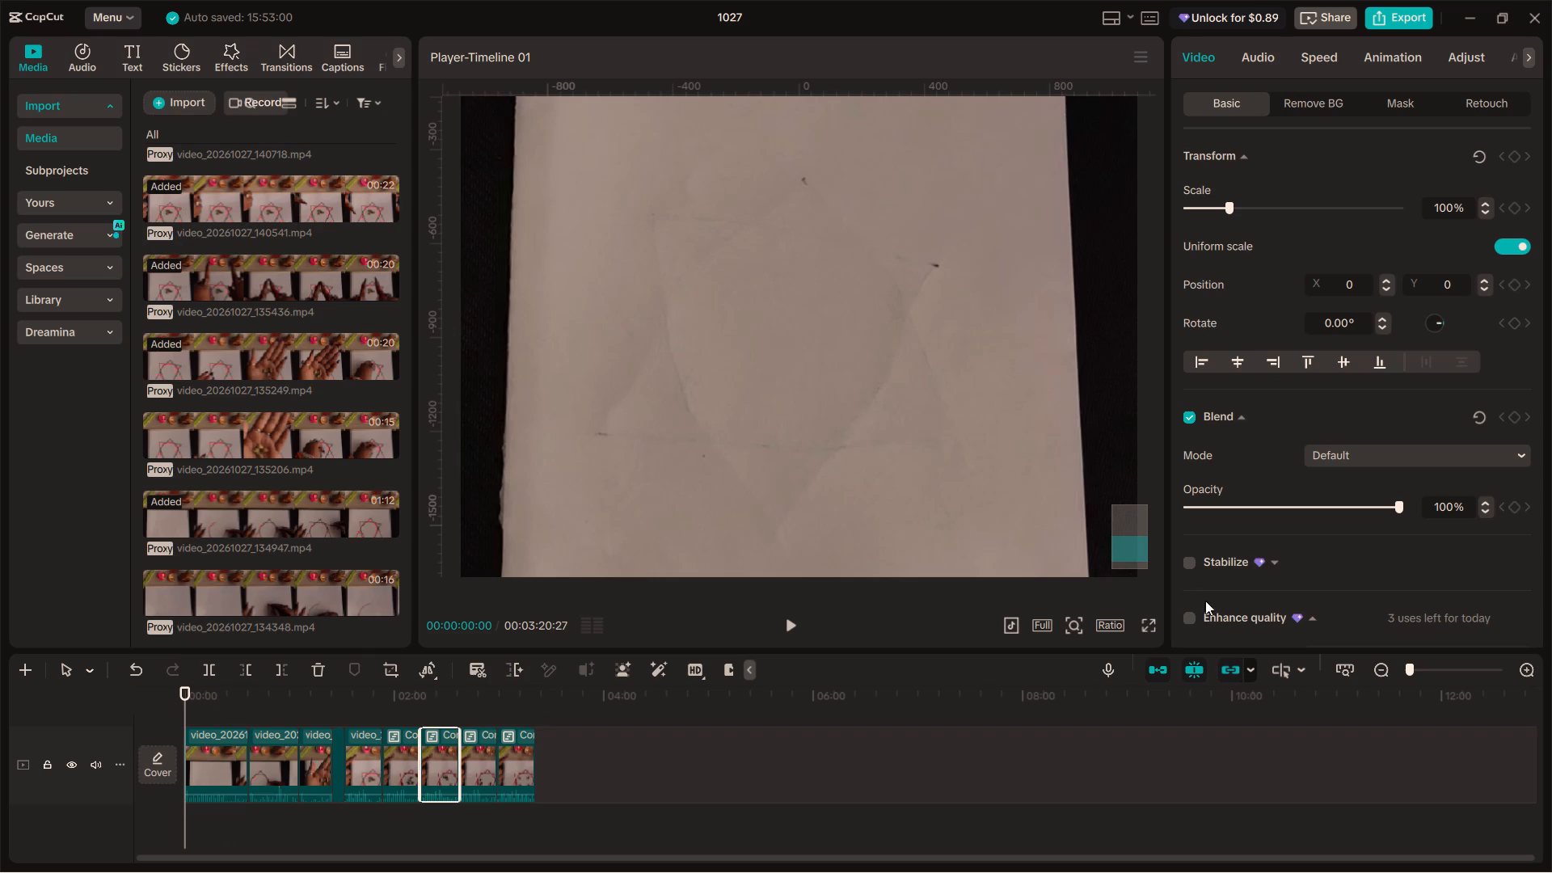
left_click(1144, 619)
key("space")
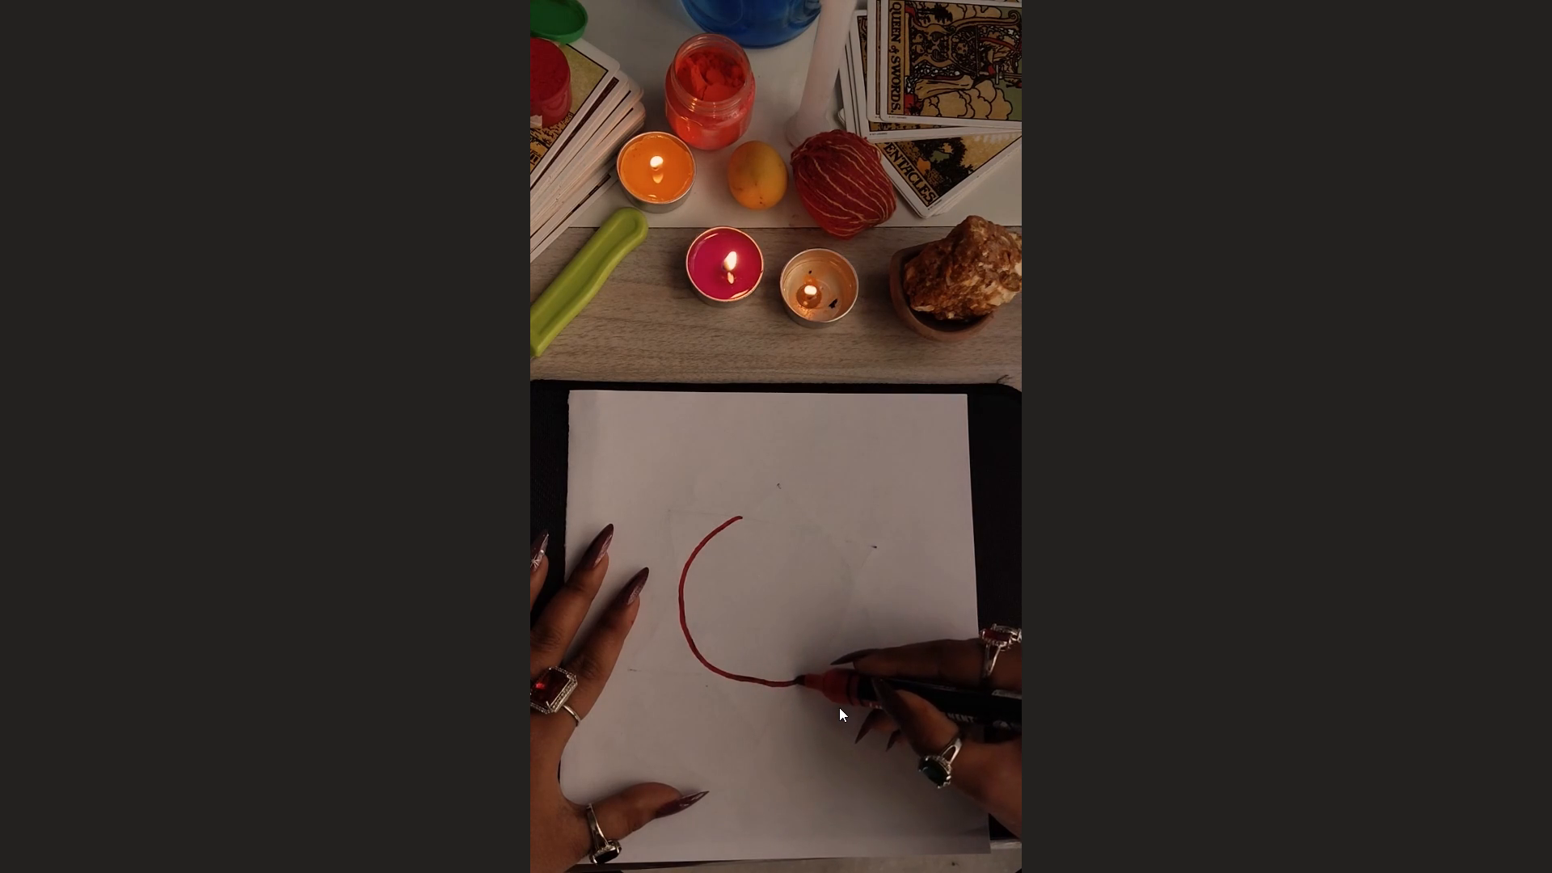
key("Escape")
key("space")
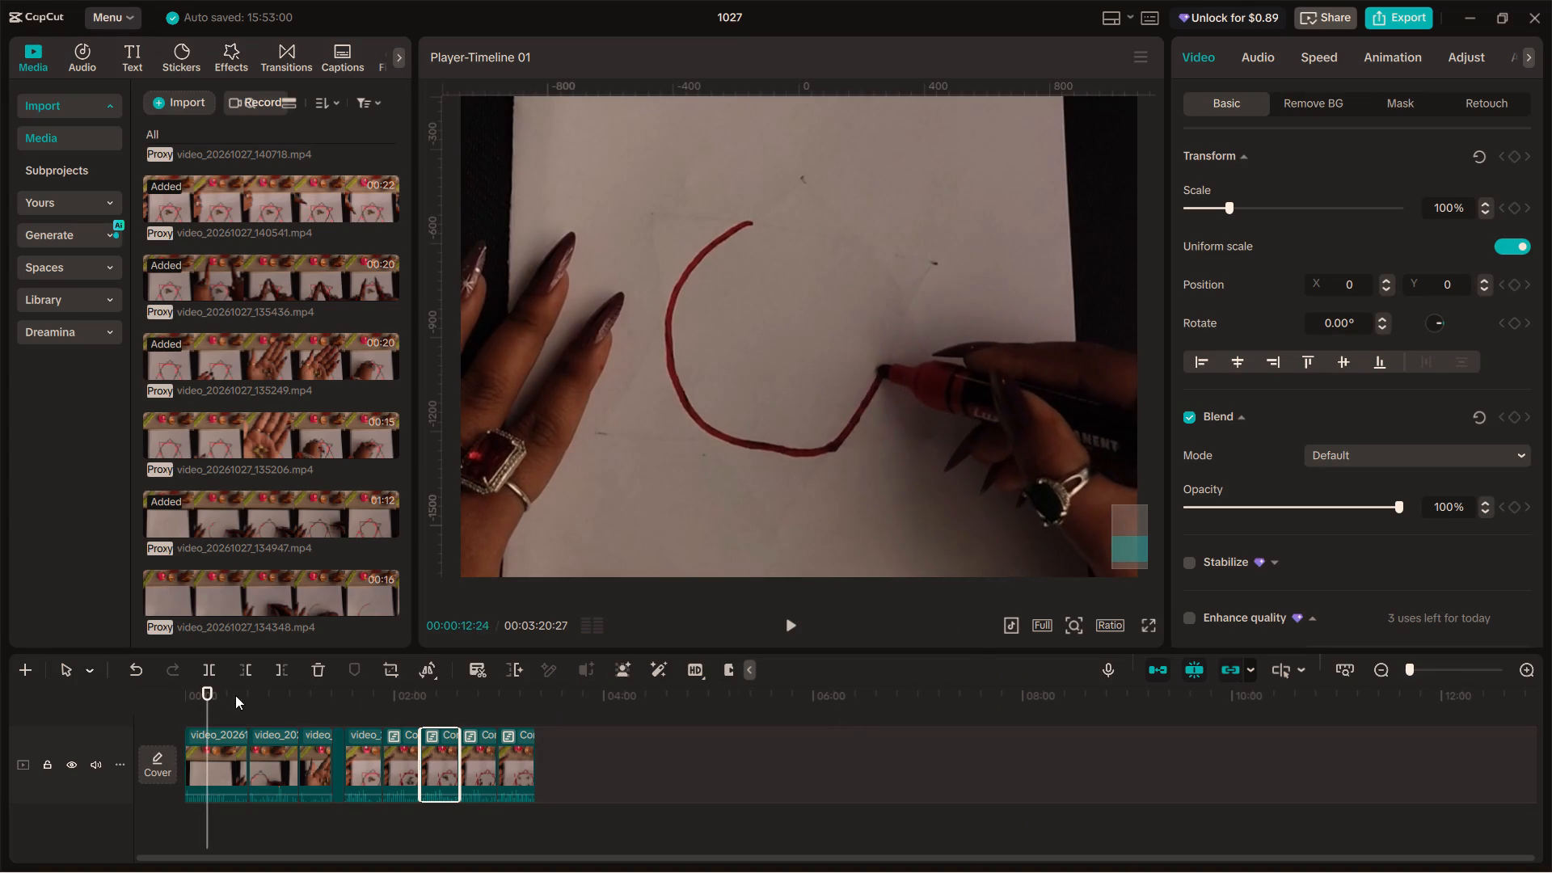
left_click_drag(222, 685, 145, 672)
left_click(1154, 626)
key("space")
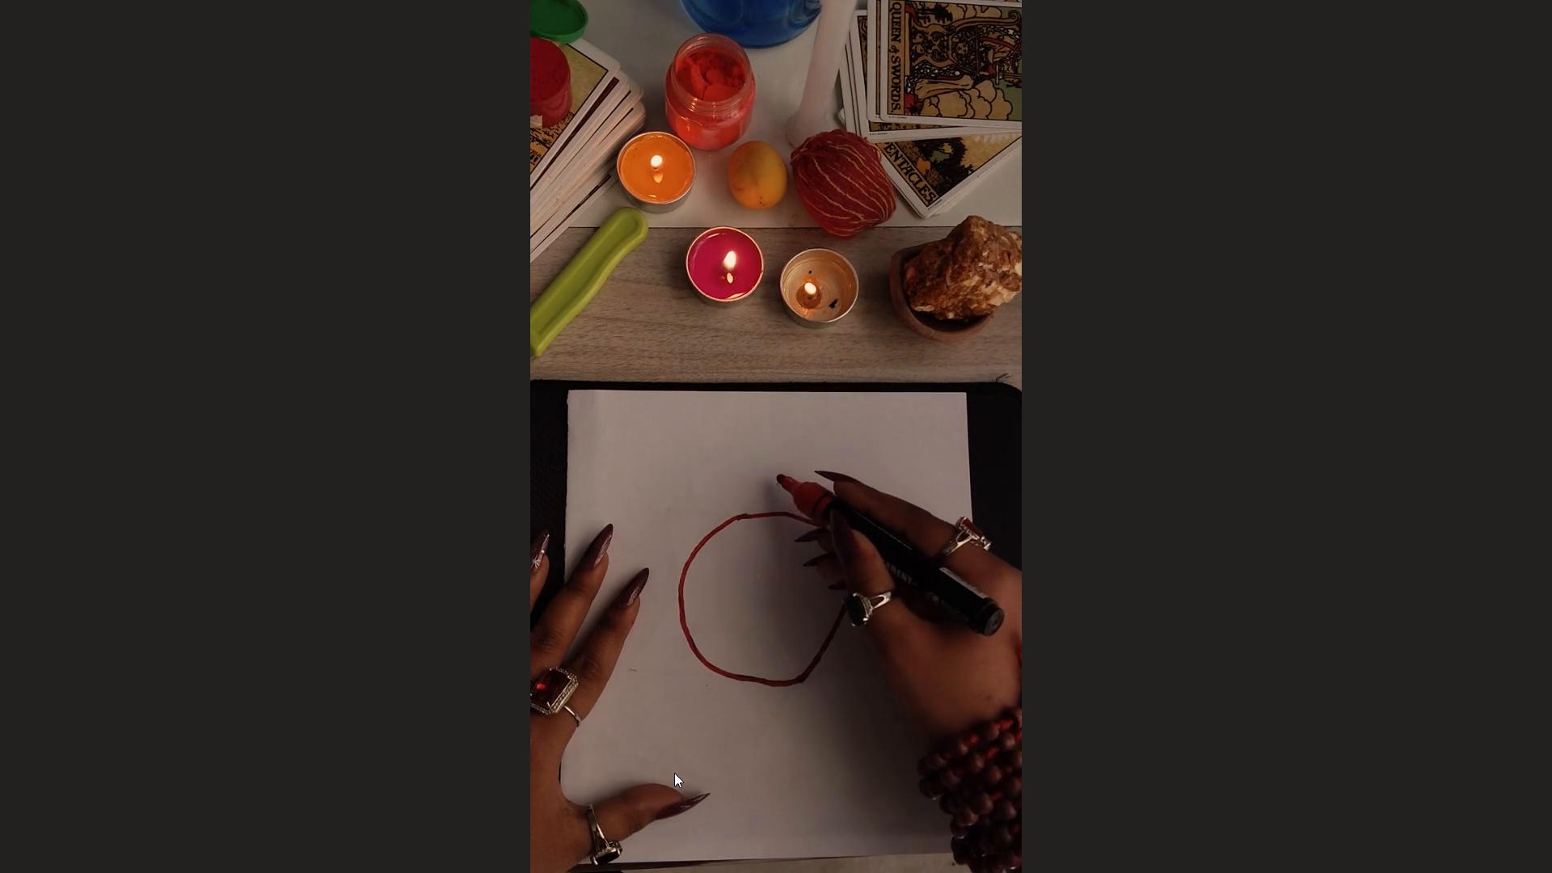
key("Escape")
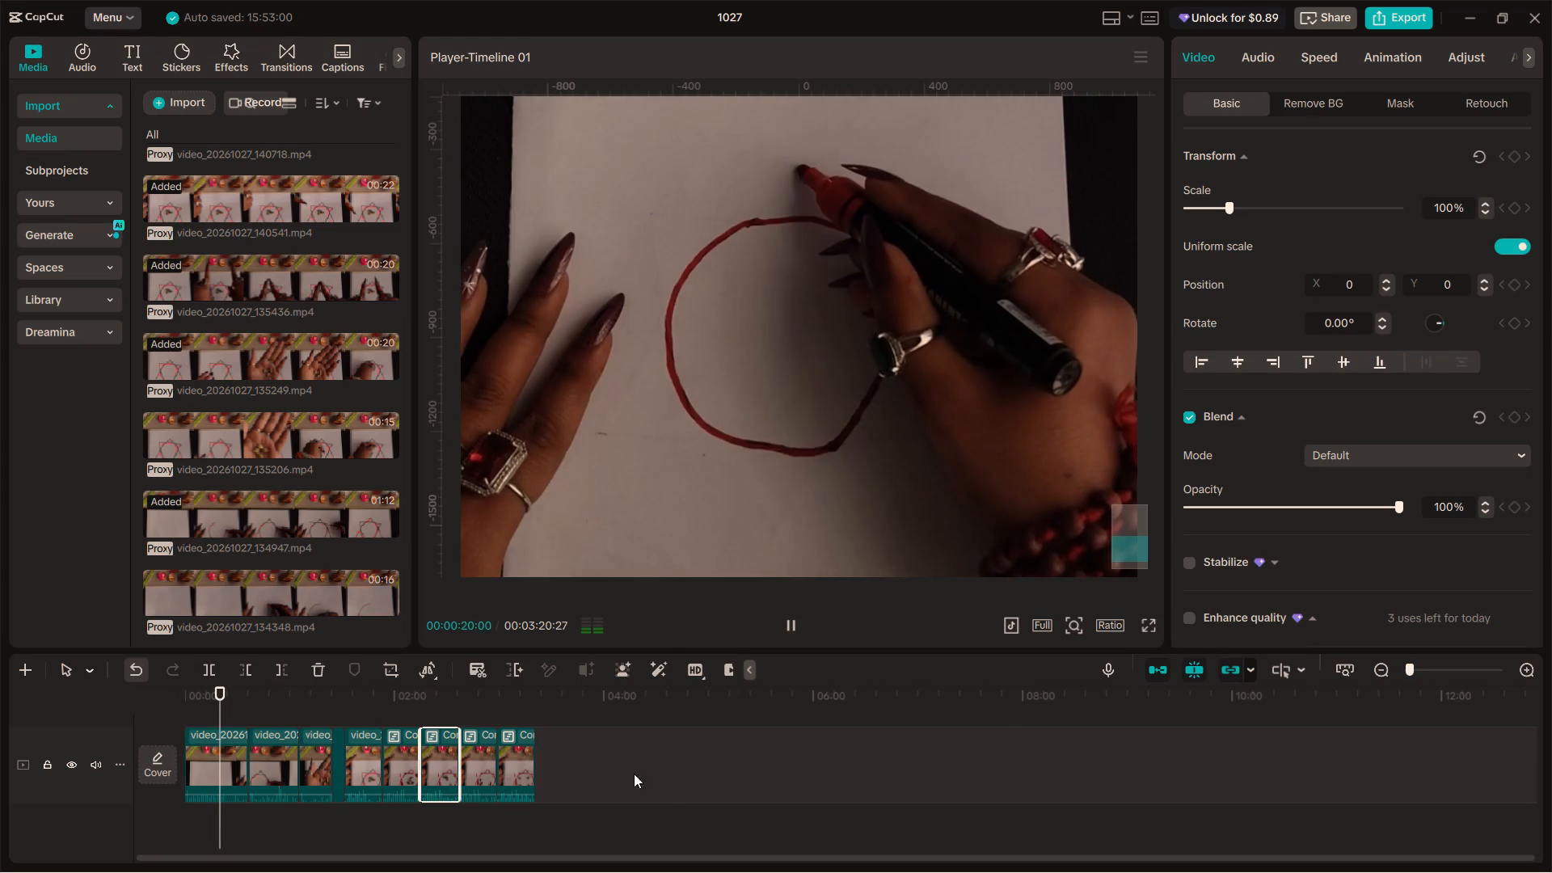
left_click(297, 712)
left_click_drag(289, 708, 137, 668)
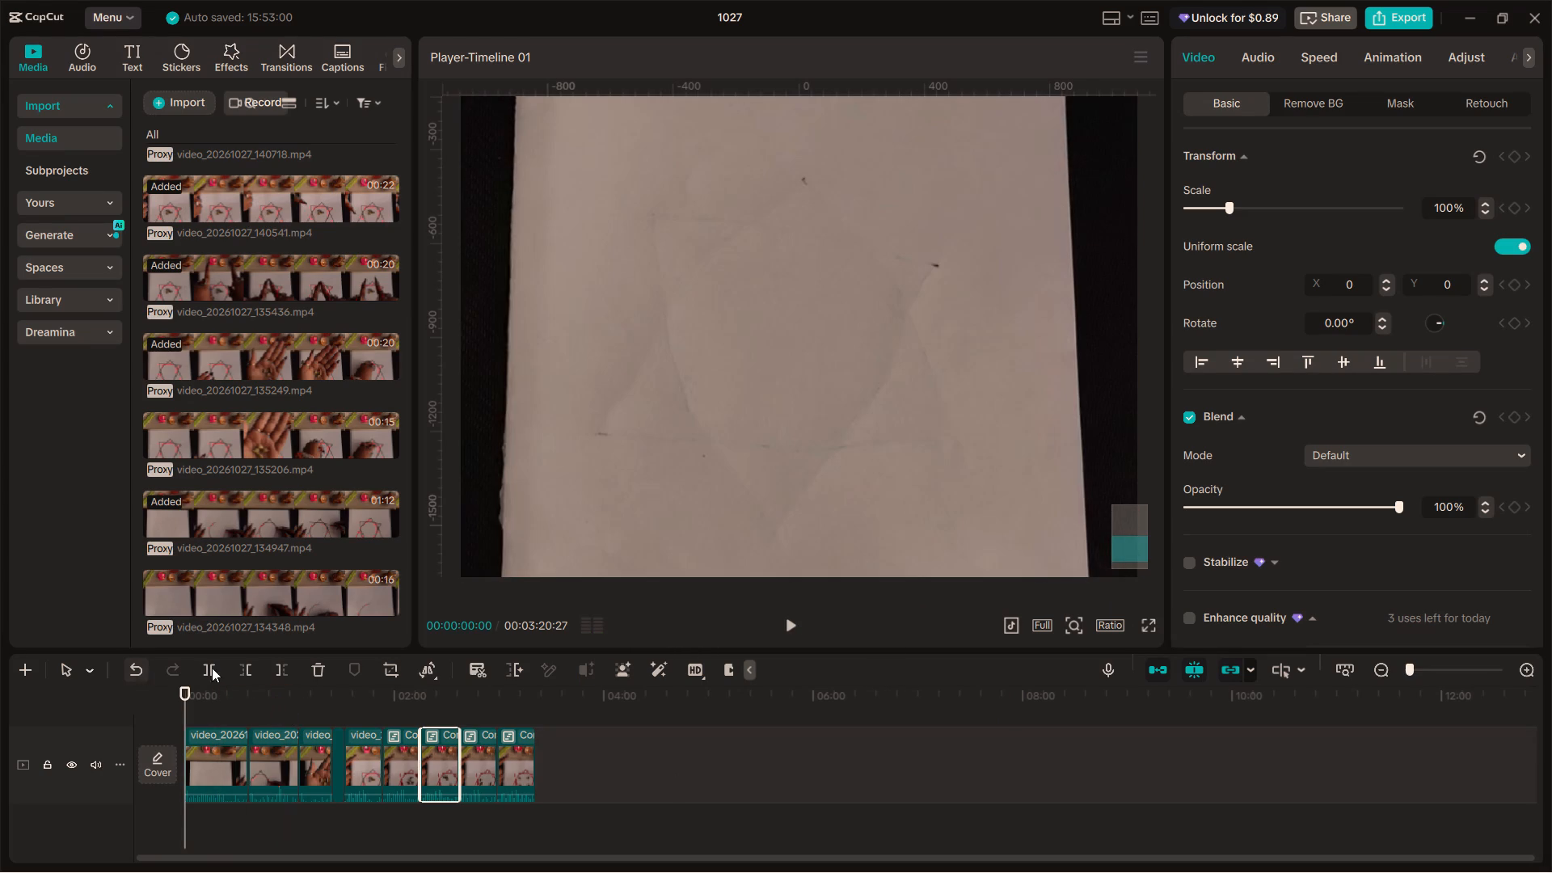
Fit the whole vertical frame in the player and check the opening of the timeline from the start.
left_click(1074, 616)
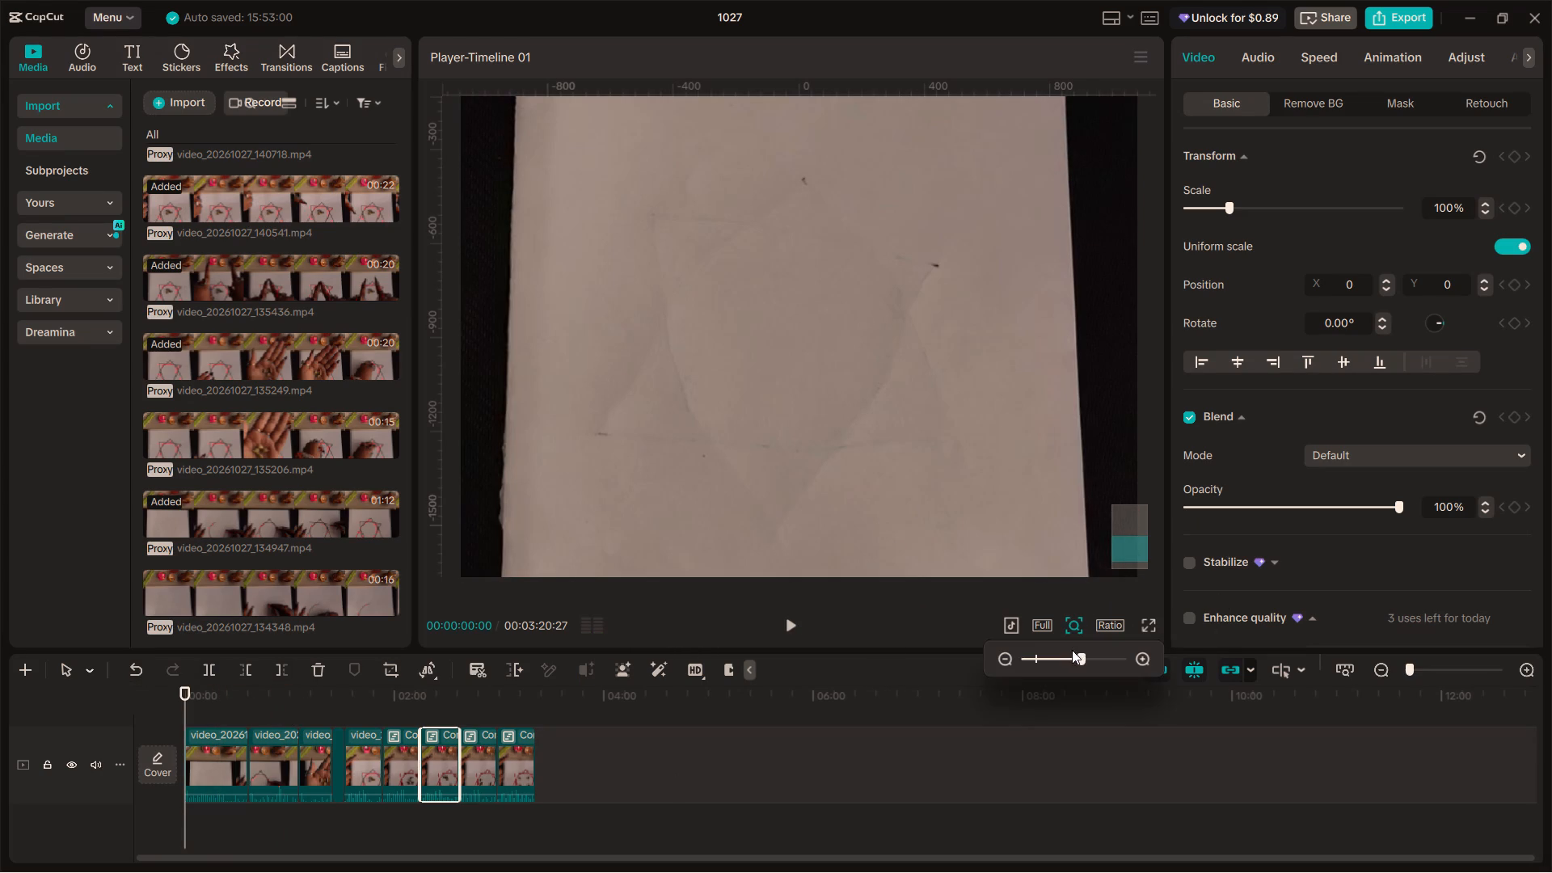
left_click_drag(1072, 651, 1038, 645)
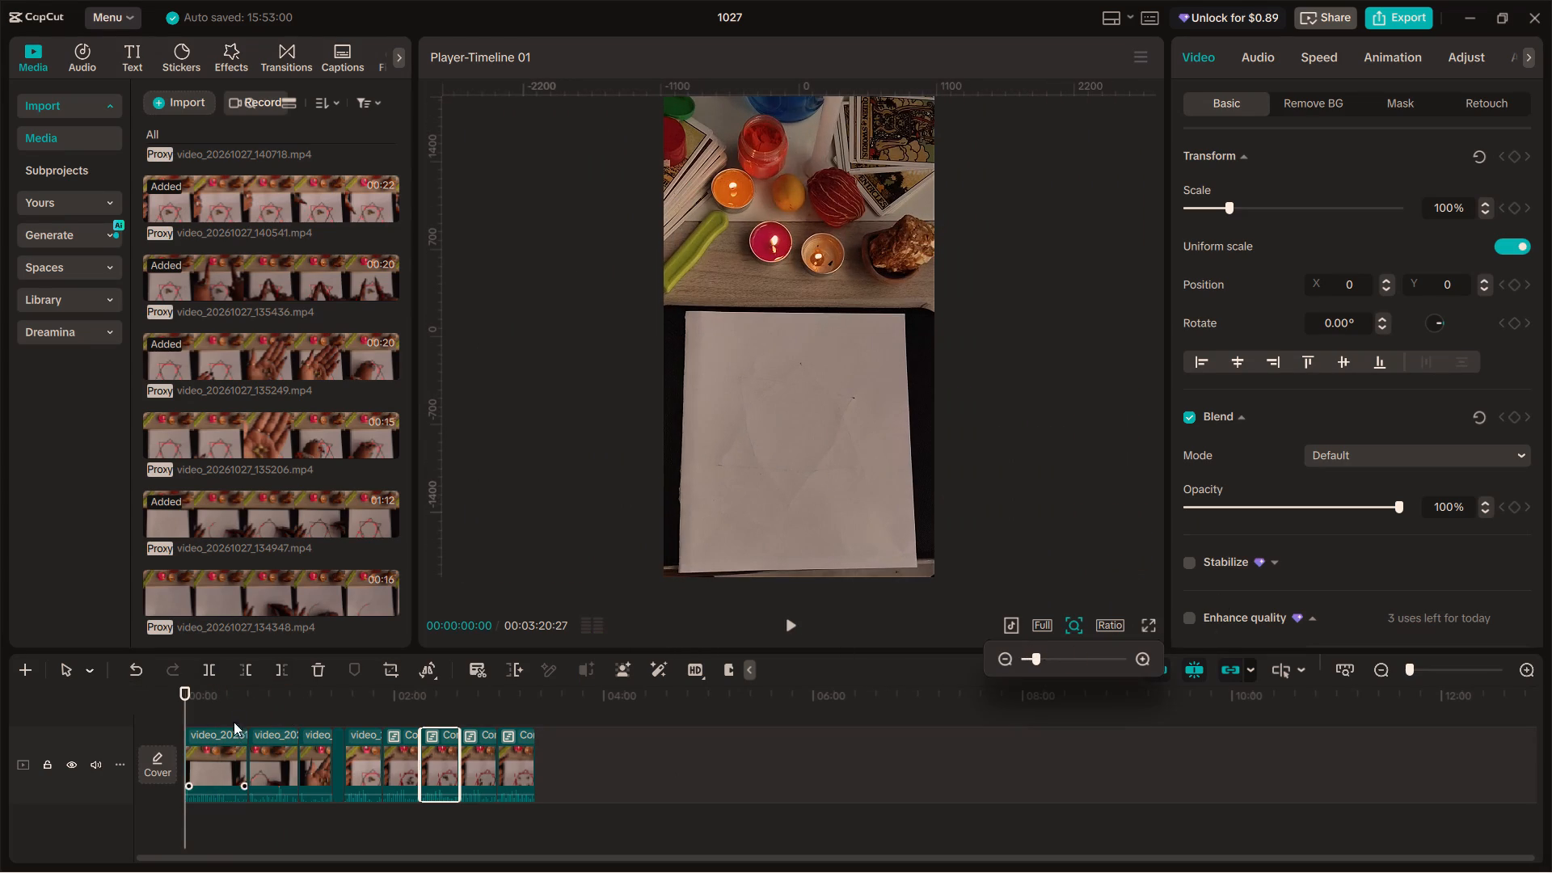
left_click_drag(234, 713, 108, 698)
key("space")
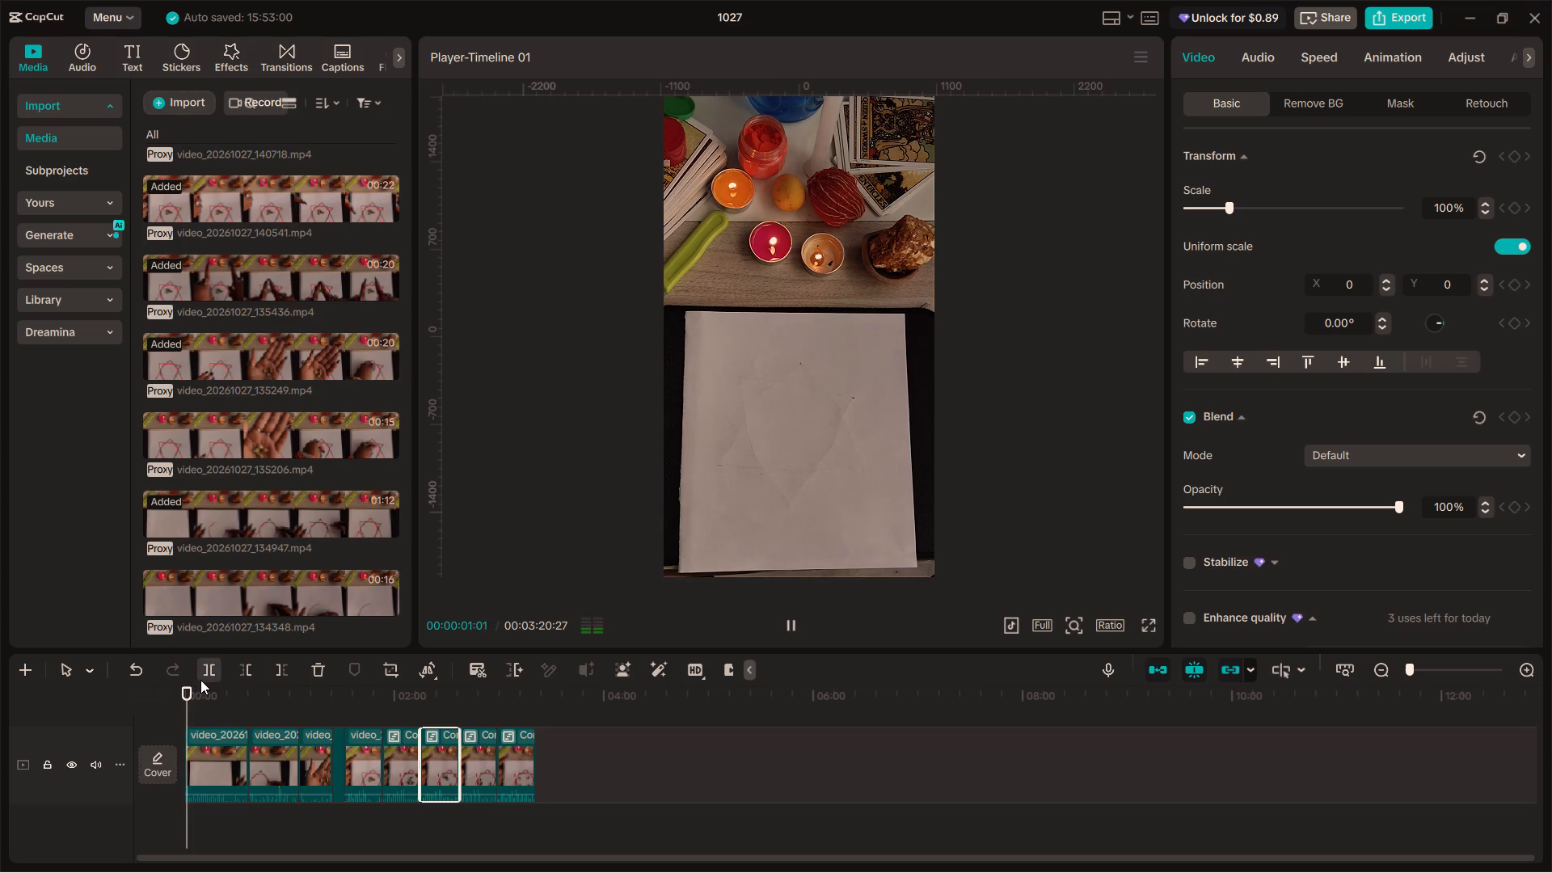
left_click(235, 714)
left_click_drag(255, 709, 72, 706)
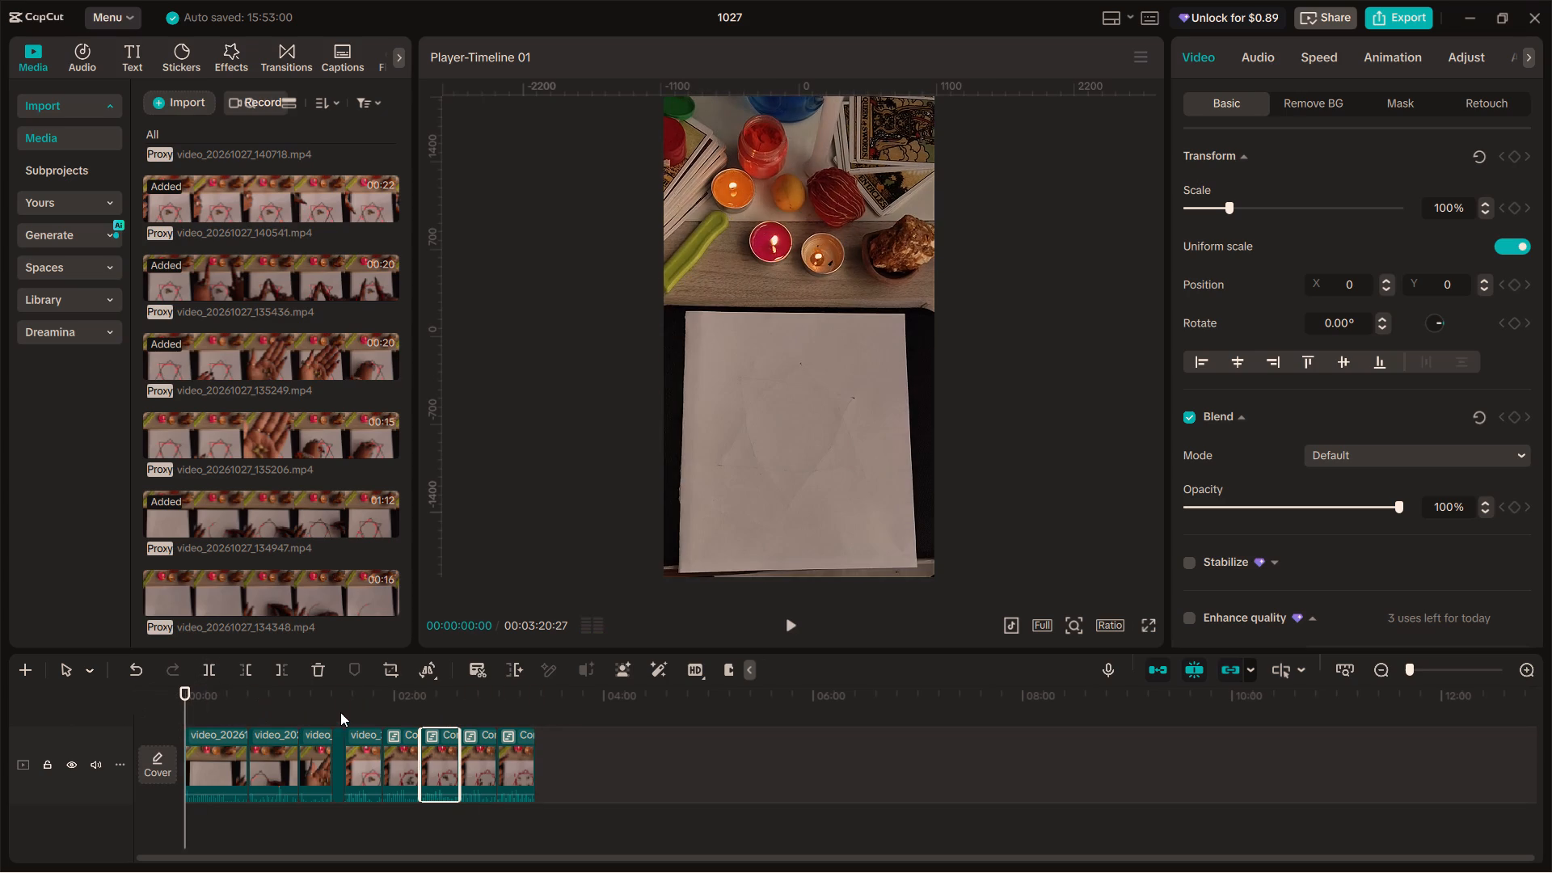
left_click(340, 712)
left_click_drag(340, 712, 70, 660)
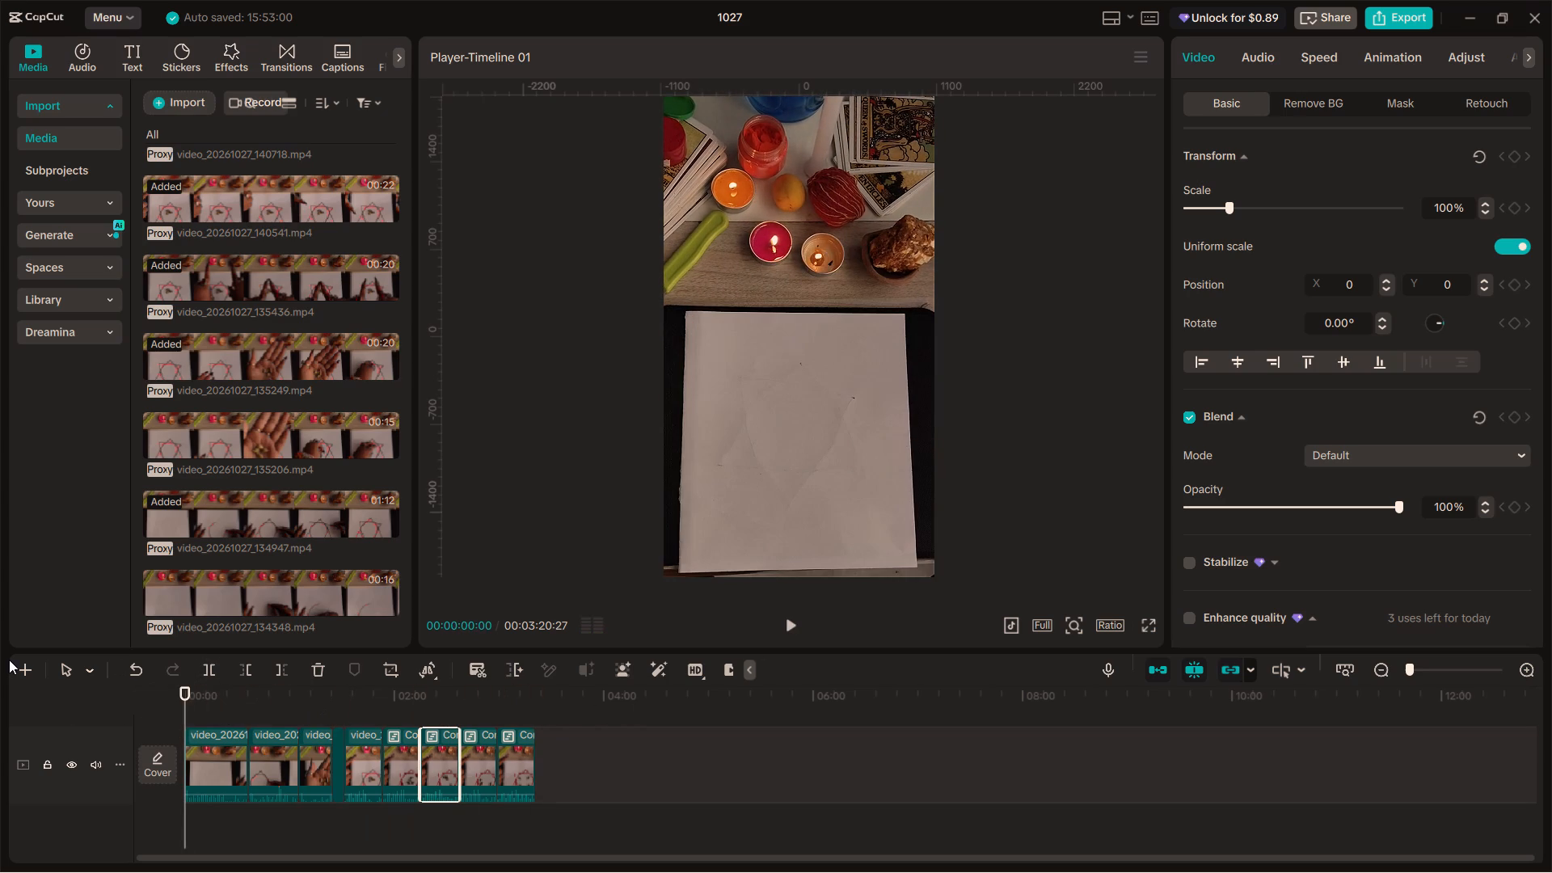
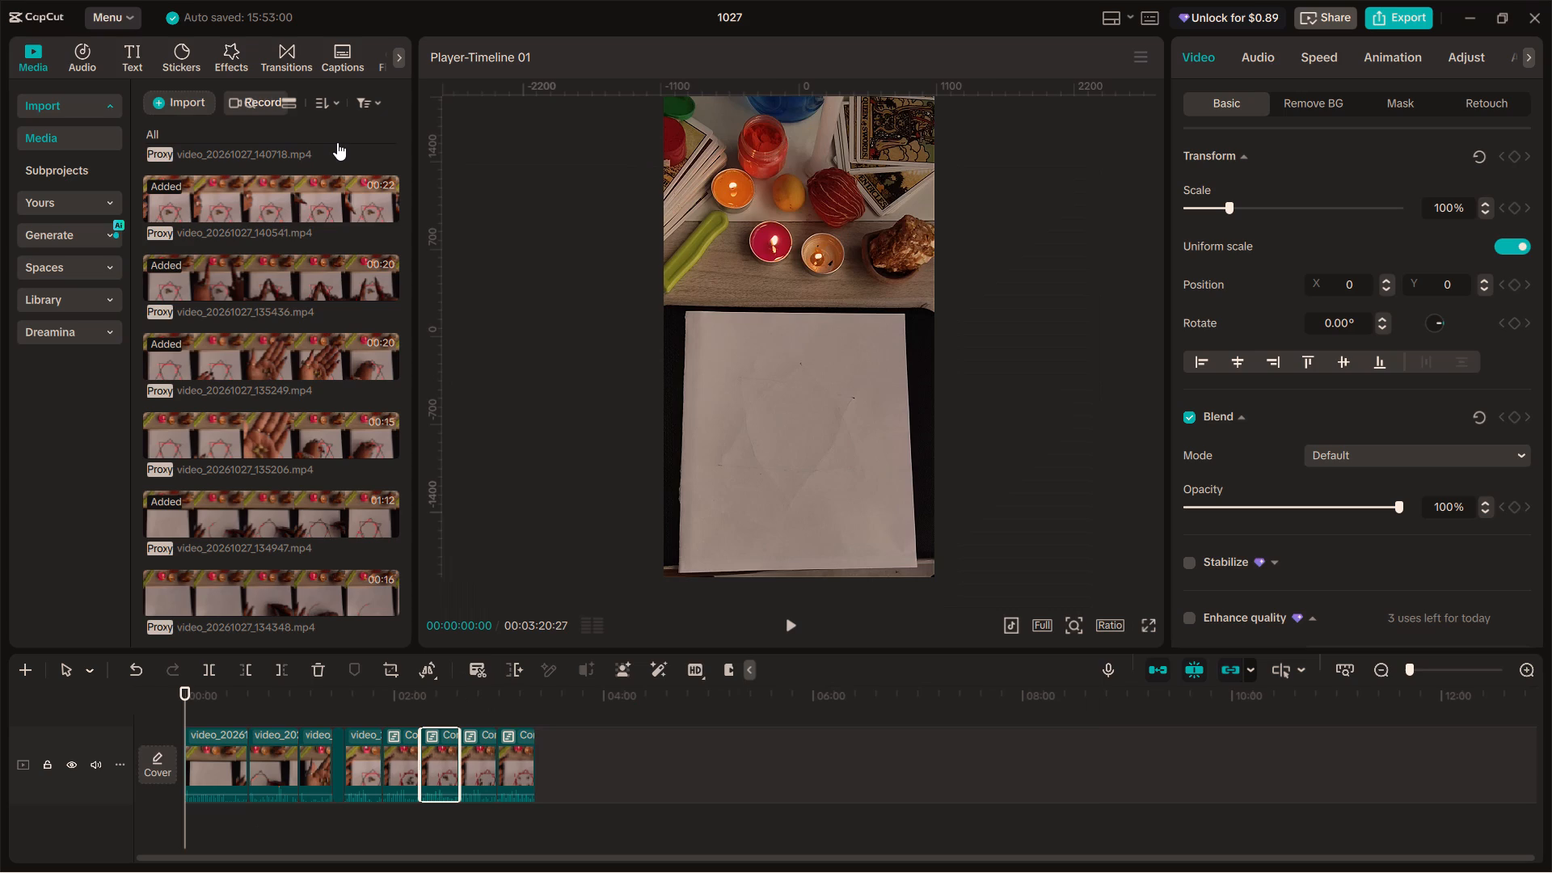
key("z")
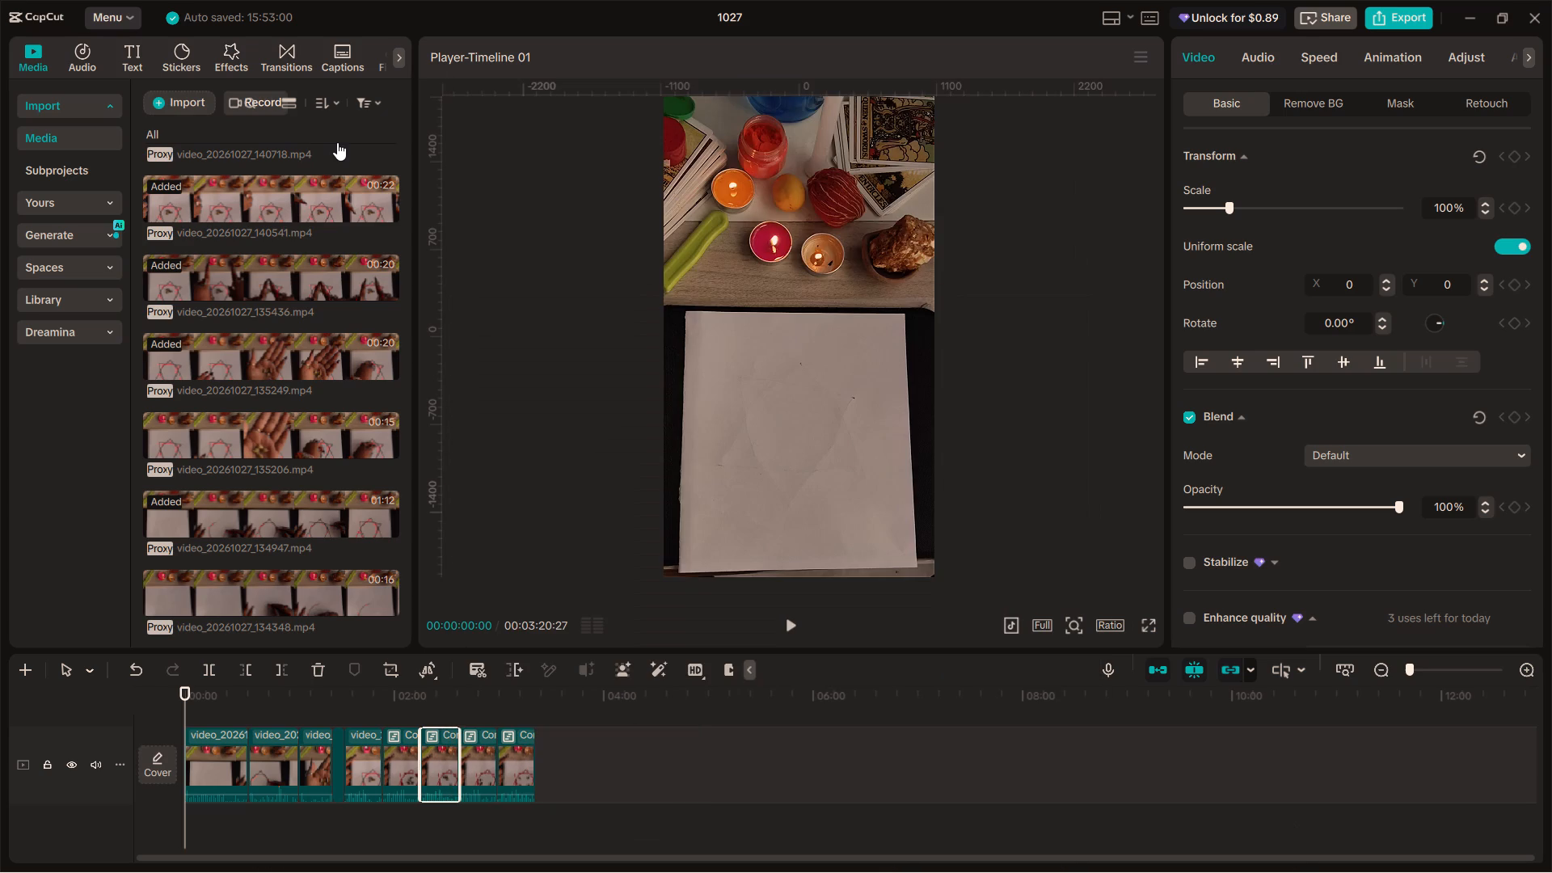